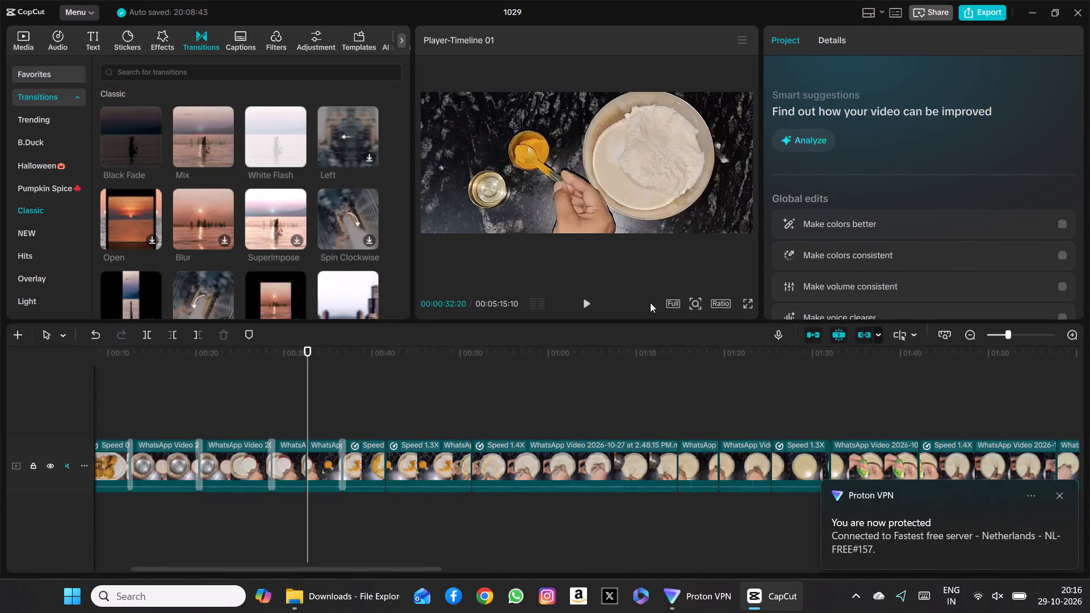
Connect the computer to one of the paired Bluetooth audio devices and return to the video project.
{"action": "left_click", "coordinate": [984, 601]}
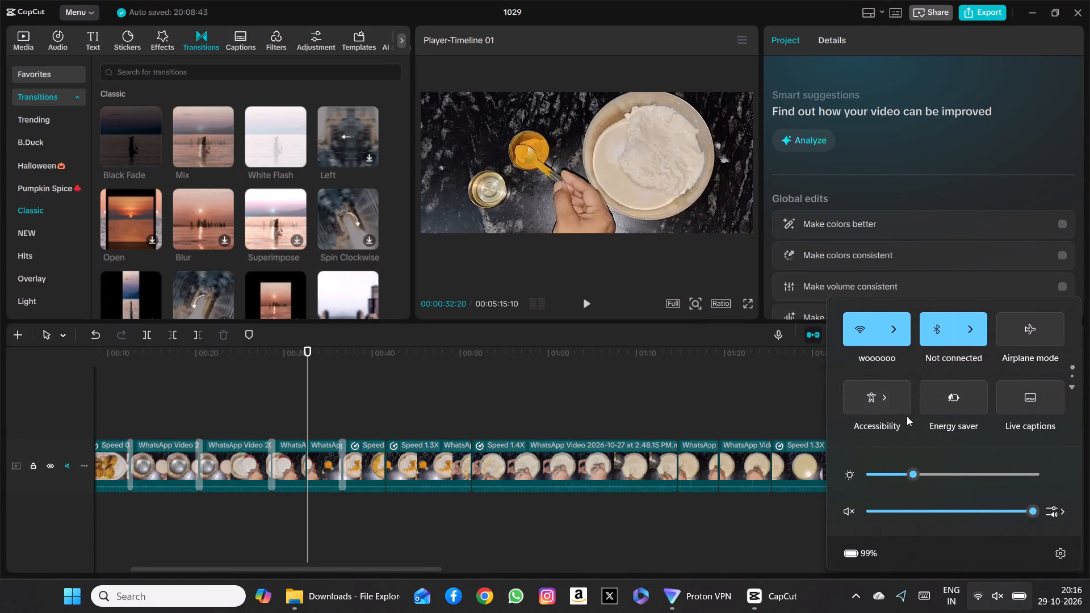
{"action": "left_click", "coordinate": [969, 332]}
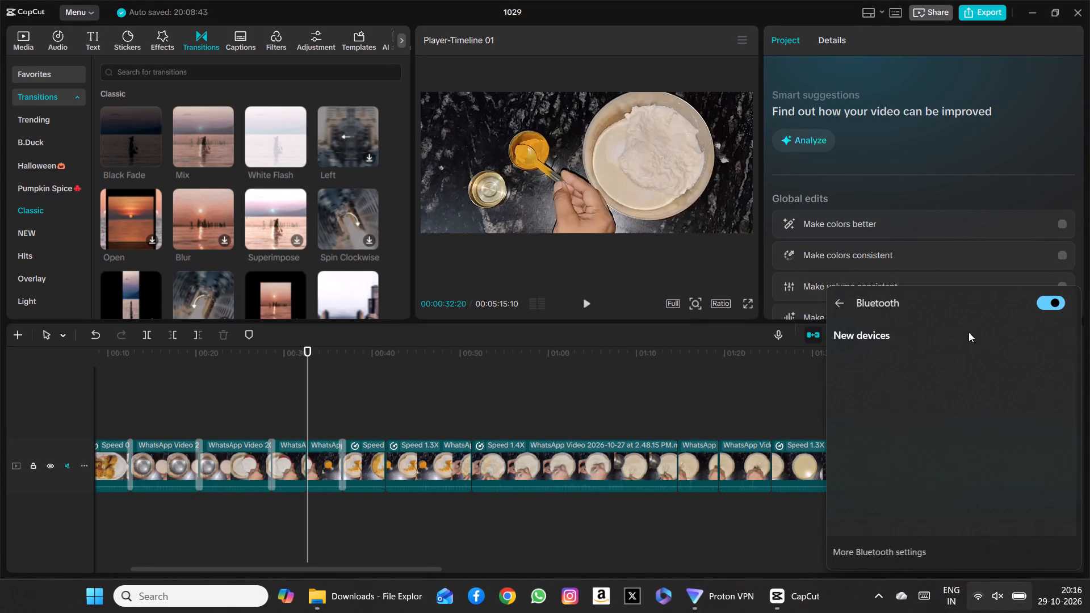
{"action": "scroll", "coordinate": [908, 445], "scroll_direction": "down", "scroll_amount": 2}
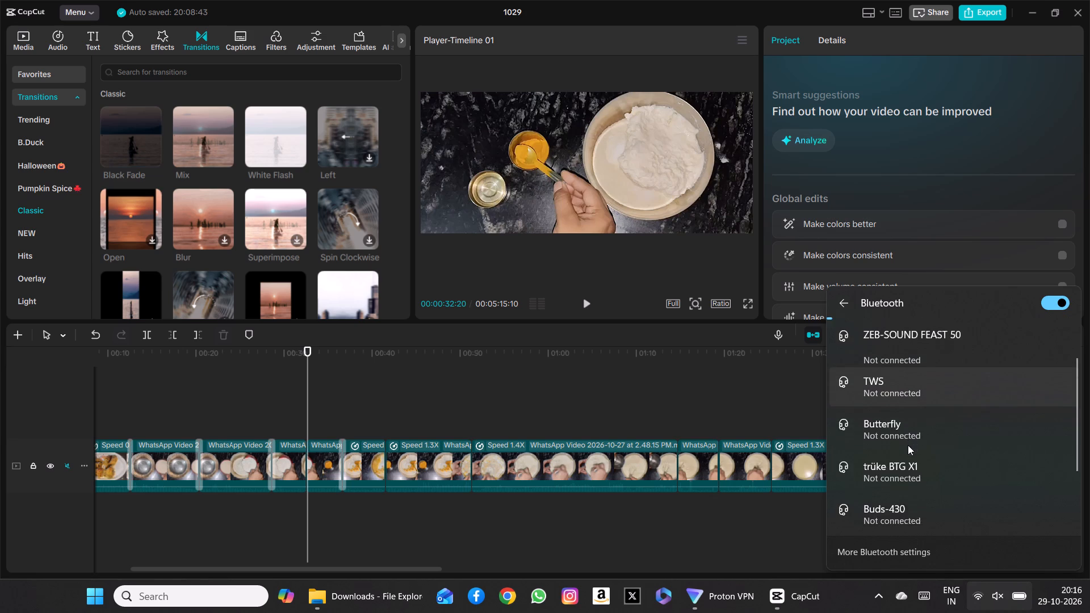
{"action": "scroll", "coordinate": [908, 445], "scroll_direction": "down", "scroll_amount": 3}
{"action": "left_click", "coordinate": [906, 478]}
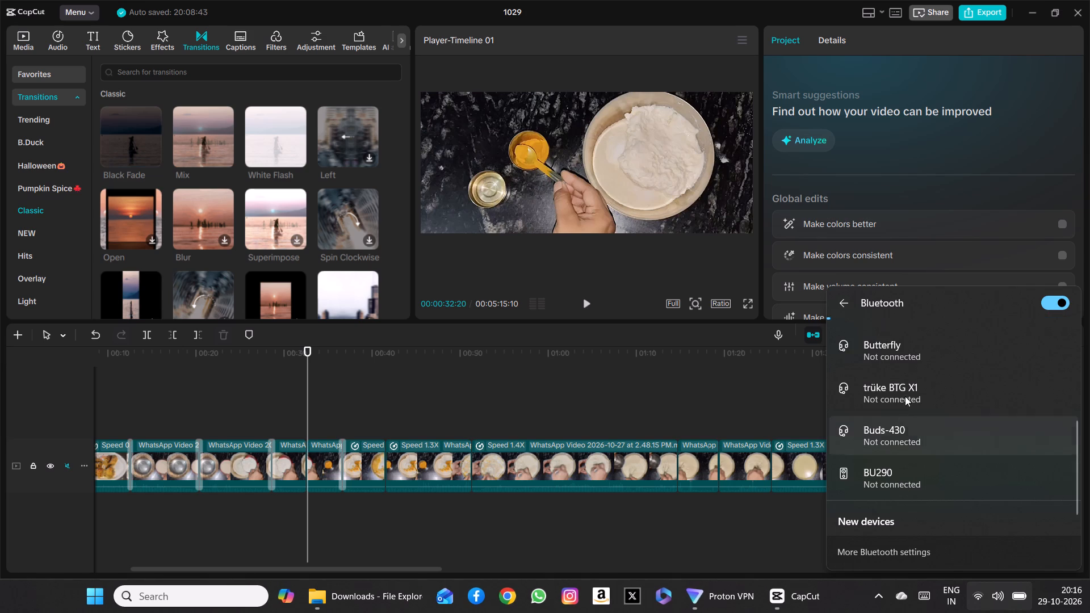
{"action": "scroll", "coordinate": [921, 387], "scroll_direction": "up", "scroll_amount": 7}
{"action": "left_click", "coordinate": [785, 0]}
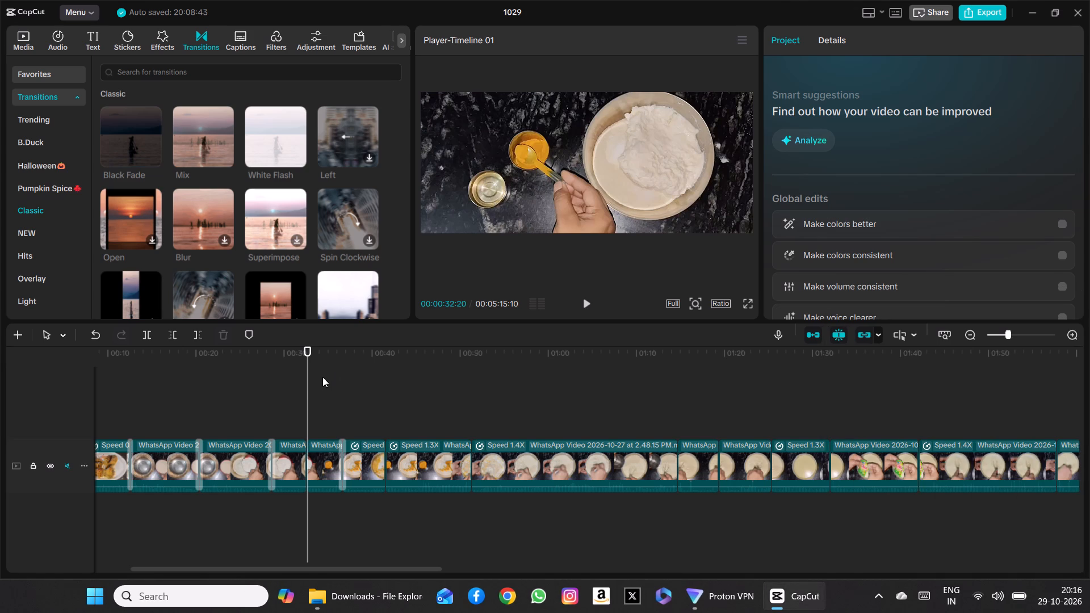
Play back the timeline from about 00:00:26 to review the cooking clips and their transitions.
{"action": "left_click_drag", "start_coordinate": [308, 380], "coordinate": [251, 371]}
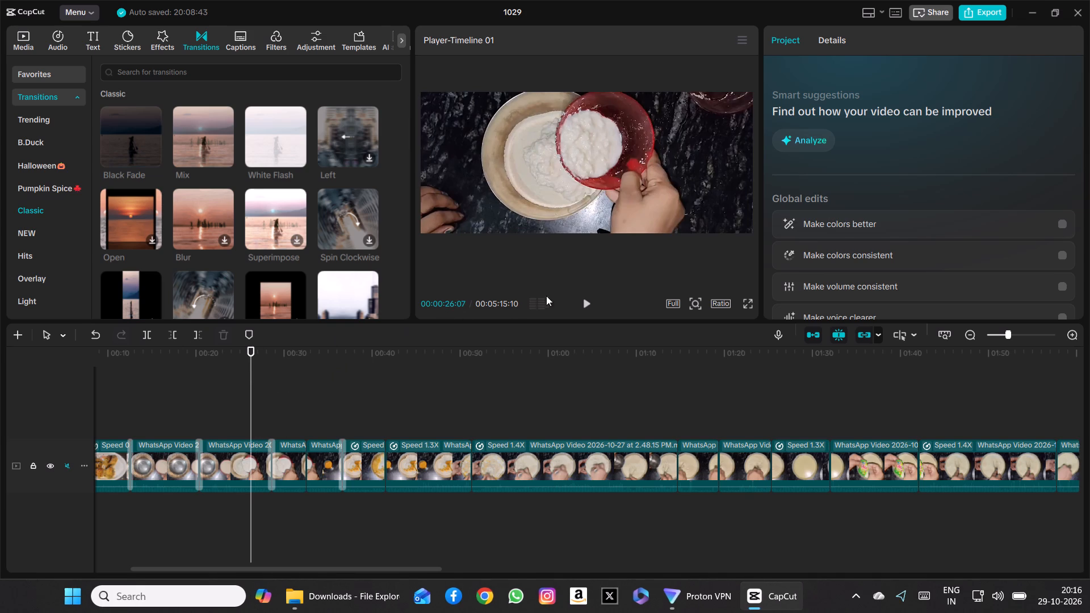
{"action": "left_click", "coordinate": [584, 301]}
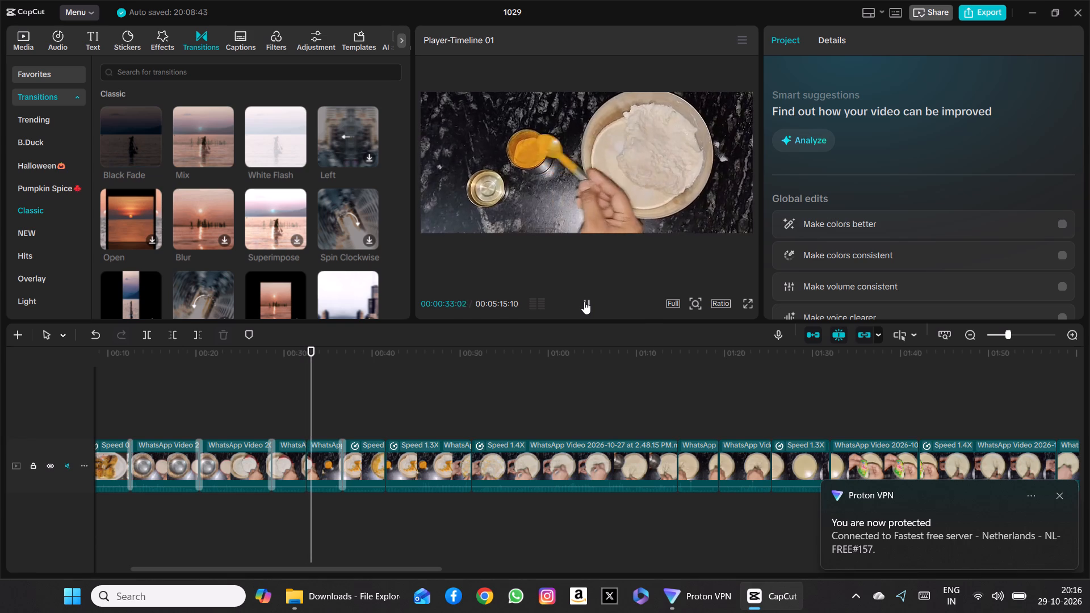
Review the footage from about 28 to 33 seconds, checking the white-powder spooning clip and its cut to the yellow-powder clip.
{"action": "left_click", "coordinate": [584, 301]}
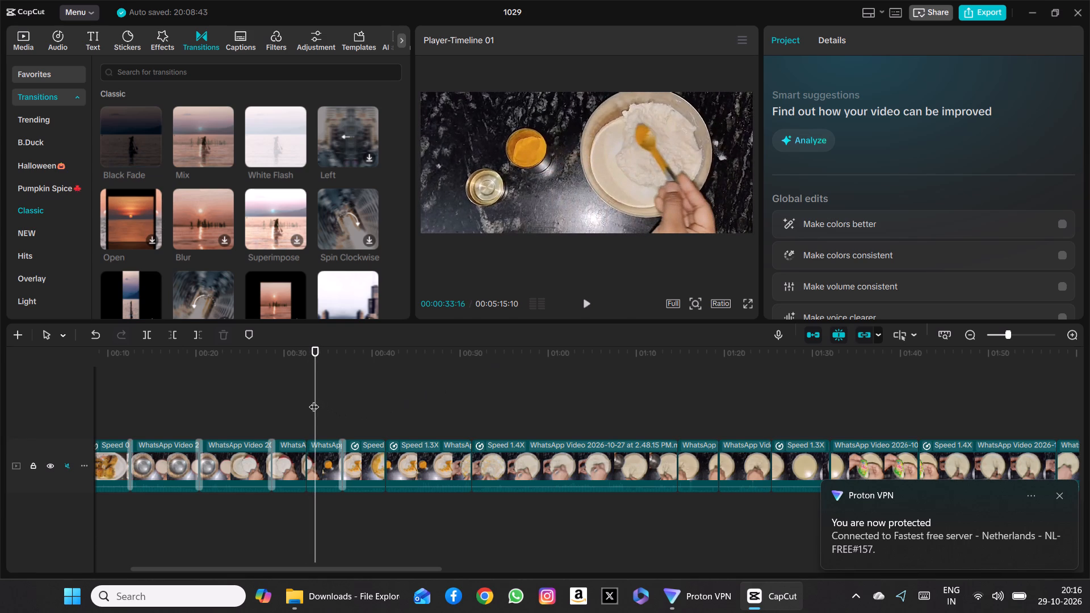
{"action": "left_click_drag", "start_coordinate": [314, 400], "coordinate": [286, 403]}
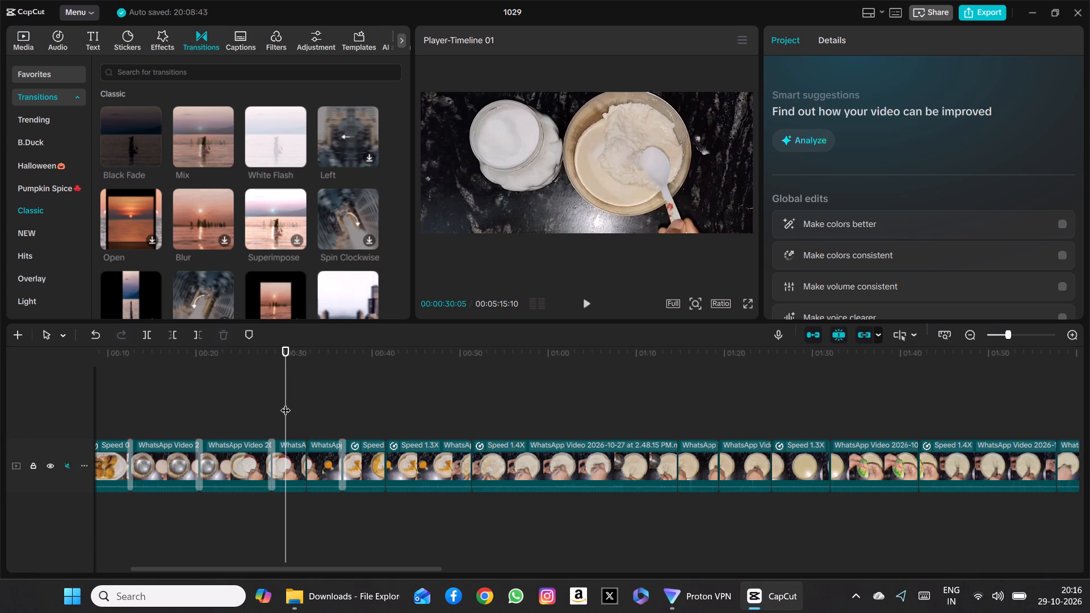
{"action": "left_click", "coordinate": [292, 461]}
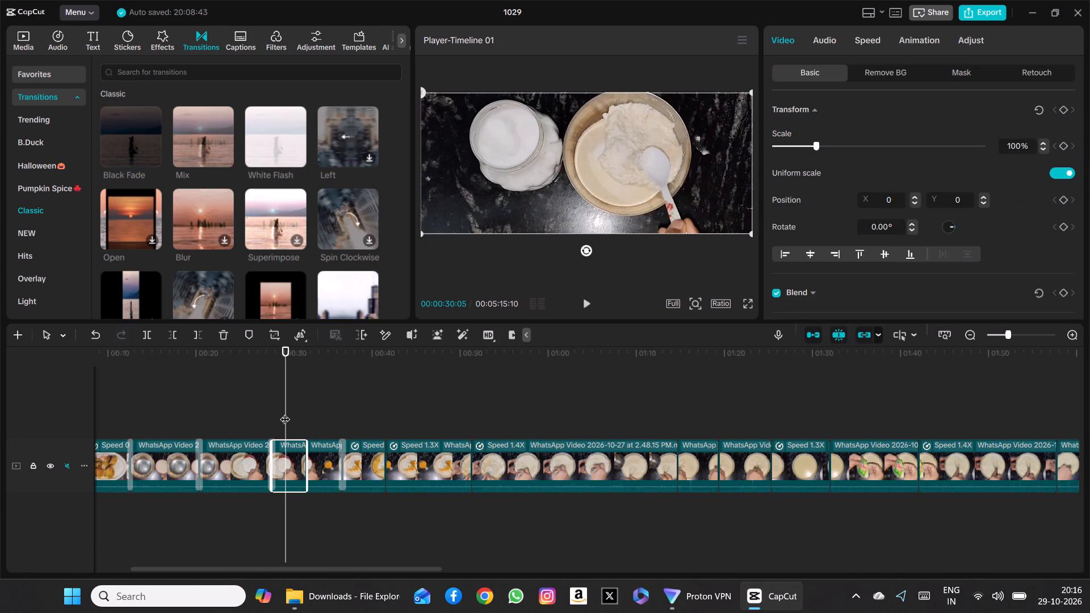
{"action": "left_click_drag", "start_coordinate": [284, 405], "coordinate": [282, 405]}
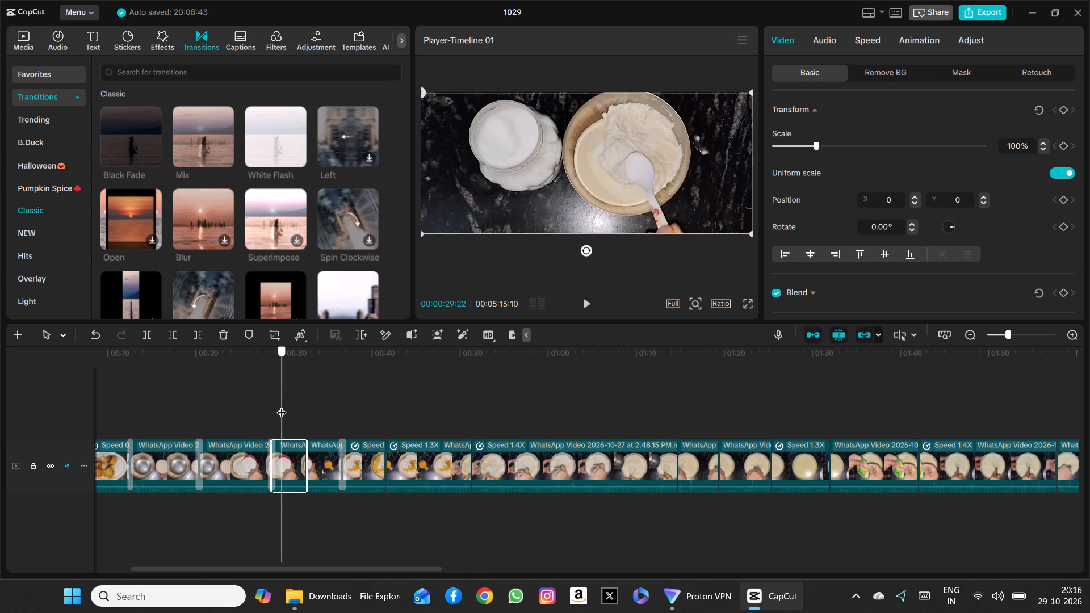
{"action": "left_click_drag", "start_coordinate": [282, 405], "coordinate": [272, 410]}
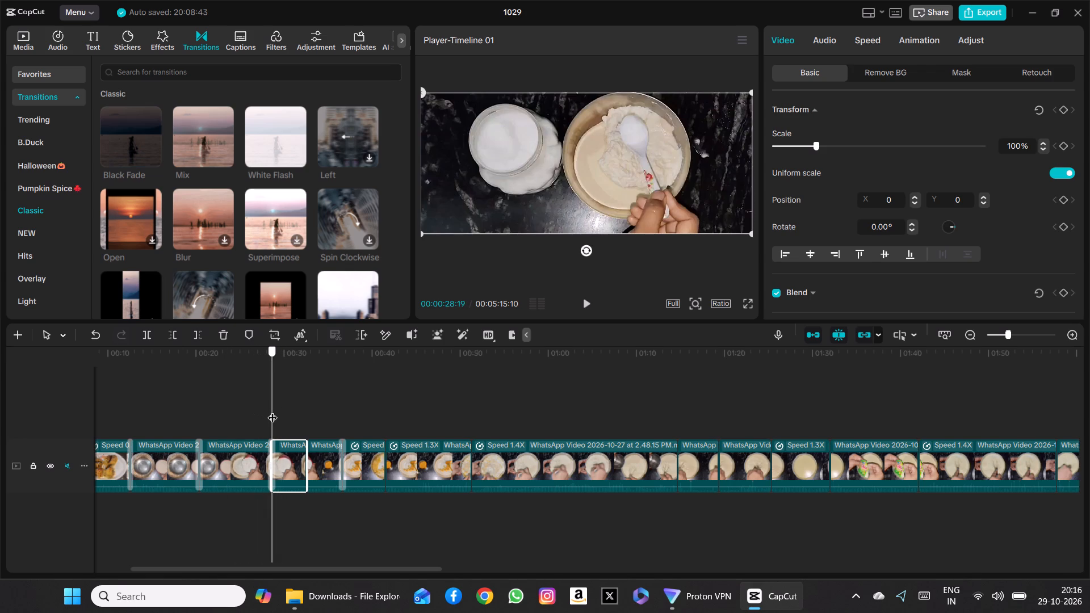
{"action": "left_click_drag", "start_coordinate": [272, 410], "coordinate": [284, 412]}
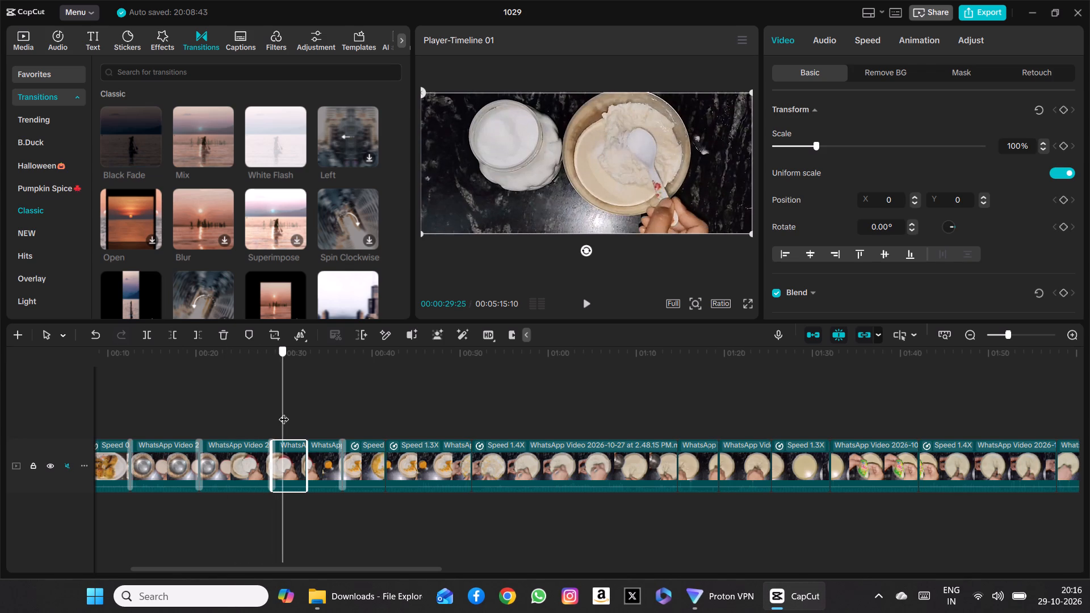
{"action": "left_click_drag", "start_coordinate": [284, 412], "coordinate": [289, 413]}
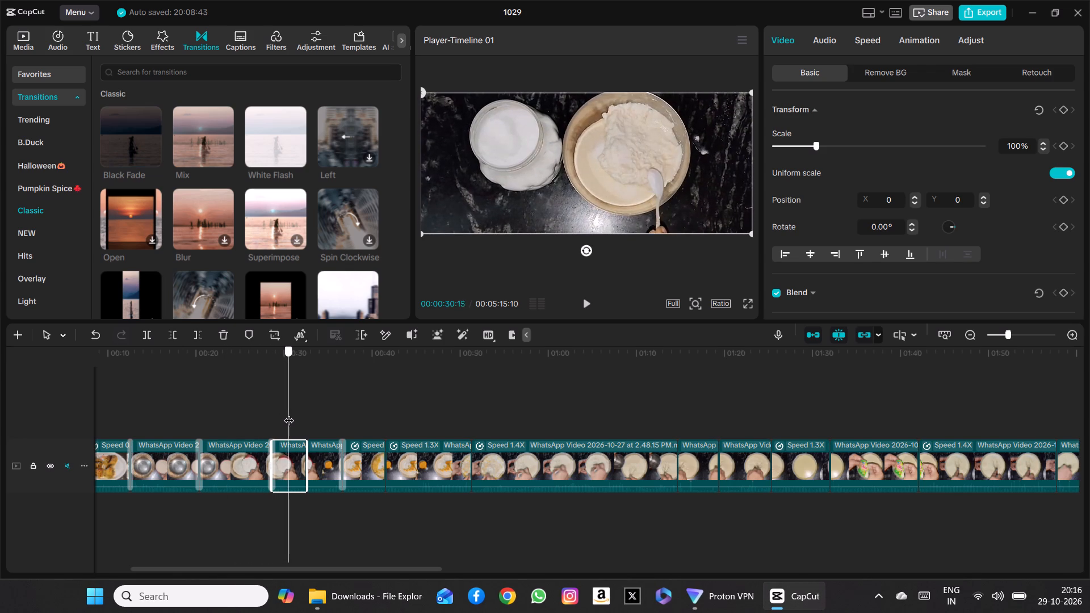
{"action": "left_click_drag", "start_coordinate": [289, 413], "coordinate": [300, 415]}
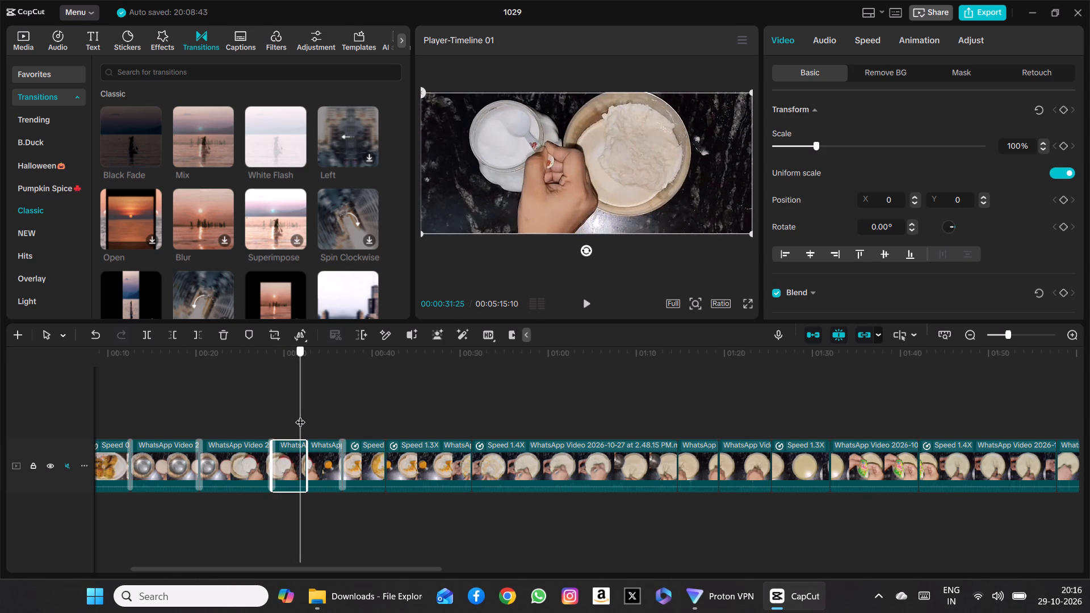
{"action": "left_click_drag", "start_coordinate": [300, 415], "coordinate": [304, 415]}
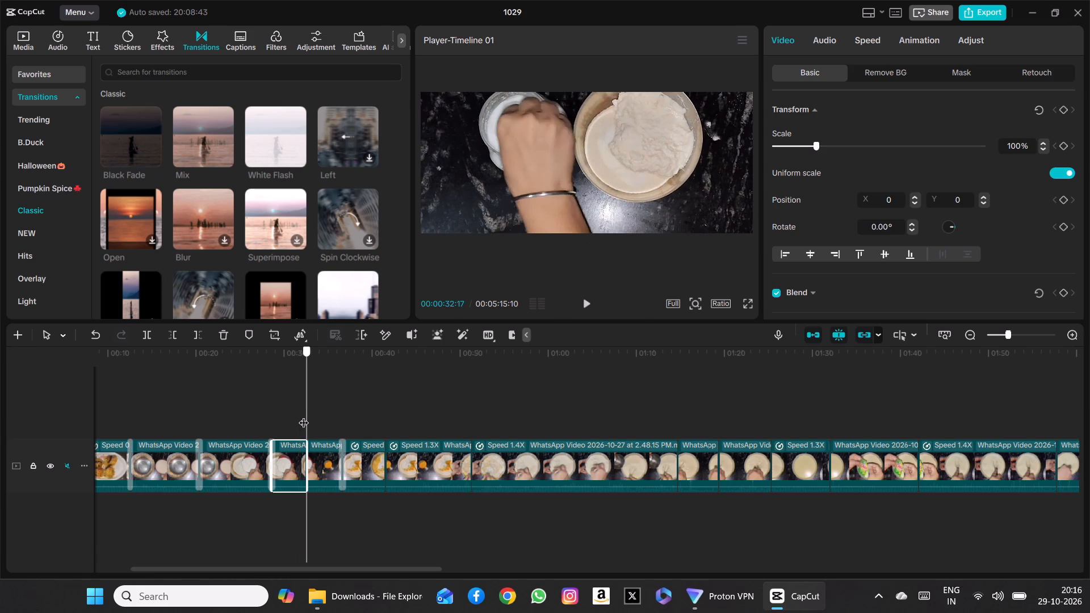
{"action": "left_click_drag", "start_coordinate": [304, 415], "coordinate": [307, 416]}
{"action": "left_click_drag", "start_coordinate": [307, 416], "coordinate": [297, 415]}
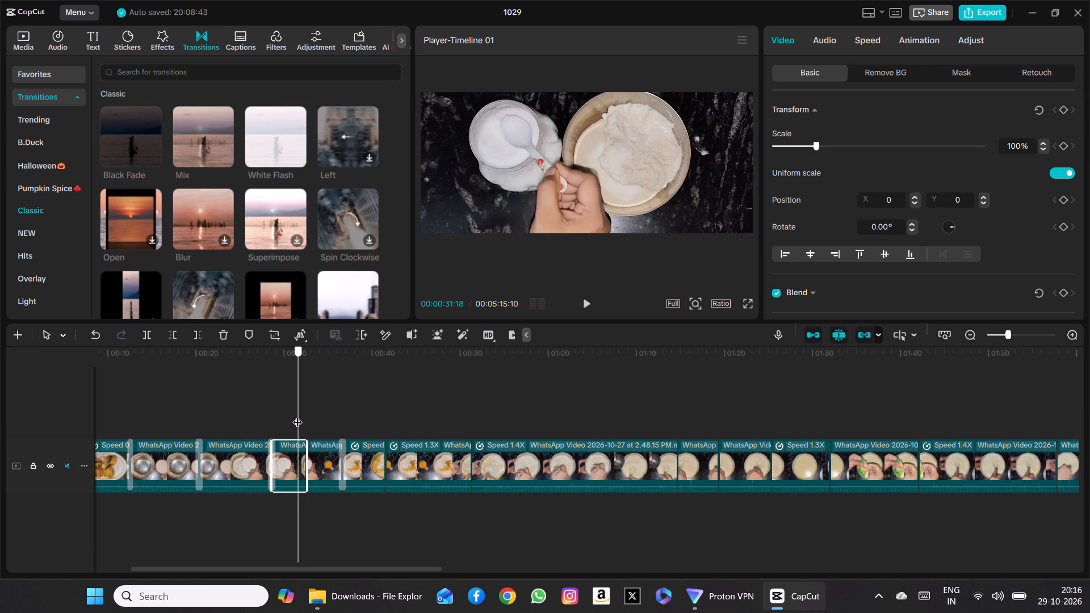
{"action": "left_click_drag", "start_coordinate": [297, 415], "coordinate": [297, 413]}
{"action": "left_click", "coordinate": [586, 303]}
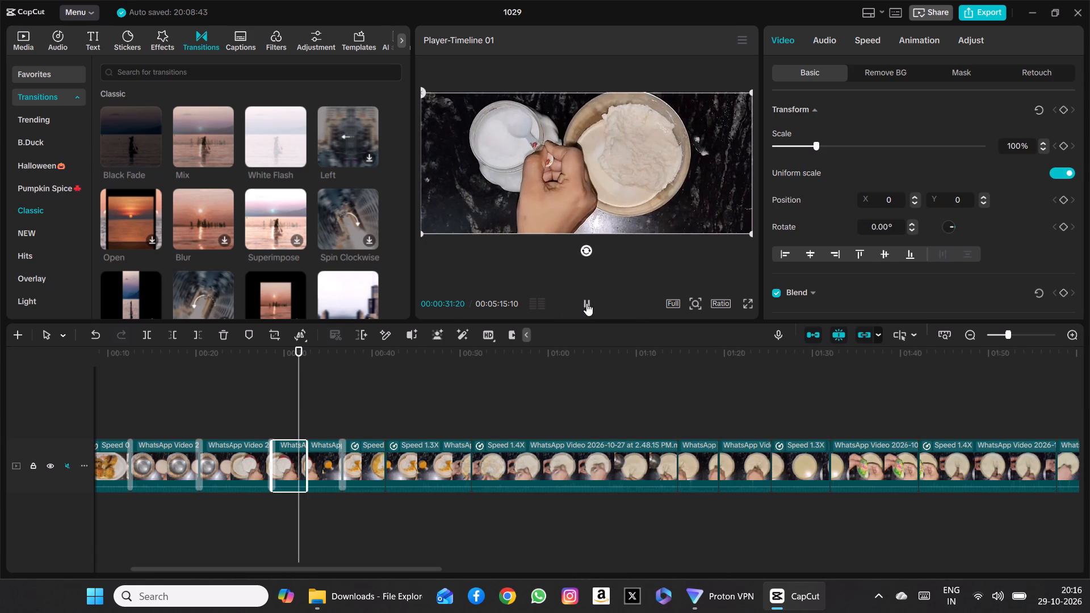
{"action": "left_click", "coordinate": [586, 303]}
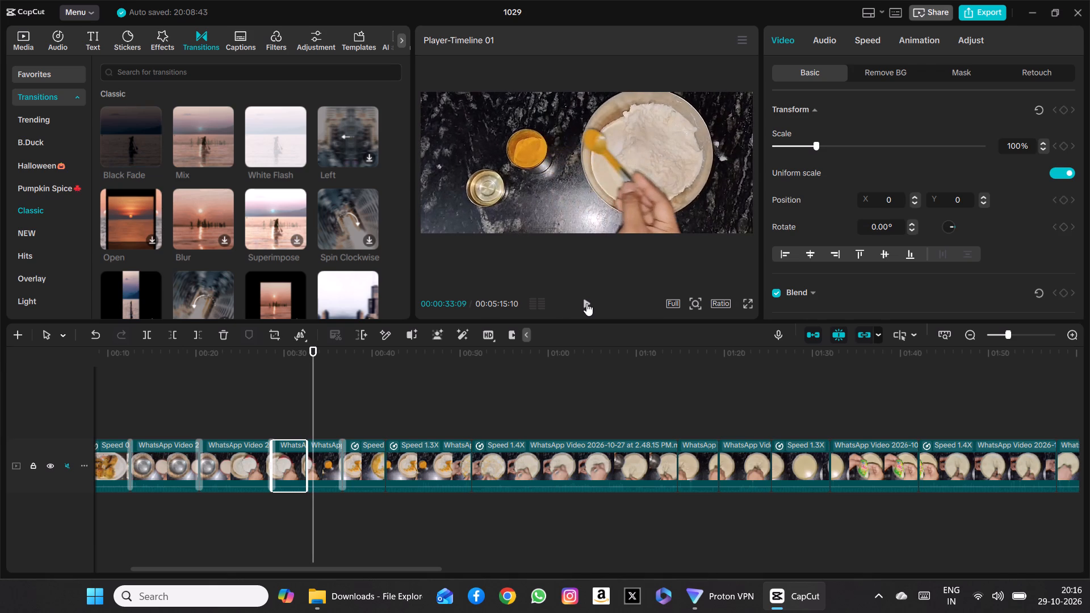
Inspect the speed settings of the white-powder spooning clip and the yellow-powder clip that follows it.
{"action": "left_click", "coordinate": [282, 449]}
{"action": "left_click", "coordinate": [868, 39]}
{"action": "left_click", "coordinate": [334, 454]}
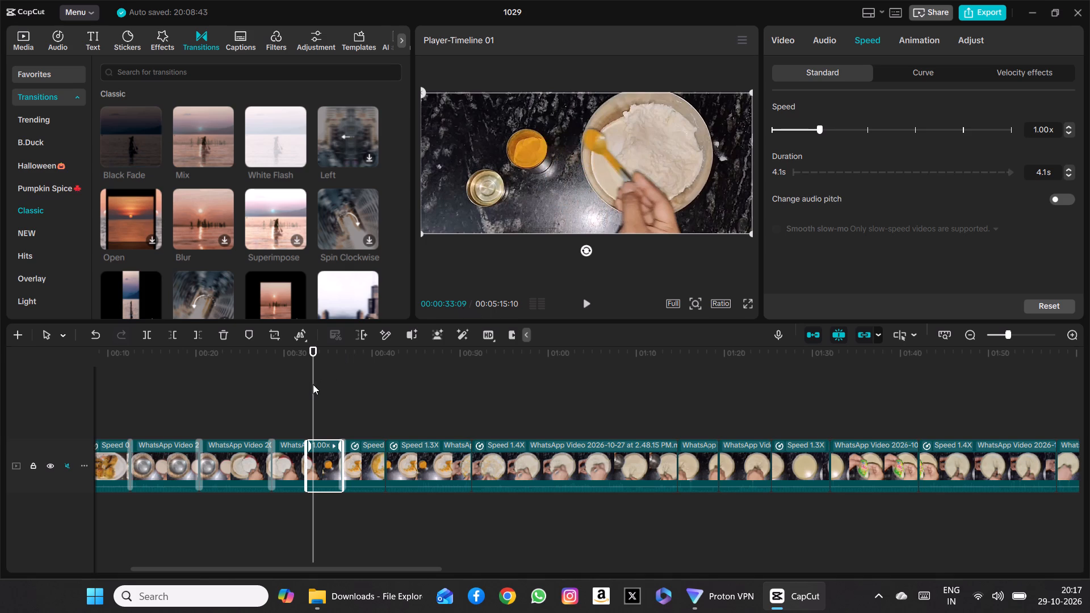
Extend the end of the white-powder spooning clip by four frames, to a duration of 4.1 s.
{"action": "left_click_drag", "start_coordinate": [311, 387], "coordinate": [258, 388]}
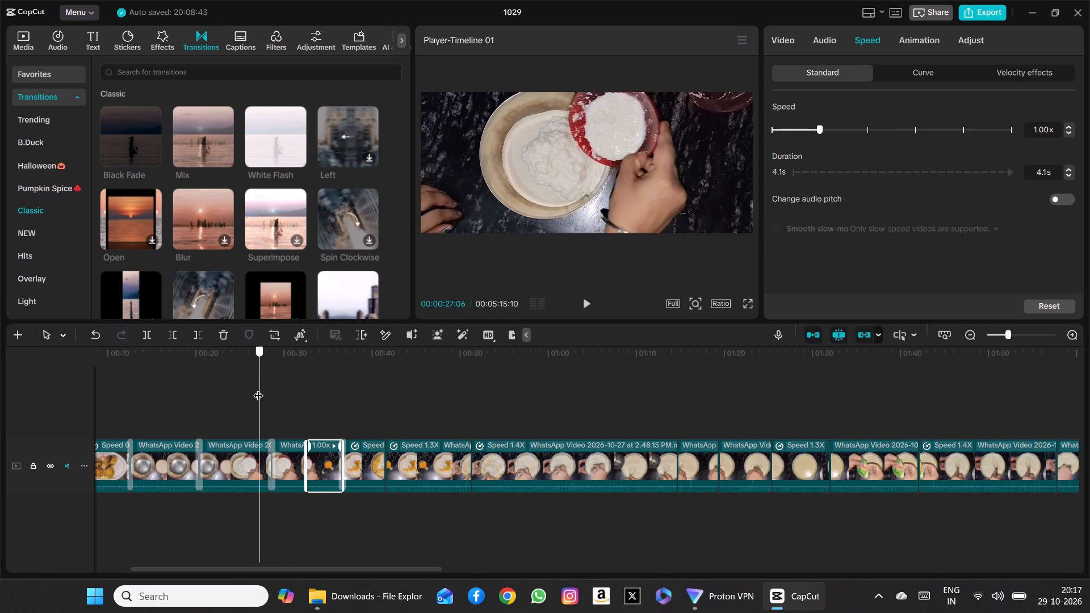
{"action": "left_click_drag", "start_coordinate": [258, 388], "coordinate": [273, 387]}
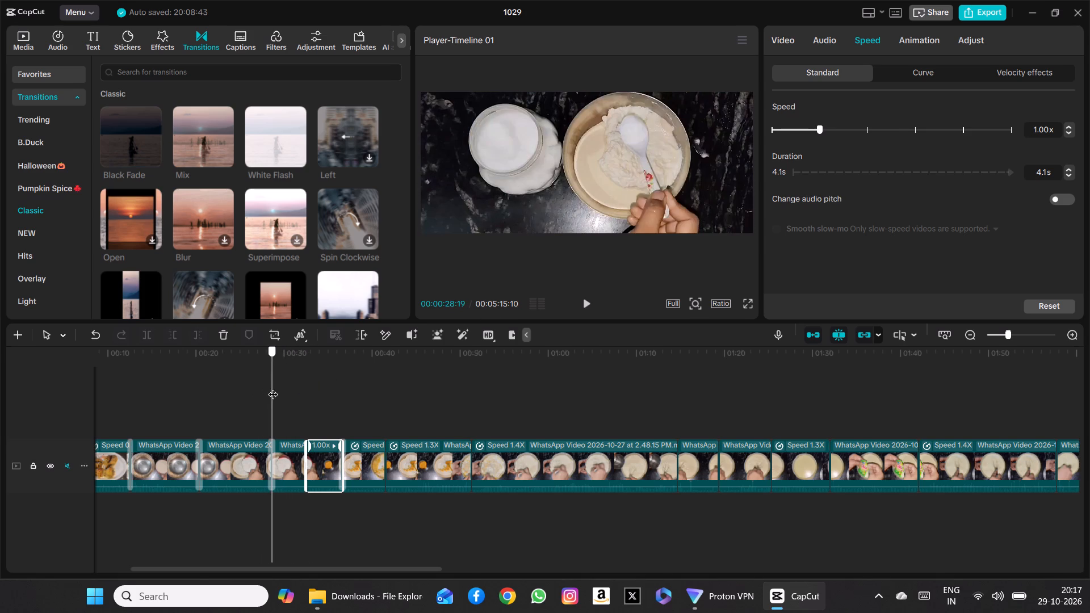
{"action": "left_click_drag", "start_coordinate": [273, 387], "coordinate": [276, 385]}
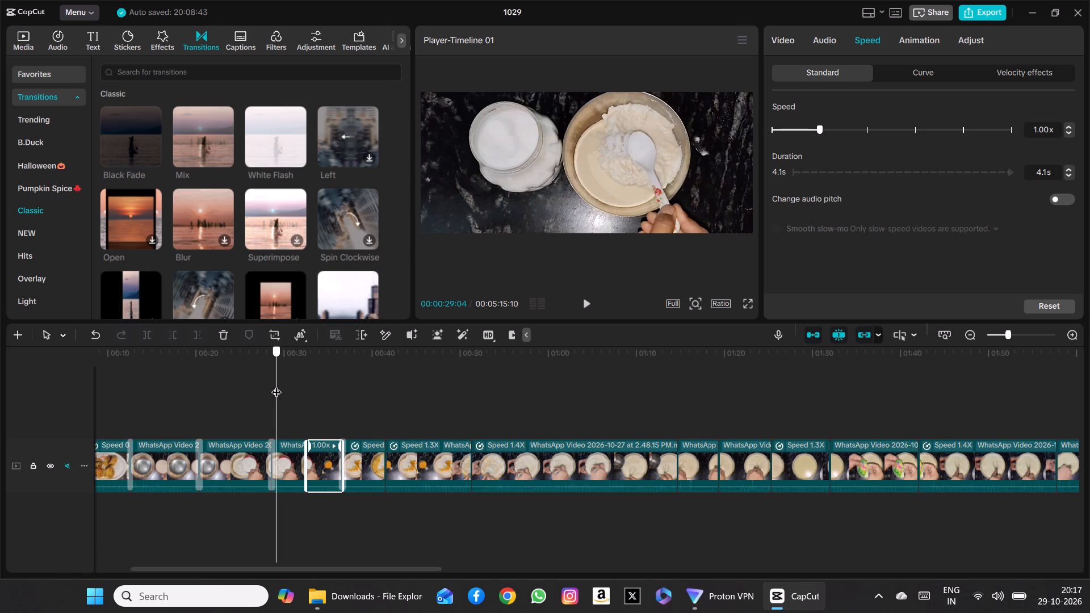
{"action": "left_click_drag", "start_coordinate": [276, 385], "coordinate": [277, 385]}
{"action": "left_click", "coordinate": [294, 448]}
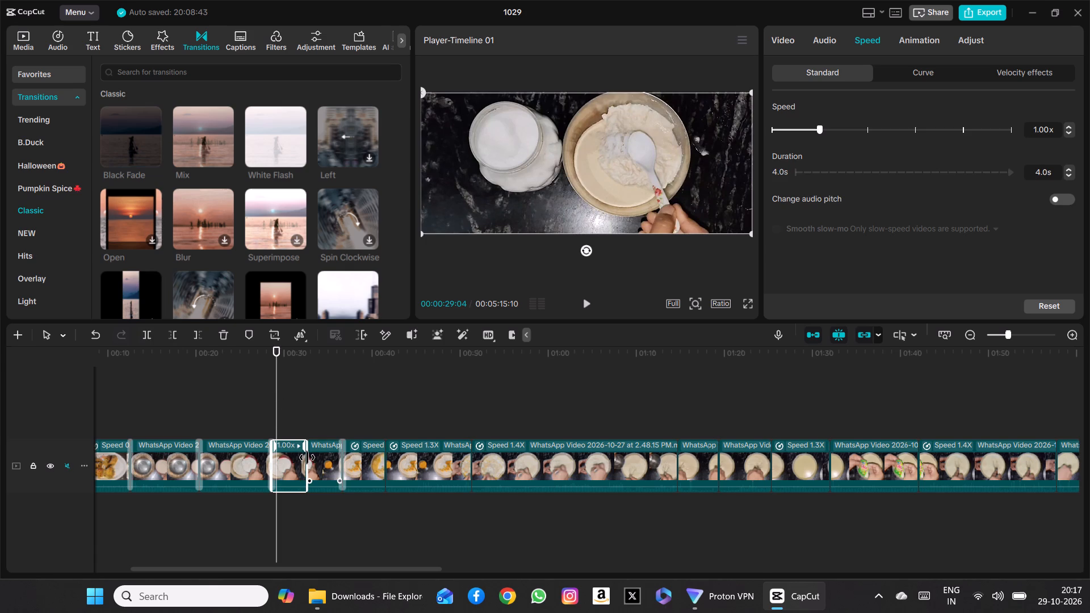
{"action": "left_click", "coordinate": [307, 457]}
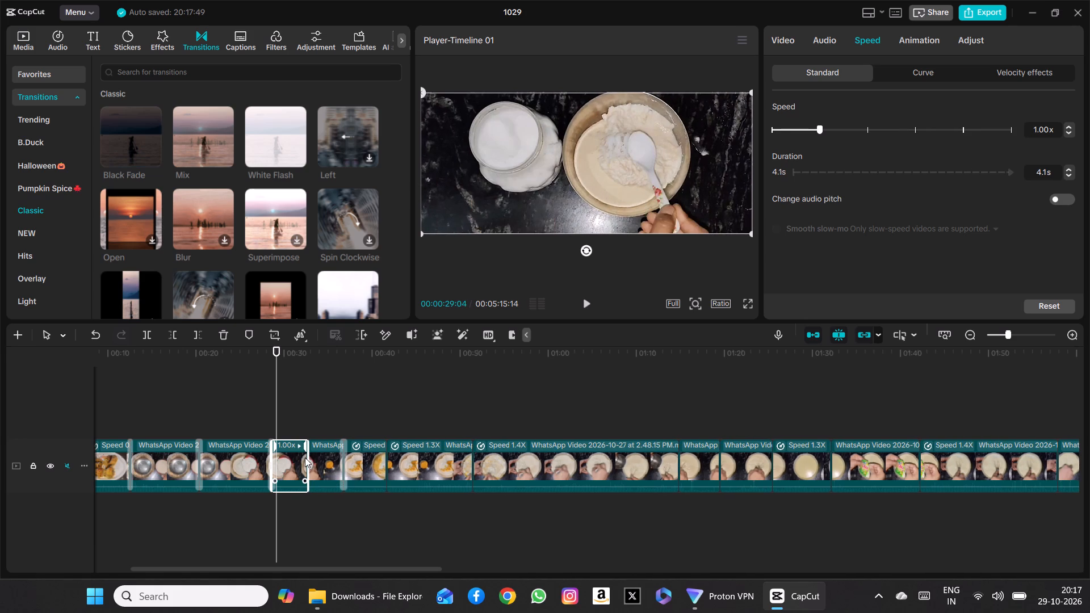
Play through the cut to the yellow-powder clip and trim two frames off the white-powder clip's end, to 4.0 s.
{"action": "left_click_drag", "start_coordinate": [279, 400], "coordinate": [250, 395]}
{"action": "left_click", "coordinate": [585, 295]}
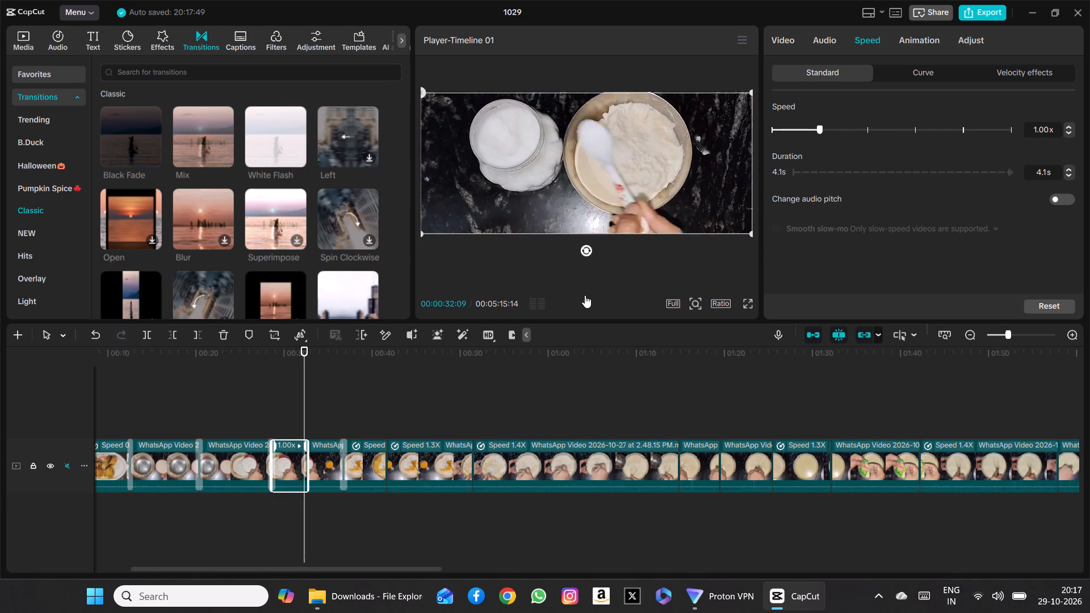
{"action": "left_click", "coordinate": [585, 295]}
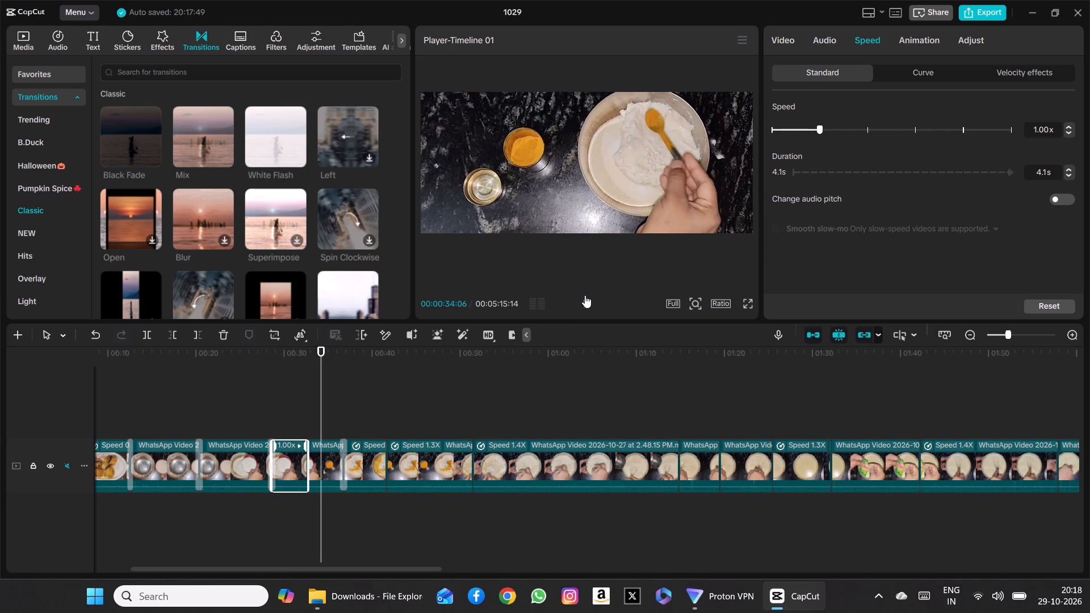
{"action": "left_click", "coordinate": [307, 458]}
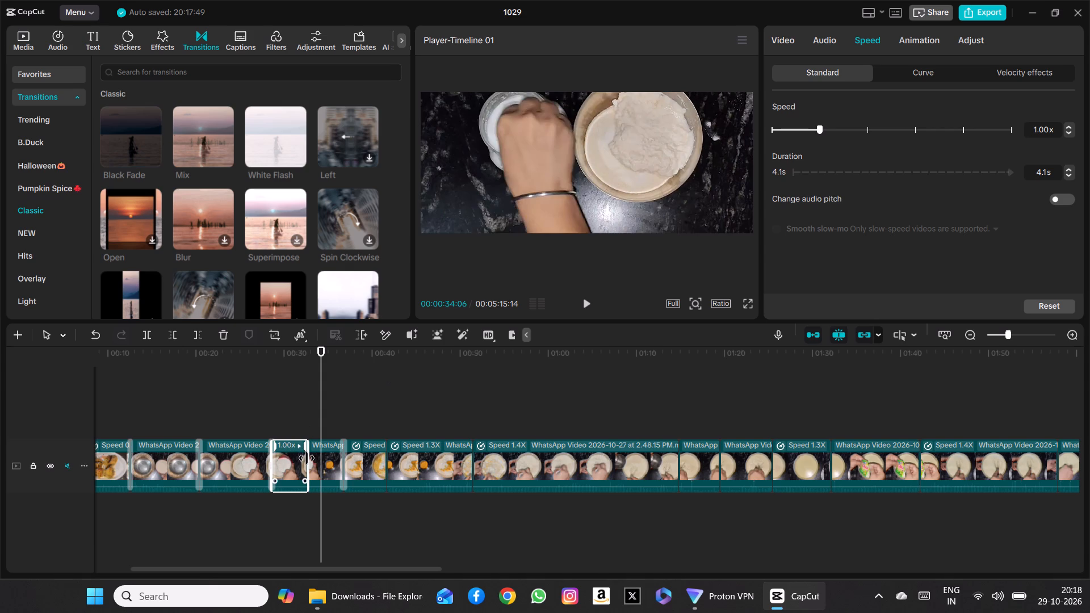
{"action": "left_click", "coordinate": [307, 458]}
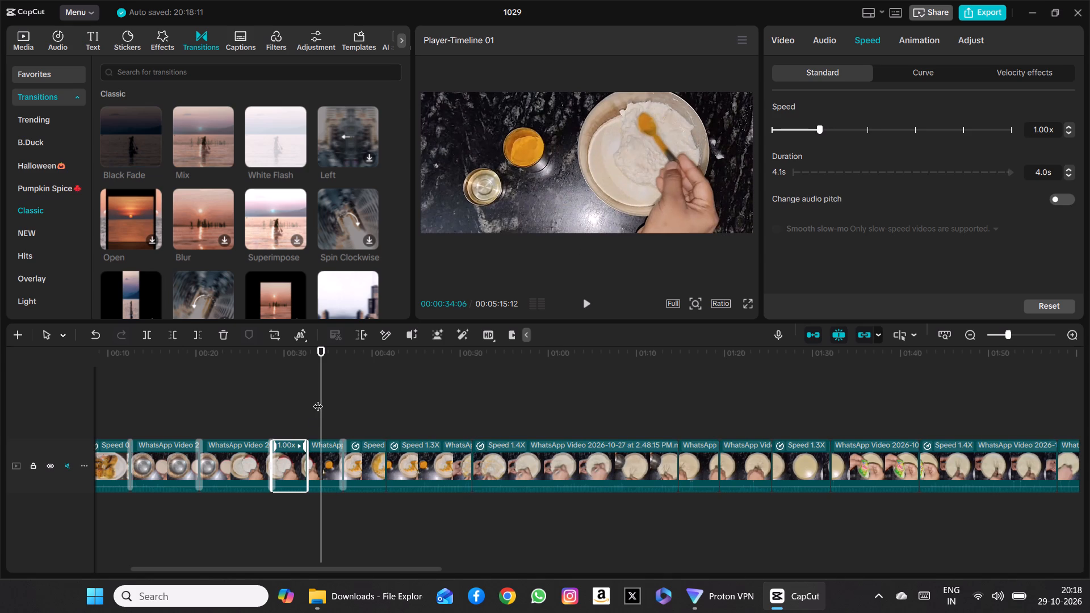
Replay the white-powder spooning clip and its cut to the yellow-powder clip, examining the spoon movement around 31 seconds.
{"action": "left_click_drag", "start_coordinate": [319, 398], "coordinate": [248, 402]}
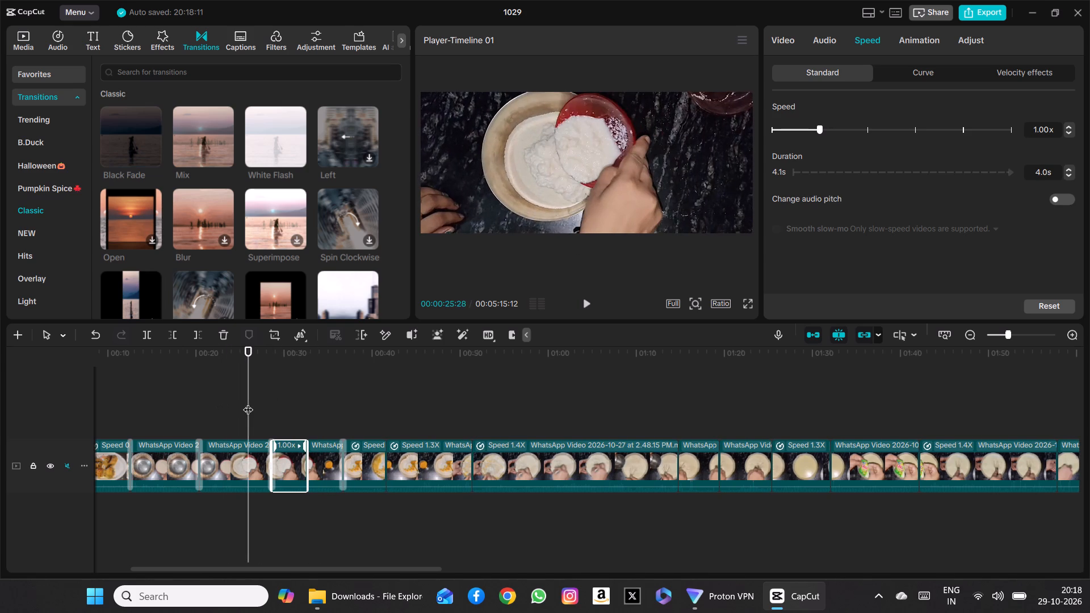
{"action": "left_click", "coordinate": [586, 303]}
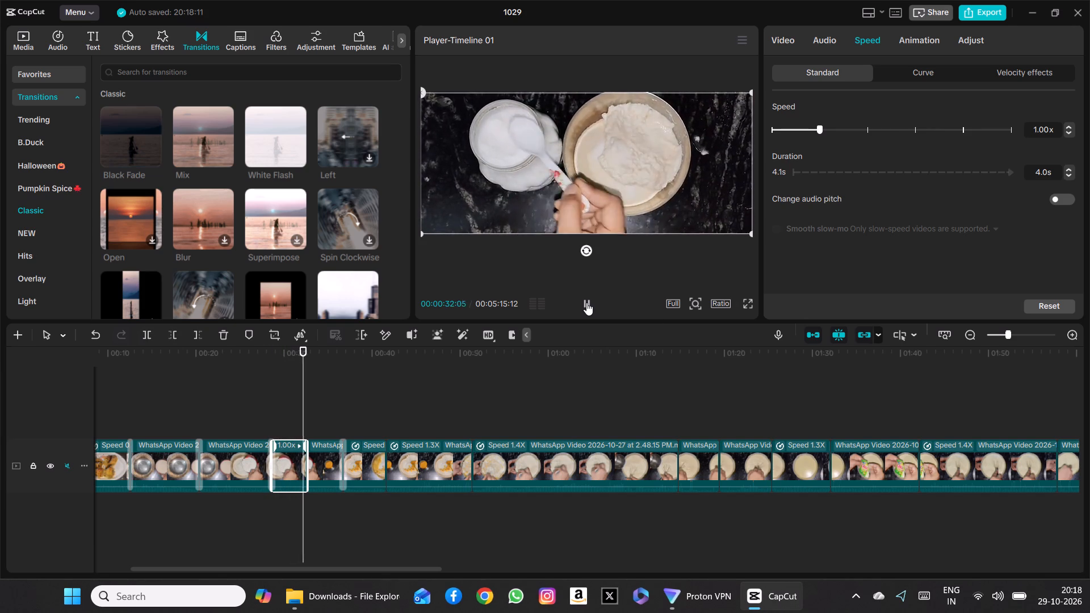
{"action": "left_click", "coordinate": [586, 303]}
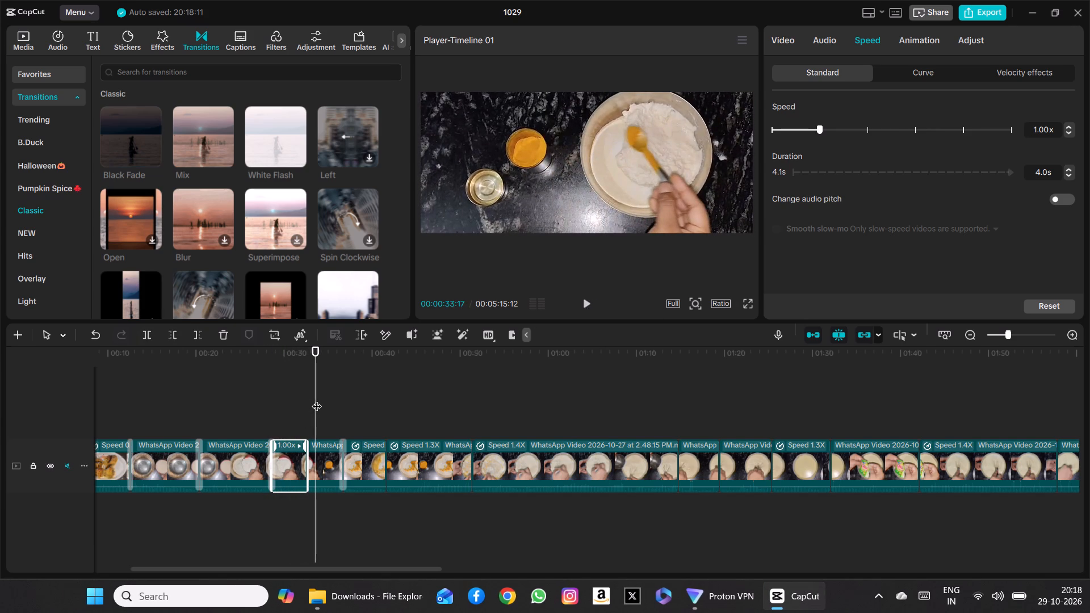
{"action": "left_click_drag", "start_coordinate": [317, 398], "coordinate": [266, 393]}
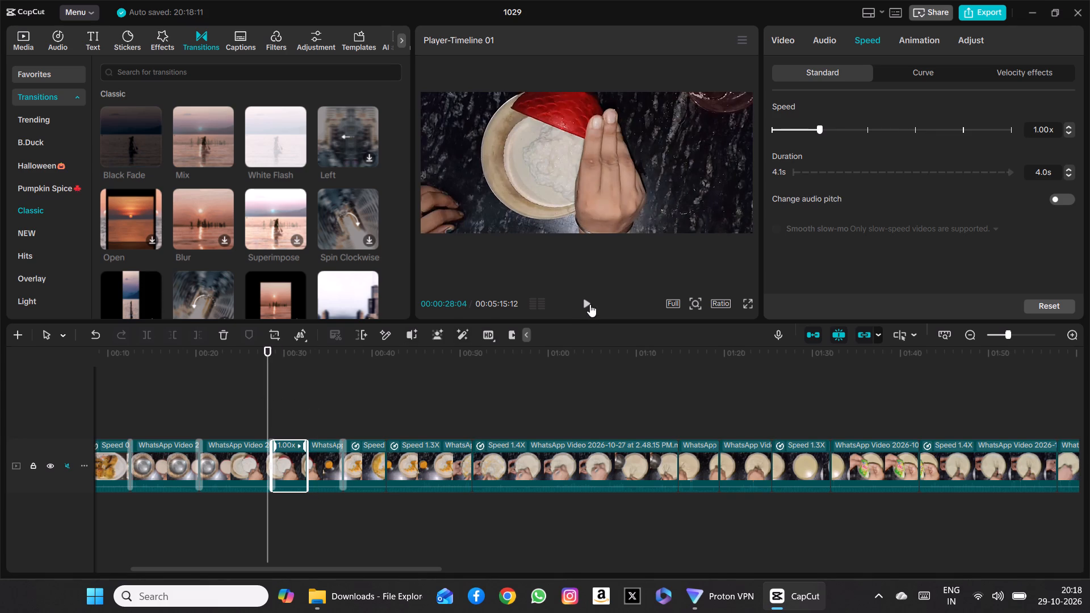
{"action": "left_click", "coordinate": [584, 297]}
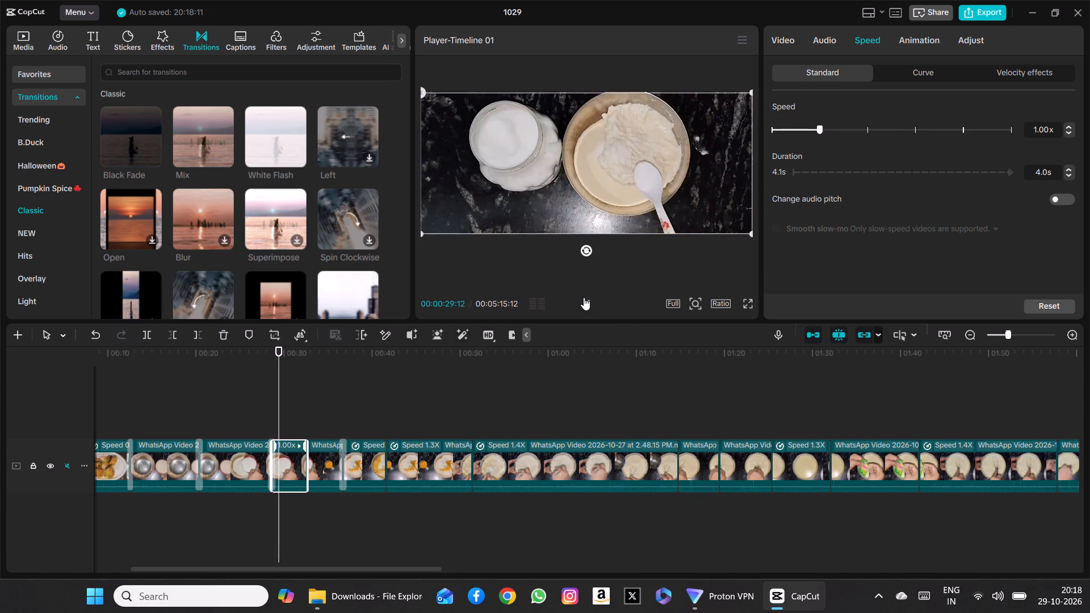
{"action": "left_click", "coordinate": [584, 297]}
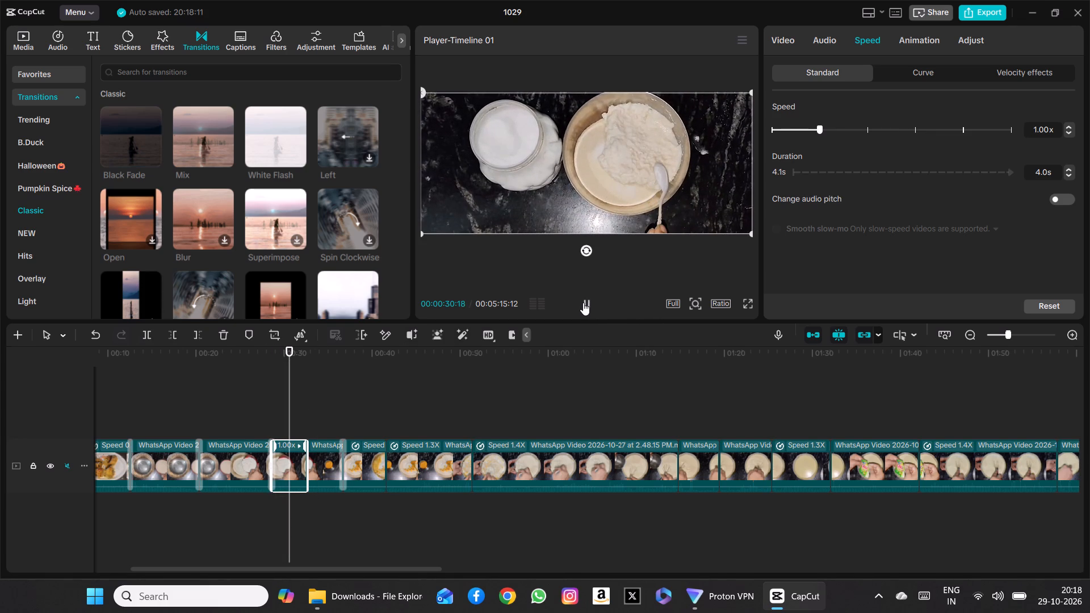
{"action": "left_click", "coordinate": [583, 303]}
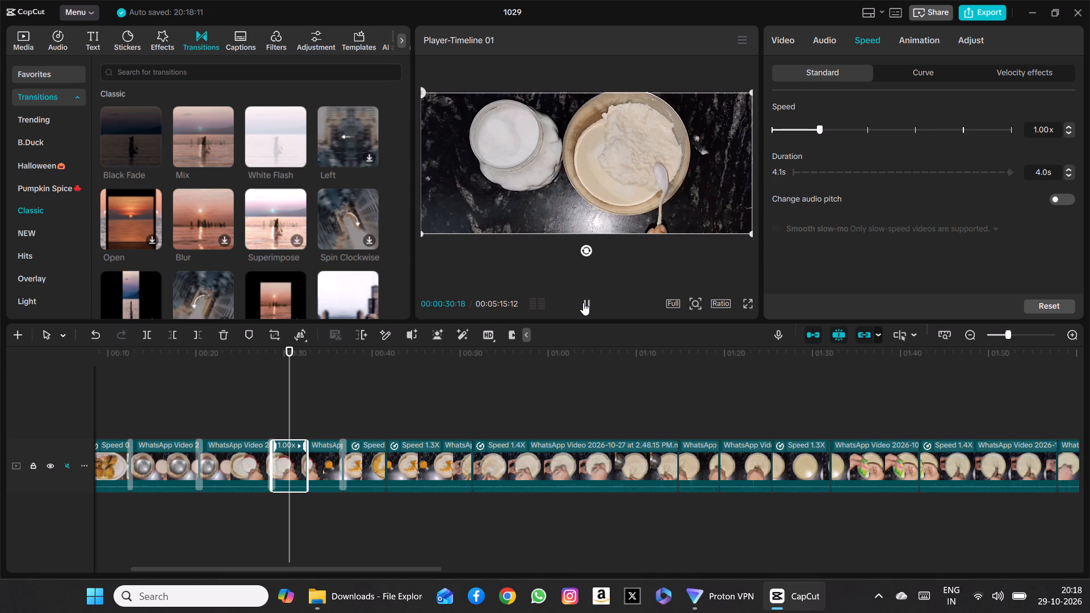
{"action": "left_click", "coordinate": [583, 303]}
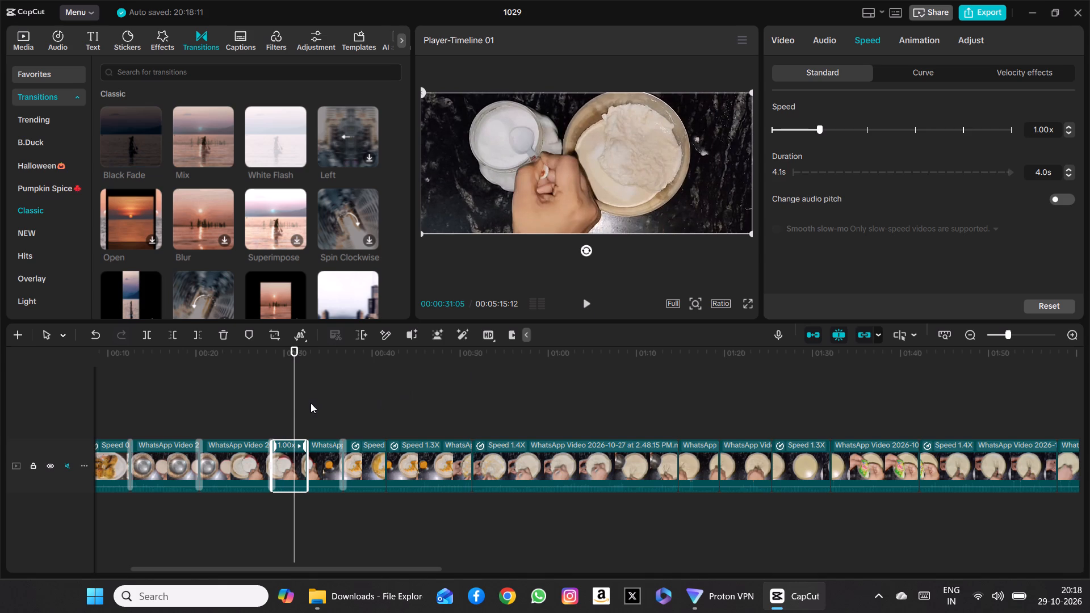
{"action": "left_click_drag", "start_coordinate": [296, 400], "coordinate": [295, 400]}
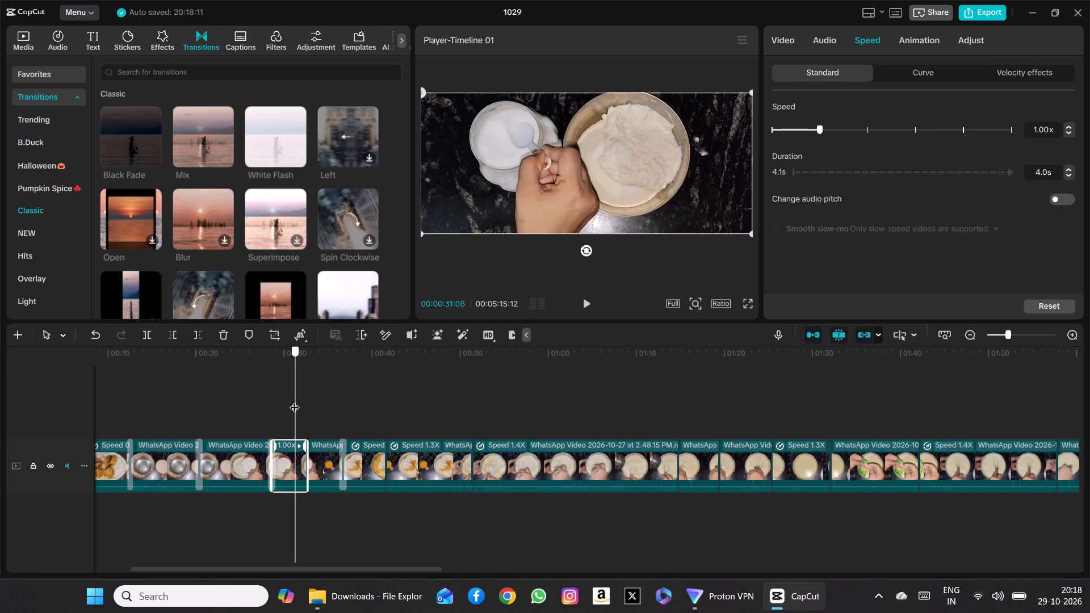
{"action": "left_click_drag", "start_coordinate": [295, 400], "coordinate": [292, 400]}
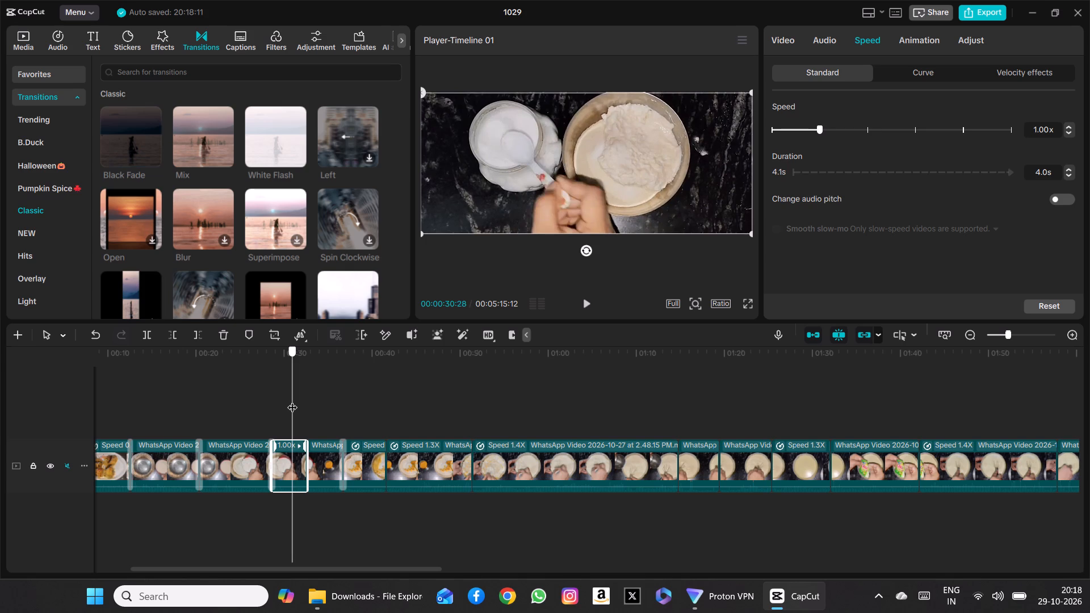
Split the white-powder spooning clip at 00:00:30:21 and delete the part after the split.
{"action": "left_click_drag", "start_coordinate": [292, 400], "coordinate": [281, 401]}
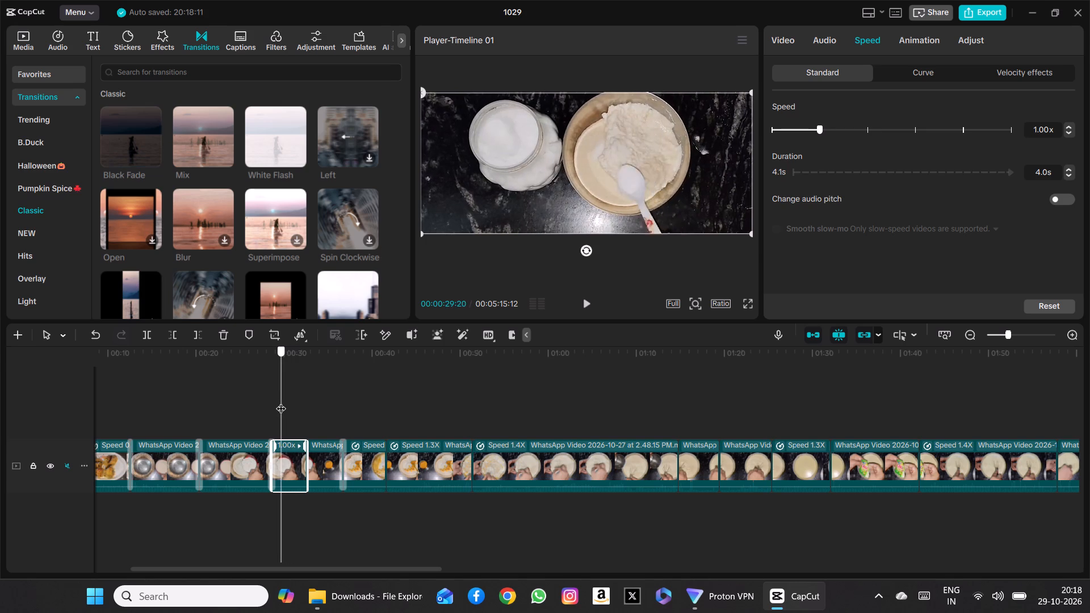
{"action": "left_click_drag", "start_coordinate": [281, 401], "coordinate": [288, 401]}
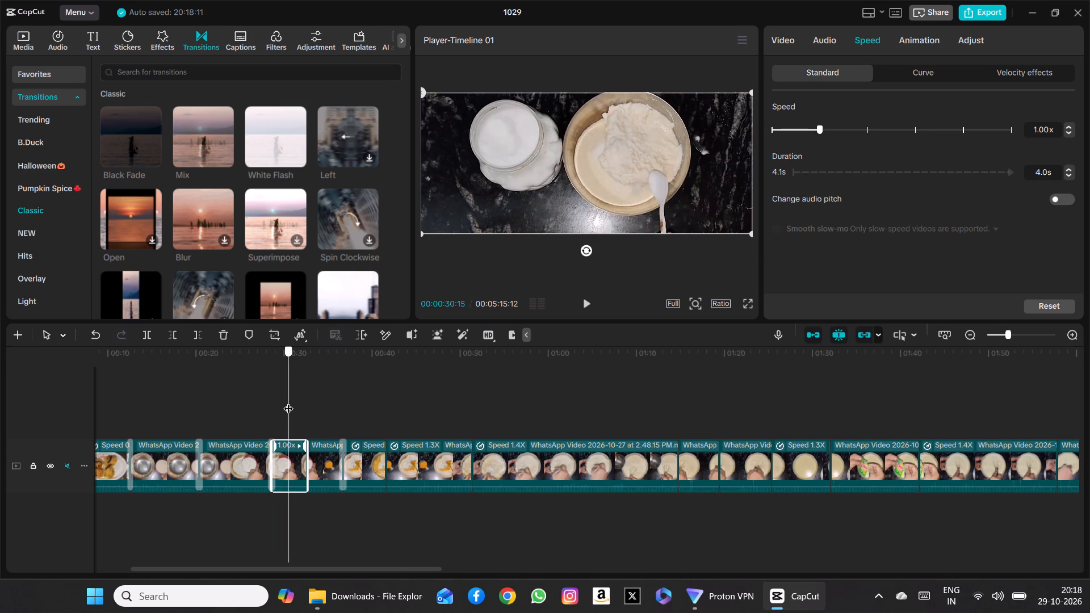
{"action": "left_click_drag", "start_coordinate": [288, 401], "coordinate": [290, 401]}
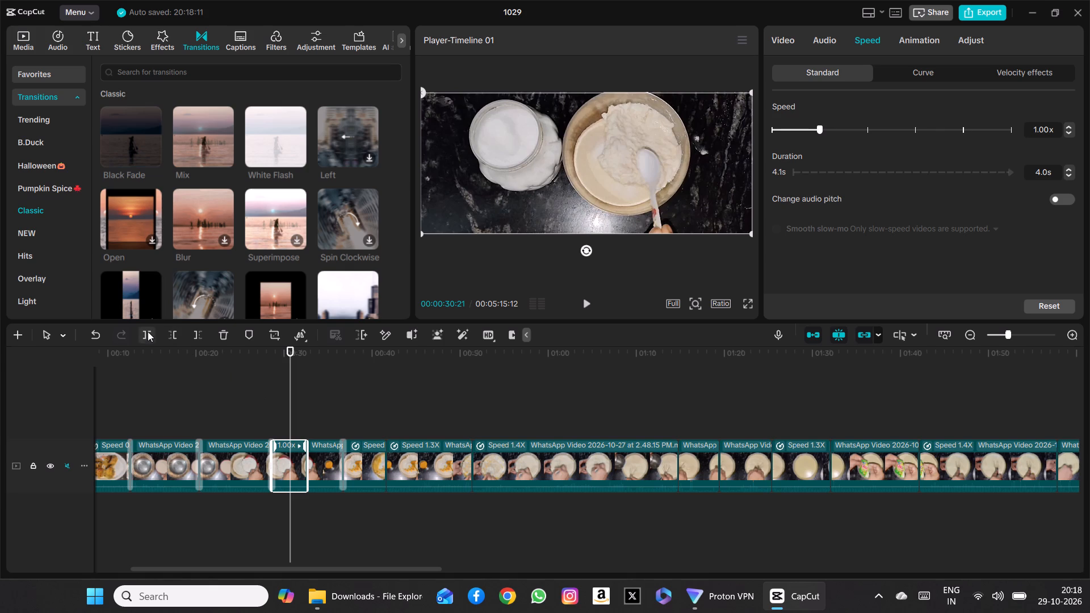
{"action": "left_click", "coordinate": [147, 331]}
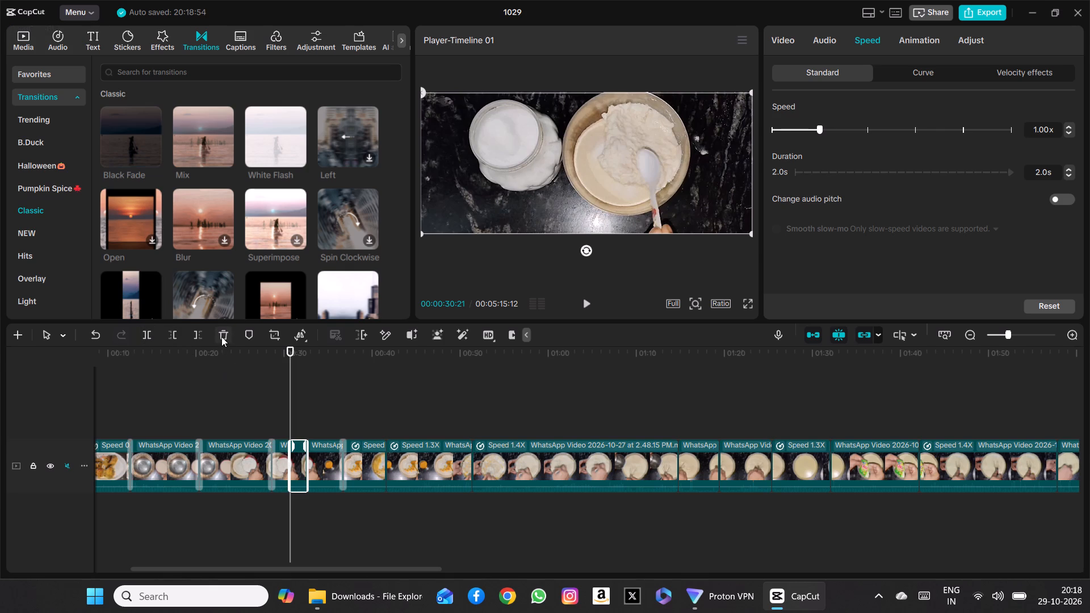
{"action": "left_click", "coordinate": [221, 337]}
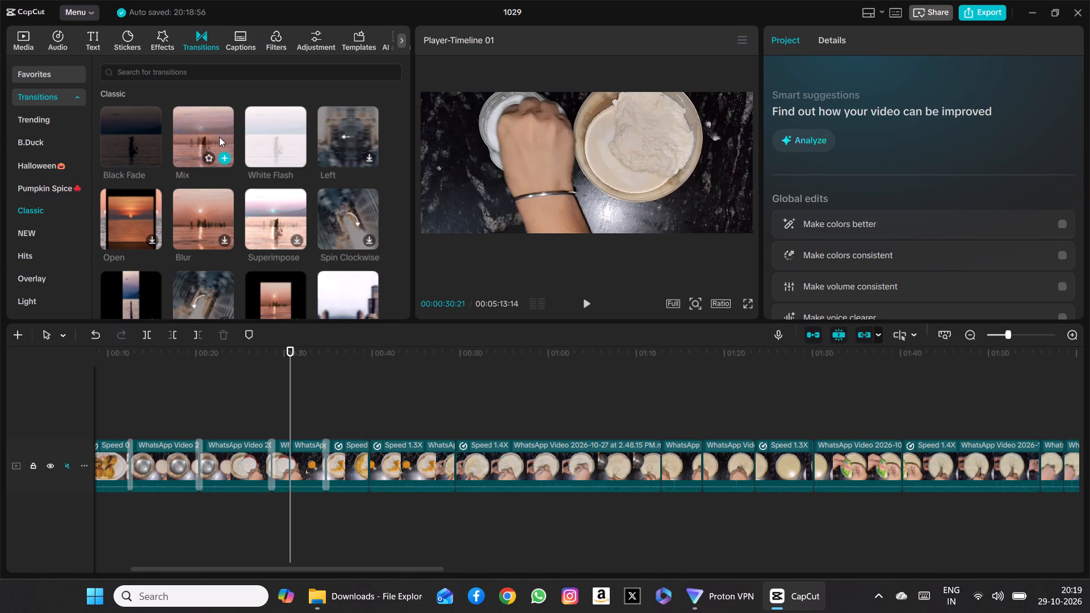
Add a Mix transition between the white-powder and yellow-powder clips, set its duration to 0.8 s, and play the section leading into it.
{"action": "left_click", "coordinate": [223, 156]}
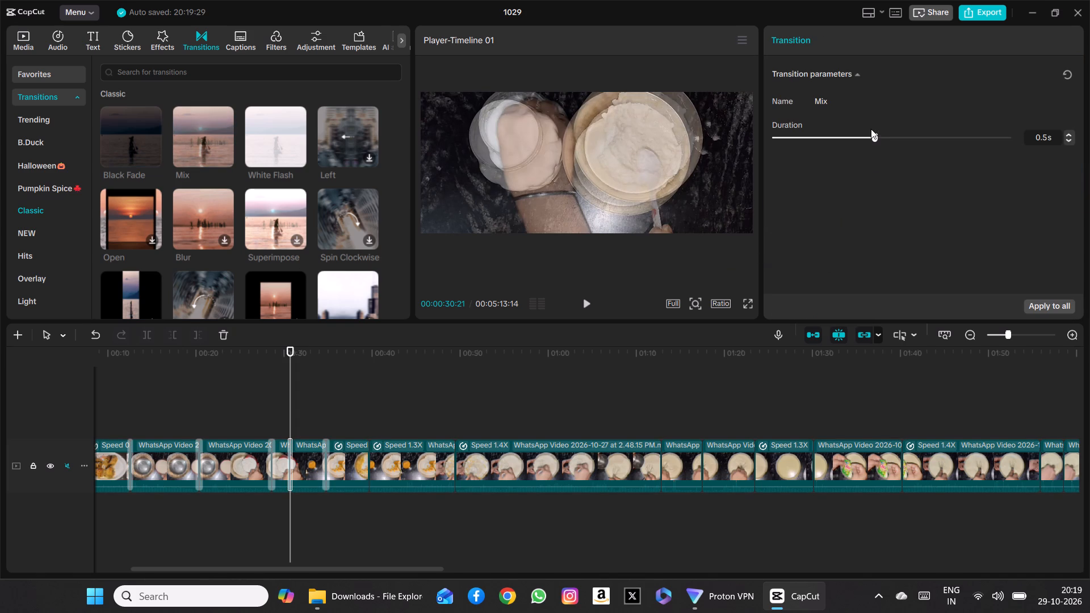
{"action": "left_click_drag", "start_coordinate": [874, 137], "coordinate": [887, 137]}
{"action": "left_click_drag", "start_coordinate": [887, 137], "coordinate": [925, 142]}
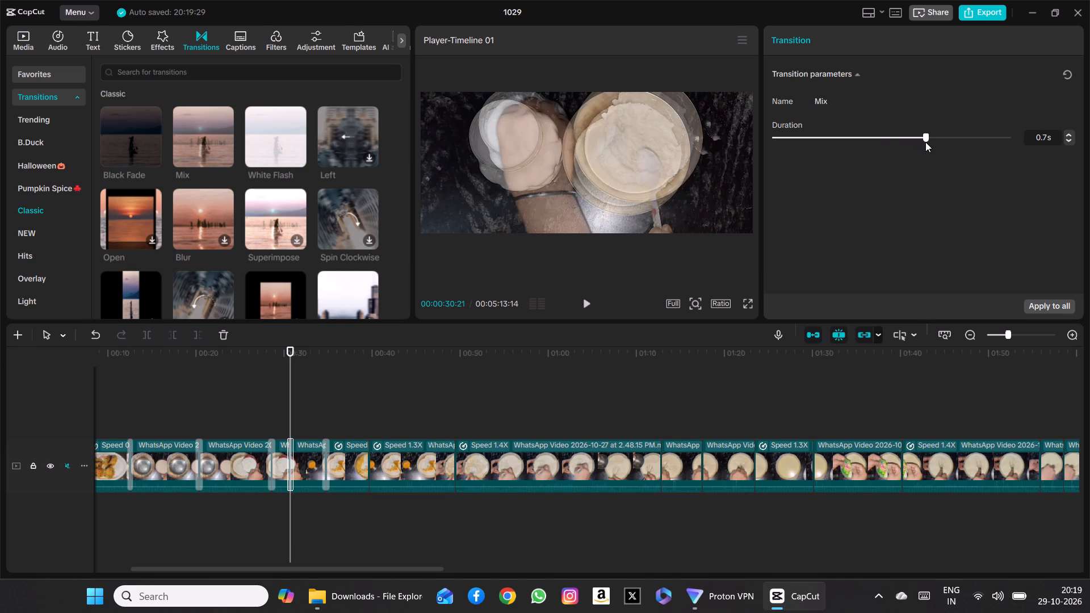
{"action": "left_click_drag", "start_coordinate": [925, 142], "coordinate": [962, 143]}
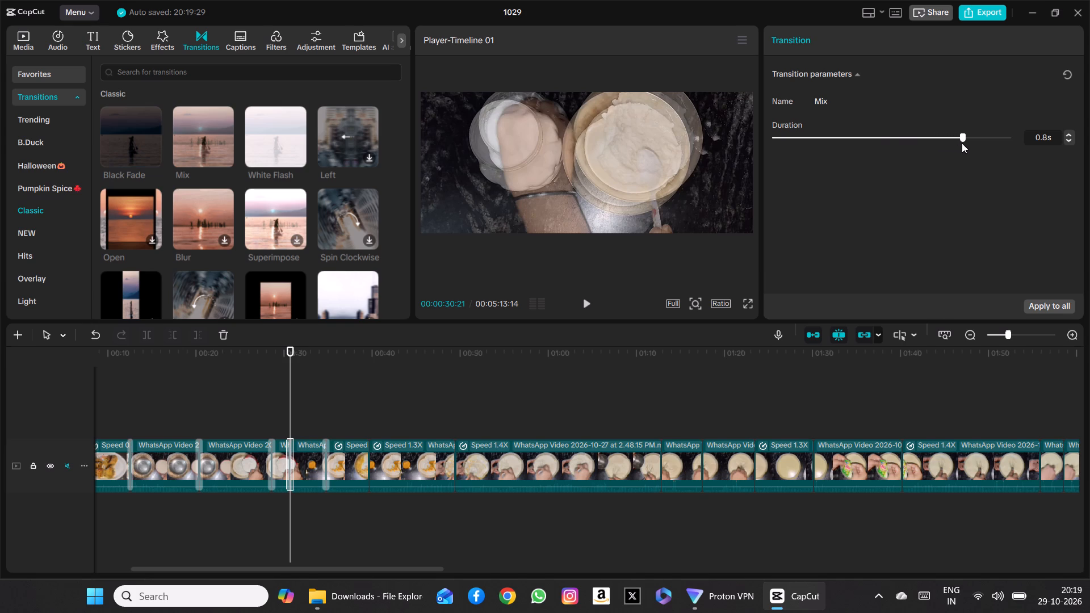
{"action": "left_click_drag", "start_coordinate": [962, 143], "coordinate": [970, 150]}
{"action": "left_click_drag", "start_coordinate": [970, 150], "coordinate": [954, 157]}
{"action": "left_click_drag", "start_coordinate": [954, 157], "coordinate": [951, 159]}
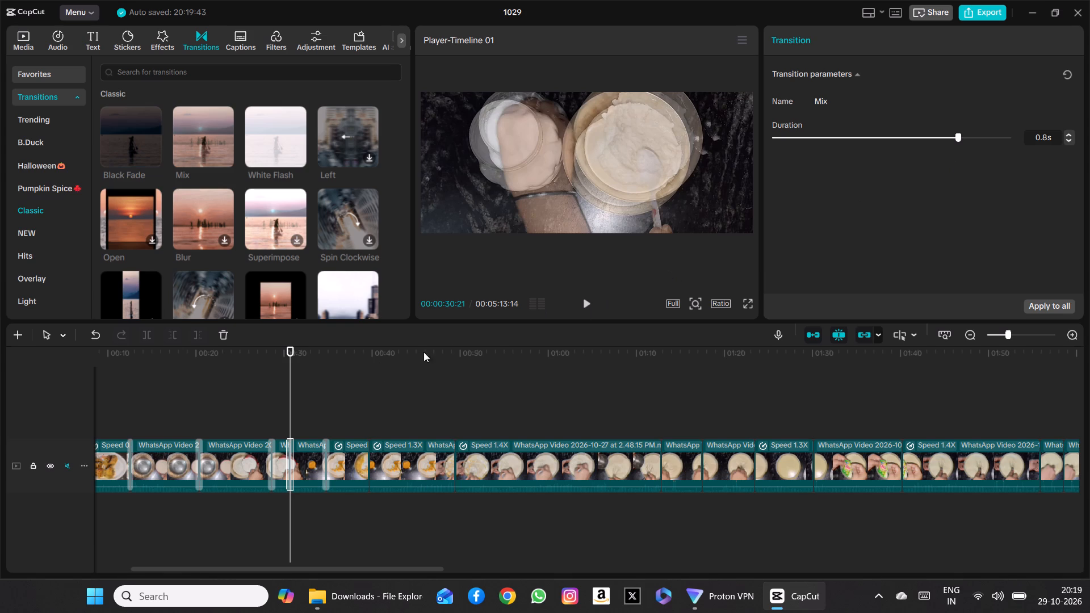
{"action": "left_click_drag", "start_coordinate": [289, 392], "coordinate": [234, 400]}
{"action": "left_click", "coordinate": [584, 303]}
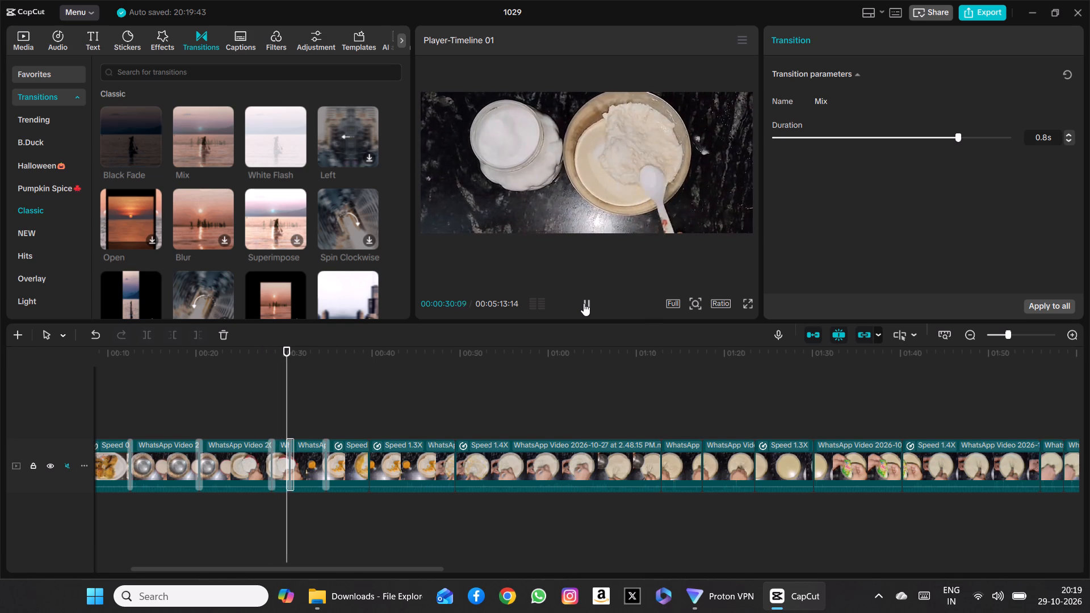
{"action": "left_click", "coordinate": [584, 303]}
Set the duration of the Mix transition at the start of the white-powder clip to 0.8 s.
{"action": "left_click", "coordinate": [272, 465]}
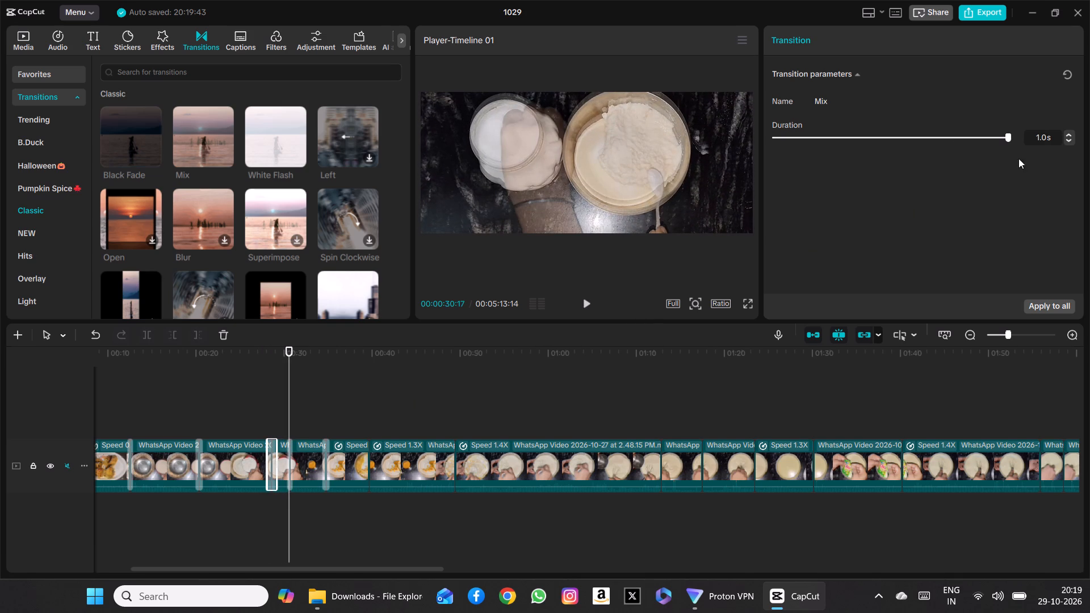
{"action": "left_click_drag", "start_coordinate": [1005, 137], "coordinate": [983, 139]}
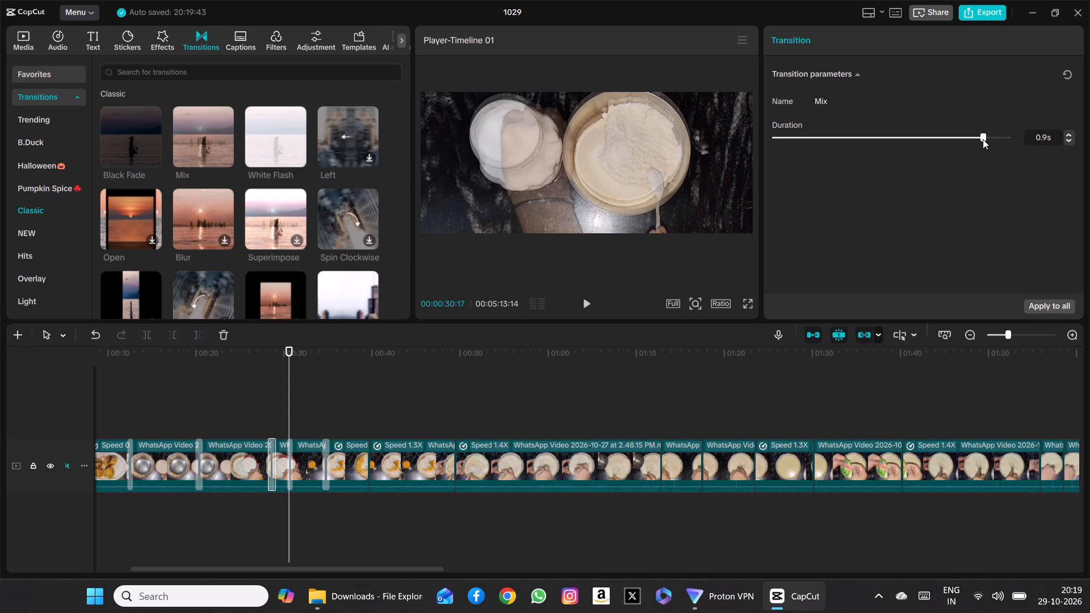
{"action": "left_click_drag", "start_coordinate": [983, 139], "coordinate": [976, 142]}
{"action": "left_click_drag", "start_coordinate": [976, 142], "coordinate": [967, 148]}
{"action": "left_click_drag", "start_coordinate": [976, 136], "coordinate": [970, 137]}
Play through the transitions around the white-powder clip and onward to the metal-cup clip, examining how the cuts blend.
{"action": "left_click_drag", "start_coordinate": [286, 386], "coordinate": [229, 391]}
{"action": "left_click", "coordinate": [585, 296]}
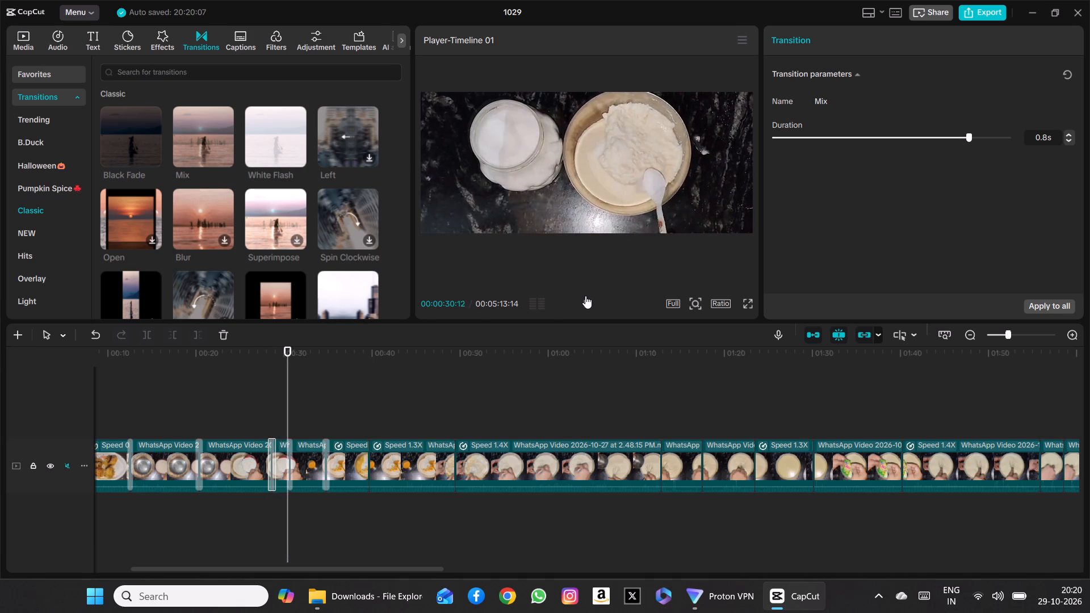
{"action": "left_click", "coordinate": [585, 296]}
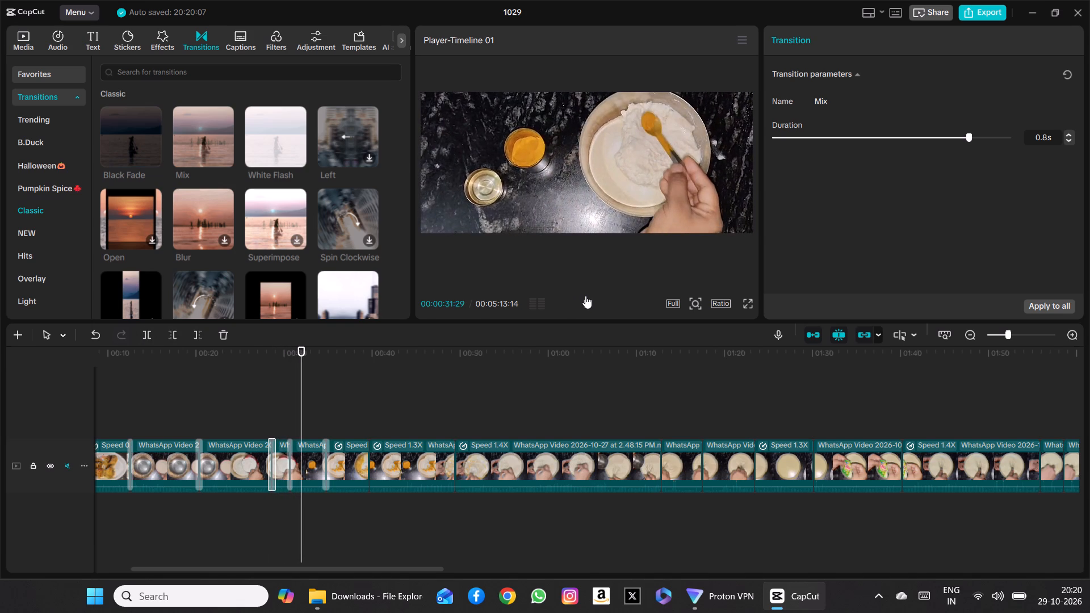
{"action": "left_click_drag", "start_coordinate": [300, 392], "coordinate": [279, 393]}
{"action": "left_click", "coordinate": [588, 296]}
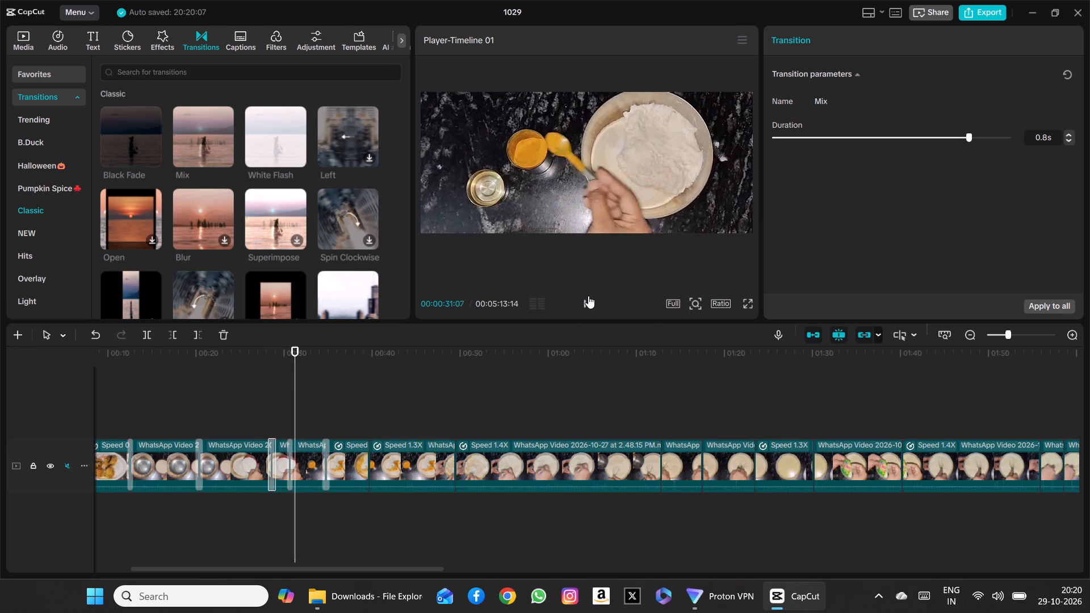
{"action": "left_click", "coordinate": [588, 296]}
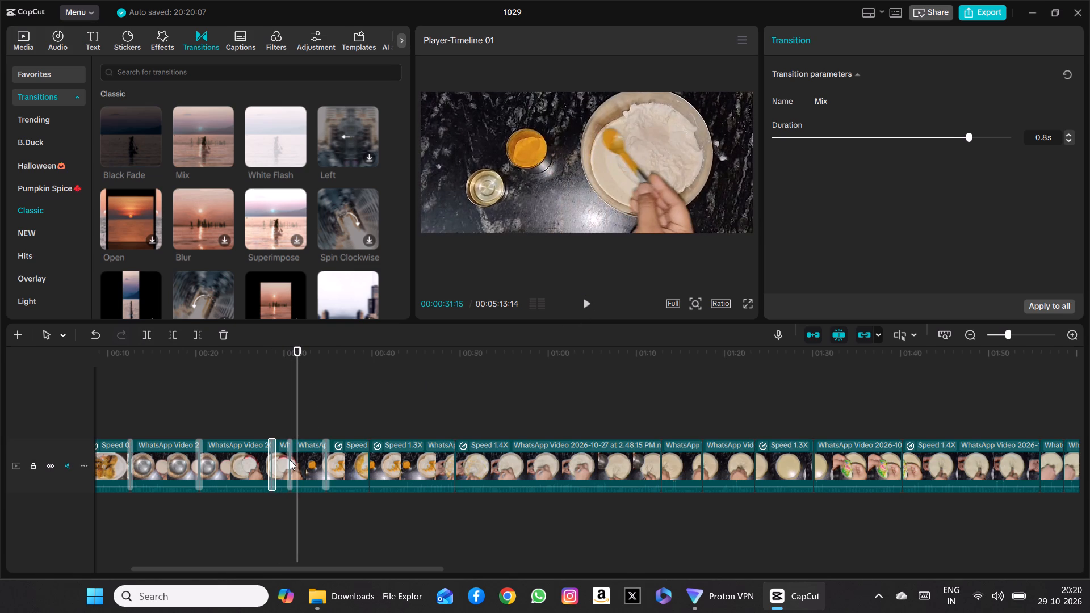
{"action": "left_click", "coordinate": [290, 460]}
{"action": "left_click", "coordinate": [586, 297]}
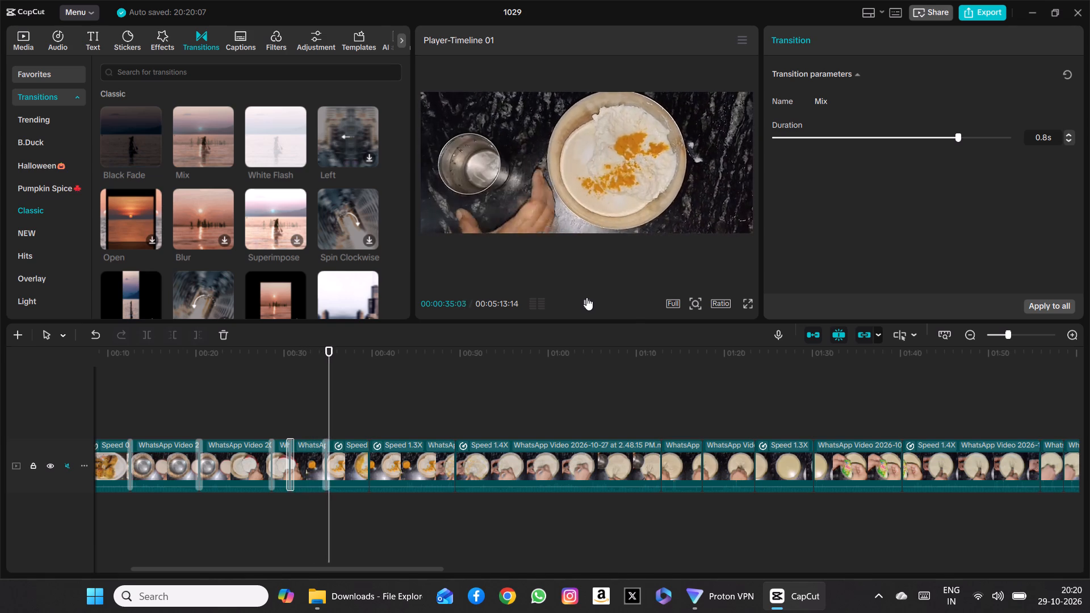
{"action": "left_click", "coordinate": [586, 297]}
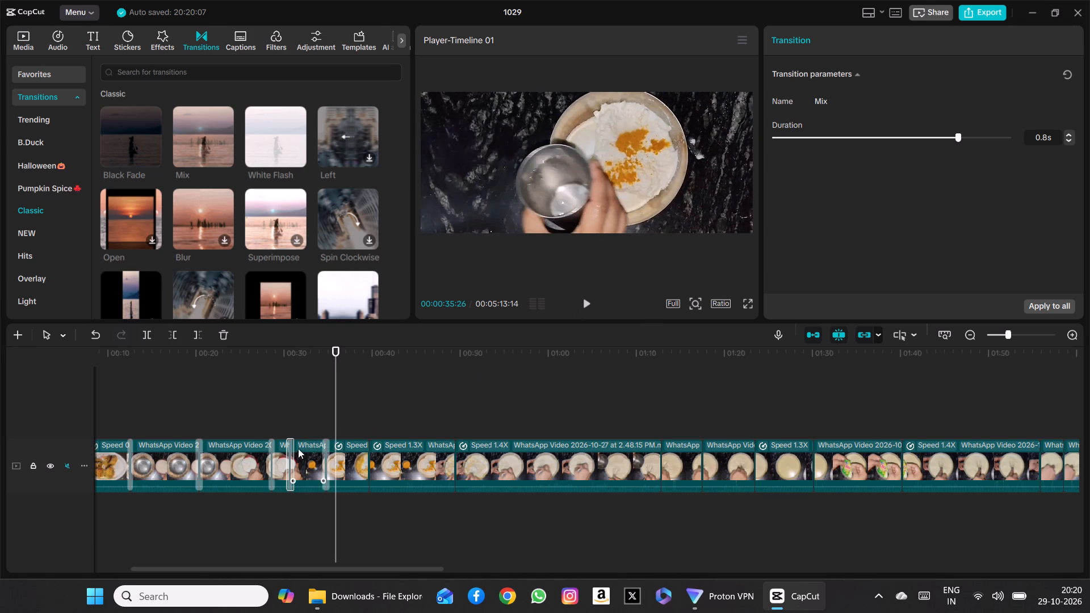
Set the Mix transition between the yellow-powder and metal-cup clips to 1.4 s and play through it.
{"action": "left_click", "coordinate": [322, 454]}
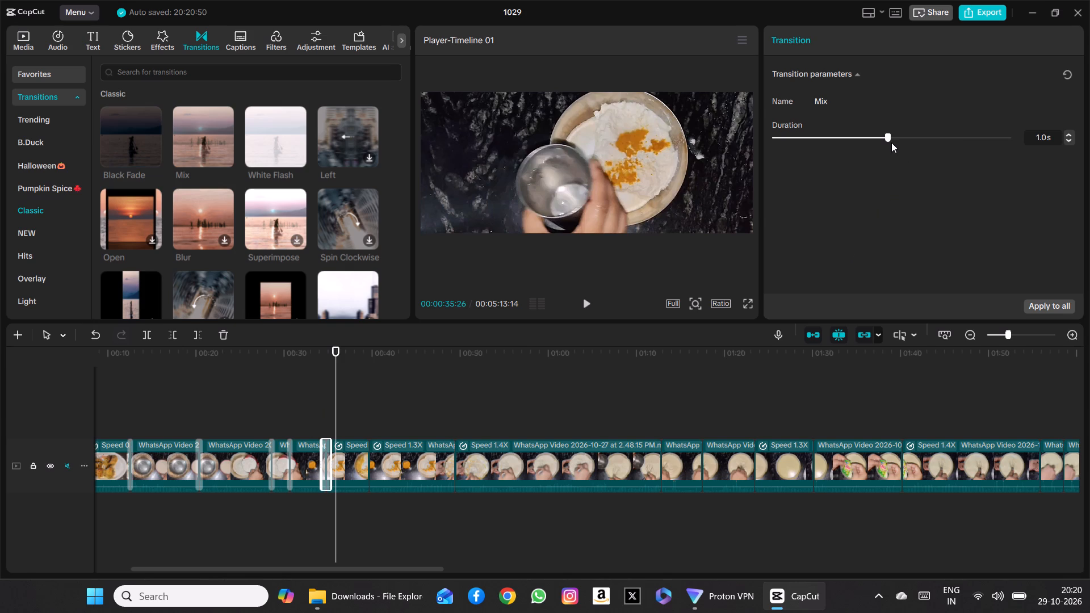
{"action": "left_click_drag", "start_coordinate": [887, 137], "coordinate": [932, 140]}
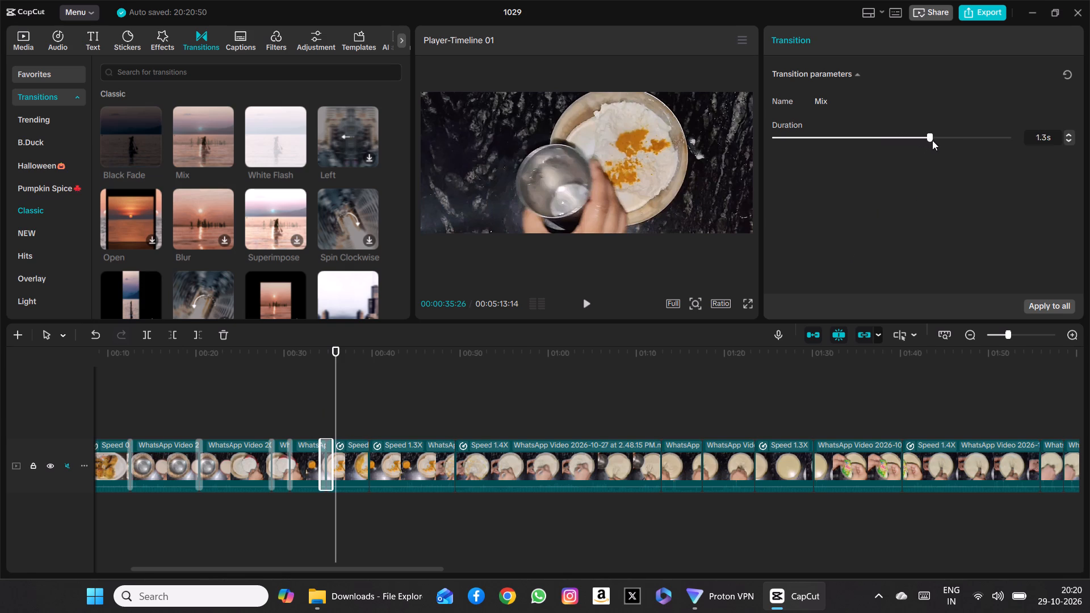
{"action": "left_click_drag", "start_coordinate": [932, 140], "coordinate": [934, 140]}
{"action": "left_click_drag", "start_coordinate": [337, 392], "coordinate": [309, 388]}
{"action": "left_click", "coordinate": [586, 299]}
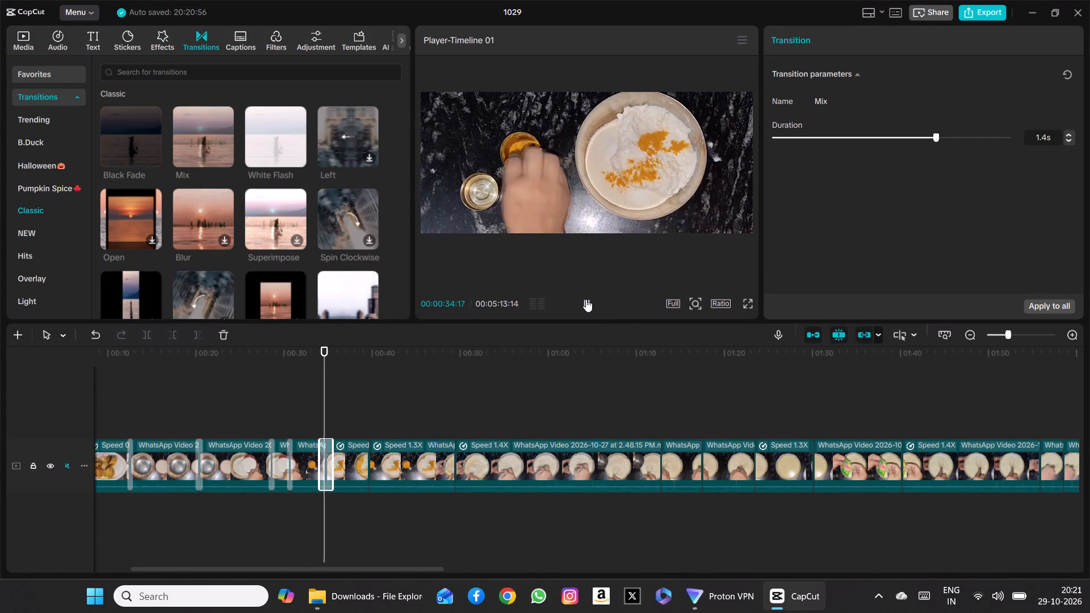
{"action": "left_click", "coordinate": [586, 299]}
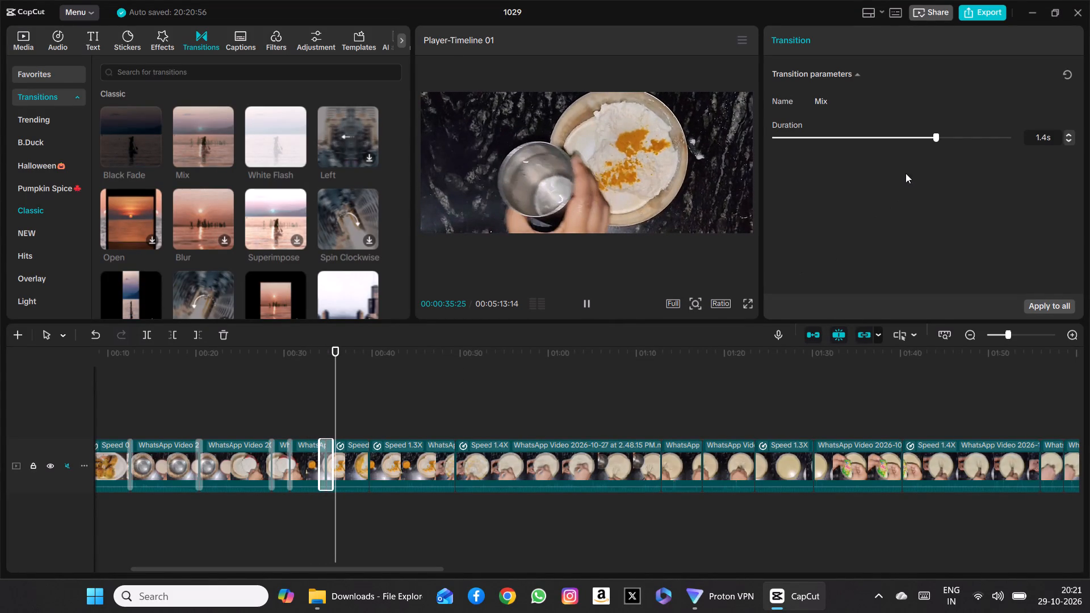
Set the duration of the Mix transition between the yellow-powder and metal-cup clips to 0.7 s and replay the cut.
{"action": "left_click_drag", "start_coordinate": [934, 138], "coordinate": [913, 138]}
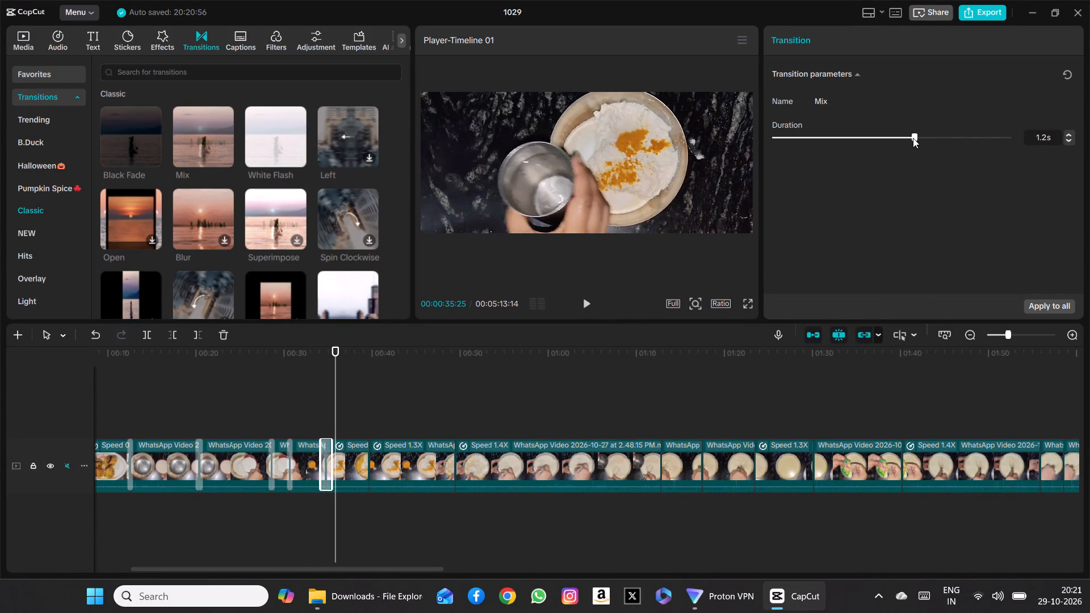
{"action": "left_click_drag", "start_coordinate": [913, 138], "coordinate": [899, 141]}
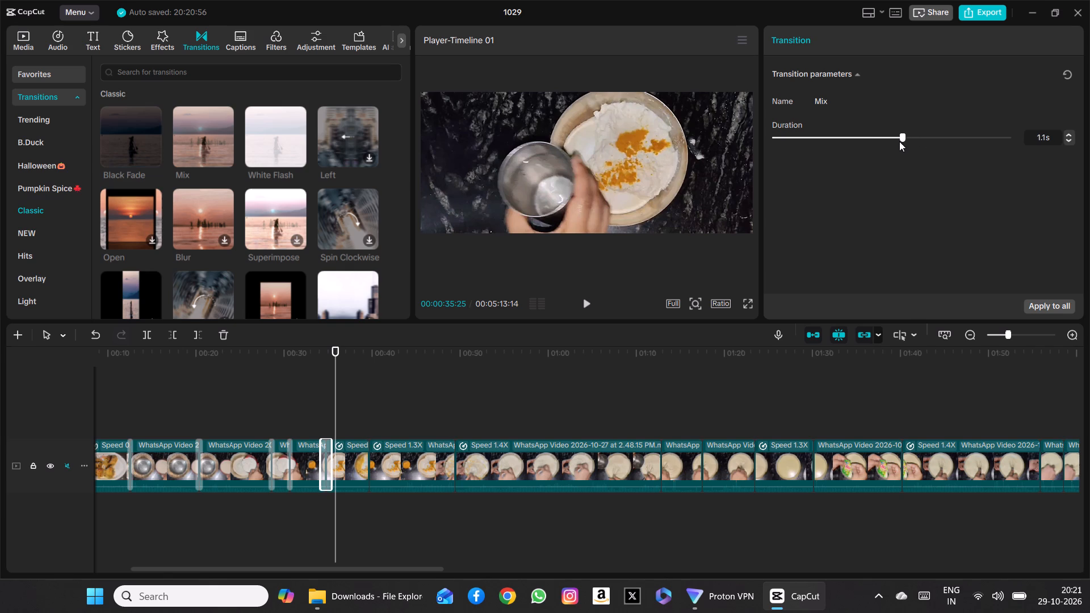
{"action": "left_click_drag", "start_coordinate": [899, 141], "coordinate": [858, 156]}
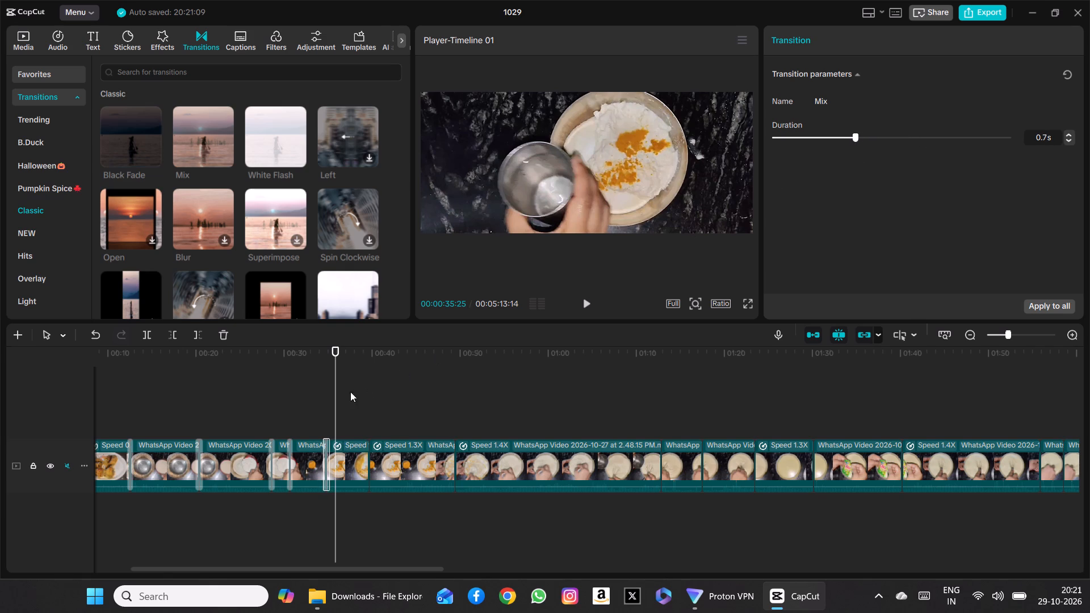
{"action": "left_click_drag", "start_coordinate": [334, 400], "coordinate": [301, 400]}
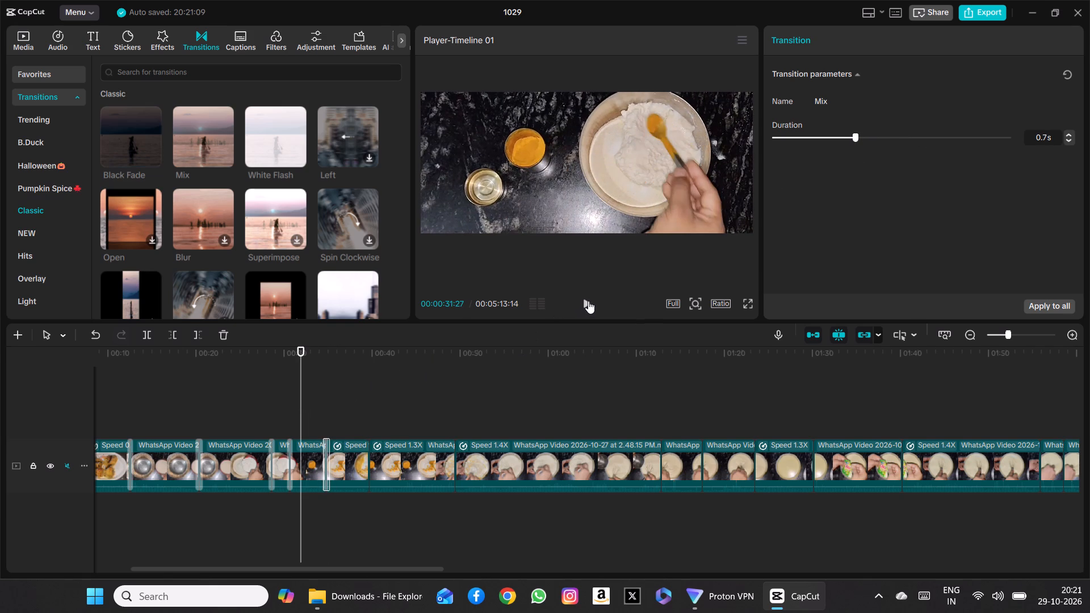
{"action": "left_click", "coordinate": [589, 301]}
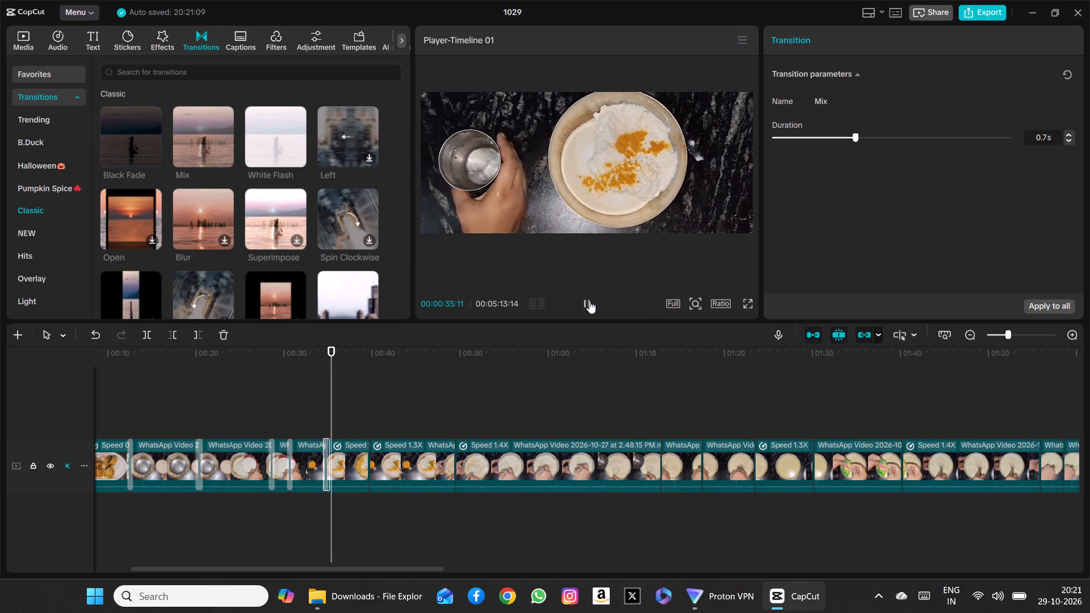
{"action": "left_click", "coordinate": [589, 301]}
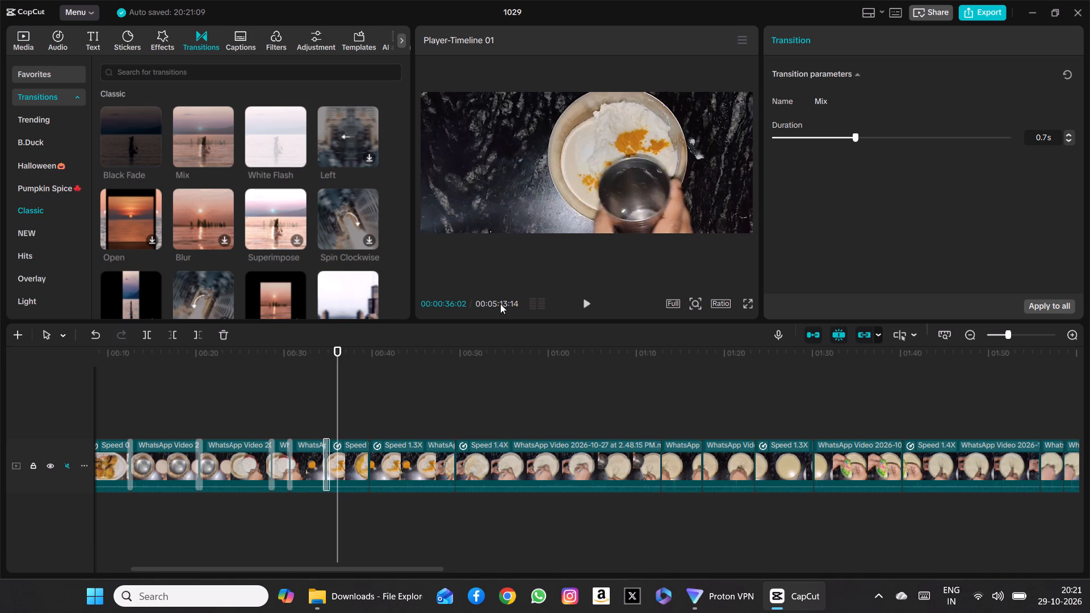
Play the video from the start to the white-powder clip at about 29 s, examining how the transitions blend.
{"action": "left_click_drag", "start_coordinate": [336, 398], "coordinate": [93, 386]}
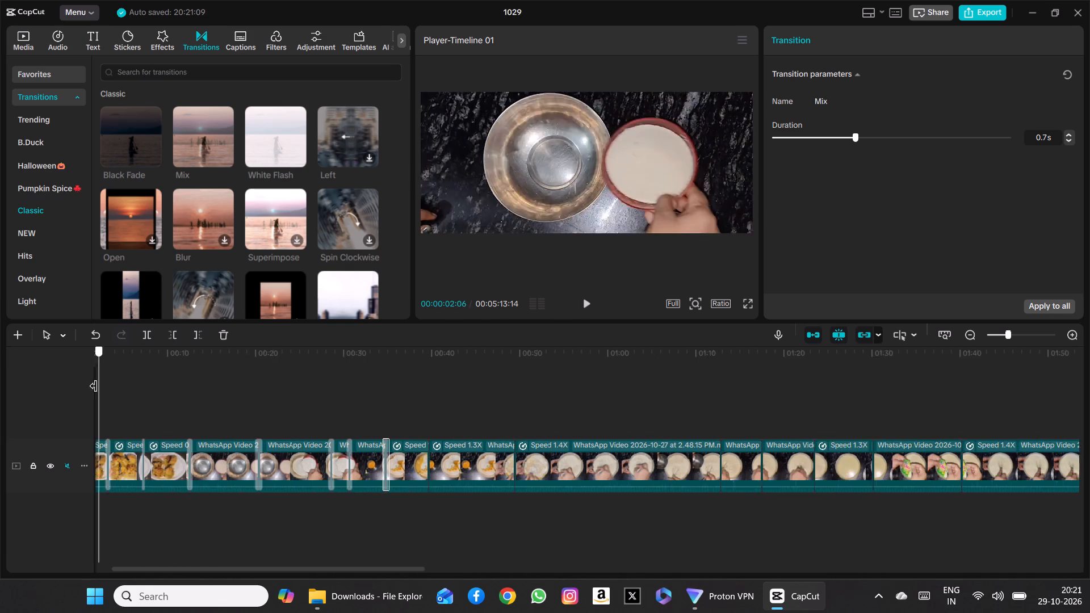
{"action": "left_click_drag", "start_coordinate": [93, 386], "coordinate": [90, 386]}
{"action": "left_click", "coordinate": [584, 301]}
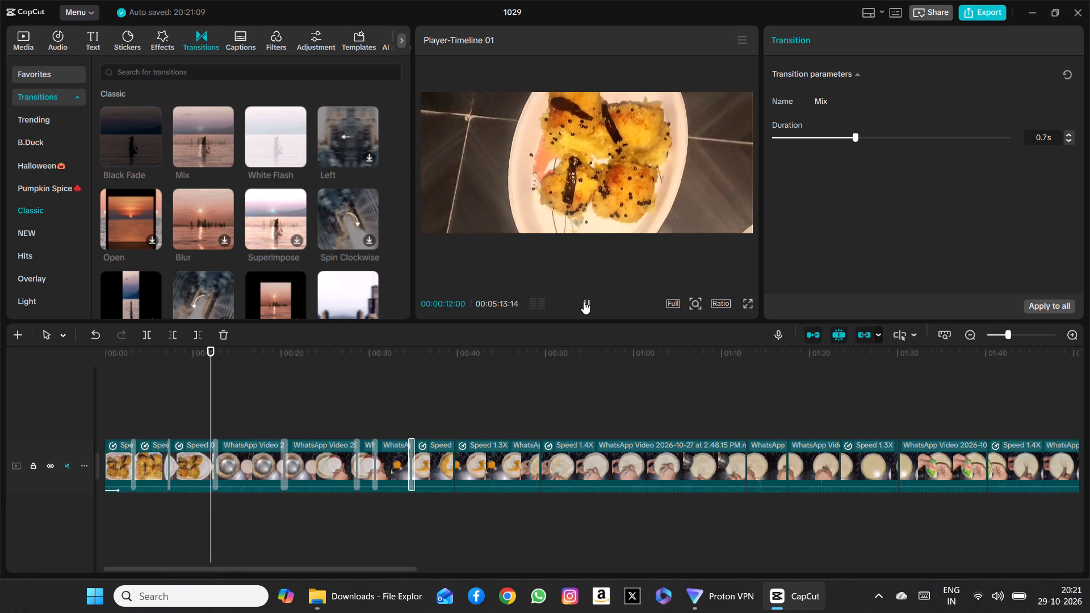
{"action": "left_click", "coordinate": [584, 301]}
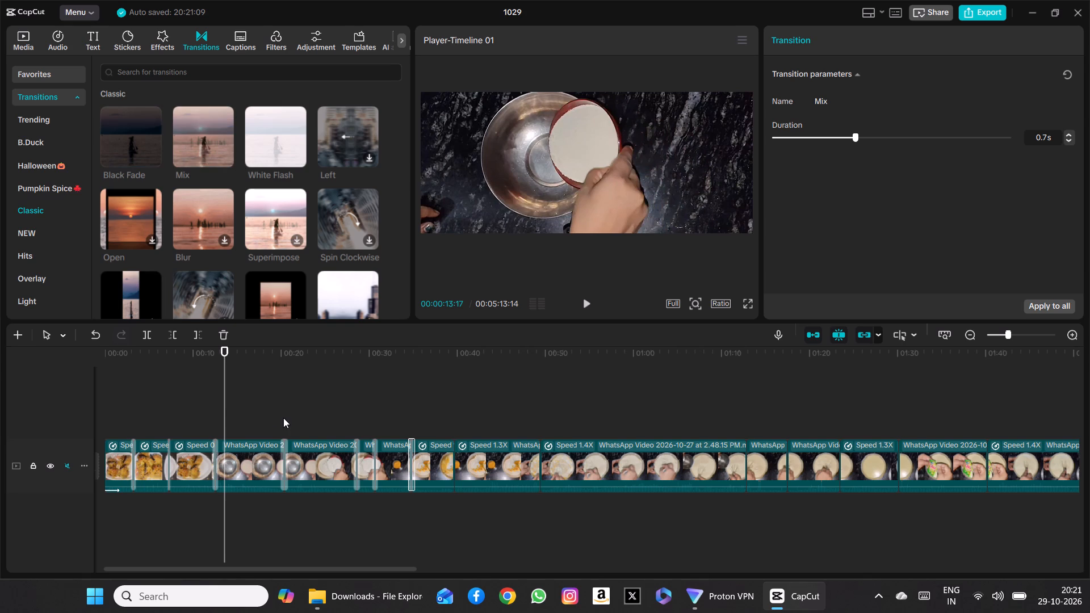
{"action": "left_click", "coordinate": [224, 410]}
{"action": "left_click", "coordinate": [585, 301]}
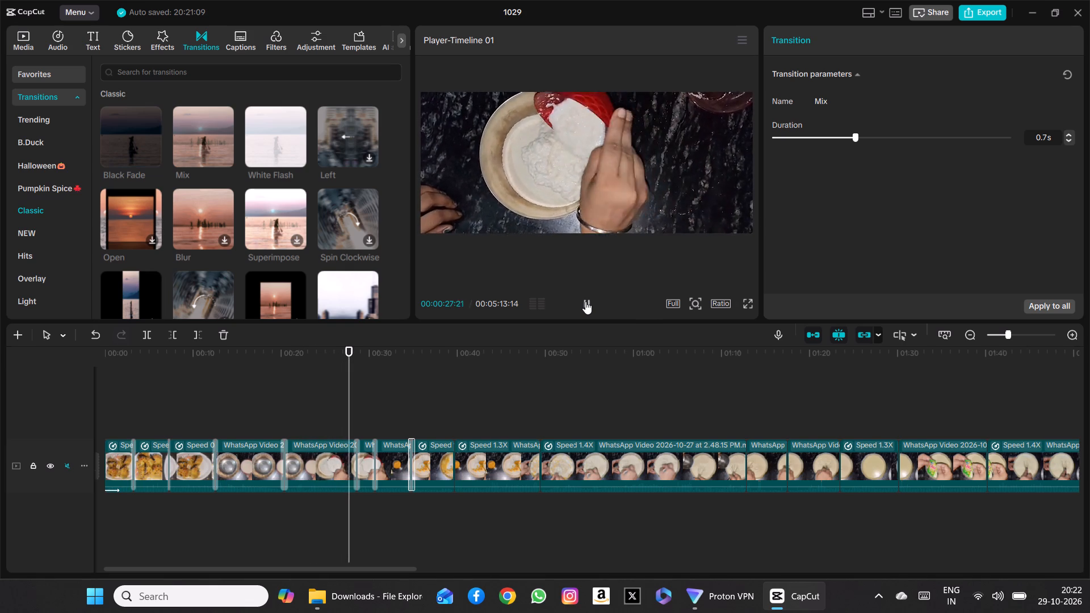
{"action": "left_click", "coordinate": [585, 301]}
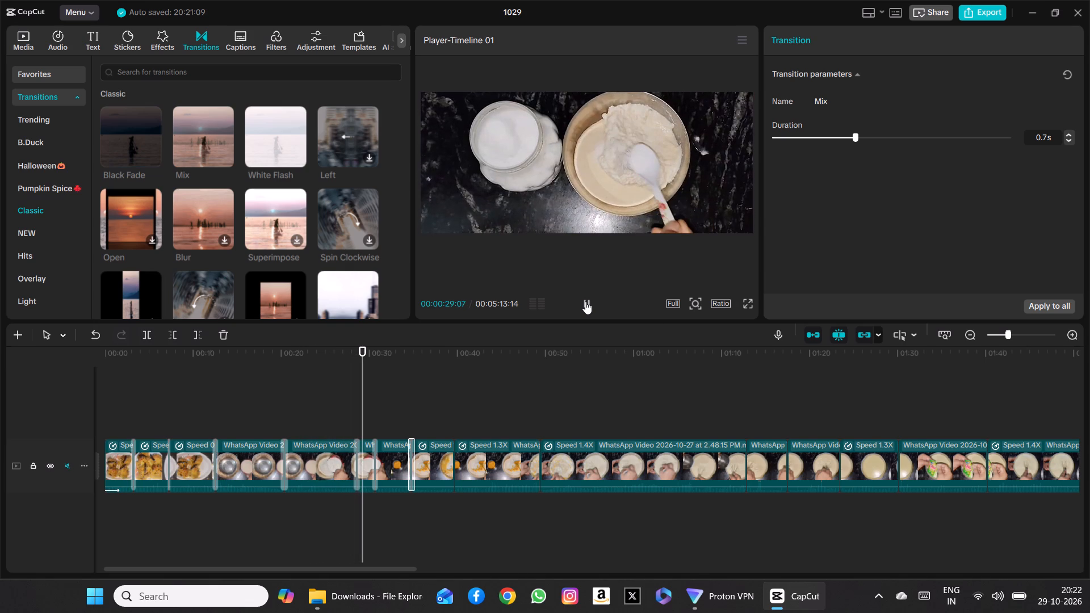
Delete the three Mix transitions at the start and end of the white-powder clip and between the yellow-powder and metal-cup clips.
{"action": "left_click", "coordinate": [357, 464]}
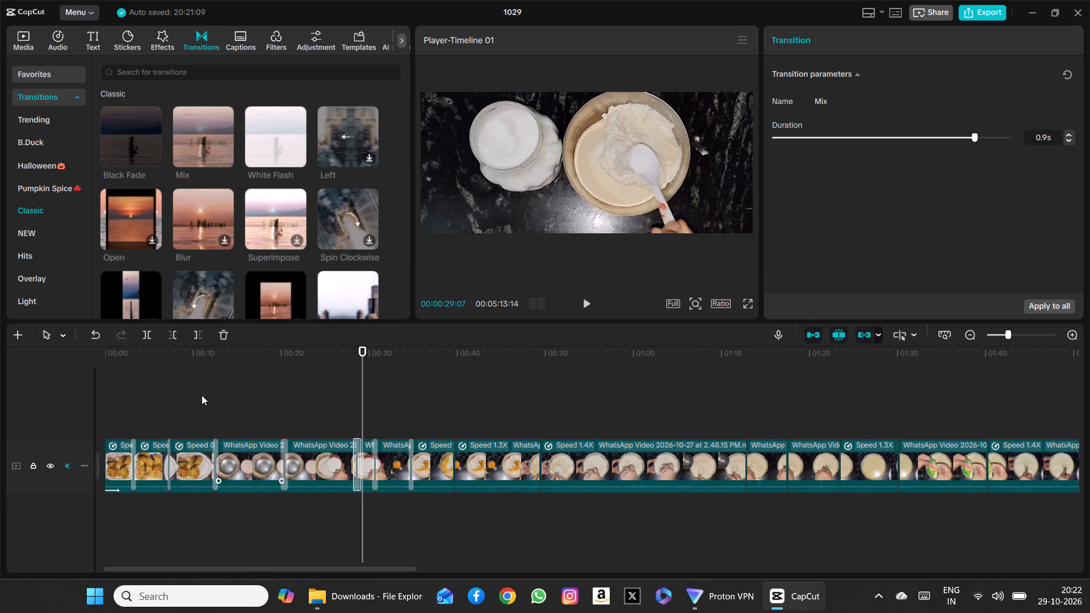
{"action": "left_click", "coordinate": [225, 336]}
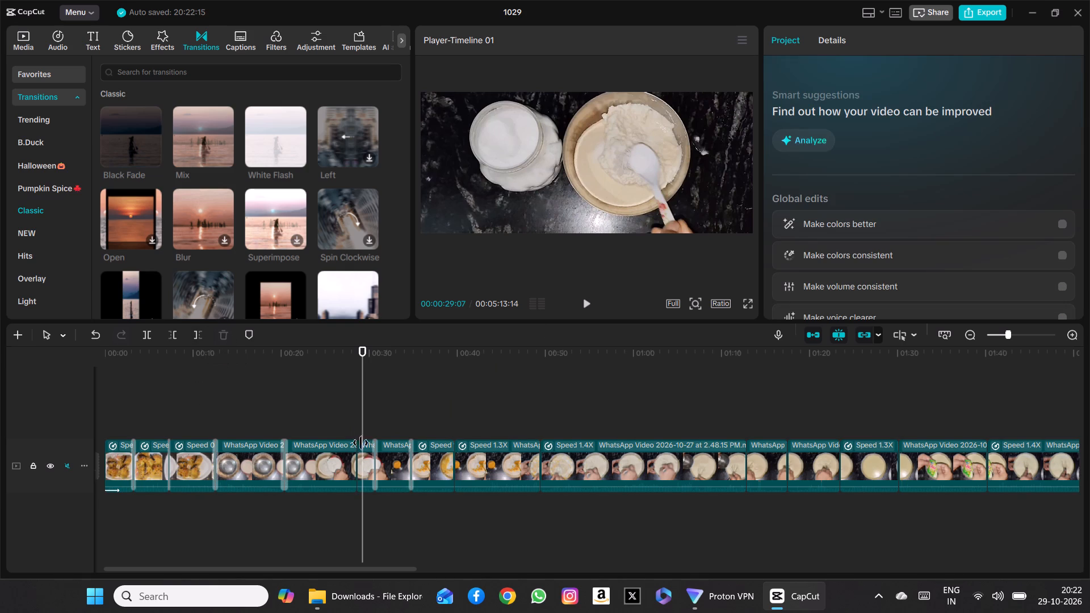
{"action": "left_click", "coordinate": [374, 460]}
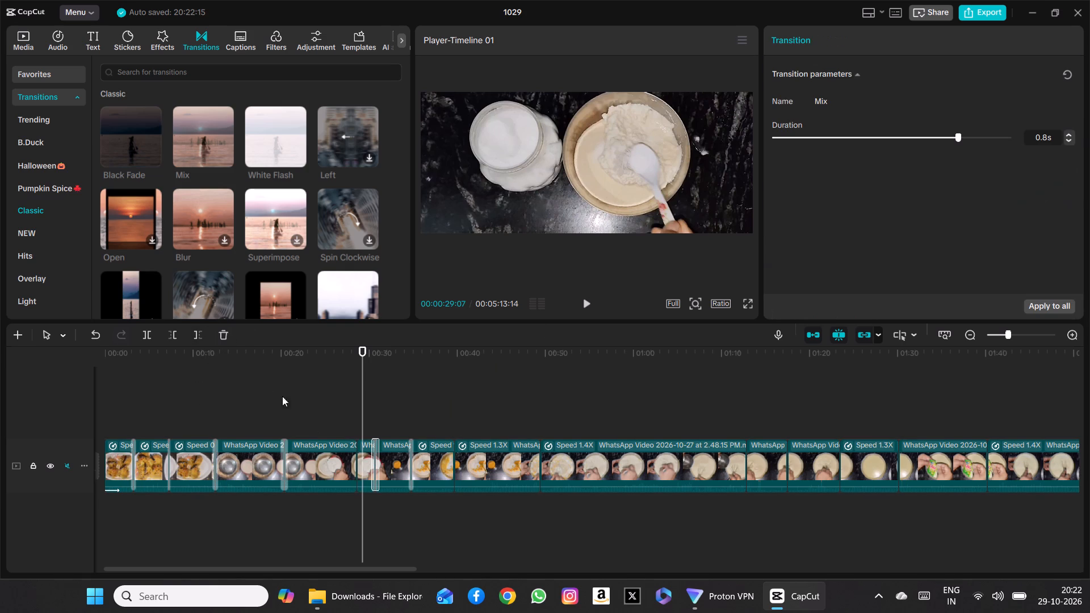
{"action": "left_click", "coordinate": [224, 335]}
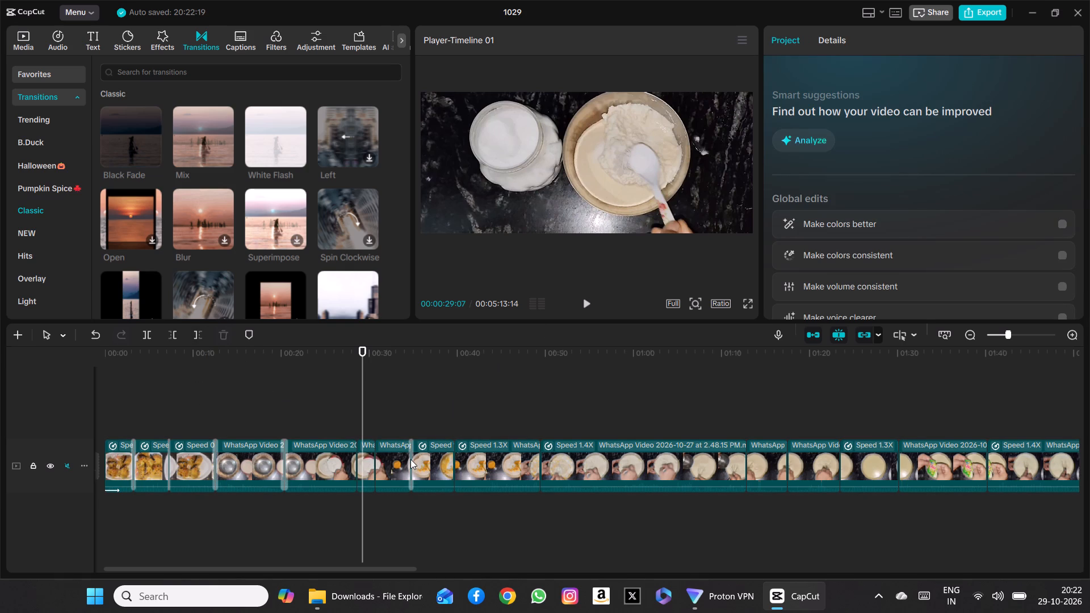
{"action": "left_click", "coordinate": [412, 458]}
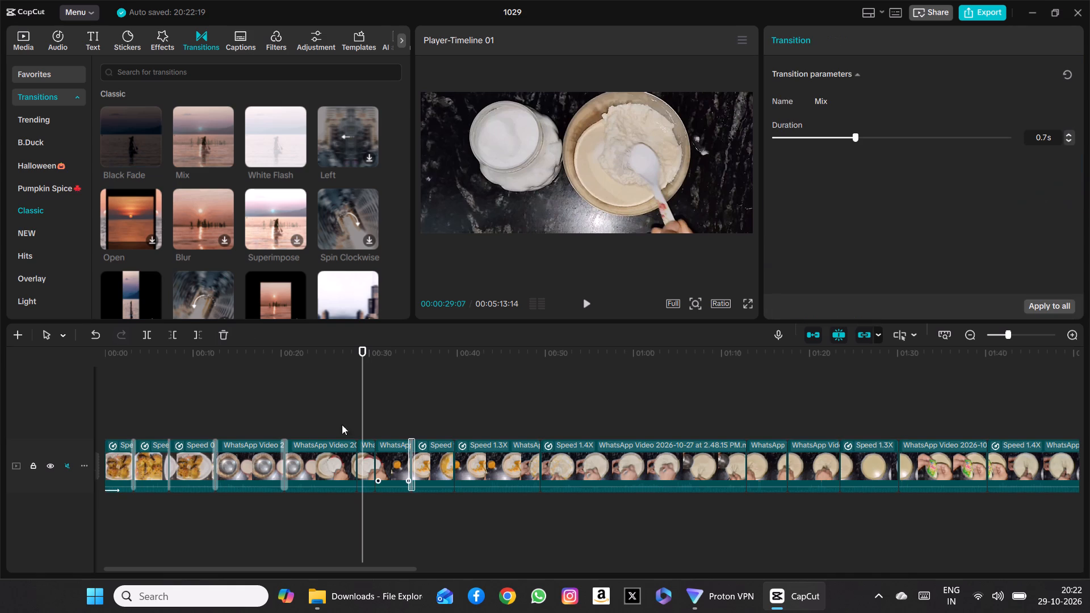
{"action": "left_click", "coordinate": [226, 333]}
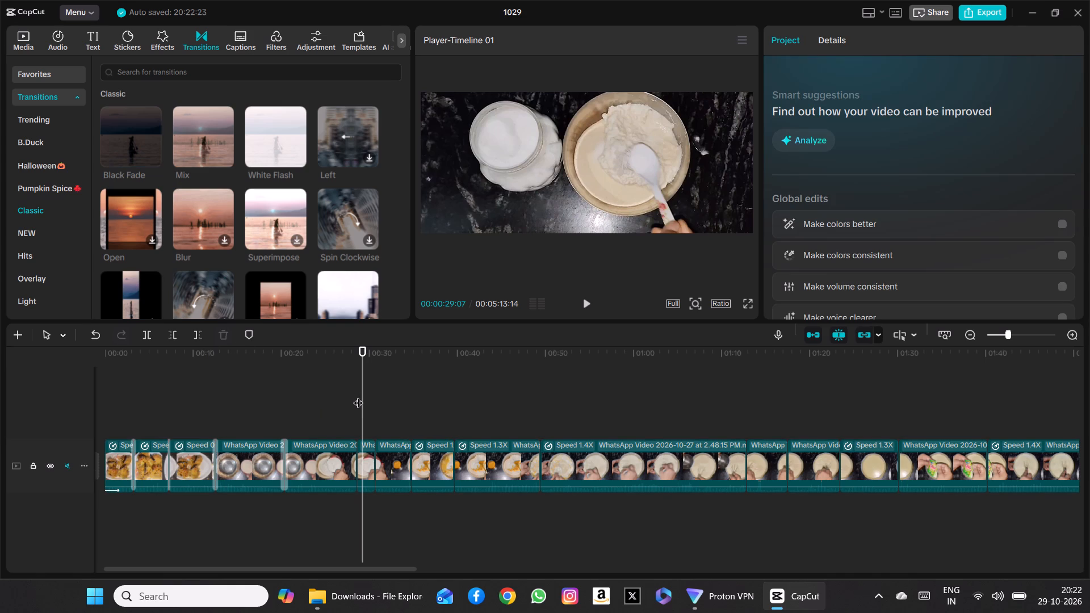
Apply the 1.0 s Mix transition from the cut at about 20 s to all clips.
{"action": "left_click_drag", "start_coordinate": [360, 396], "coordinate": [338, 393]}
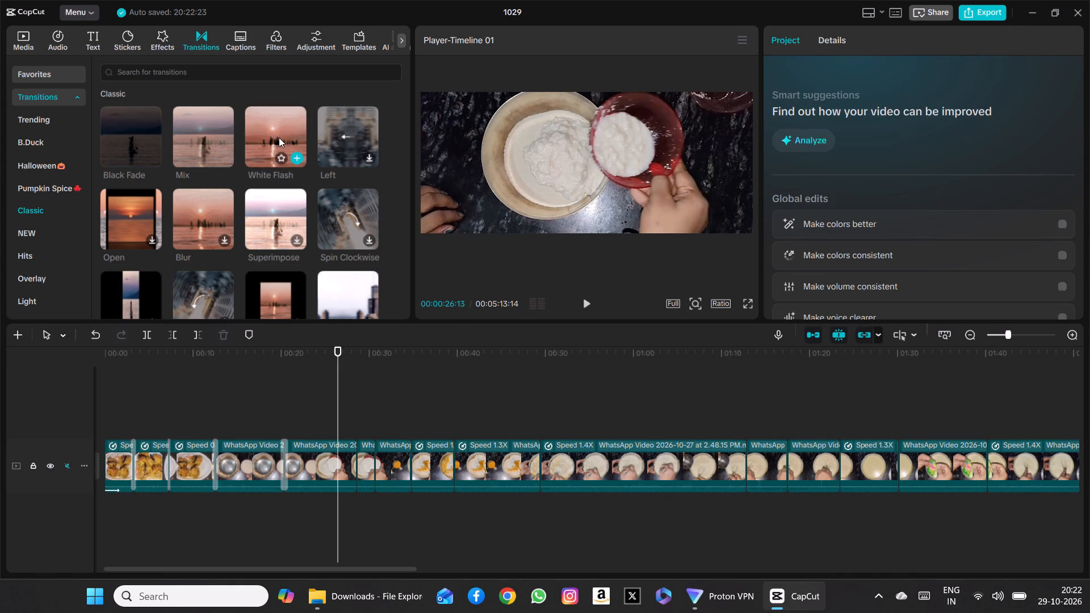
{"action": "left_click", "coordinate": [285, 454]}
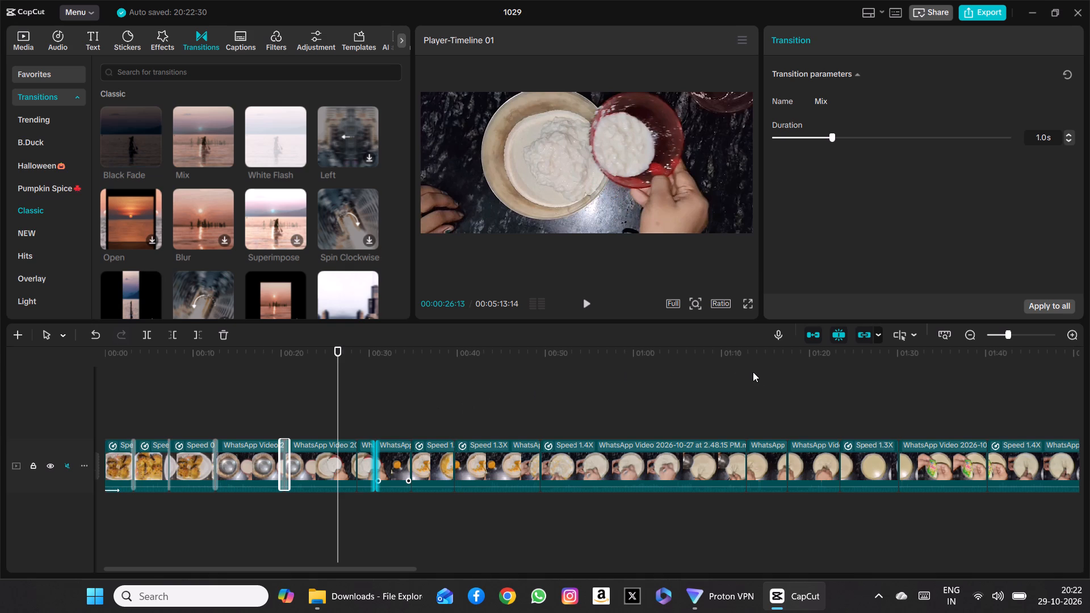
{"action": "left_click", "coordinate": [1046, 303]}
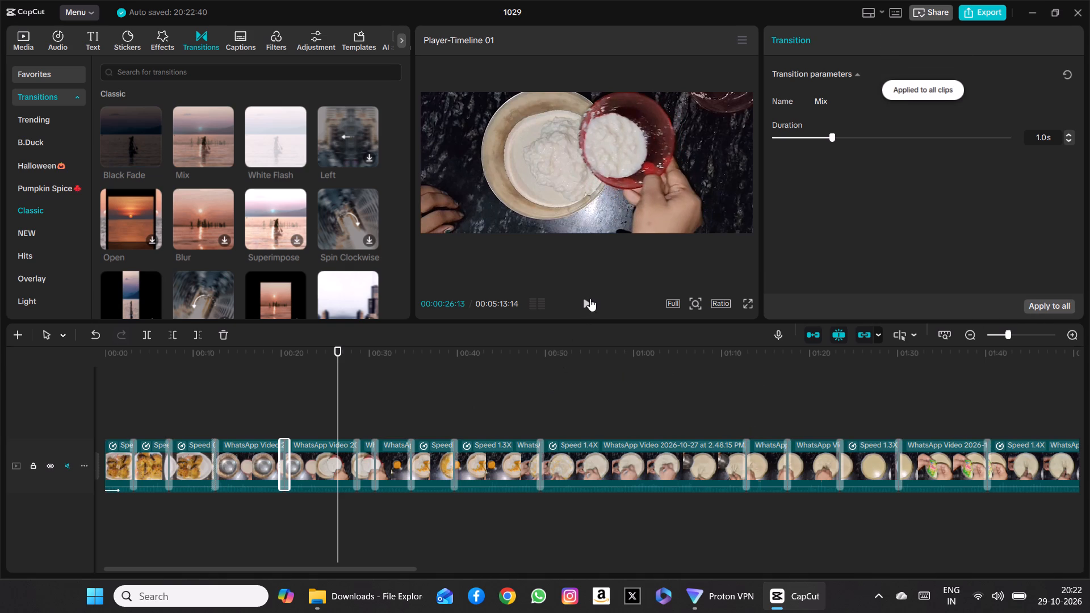
Play through the opening plated-food clips from the start, checking how the 1.0 s Mix transitions look.
{"action": "left_click_drag", "start_coordinate": [338, 392], "coordinate": [161, 384]}
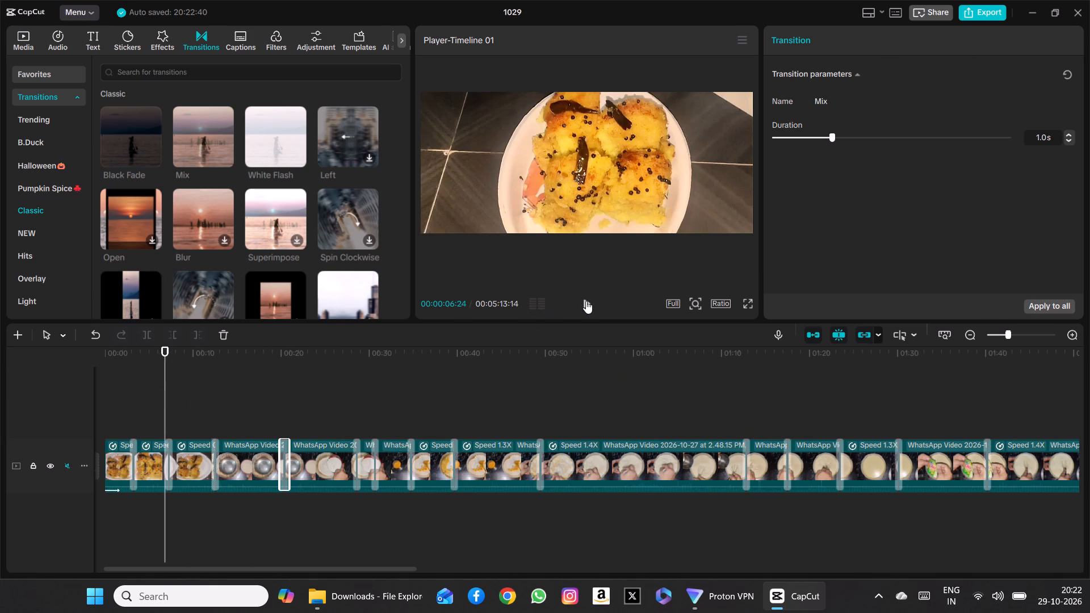
{"action": "left_click", "coordinate": [586, 301]}
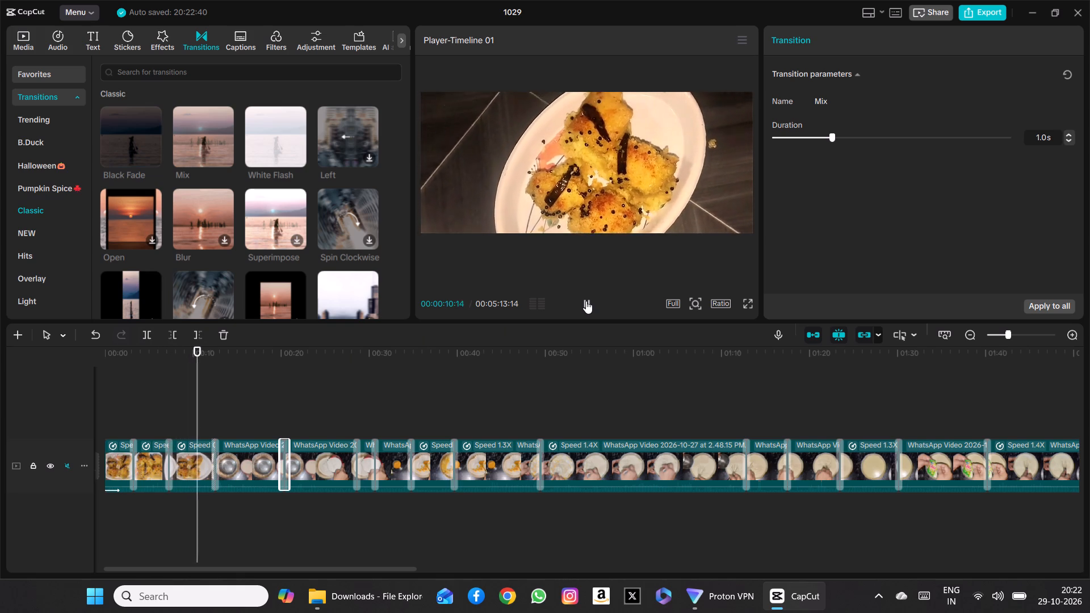
{"action": "left_click", "coordinate": [219, 390]}
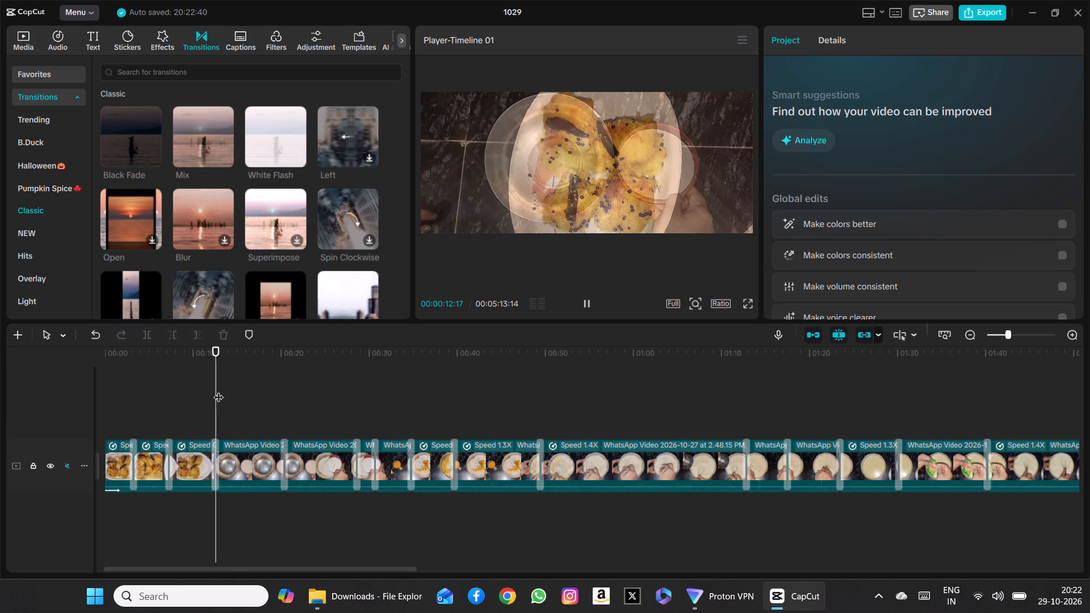
{"action": "left_click_drag", "start_coordinate": [219, 390], "coordinate": [99, 377]}
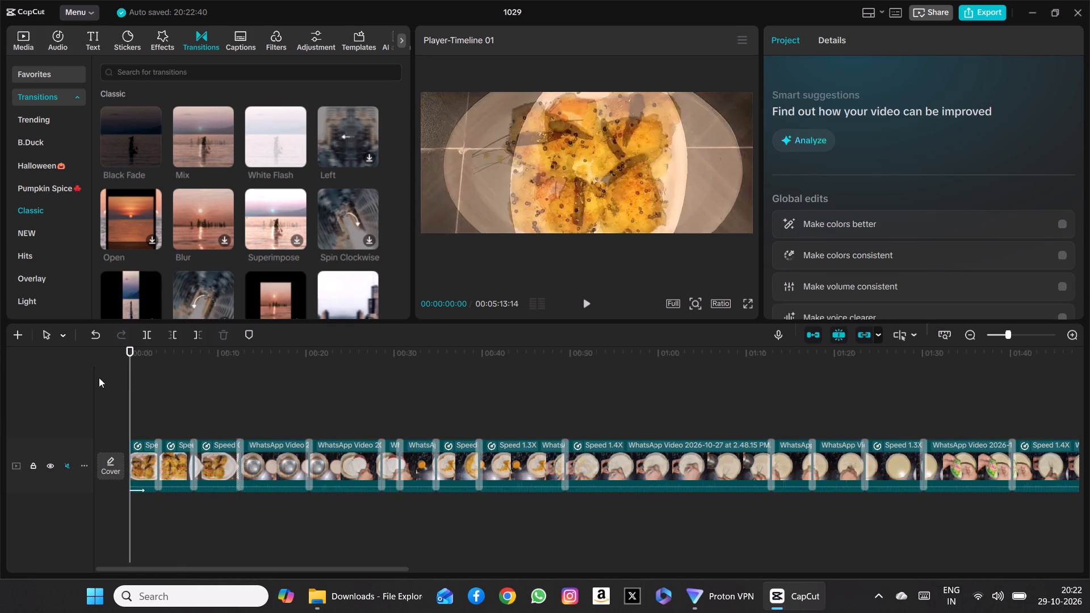
{"action": "left_click", "coordinate": [587, 299]}
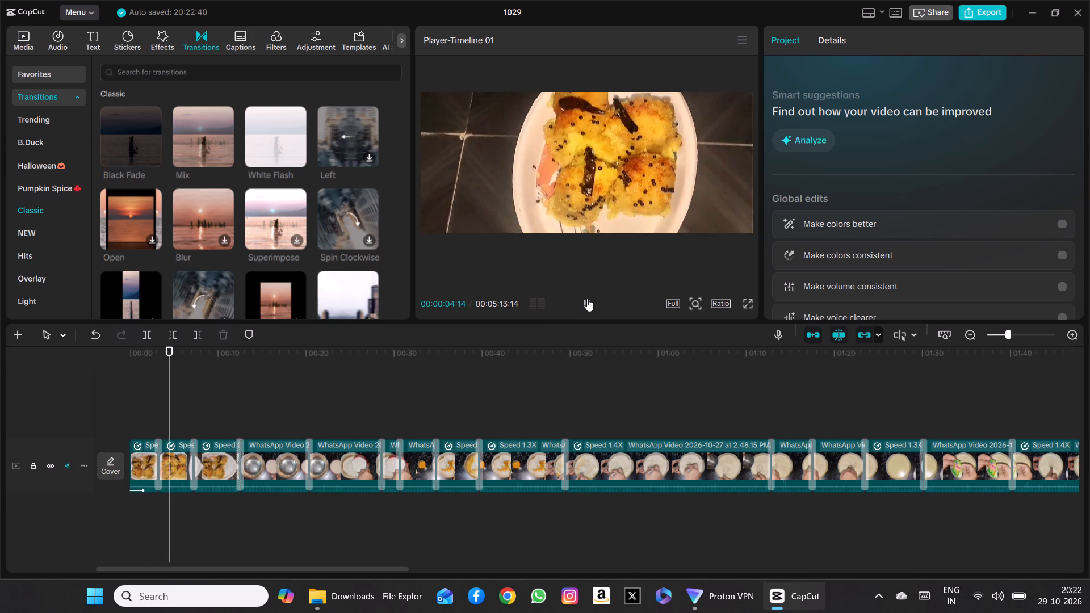
{"action": "left_click", "coordinate": [586, 305]}
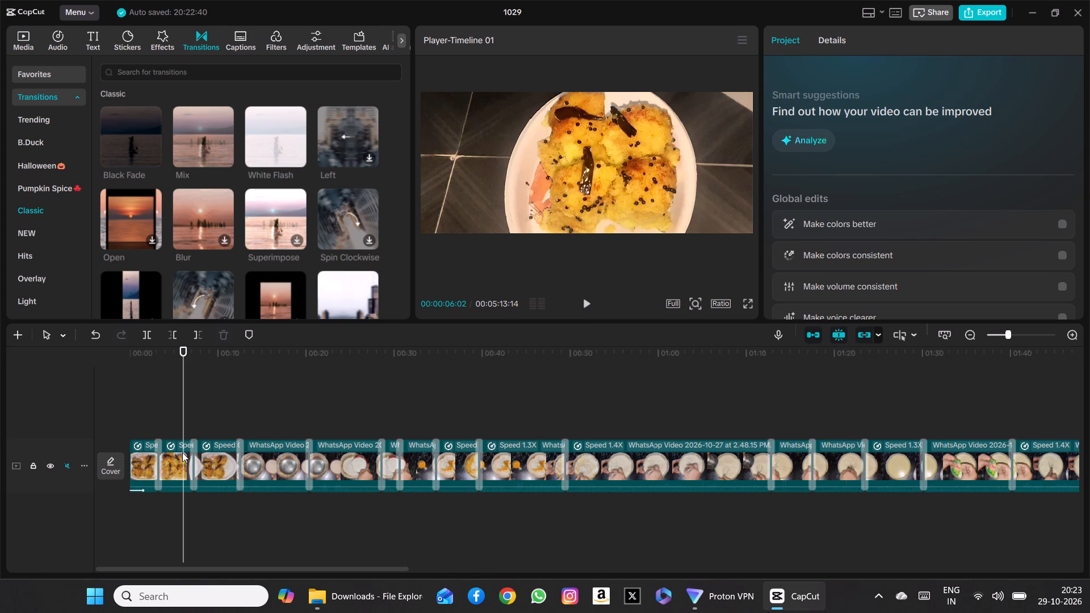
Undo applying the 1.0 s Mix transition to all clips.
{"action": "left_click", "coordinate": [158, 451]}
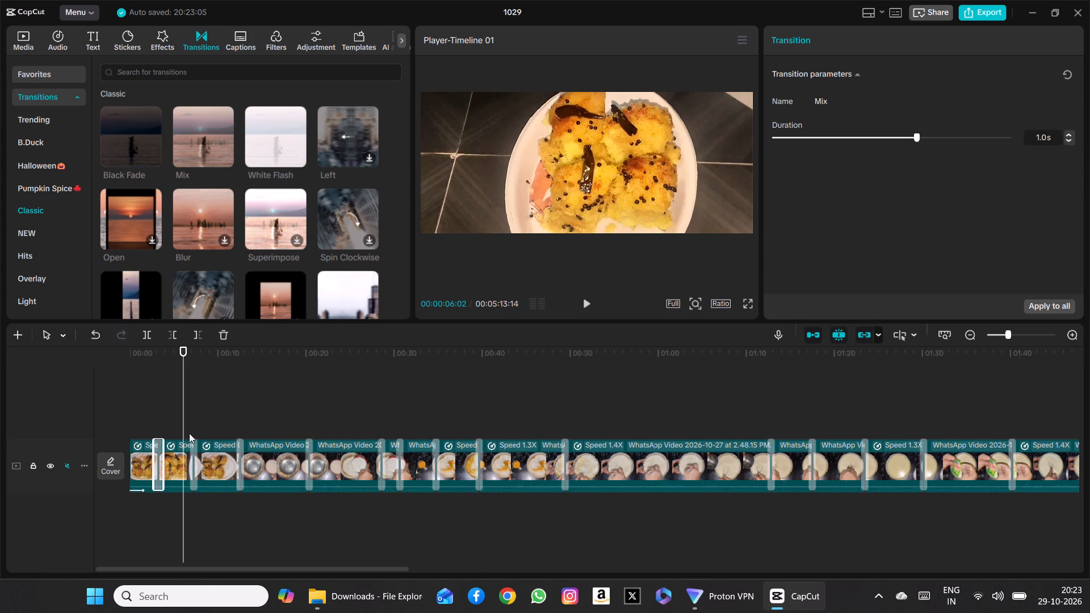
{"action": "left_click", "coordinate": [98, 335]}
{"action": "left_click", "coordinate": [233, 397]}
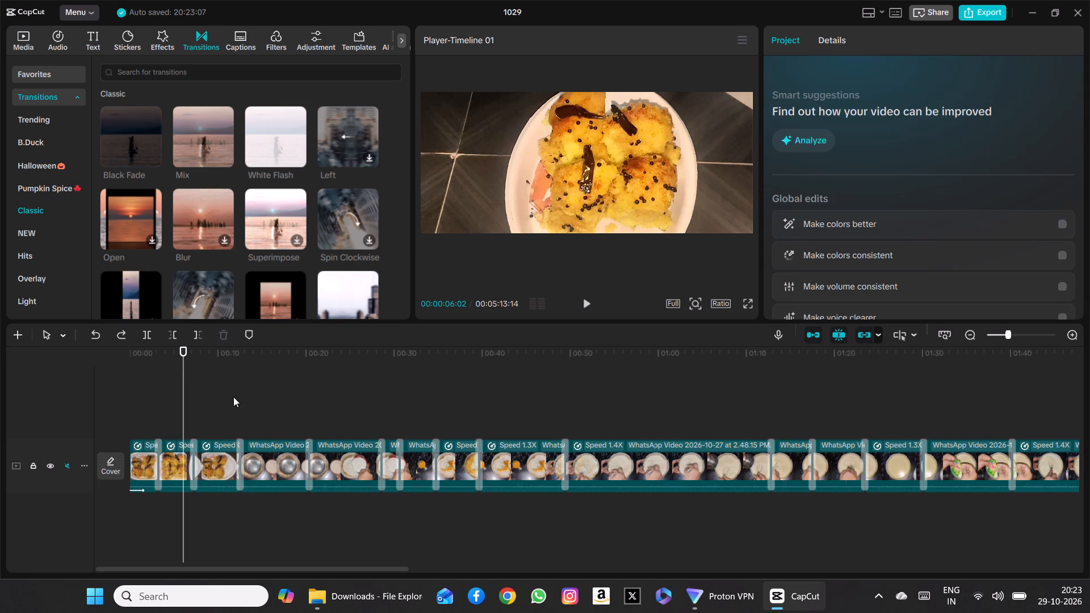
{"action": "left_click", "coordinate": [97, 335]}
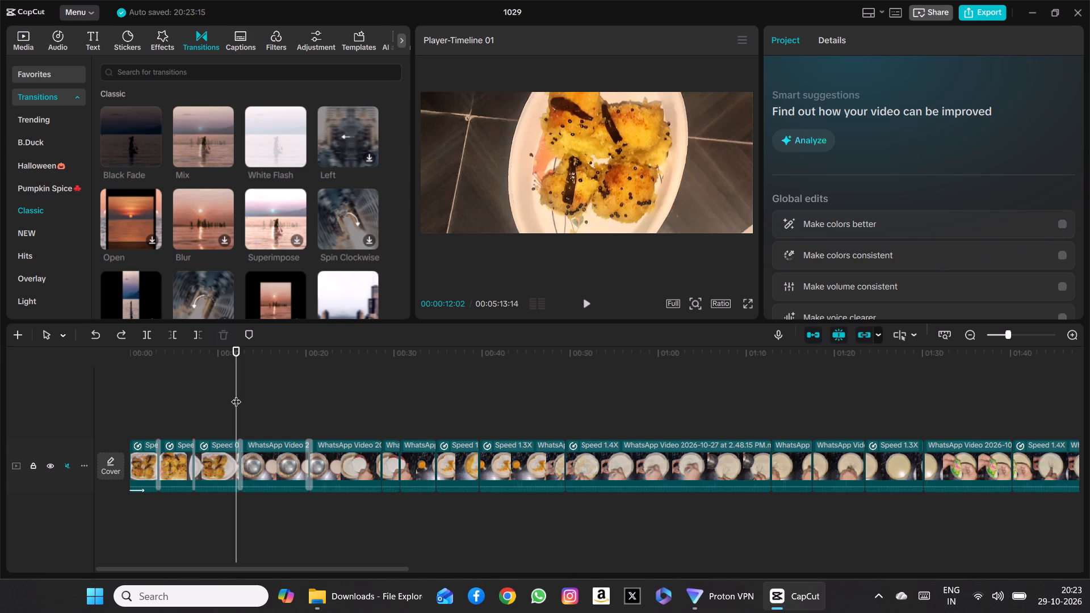
Replay the video from the start to about 25 s and recheck the Mix transition at about 20 s between the bowl-pouring clips.
{"action": "left_click_drag", "start_coordinate": [236, 394], "coordinate": [125, 391]}
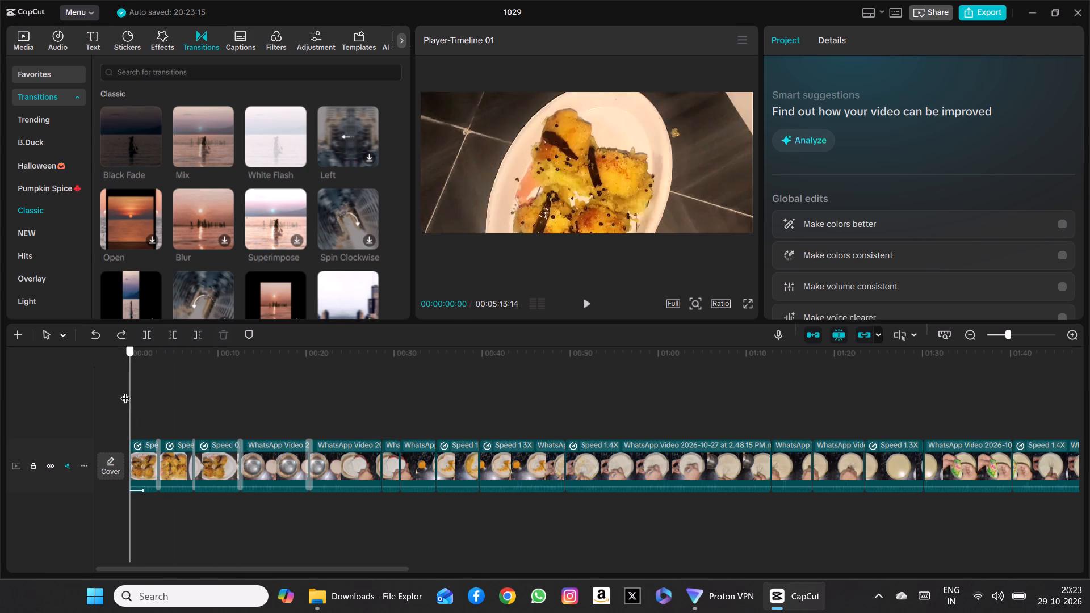
{"action": "left_click_drag", "start_coordinate": [125, 391], "coordinate": [125, 391]}
{"action": "left_click", "coordinate": [583, 303]}
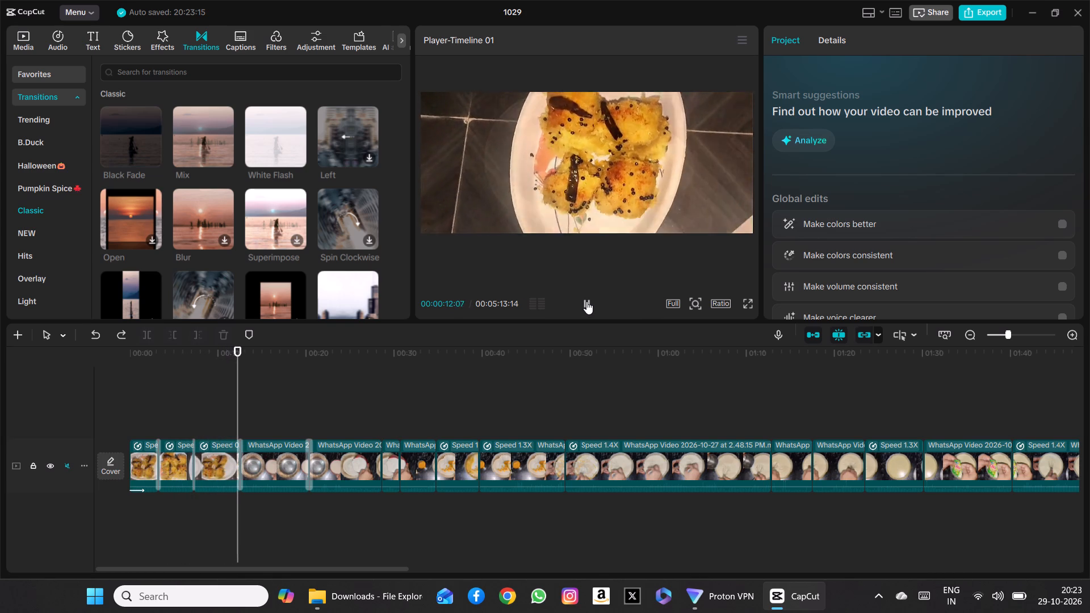
{"action": "left_click", "coordinate": [586, 301]}
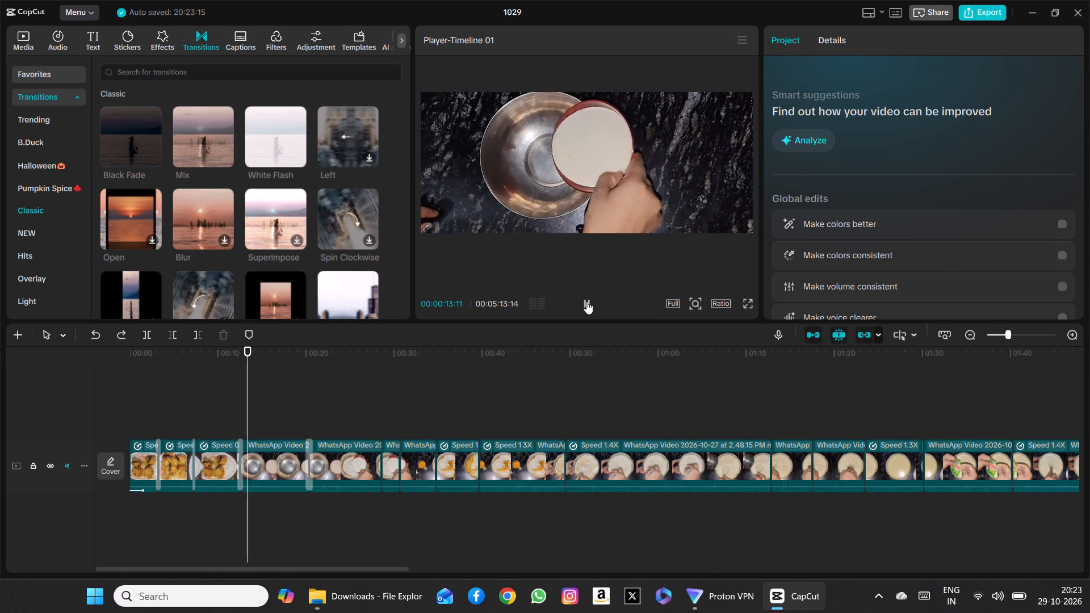
{"action": "left_click", "coordinate": [586, 301]}
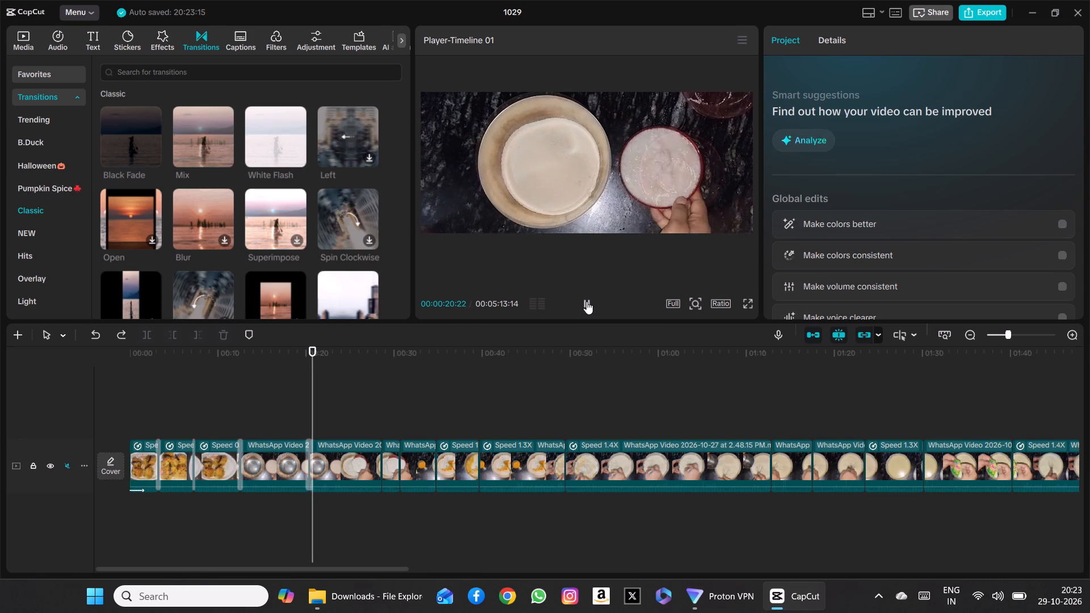
{"action": "left_click", "coordinate": [586, 301]}
{"action": "left_click", "coordinate": [586, 301]}
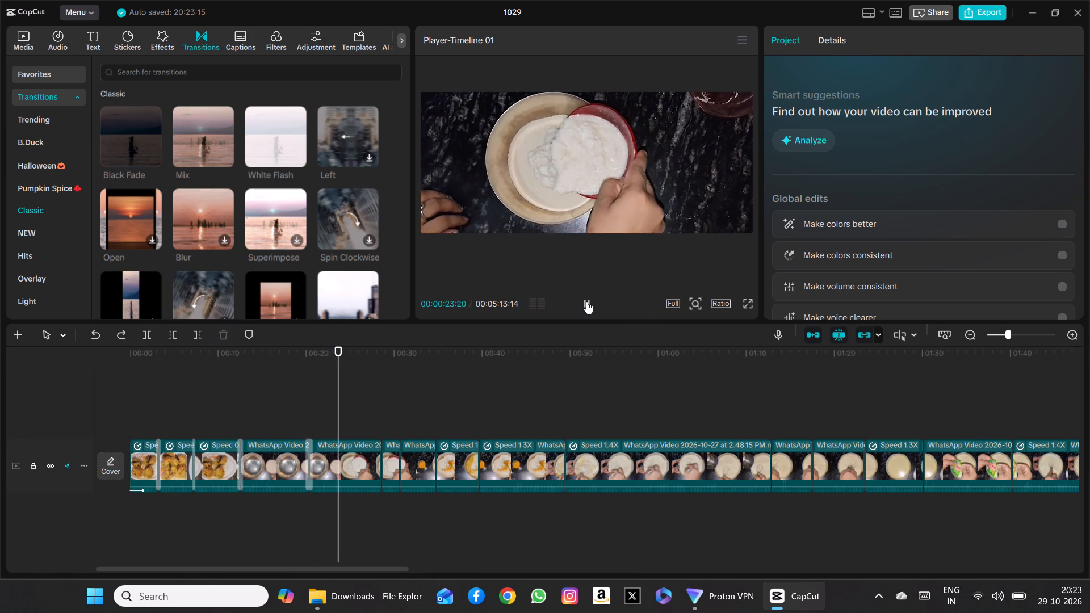
{"action": "left_click", "coordinate": [586, 301]}
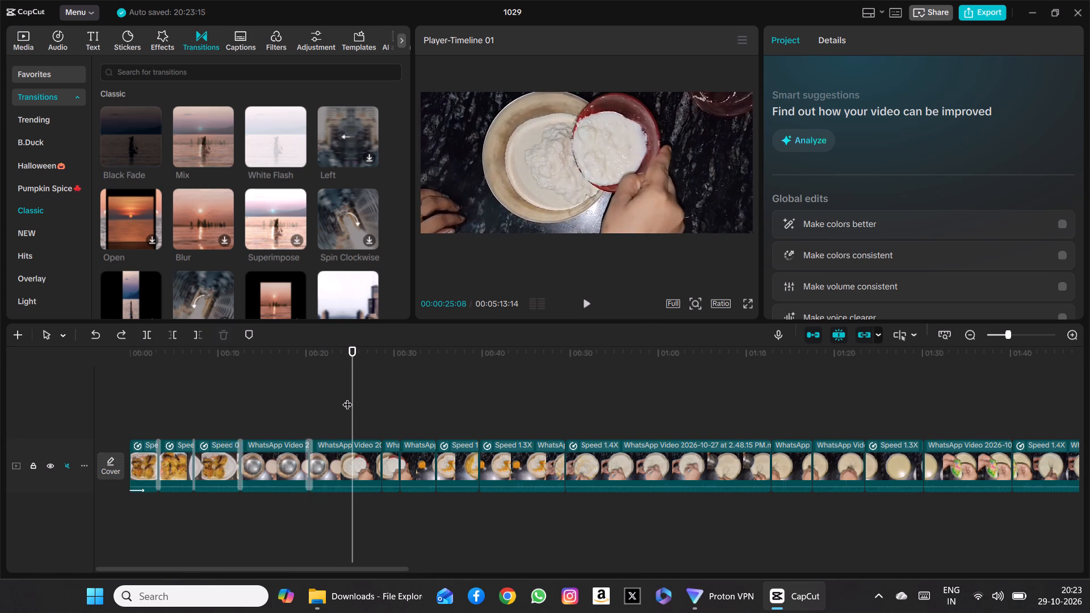
{"action": "left_click_drag", "start_coordinate": [351, 396], "coordinate": [282, 395]}
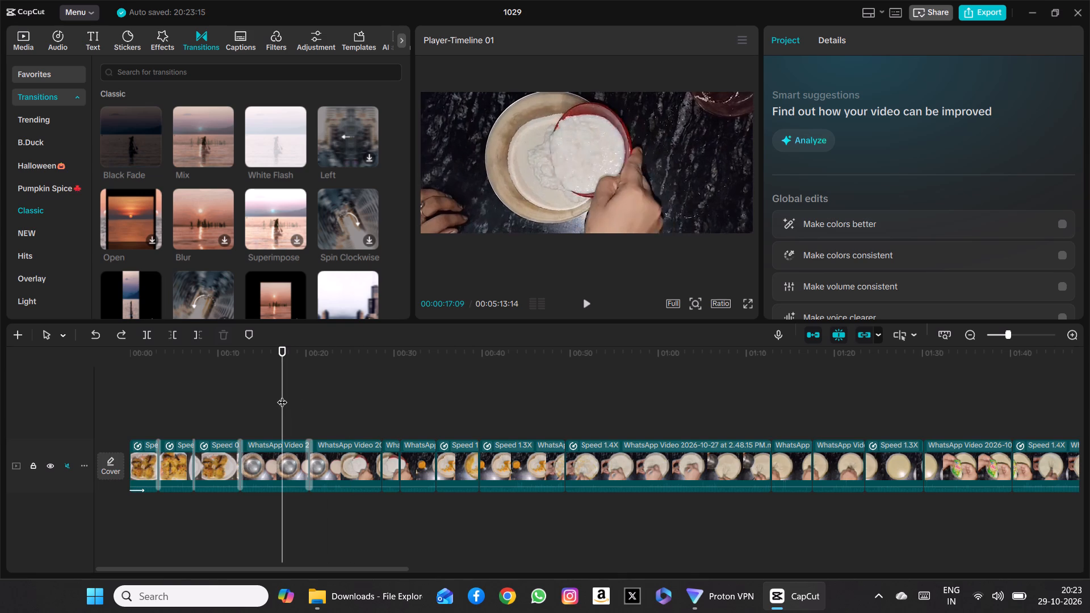
{"action": "left_click", "coordinate": [588, 299]}
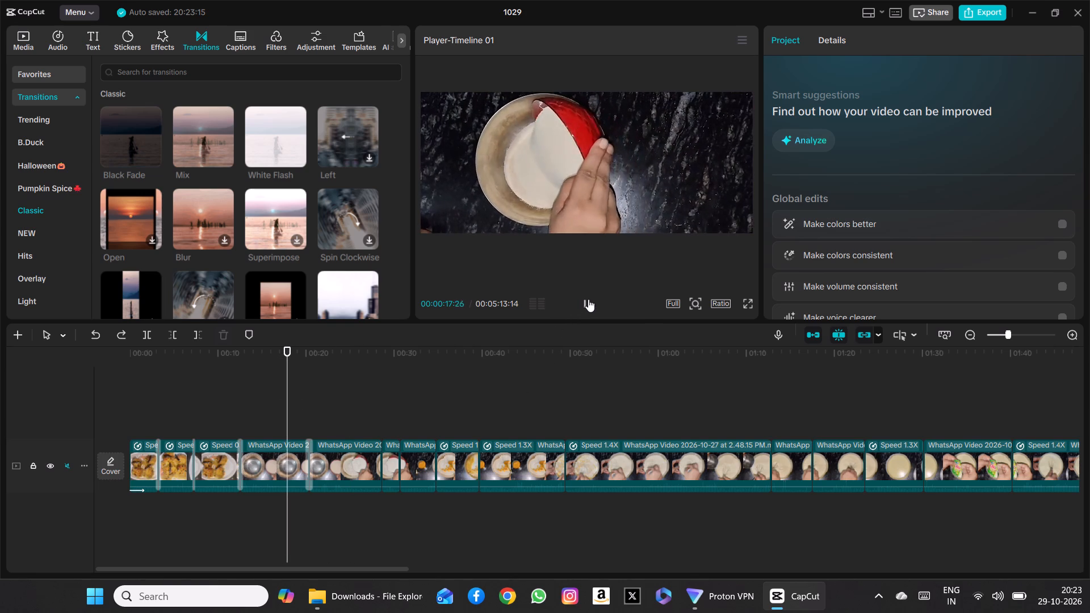
{"action": "left_click", "coordinate": [588, 299]}
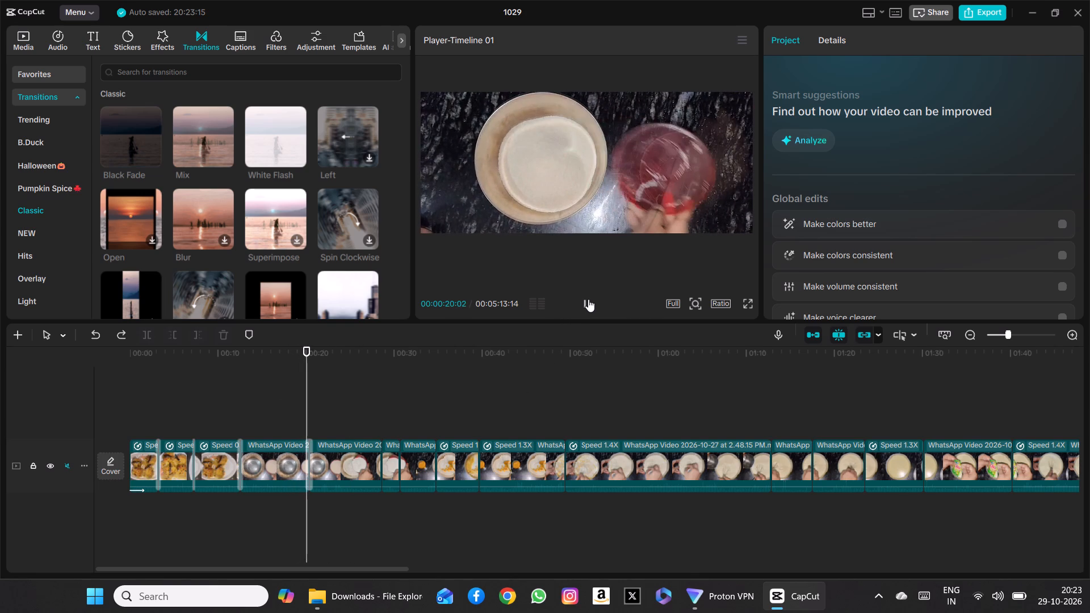
{"action": "left_click", "coordinate": [588, 299]}
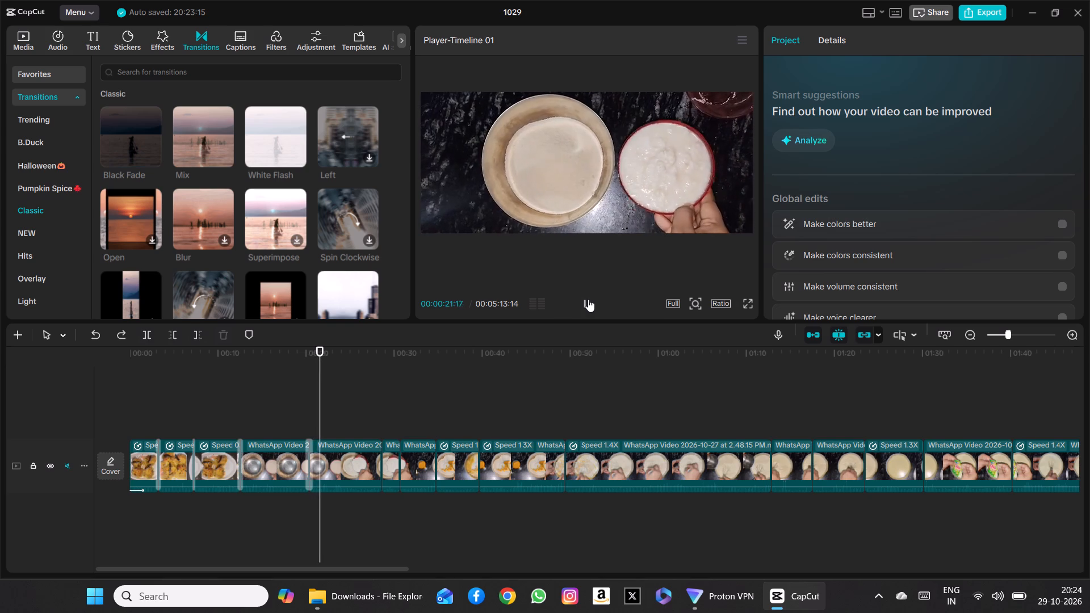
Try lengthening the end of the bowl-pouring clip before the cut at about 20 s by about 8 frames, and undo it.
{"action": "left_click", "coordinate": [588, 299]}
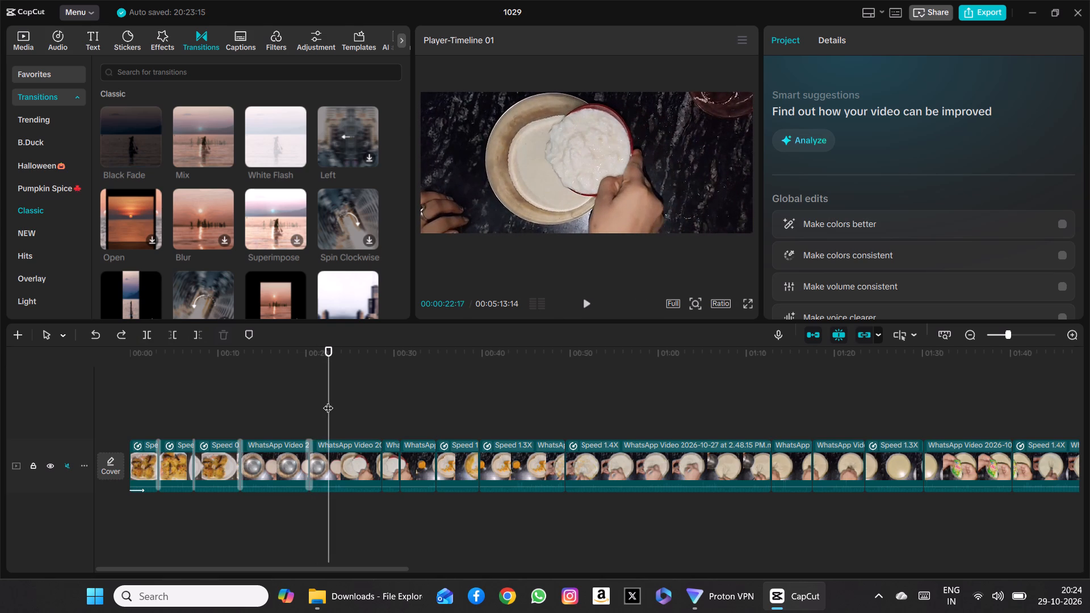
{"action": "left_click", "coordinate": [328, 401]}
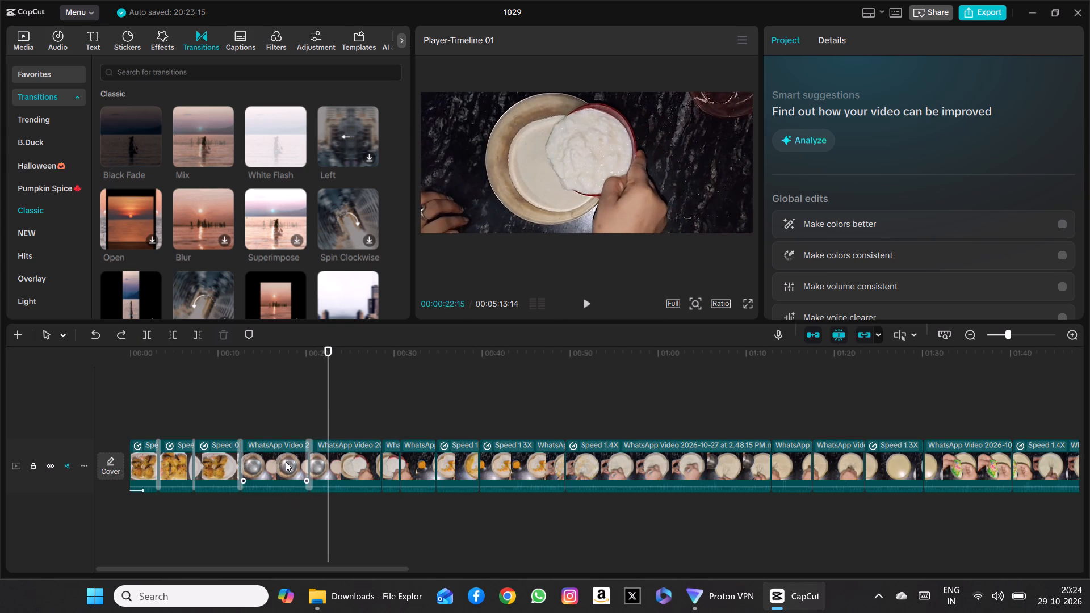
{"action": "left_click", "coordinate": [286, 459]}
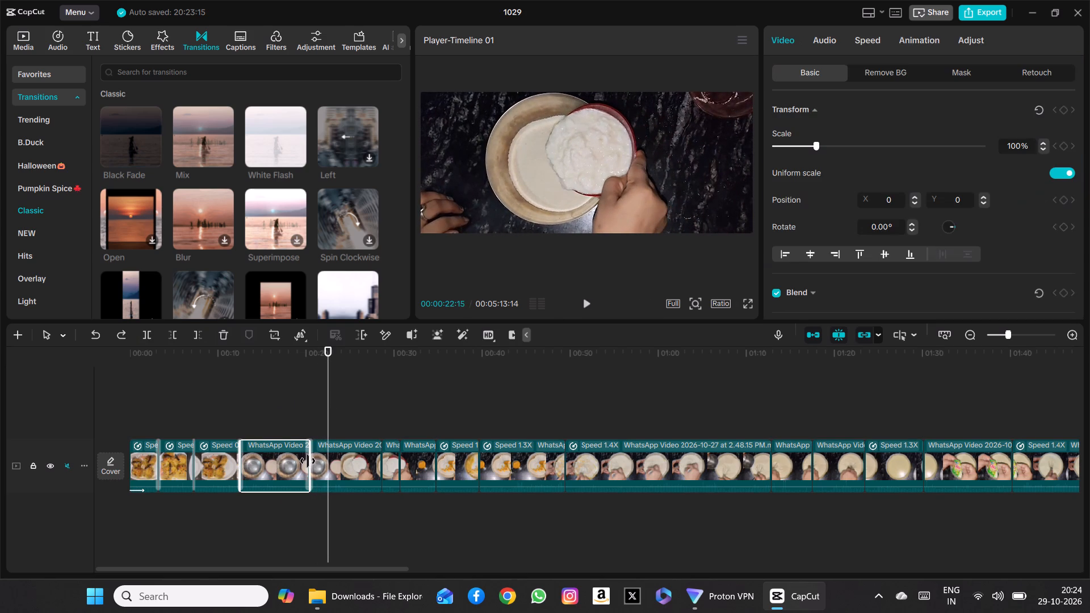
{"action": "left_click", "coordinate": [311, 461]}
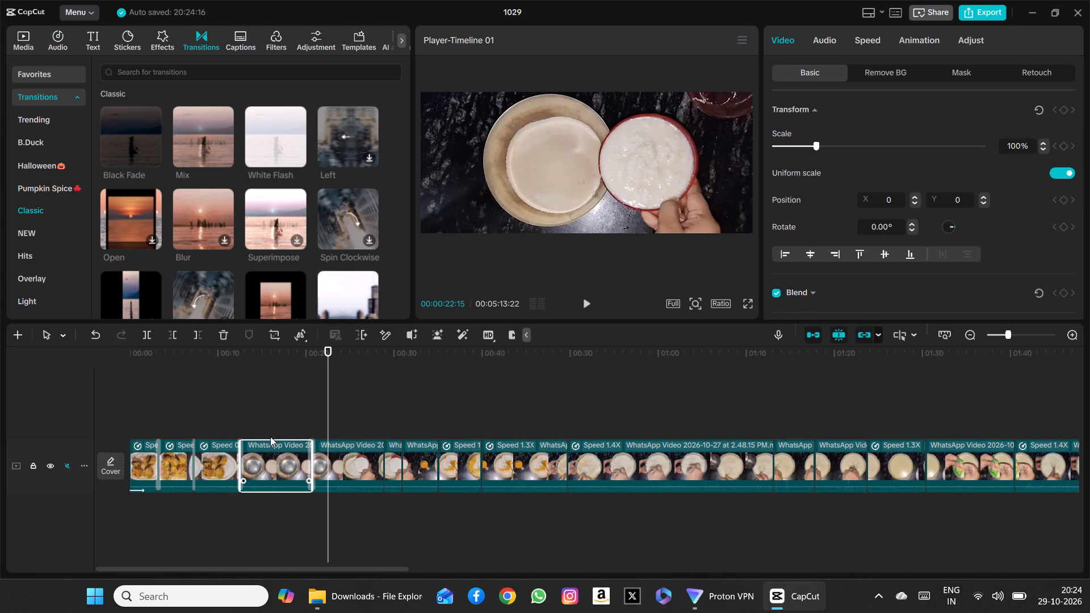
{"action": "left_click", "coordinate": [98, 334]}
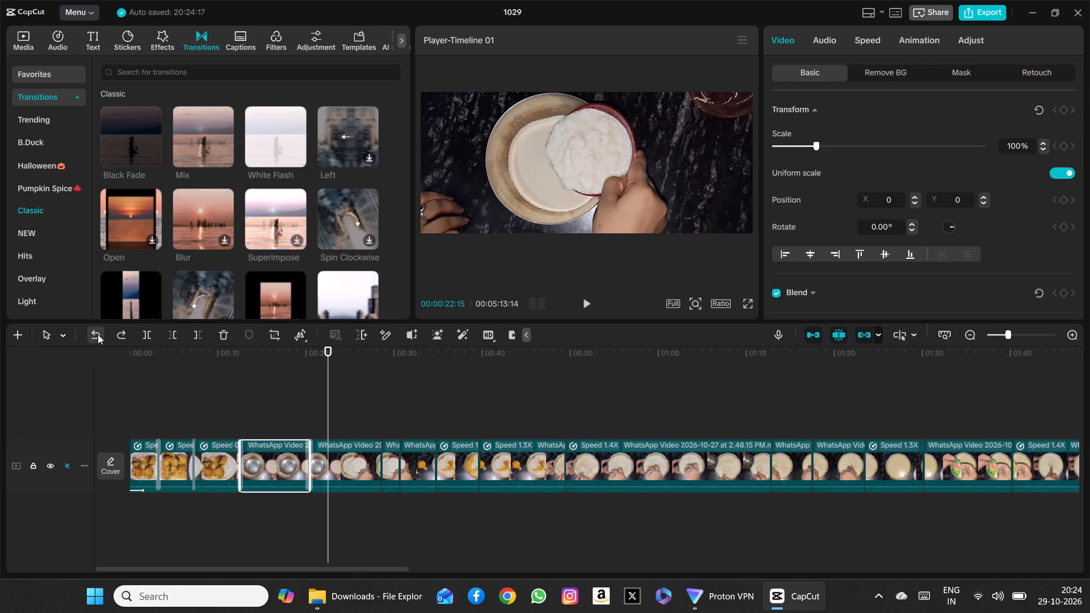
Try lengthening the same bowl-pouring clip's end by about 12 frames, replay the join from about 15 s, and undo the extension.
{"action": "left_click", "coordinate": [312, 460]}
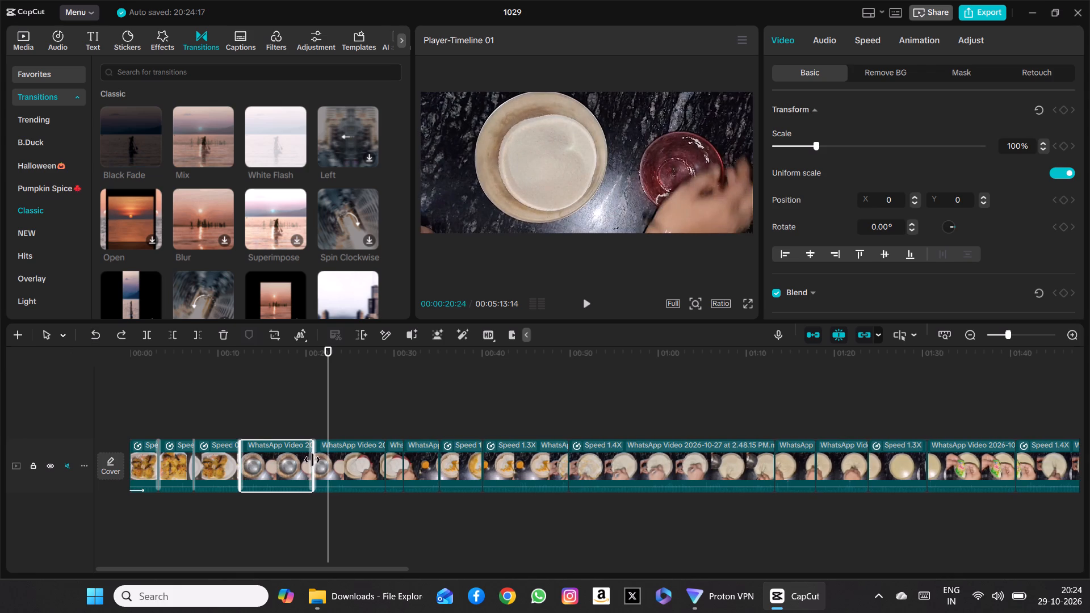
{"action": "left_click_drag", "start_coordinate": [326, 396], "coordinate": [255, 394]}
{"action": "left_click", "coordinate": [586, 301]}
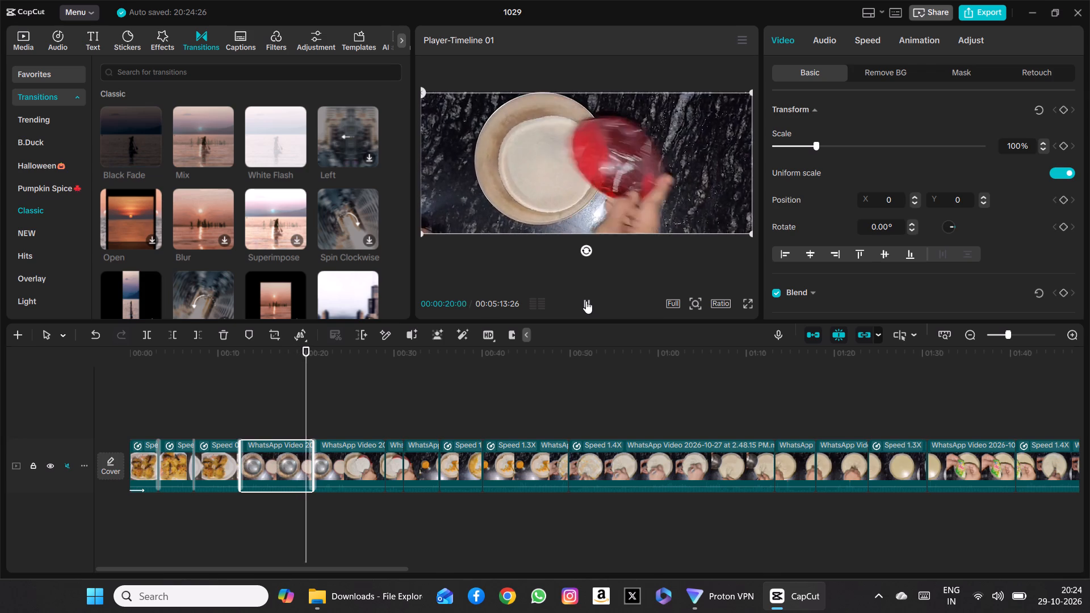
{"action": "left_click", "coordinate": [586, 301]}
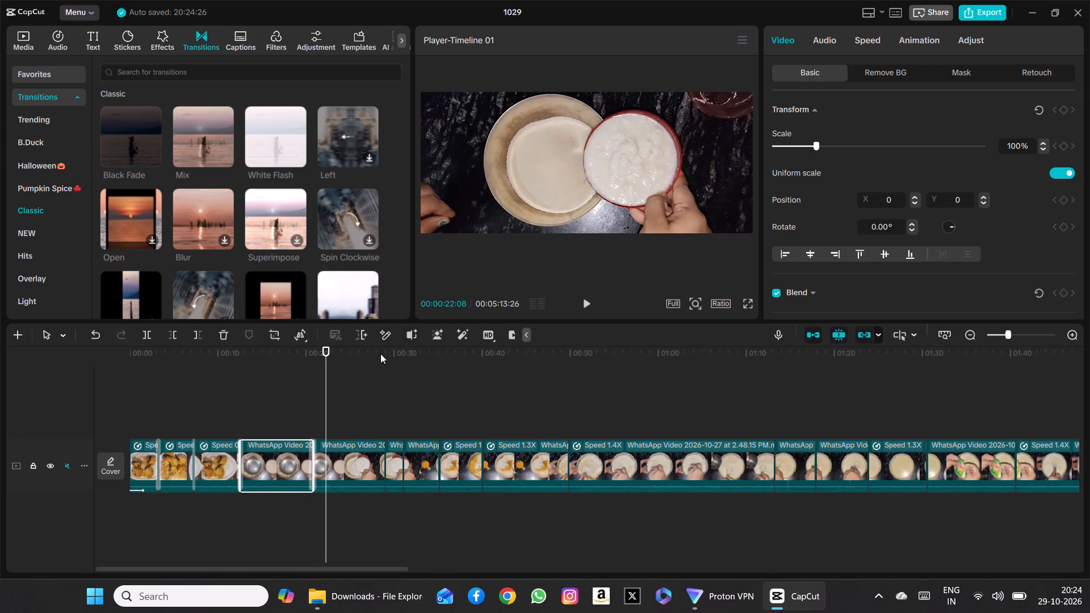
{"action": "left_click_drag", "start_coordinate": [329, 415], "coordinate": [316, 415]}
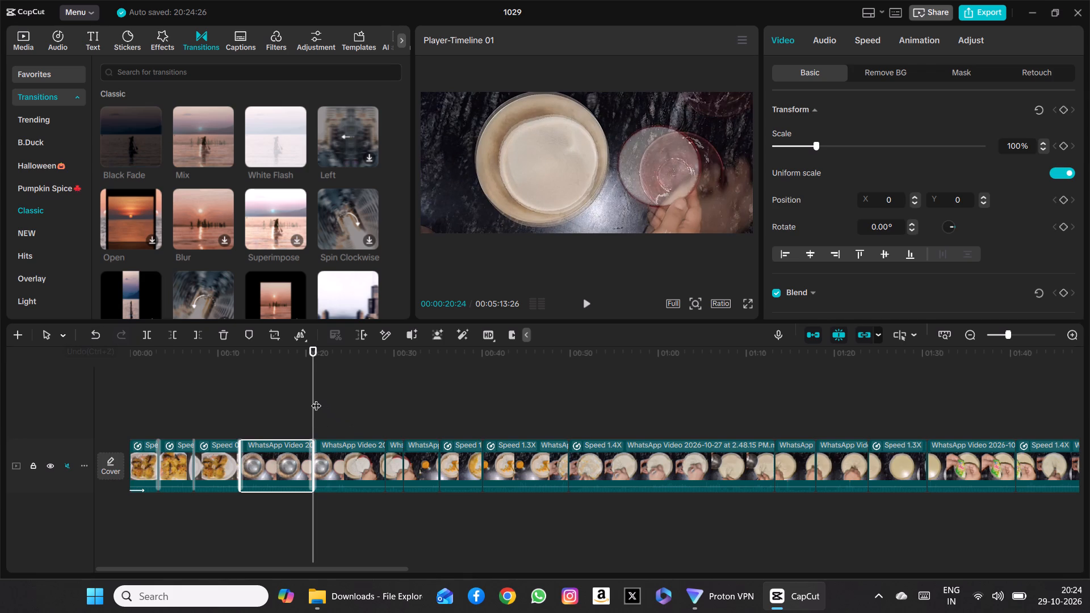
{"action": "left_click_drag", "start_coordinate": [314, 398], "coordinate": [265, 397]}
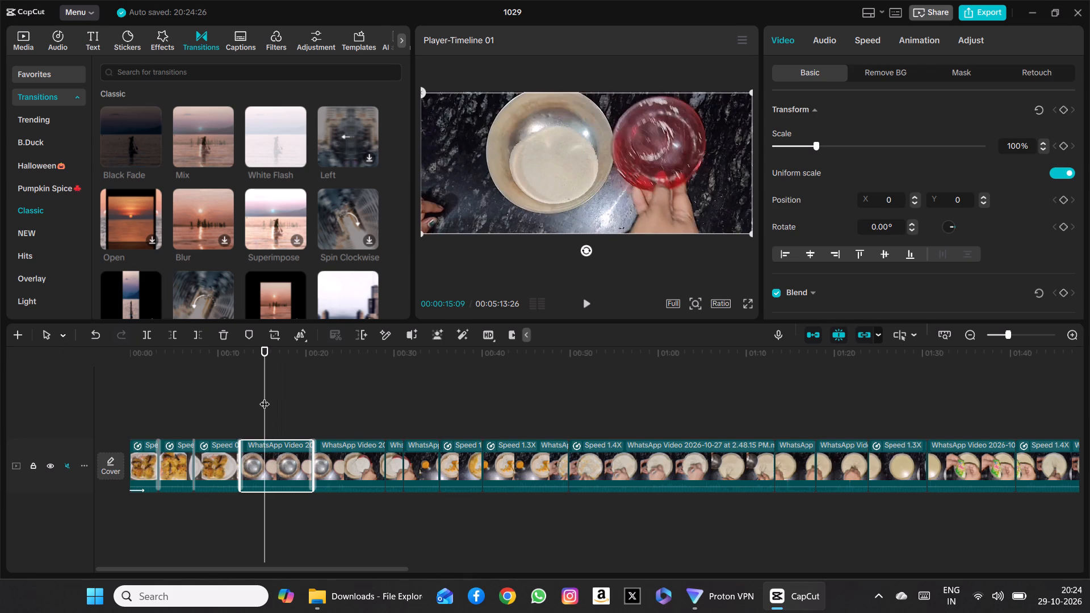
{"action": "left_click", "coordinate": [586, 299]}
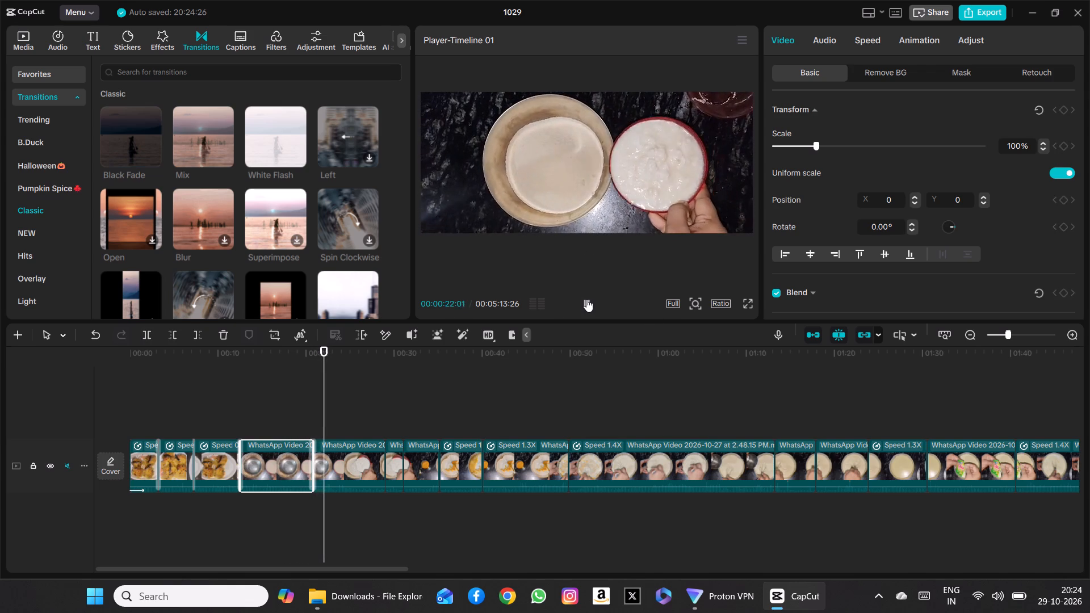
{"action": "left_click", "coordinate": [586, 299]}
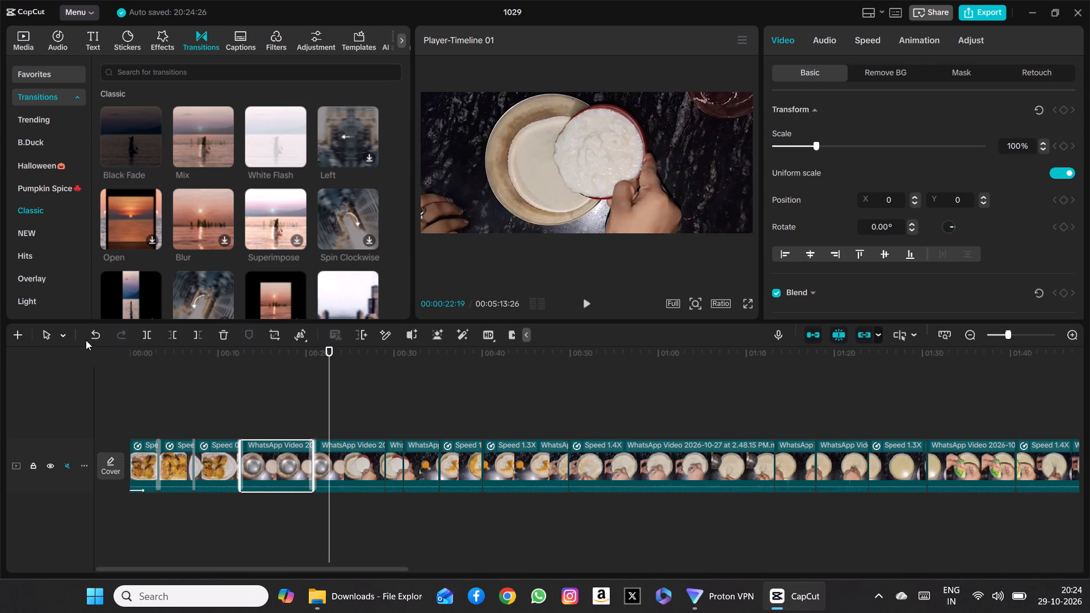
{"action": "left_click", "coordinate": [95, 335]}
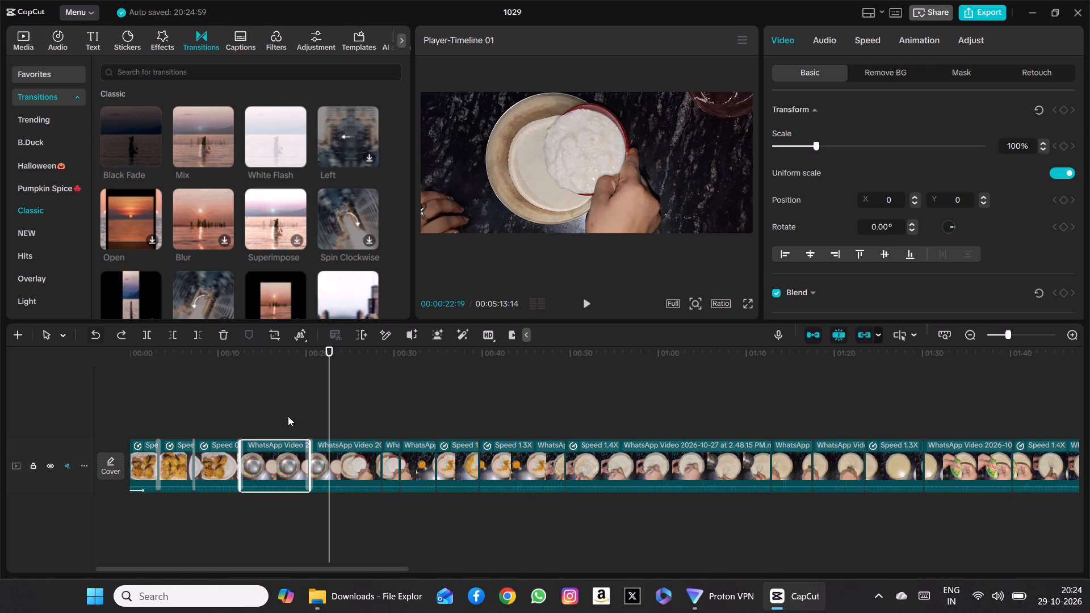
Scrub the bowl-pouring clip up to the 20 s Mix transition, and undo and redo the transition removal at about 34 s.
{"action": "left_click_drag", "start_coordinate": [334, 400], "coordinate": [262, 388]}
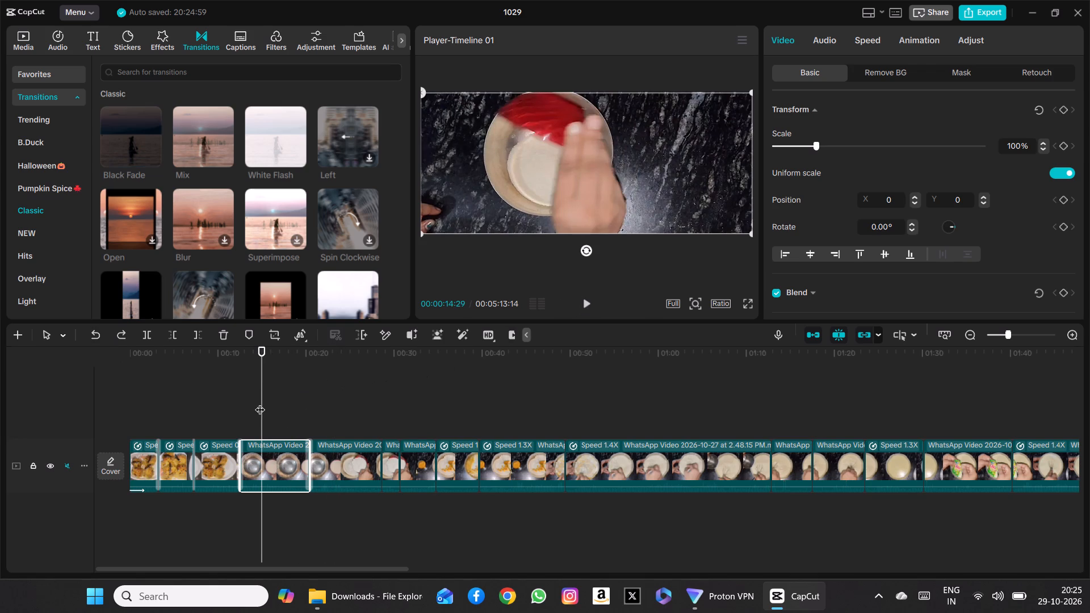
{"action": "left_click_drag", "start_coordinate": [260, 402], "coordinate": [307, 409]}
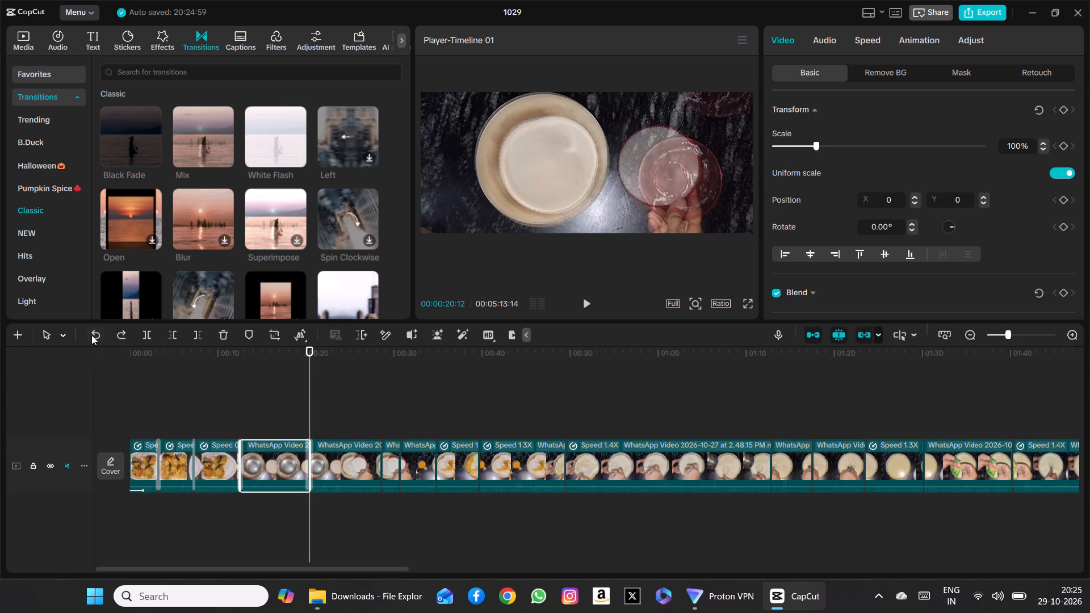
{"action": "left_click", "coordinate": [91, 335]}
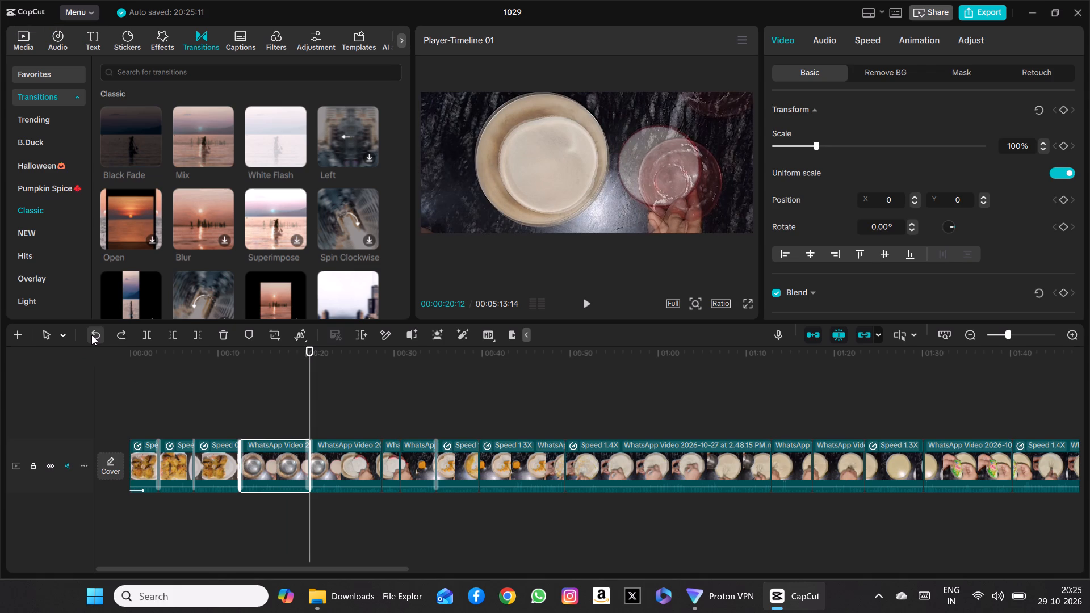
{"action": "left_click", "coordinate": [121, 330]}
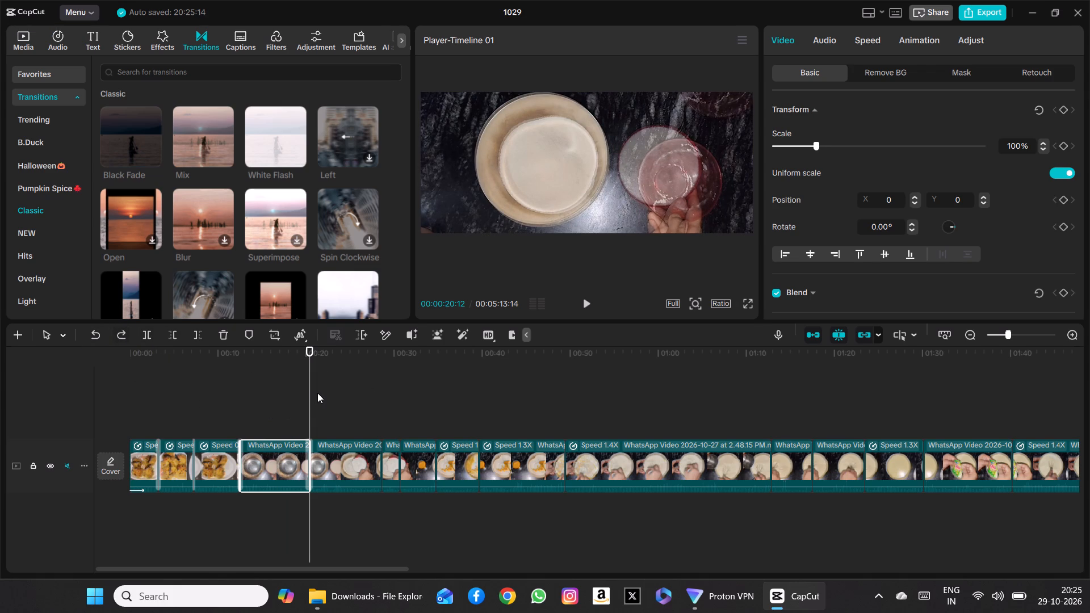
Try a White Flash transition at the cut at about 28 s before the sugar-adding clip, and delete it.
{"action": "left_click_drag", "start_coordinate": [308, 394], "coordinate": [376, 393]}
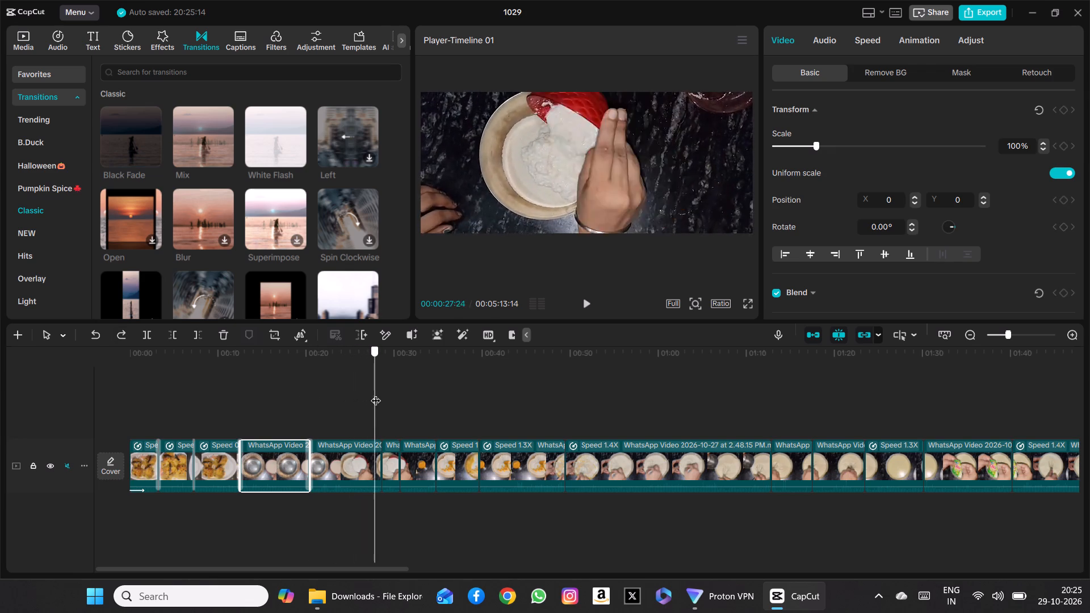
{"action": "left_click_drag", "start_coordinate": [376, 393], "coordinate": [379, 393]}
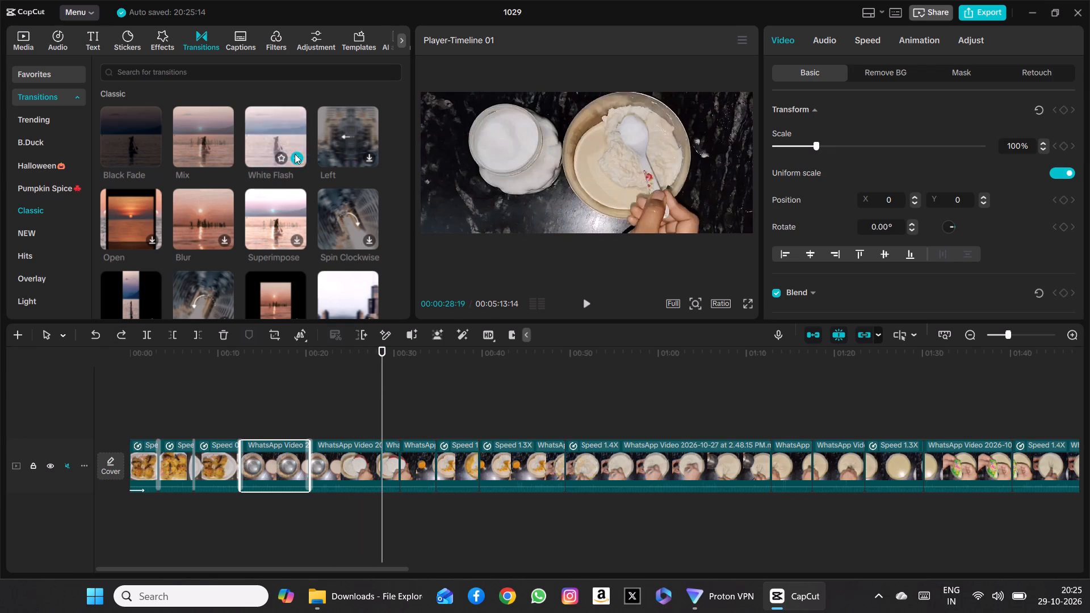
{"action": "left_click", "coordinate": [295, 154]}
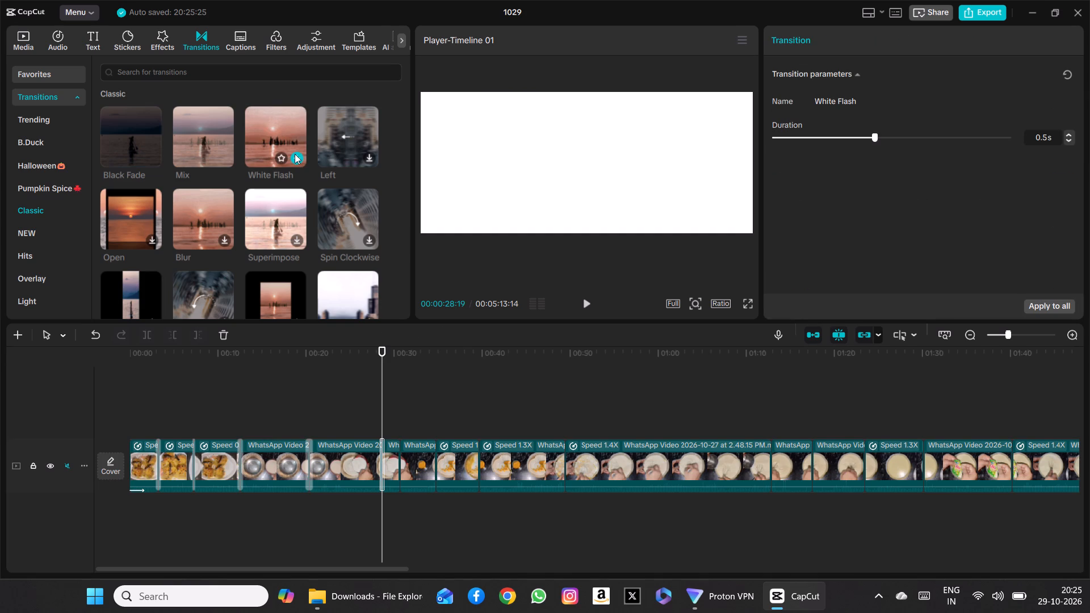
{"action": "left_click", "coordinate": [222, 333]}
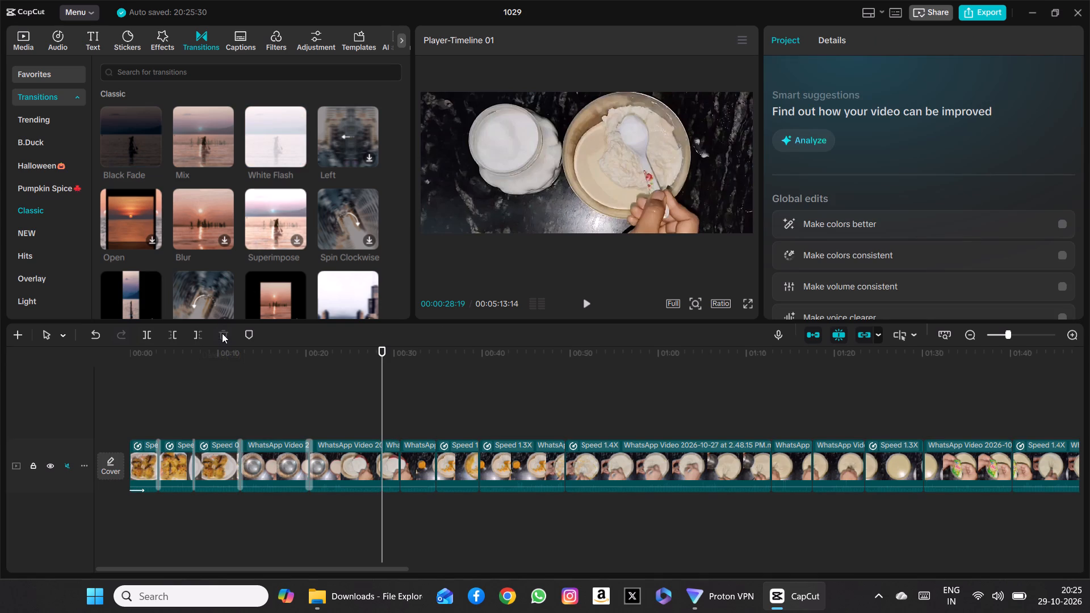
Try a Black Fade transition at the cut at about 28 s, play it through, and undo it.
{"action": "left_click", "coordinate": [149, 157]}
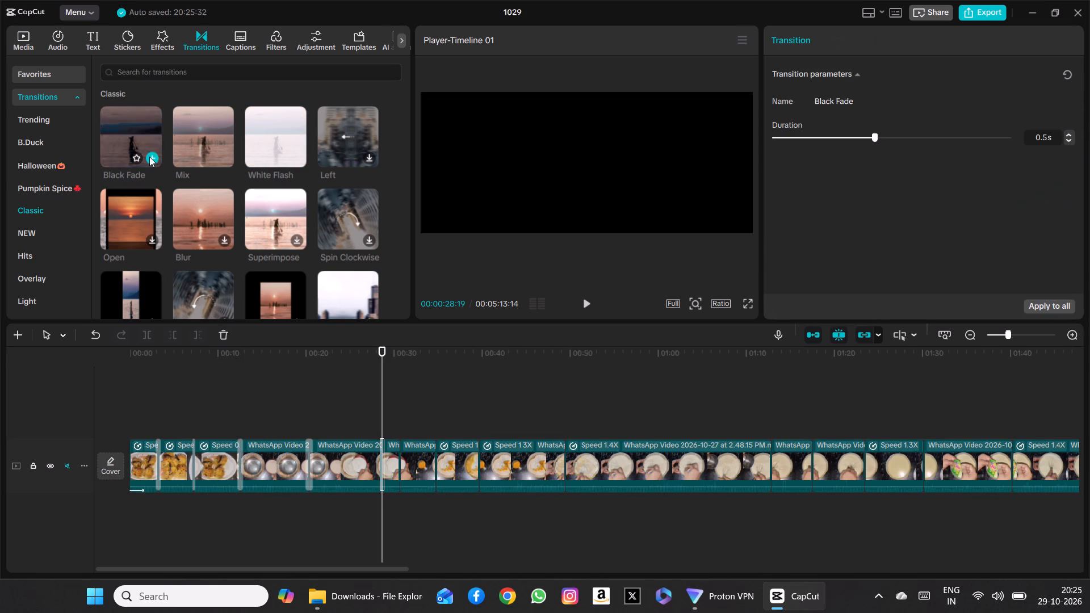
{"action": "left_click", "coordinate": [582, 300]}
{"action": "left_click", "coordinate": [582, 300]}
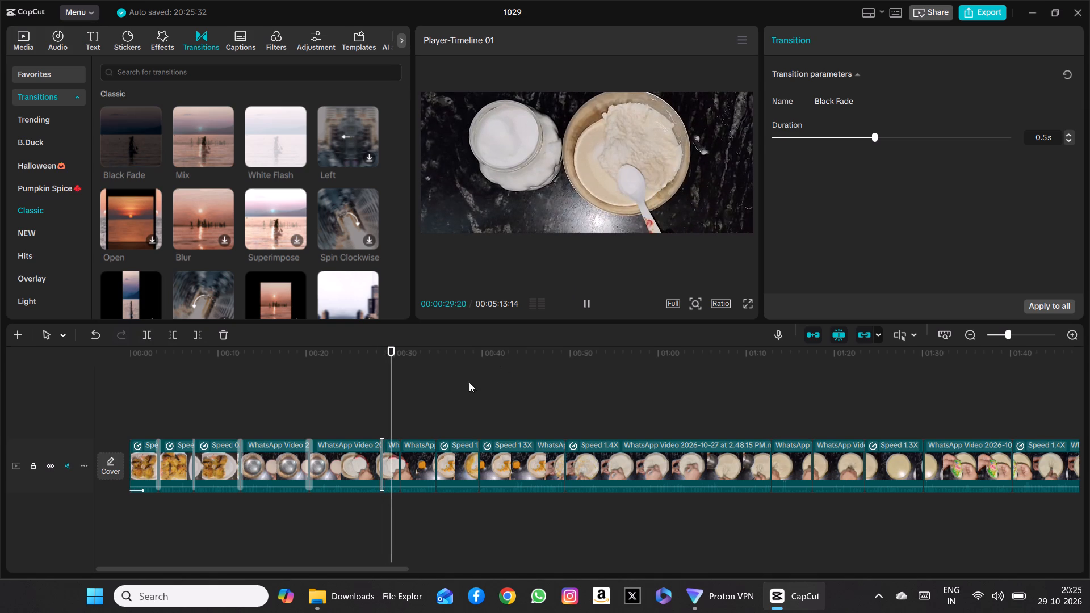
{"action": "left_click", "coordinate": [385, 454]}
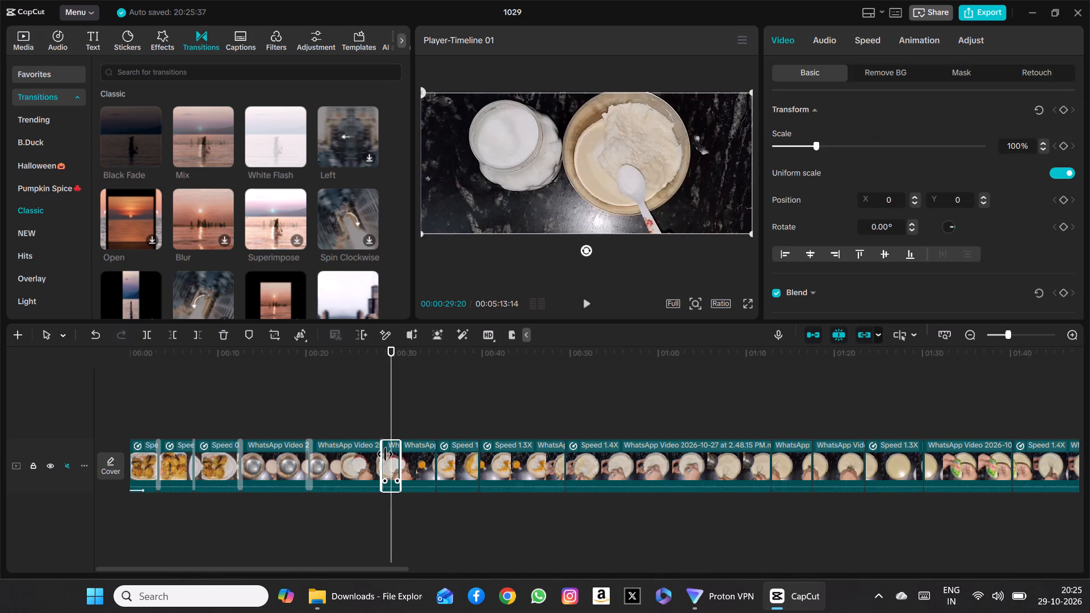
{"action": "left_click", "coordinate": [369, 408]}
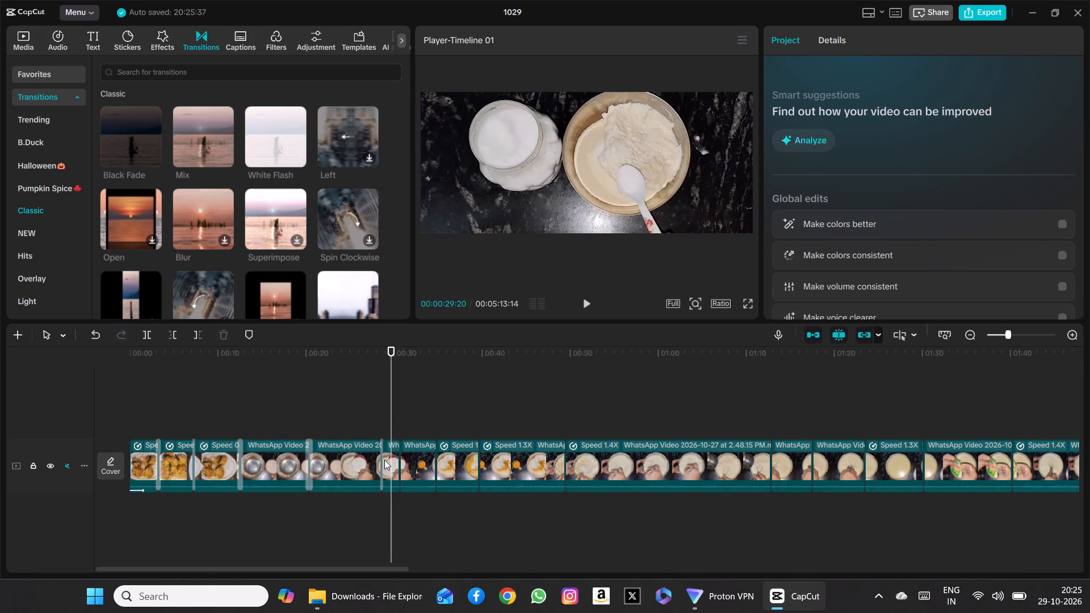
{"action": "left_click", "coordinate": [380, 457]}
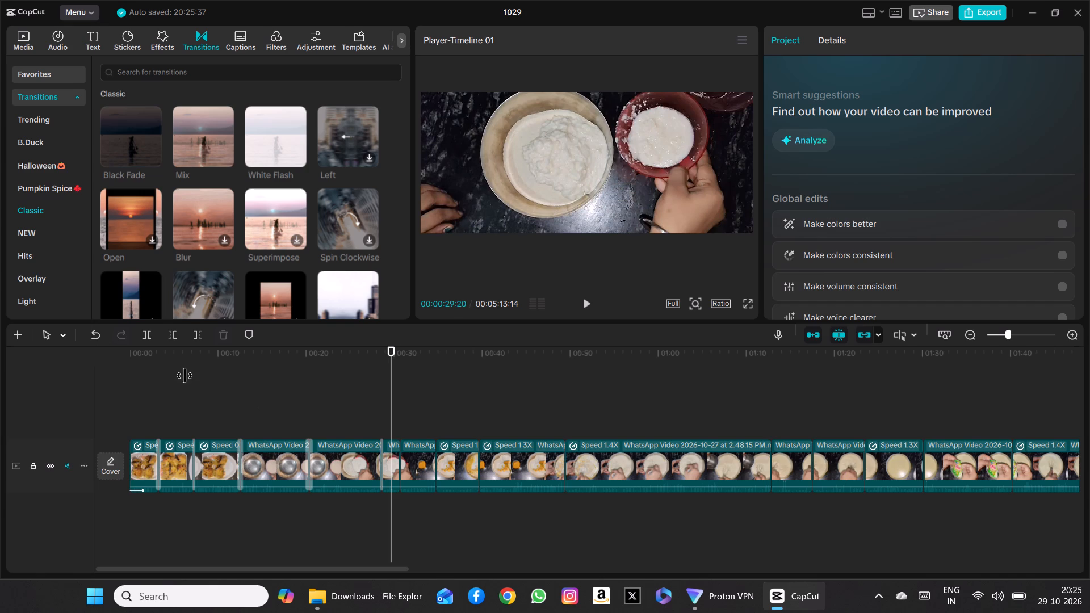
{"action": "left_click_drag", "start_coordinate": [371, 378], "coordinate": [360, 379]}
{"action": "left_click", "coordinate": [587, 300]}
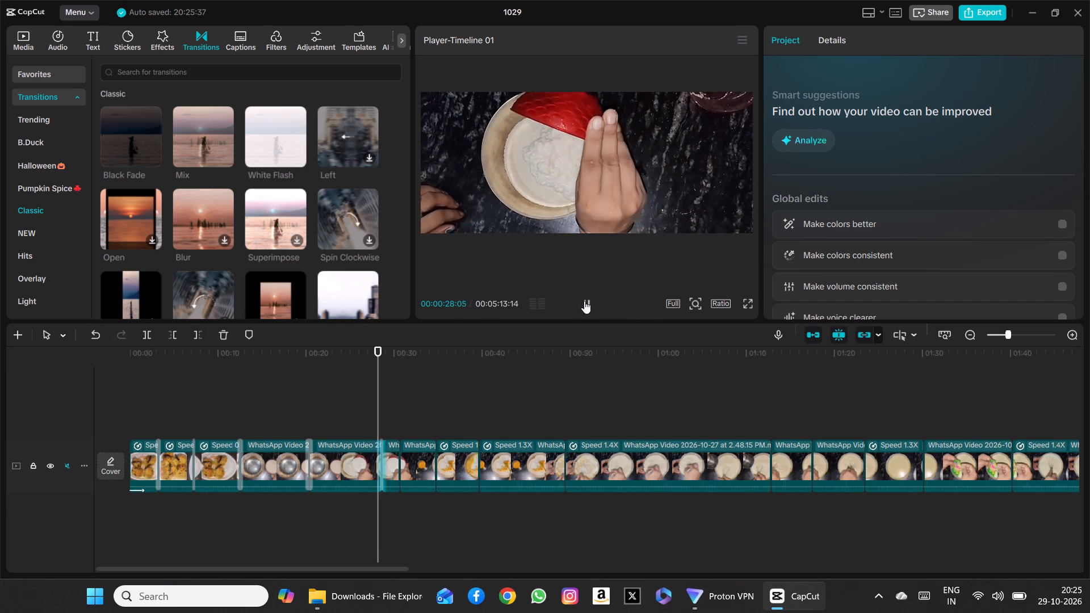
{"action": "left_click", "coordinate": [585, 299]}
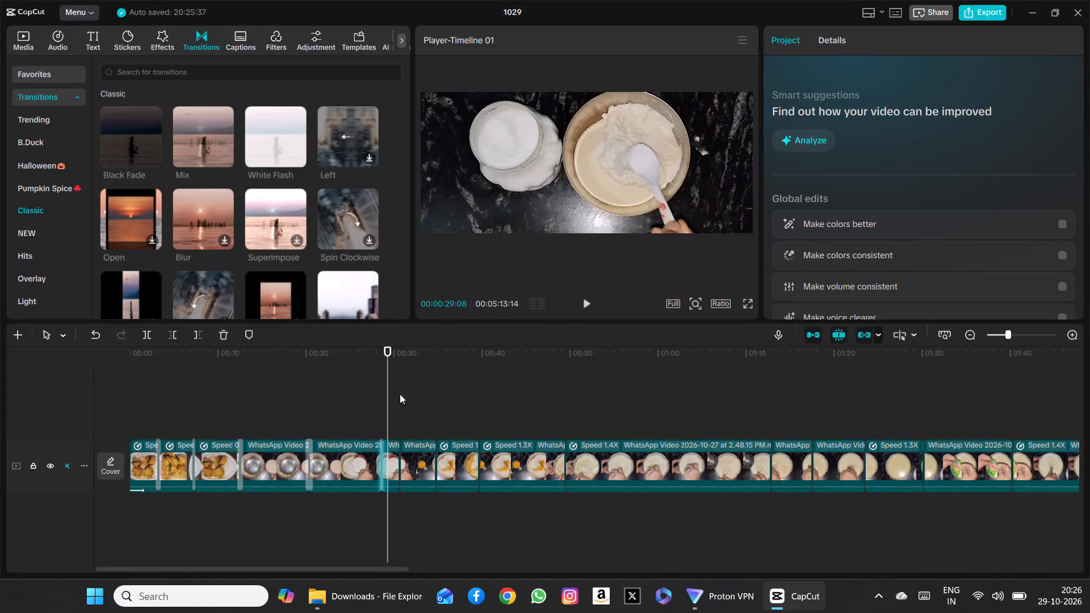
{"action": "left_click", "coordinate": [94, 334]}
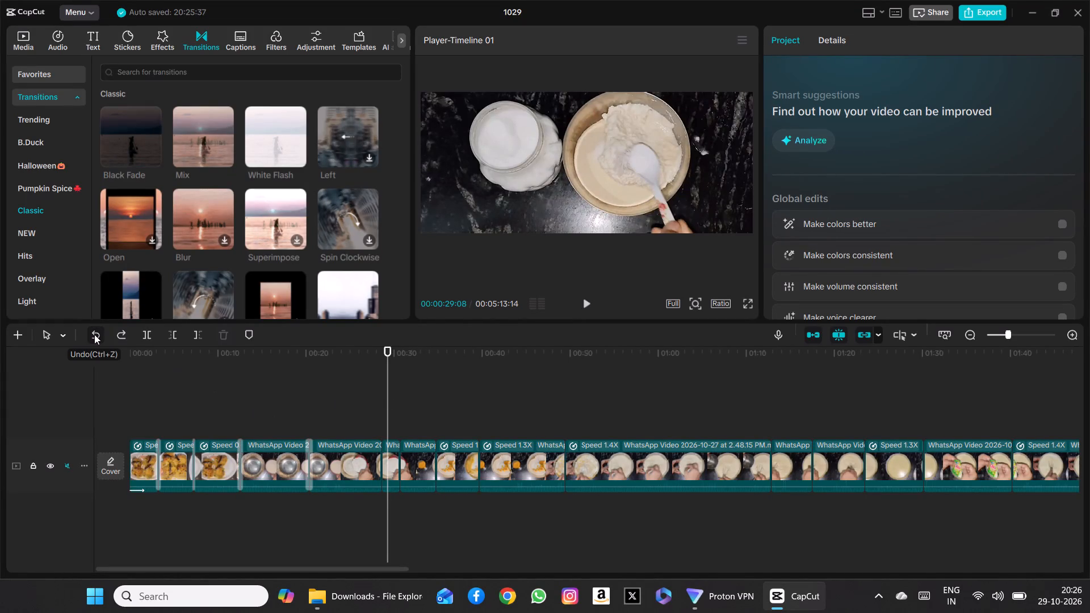
Download the Blur transition, add it at the cut at about 28 s with 0.5 s duration, and play it through.
{"action": "left_click_drag", "start_coordinate": [389, 401], "coordinate": [371, 400]}
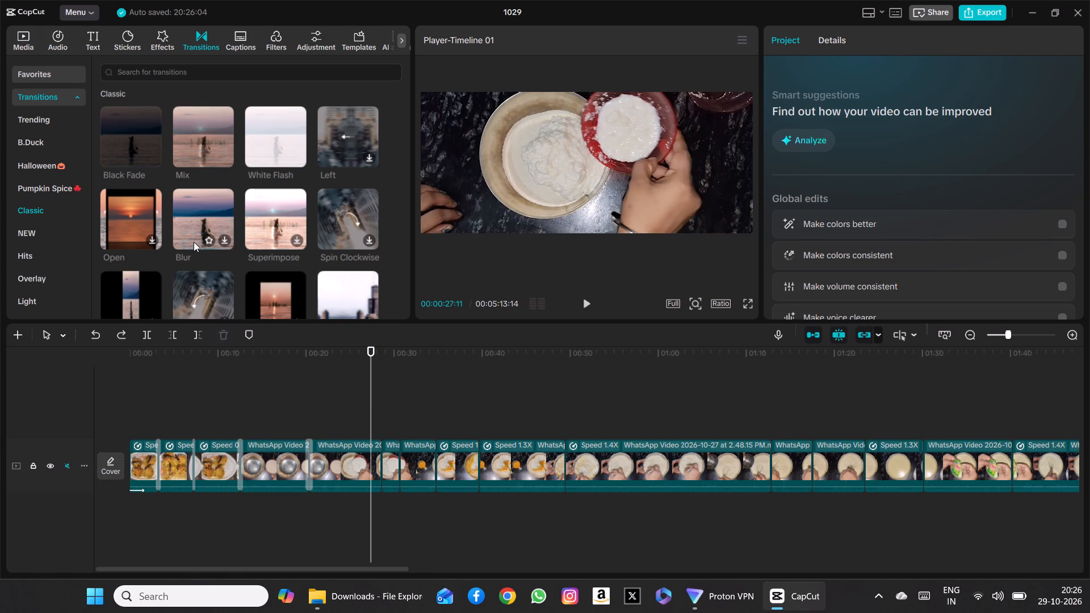
{"action": "left_click", "coordinate": [224, 237]}
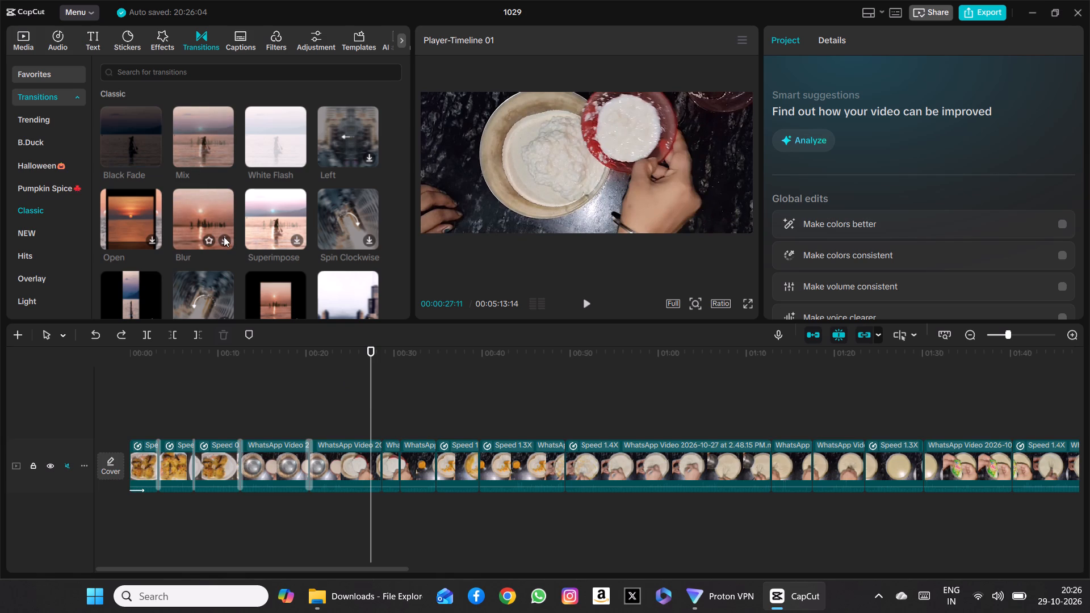
{"action": "left_click", "coordinate": [223, 237]}
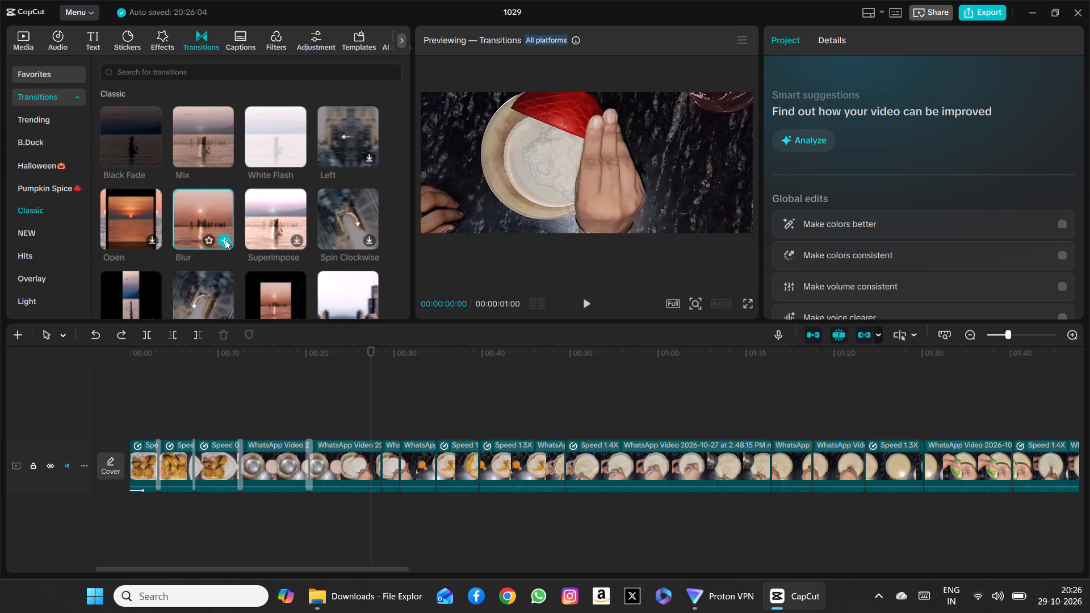
{"action": "left_click", "coordinate": [224, 240]}
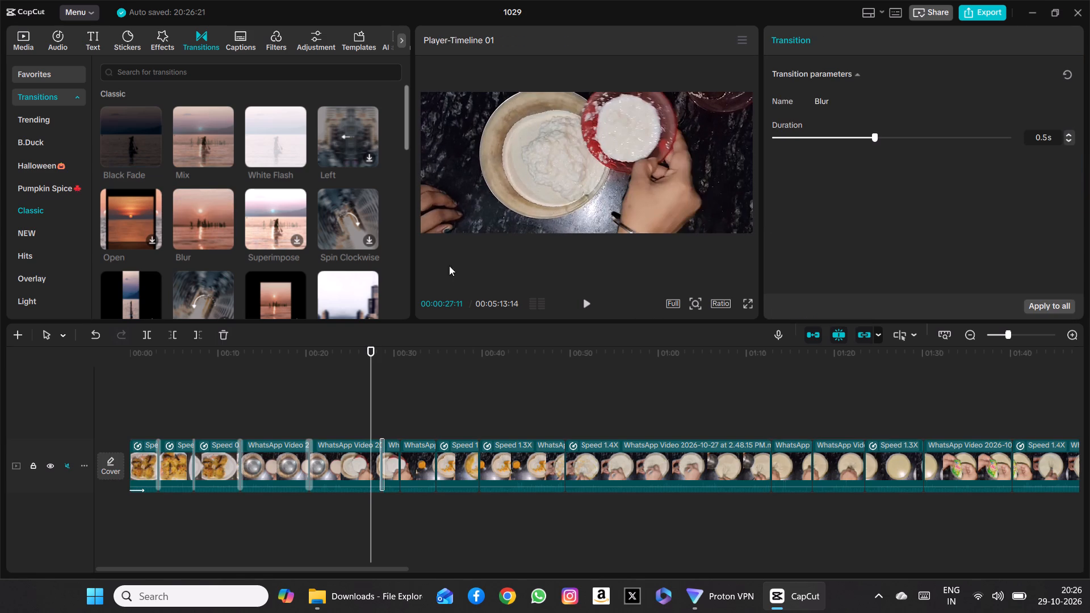
{"action": "left_click", "coordinate": [586, 298]}
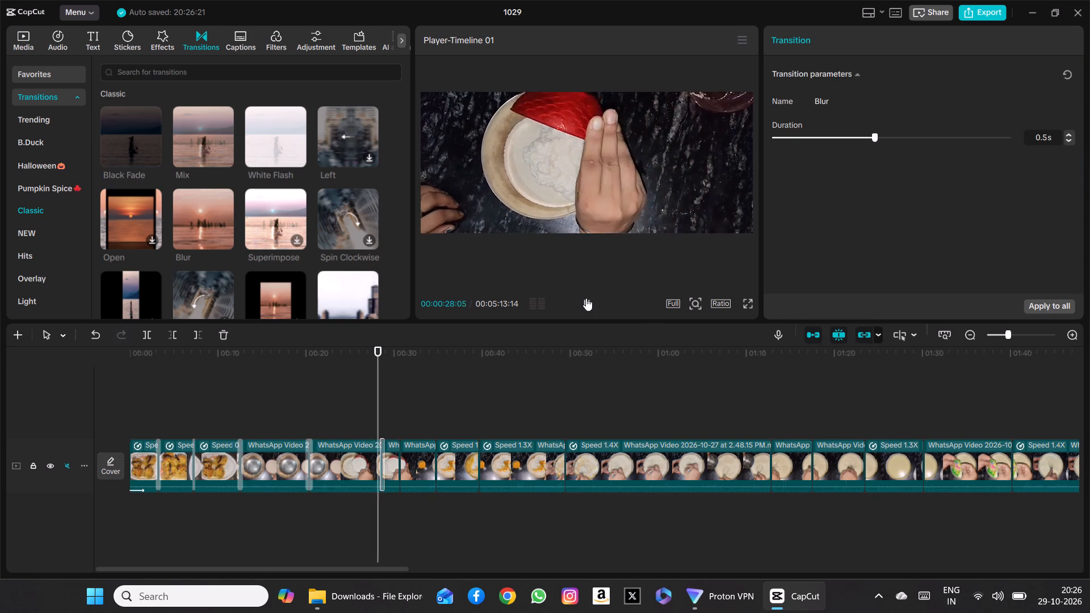
{"action": "left_click", "coordinate": [586, 298]}
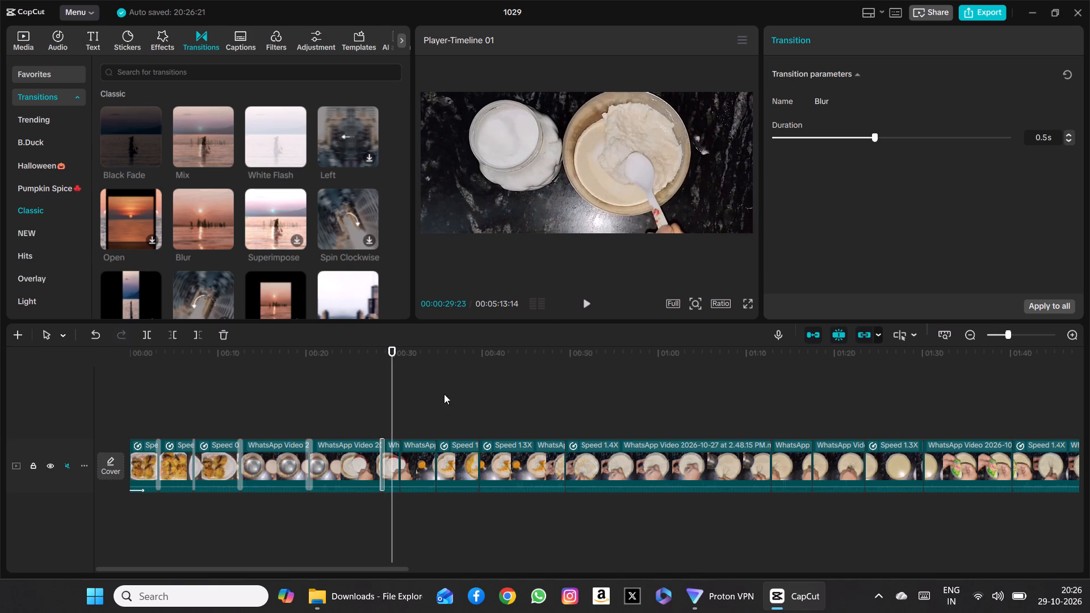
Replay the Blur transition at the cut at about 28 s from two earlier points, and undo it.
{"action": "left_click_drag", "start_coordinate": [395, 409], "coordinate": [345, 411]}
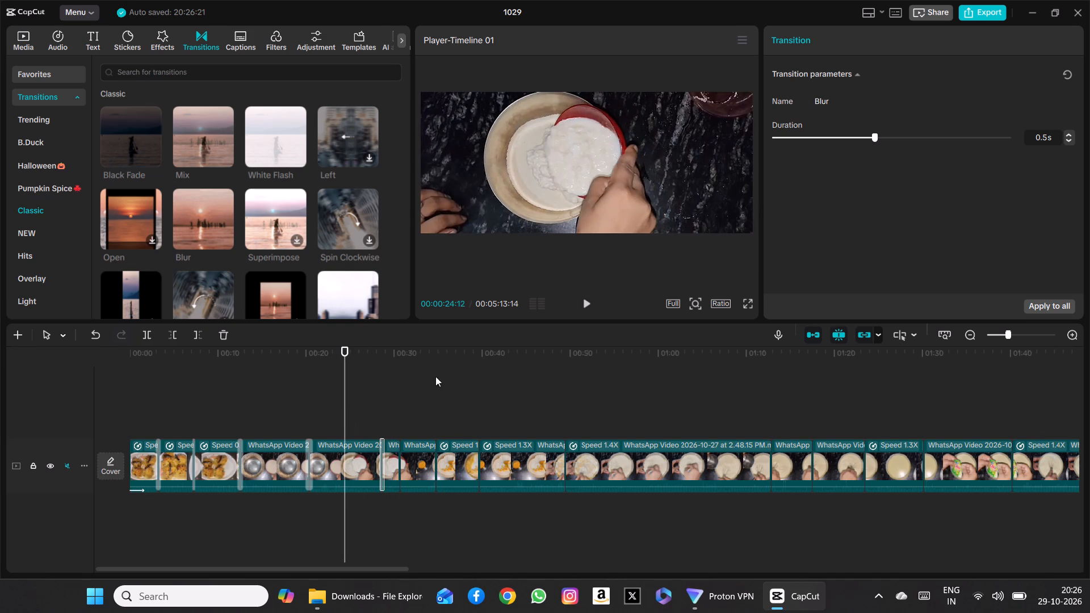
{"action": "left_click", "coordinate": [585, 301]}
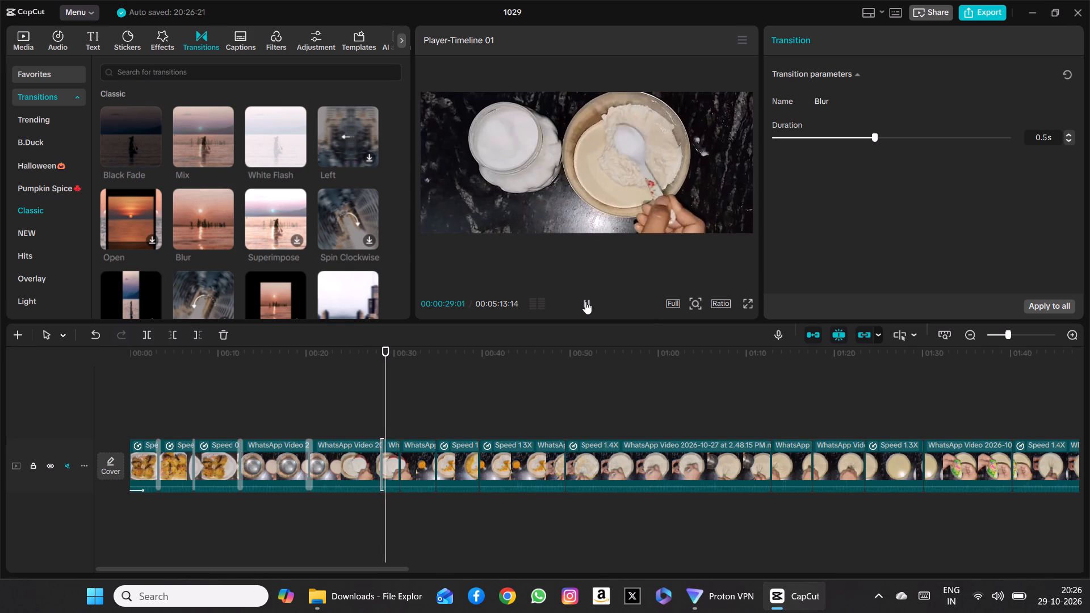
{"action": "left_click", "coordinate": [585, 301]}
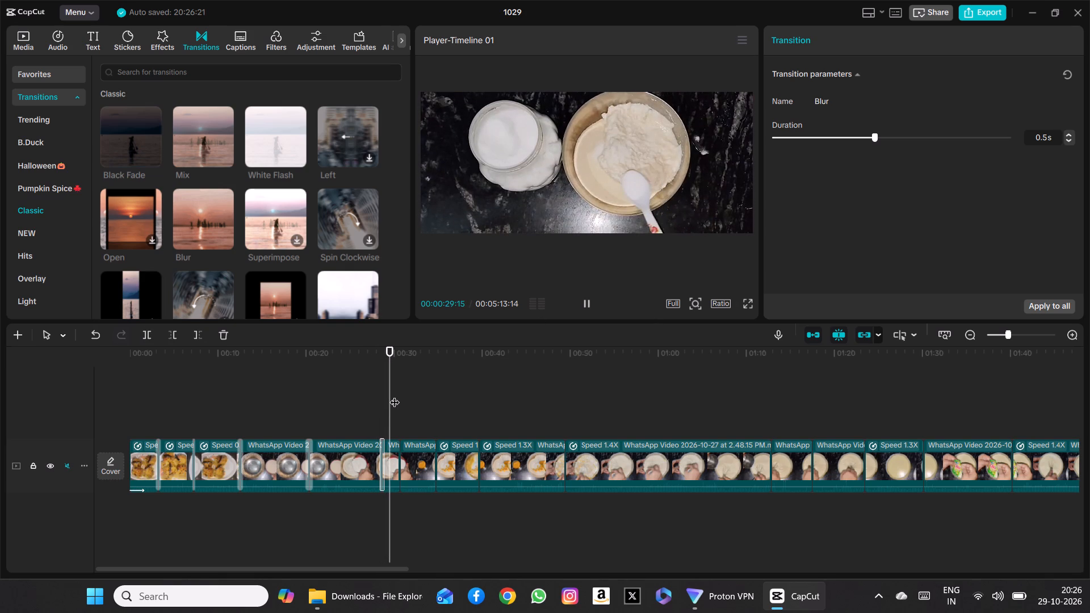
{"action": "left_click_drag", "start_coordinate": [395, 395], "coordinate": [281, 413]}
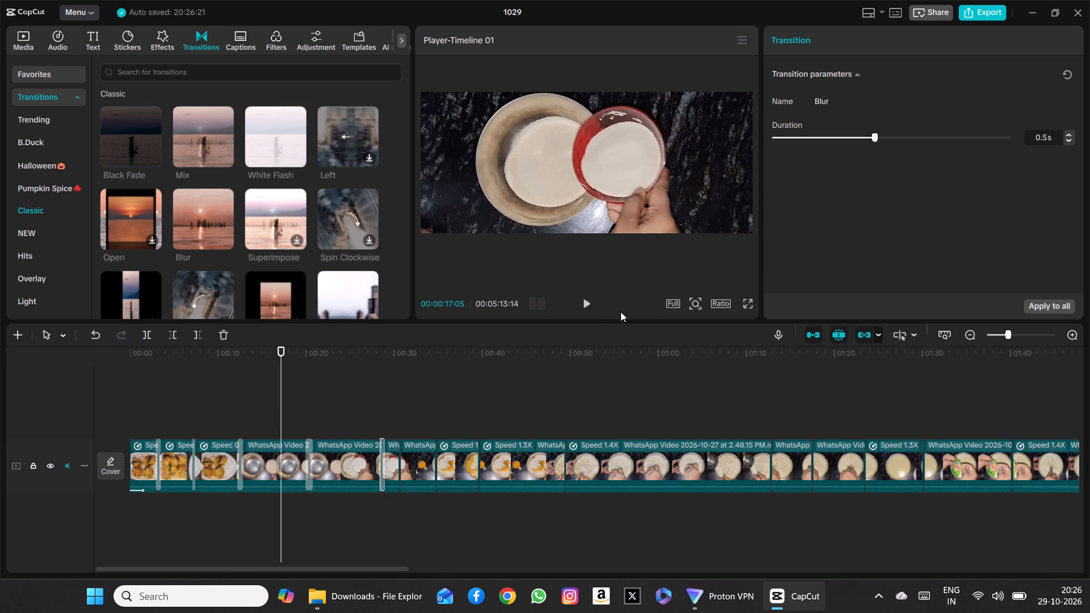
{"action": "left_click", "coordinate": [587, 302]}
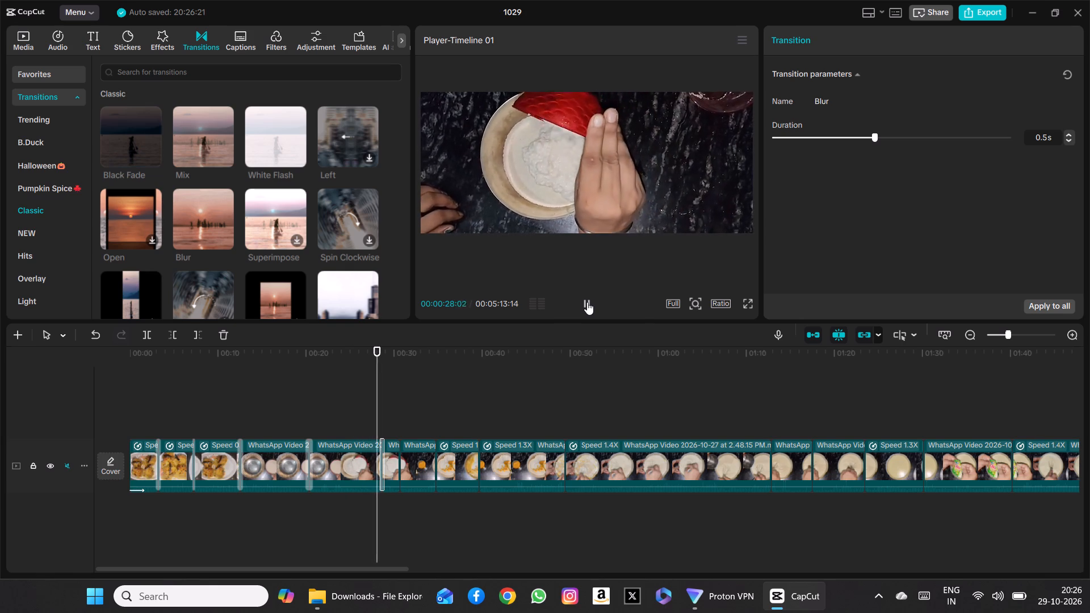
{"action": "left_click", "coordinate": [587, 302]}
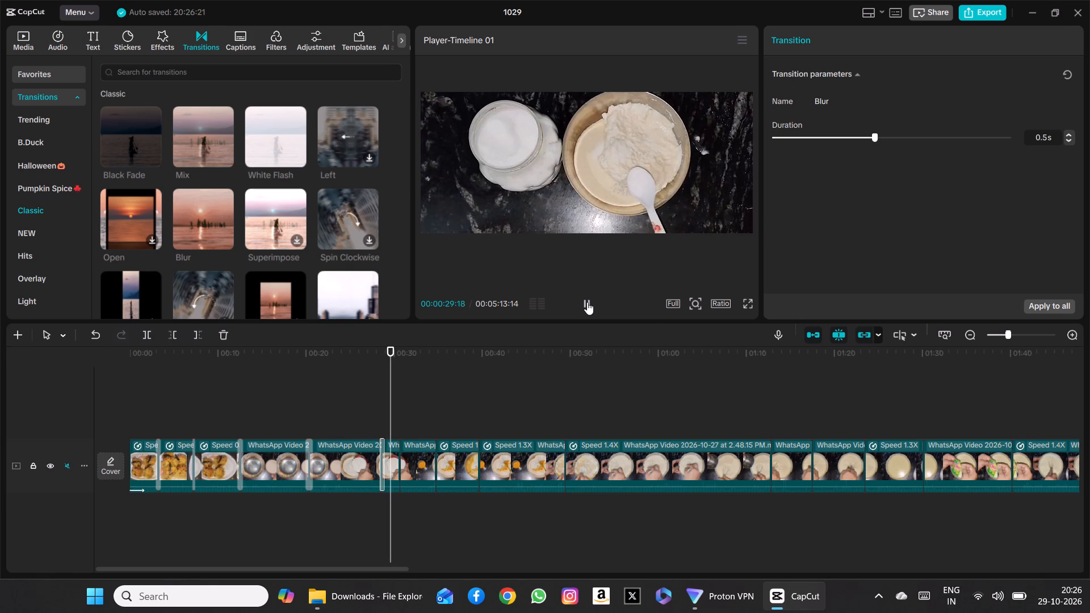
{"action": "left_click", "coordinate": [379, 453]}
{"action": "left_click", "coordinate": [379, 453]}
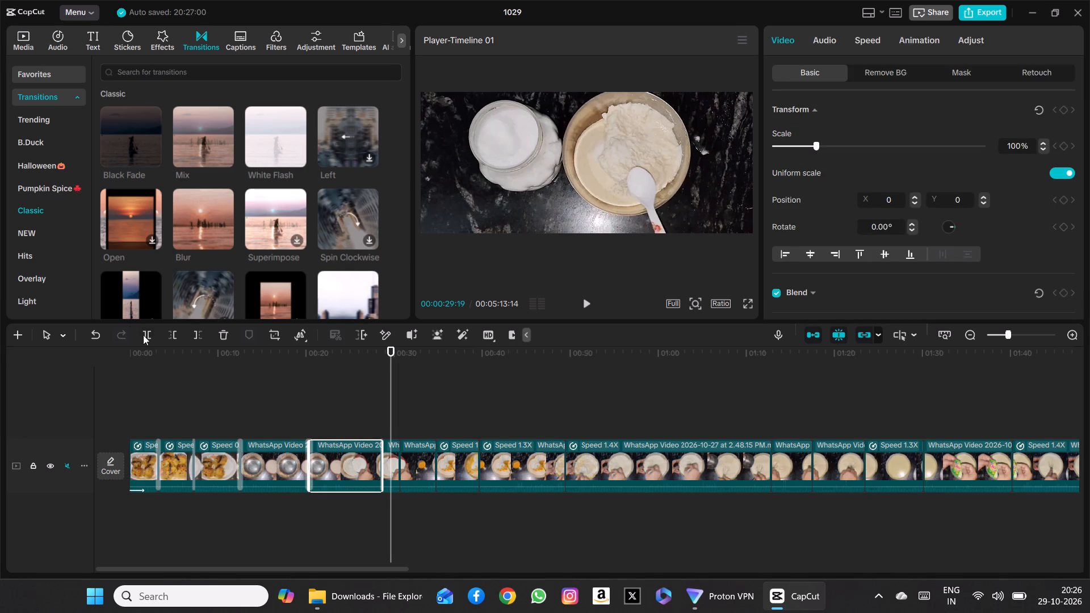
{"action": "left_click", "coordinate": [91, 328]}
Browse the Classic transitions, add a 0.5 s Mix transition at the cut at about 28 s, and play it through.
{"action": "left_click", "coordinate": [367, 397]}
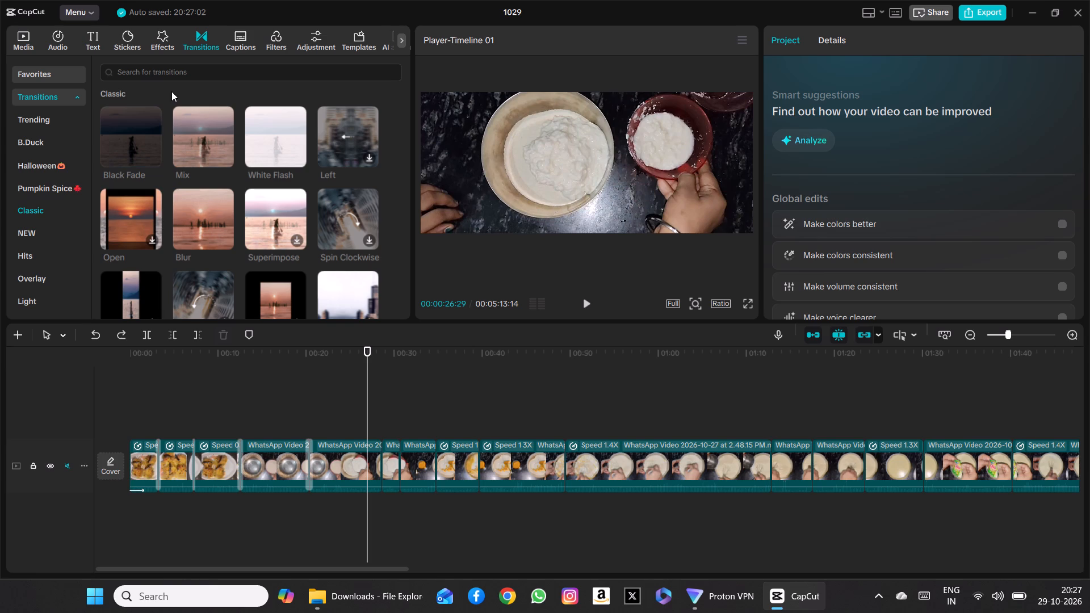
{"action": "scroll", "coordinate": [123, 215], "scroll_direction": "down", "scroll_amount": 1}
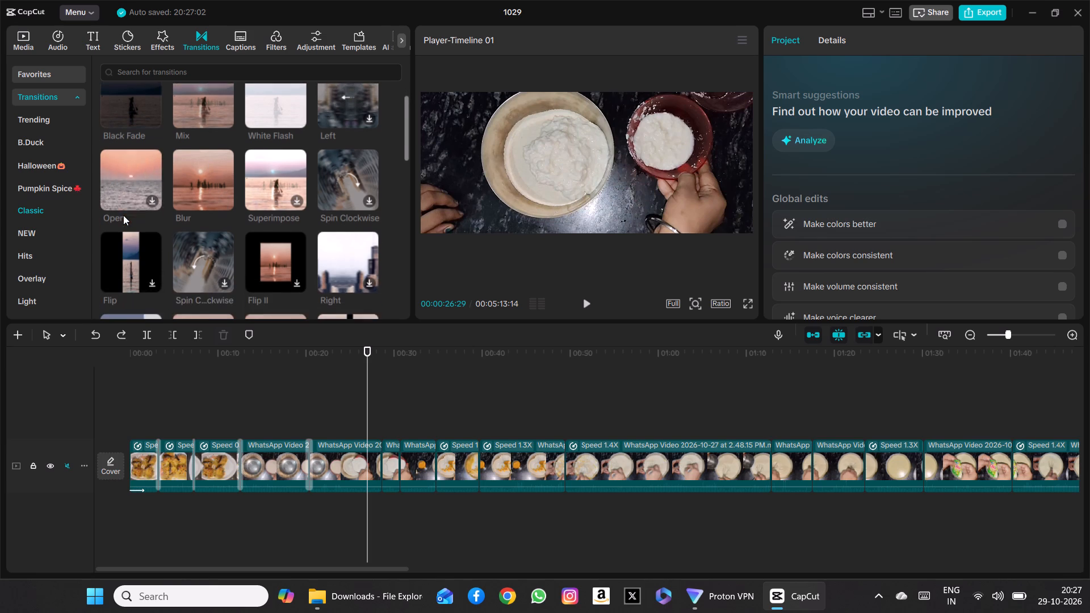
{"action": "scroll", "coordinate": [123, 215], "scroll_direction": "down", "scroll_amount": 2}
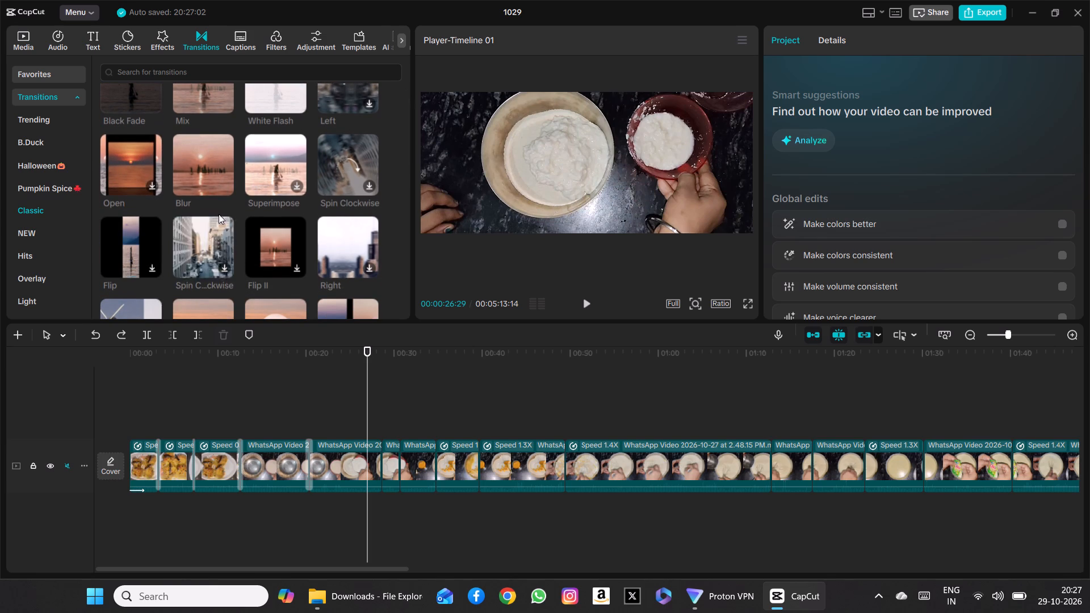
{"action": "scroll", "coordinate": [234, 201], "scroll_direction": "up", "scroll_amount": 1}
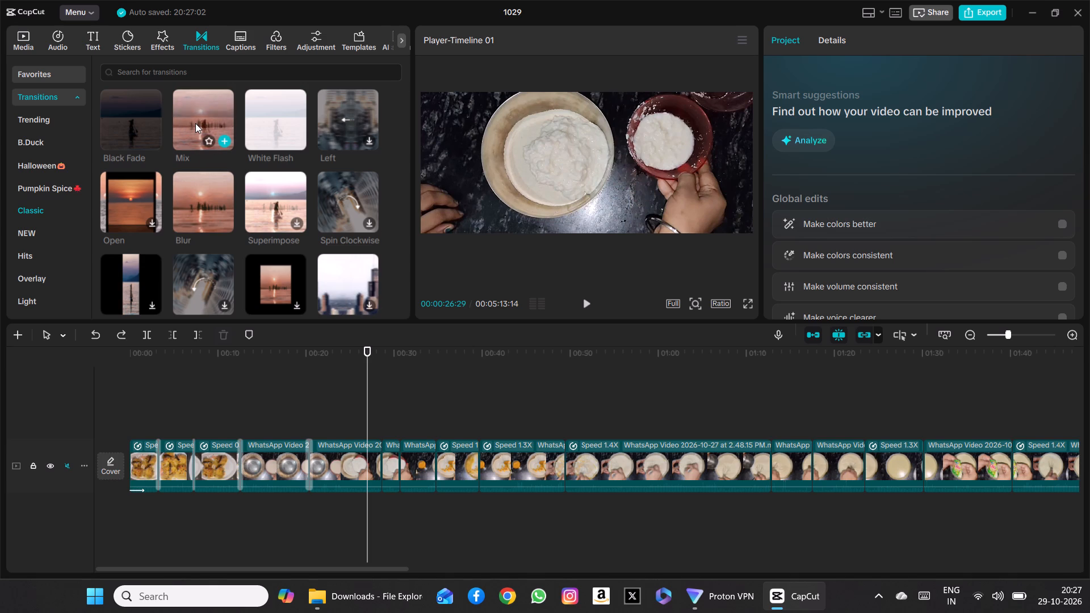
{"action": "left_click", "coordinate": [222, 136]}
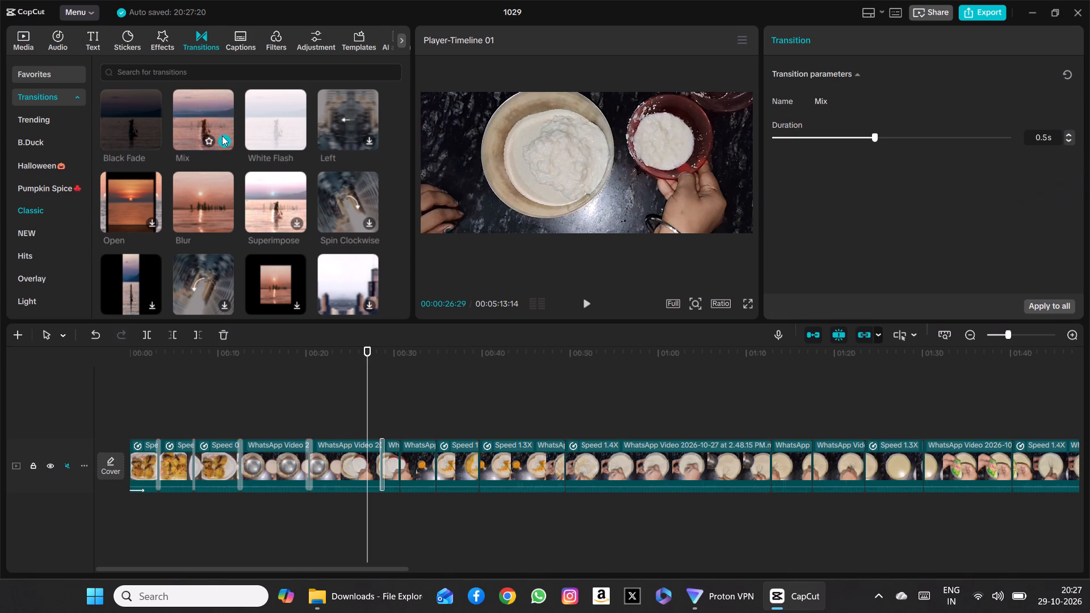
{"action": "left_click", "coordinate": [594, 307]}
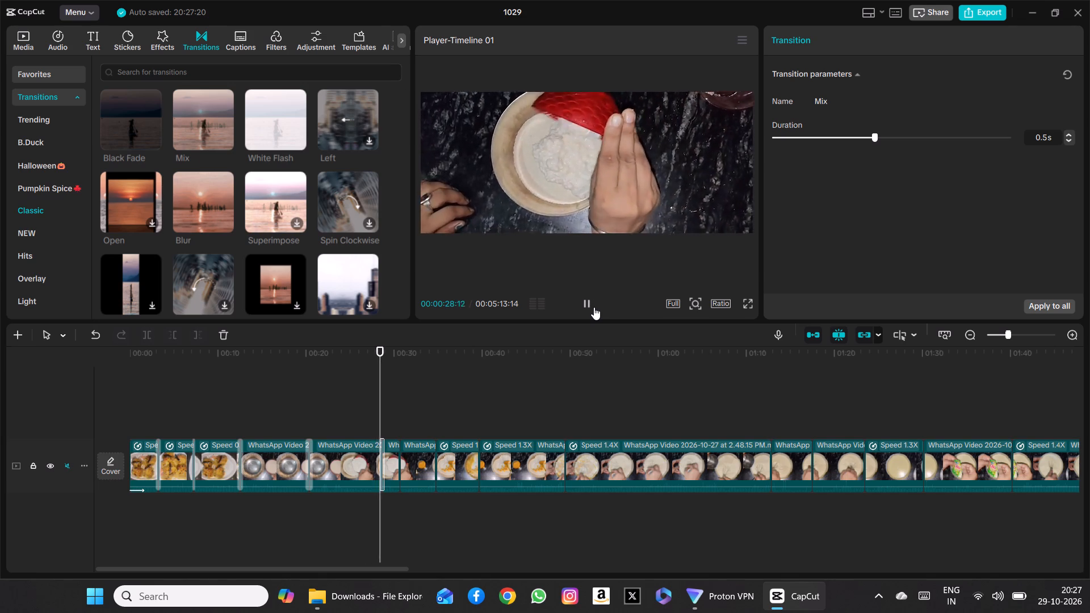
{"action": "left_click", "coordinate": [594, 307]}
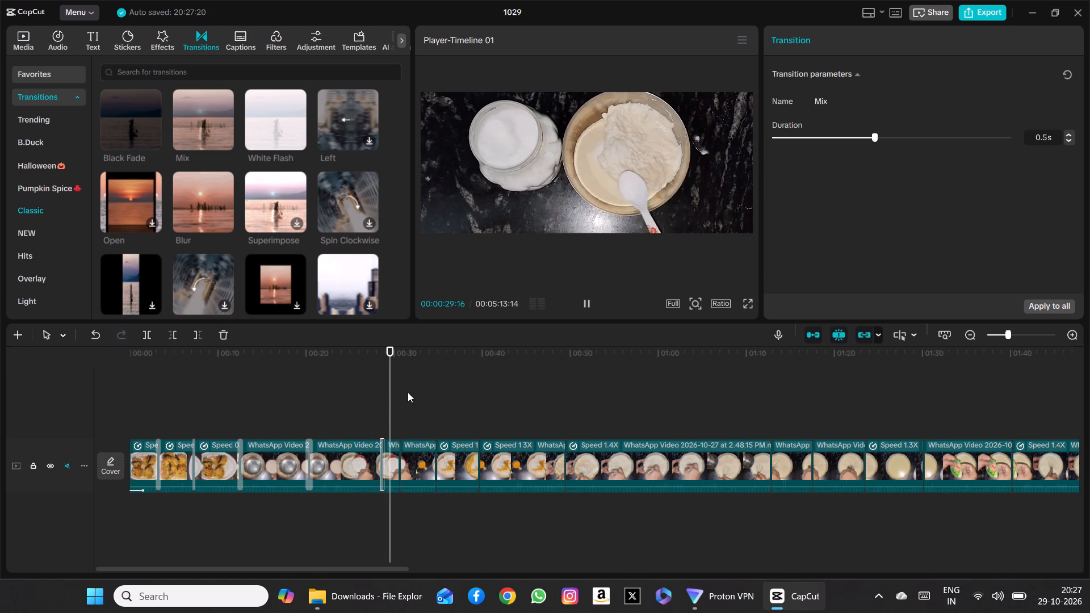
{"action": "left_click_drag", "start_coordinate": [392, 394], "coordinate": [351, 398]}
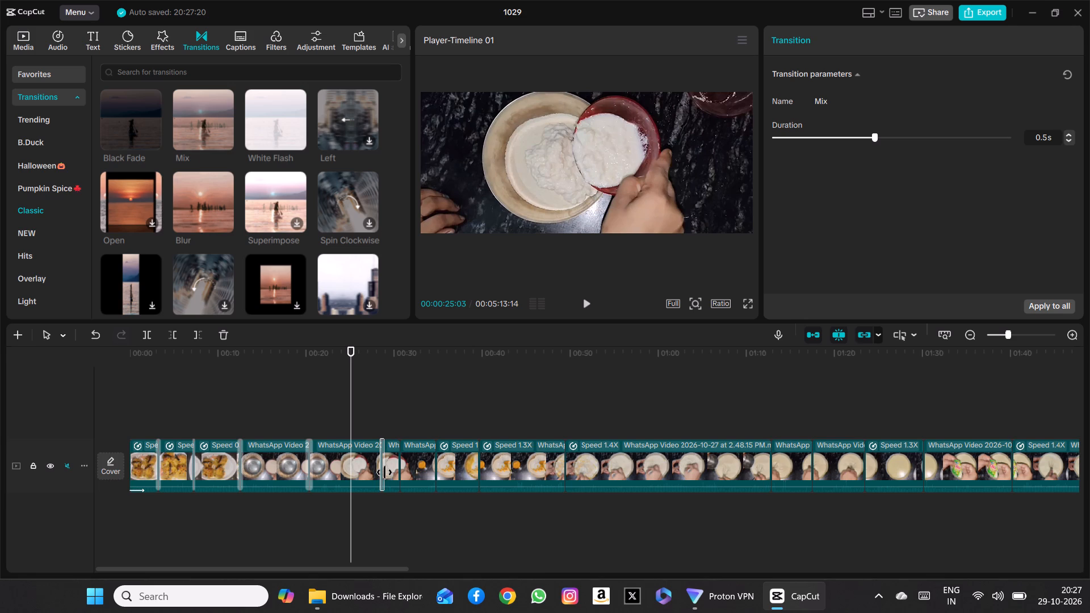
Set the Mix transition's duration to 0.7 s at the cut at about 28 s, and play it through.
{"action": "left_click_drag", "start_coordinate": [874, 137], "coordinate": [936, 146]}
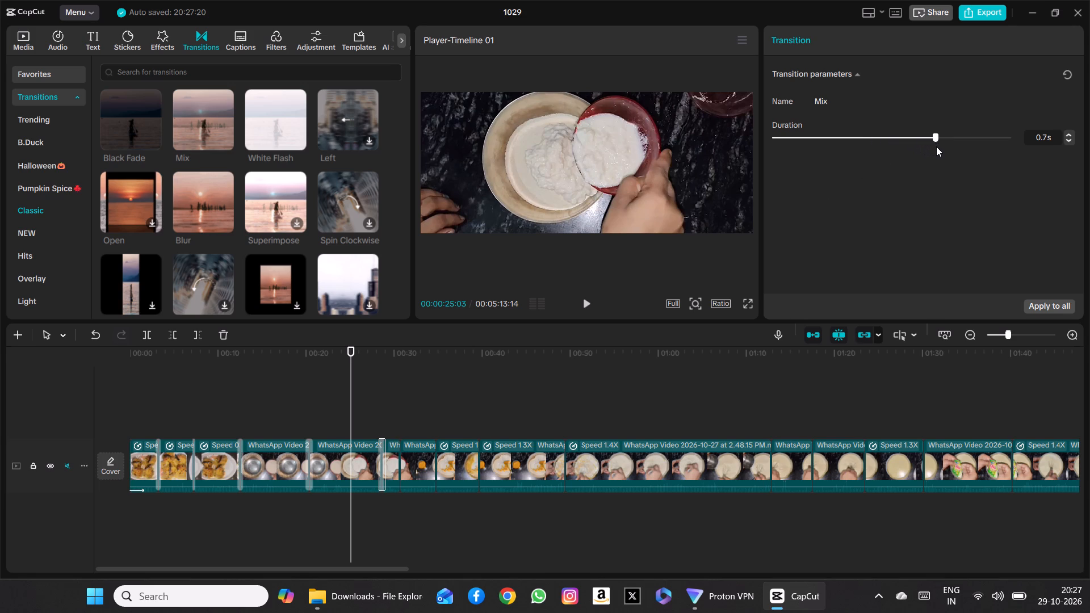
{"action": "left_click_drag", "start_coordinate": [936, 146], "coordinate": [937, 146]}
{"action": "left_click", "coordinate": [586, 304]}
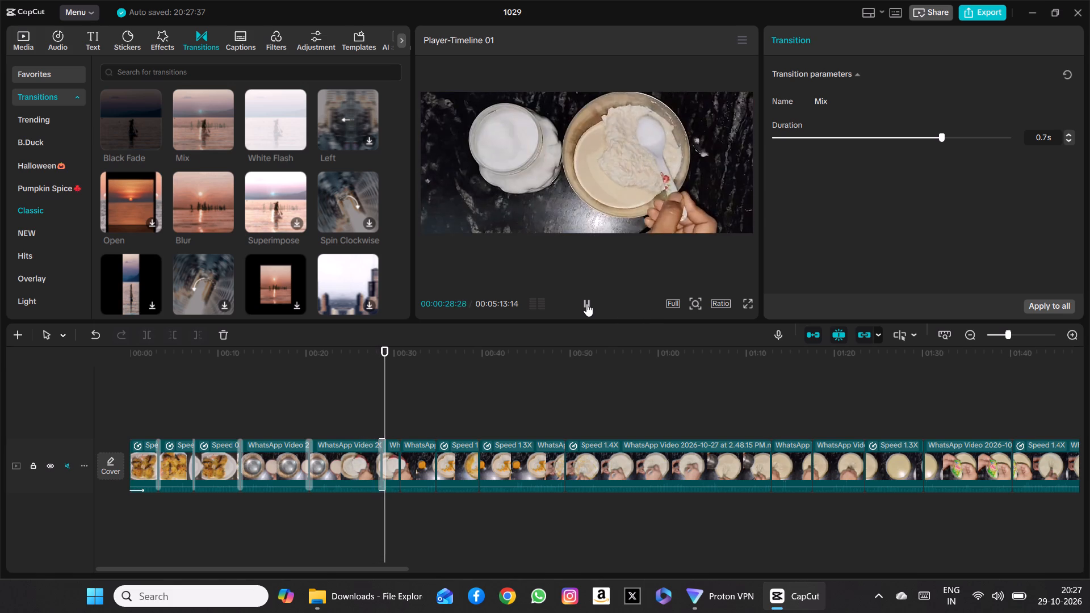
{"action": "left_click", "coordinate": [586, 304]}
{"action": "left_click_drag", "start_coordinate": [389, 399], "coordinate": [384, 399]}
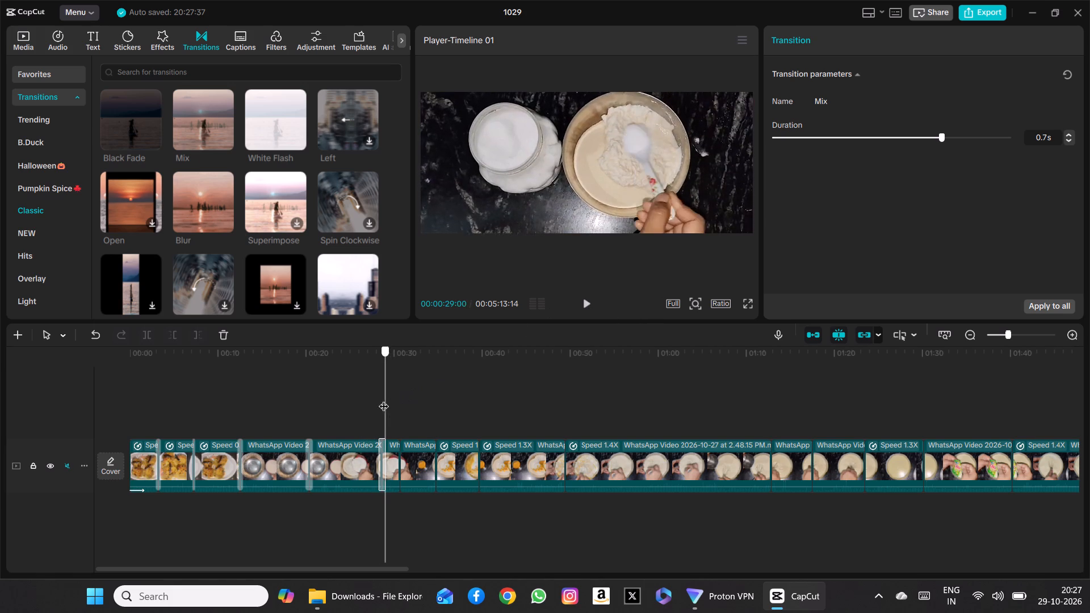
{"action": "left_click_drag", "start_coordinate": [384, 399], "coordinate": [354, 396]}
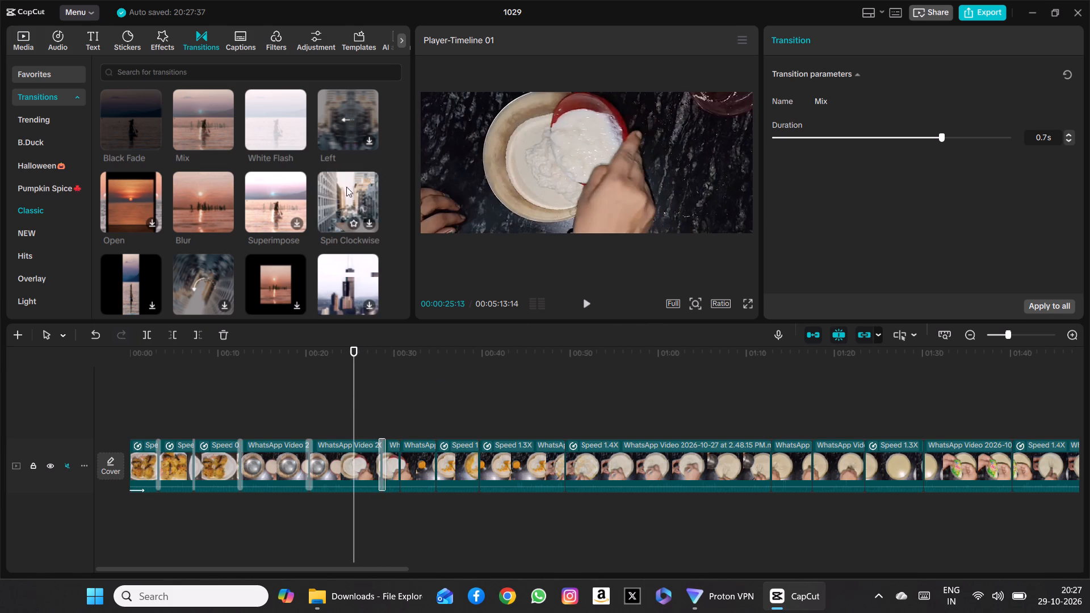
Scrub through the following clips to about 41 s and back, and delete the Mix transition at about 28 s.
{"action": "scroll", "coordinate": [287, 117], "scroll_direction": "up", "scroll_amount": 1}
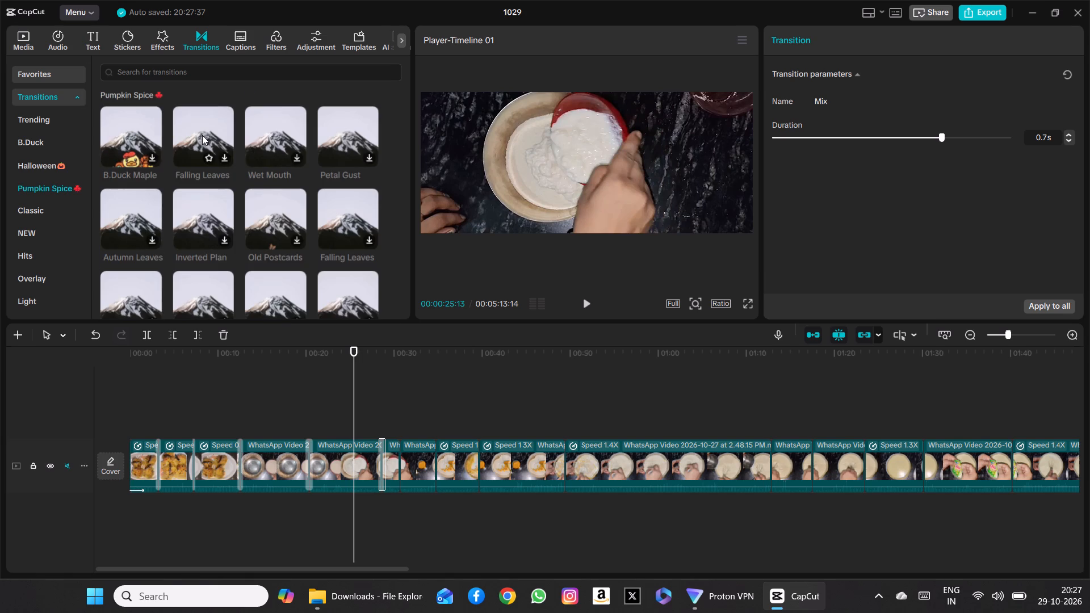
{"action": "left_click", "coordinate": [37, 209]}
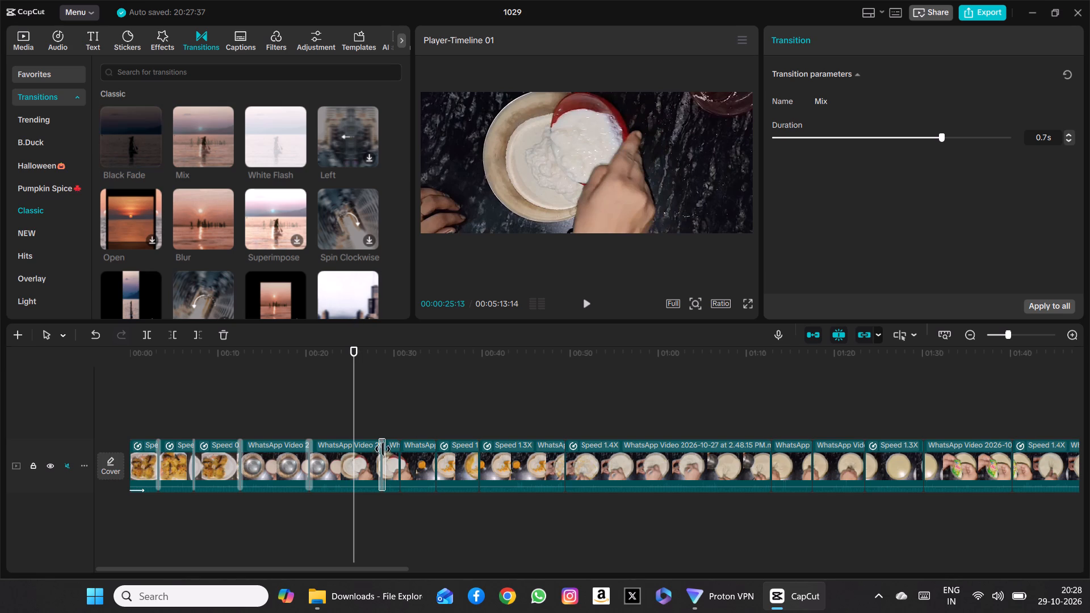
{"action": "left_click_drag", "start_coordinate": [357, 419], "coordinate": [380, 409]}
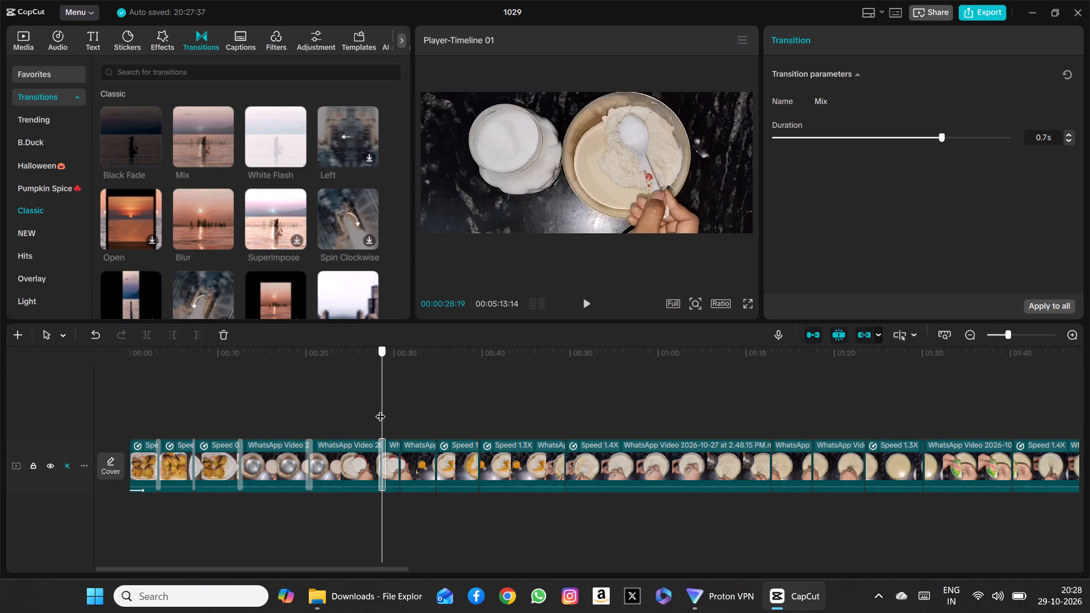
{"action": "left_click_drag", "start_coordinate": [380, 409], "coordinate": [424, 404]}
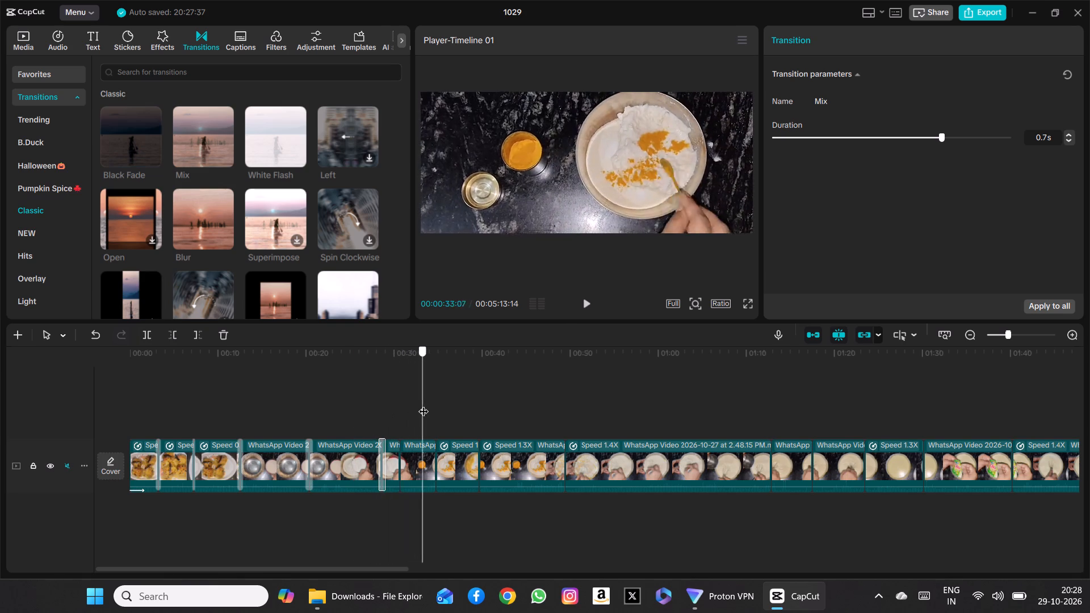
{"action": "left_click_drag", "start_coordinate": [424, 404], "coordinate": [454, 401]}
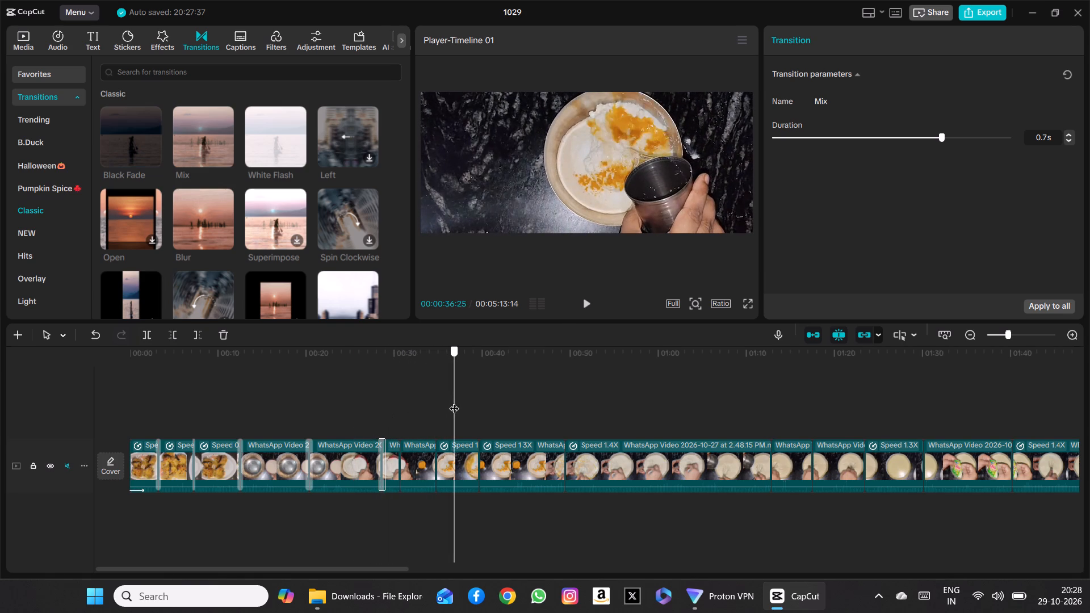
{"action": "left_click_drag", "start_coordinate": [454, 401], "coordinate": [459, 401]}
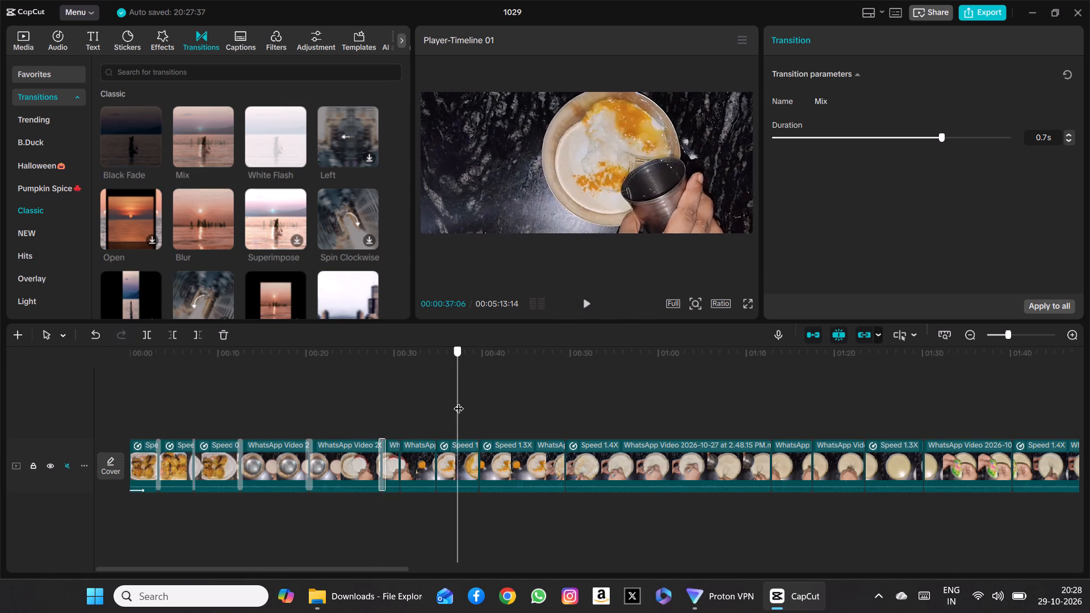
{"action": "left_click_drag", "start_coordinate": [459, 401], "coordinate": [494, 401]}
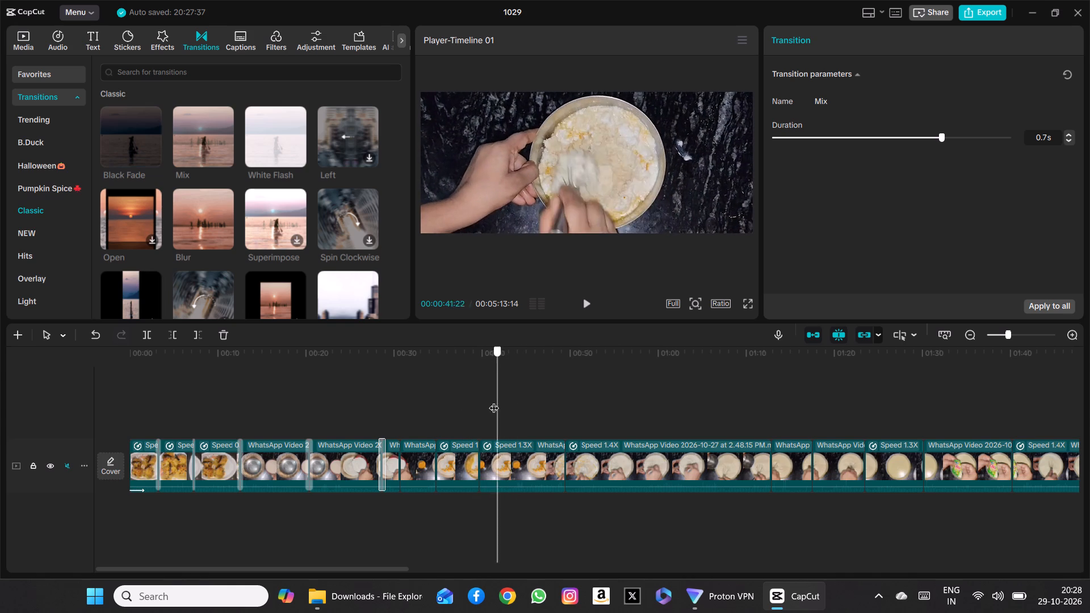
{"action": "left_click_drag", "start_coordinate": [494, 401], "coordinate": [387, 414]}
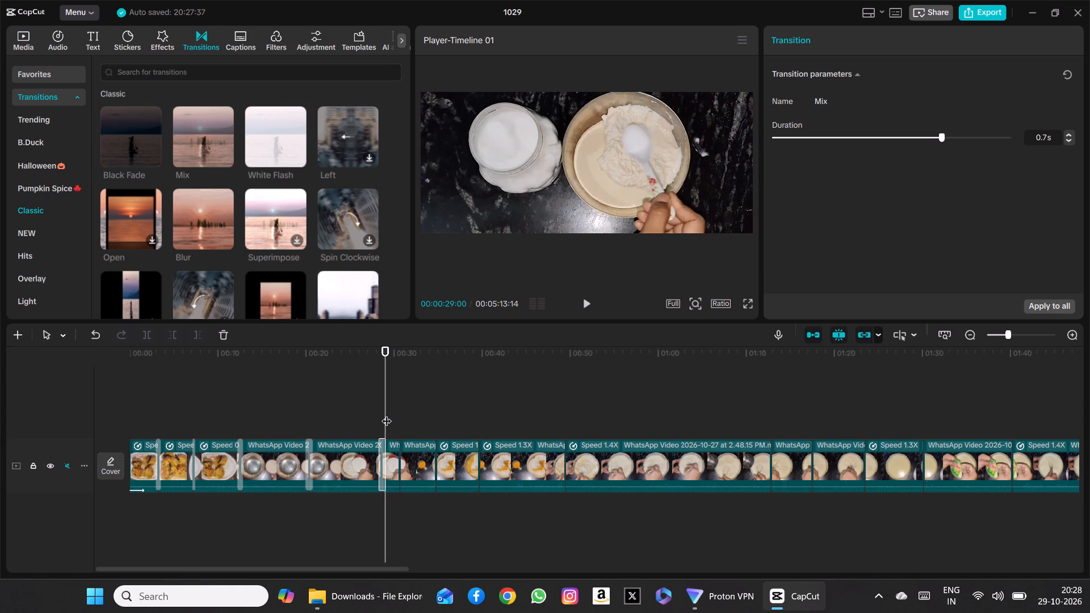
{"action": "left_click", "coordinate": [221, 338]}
Add a 0.5 s Black Fade transition at the cut at about 28 s before the sugar-adding clip.
{"action": "left_click_drag", "start_coordinate": [385, 387], "coordinate": [378, 387]}
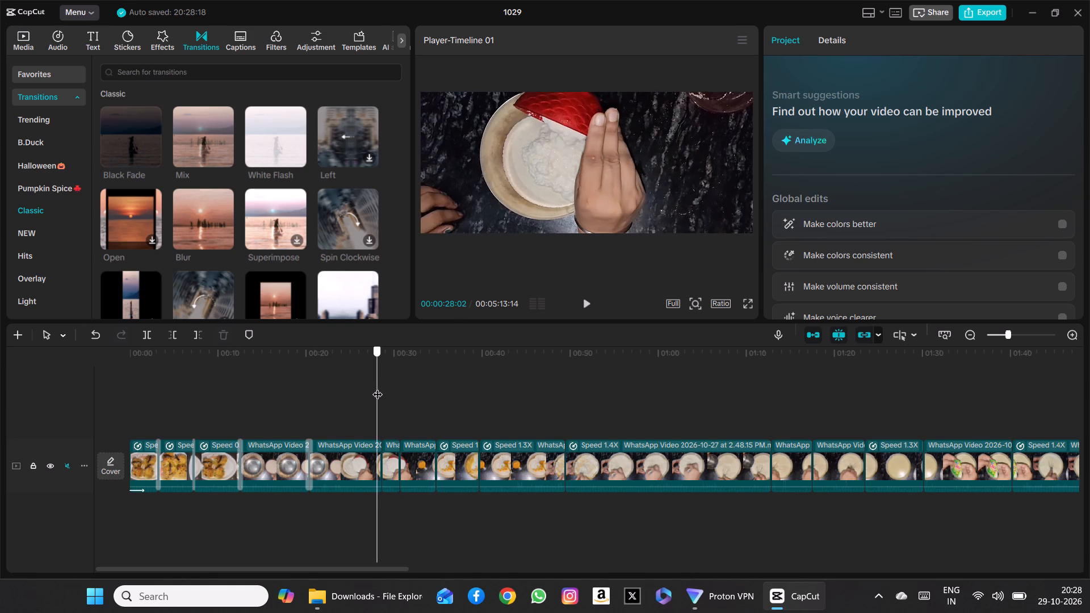
{"action": "left_click_drag", "start_coordinate": [378, 387], "coordinate": [379, 387]}
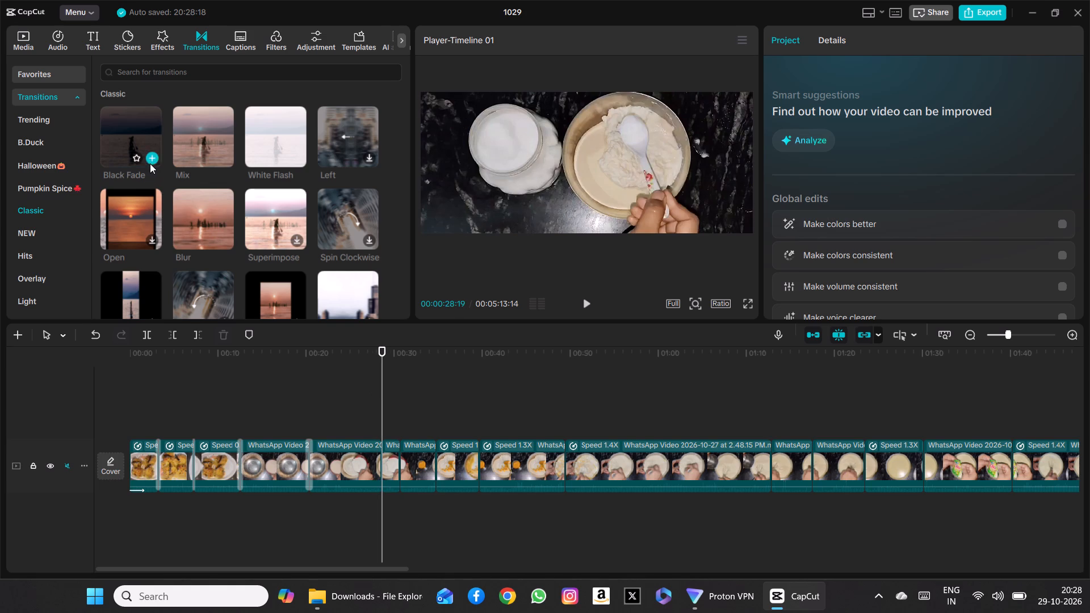
{"action": "left_click", "coordinate": [151, 161]}
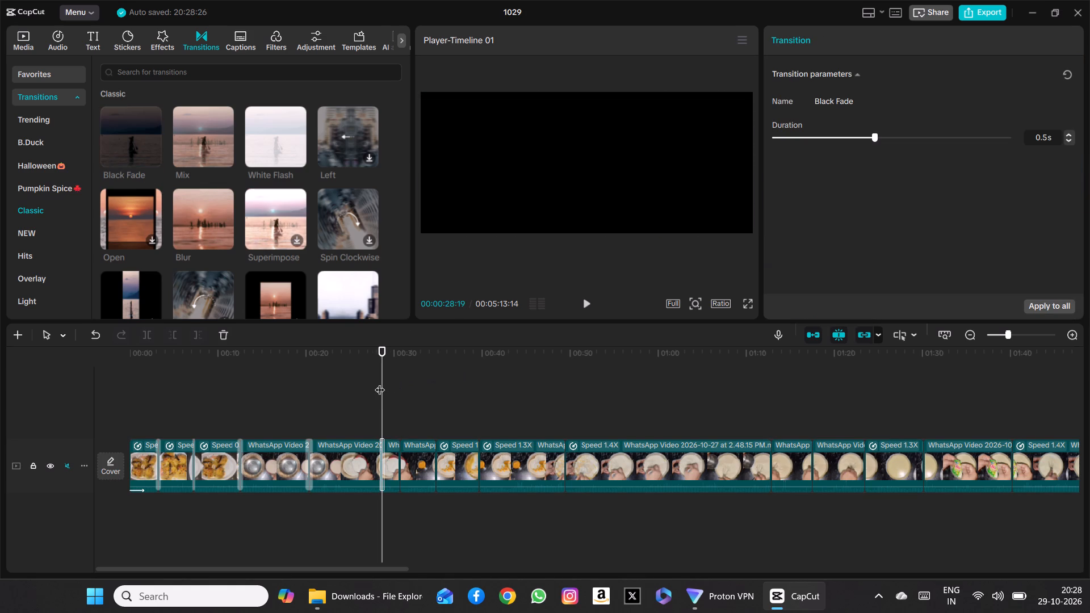
Add a 0.5 s Black Fade transition at the cut at about 30 s, and scrub on to about 36 s.
{"action": "left_click_drag", "start_coordinate": [383, 383], "coordinate": [399, 383]}
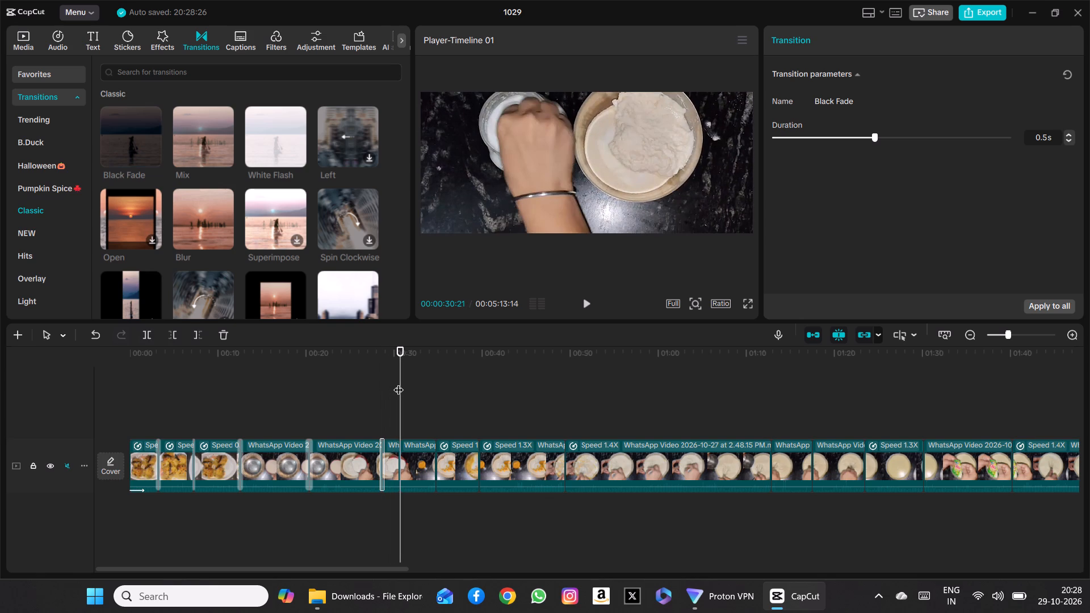
{"action": "left_click", "coordinate": [152, 159]}
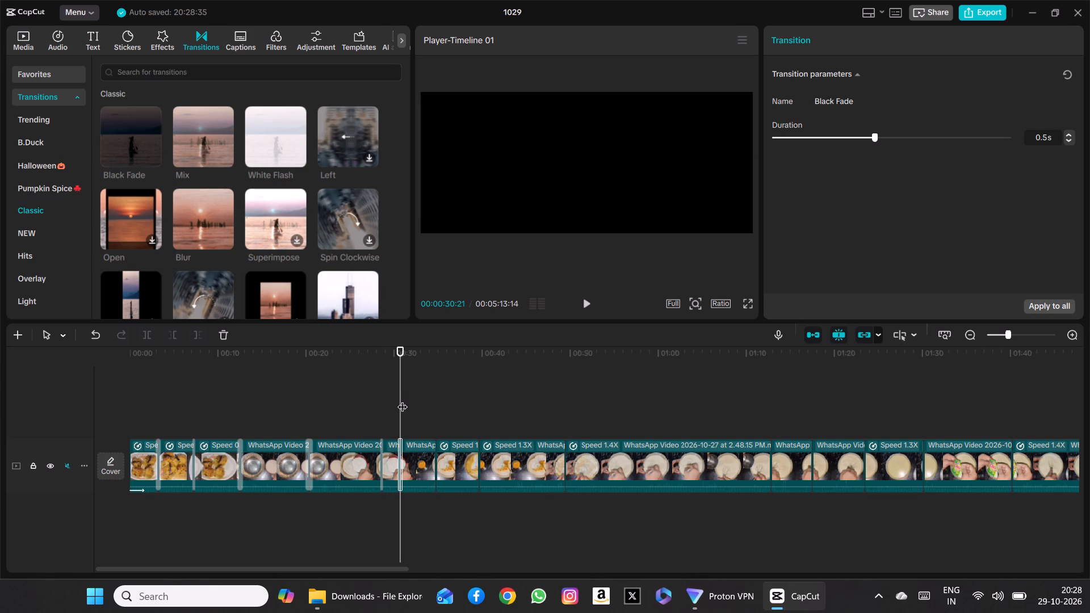
{"action": "left_click_drag", "start_coordinate": [403, 400], "coordinate": [450, 396]}
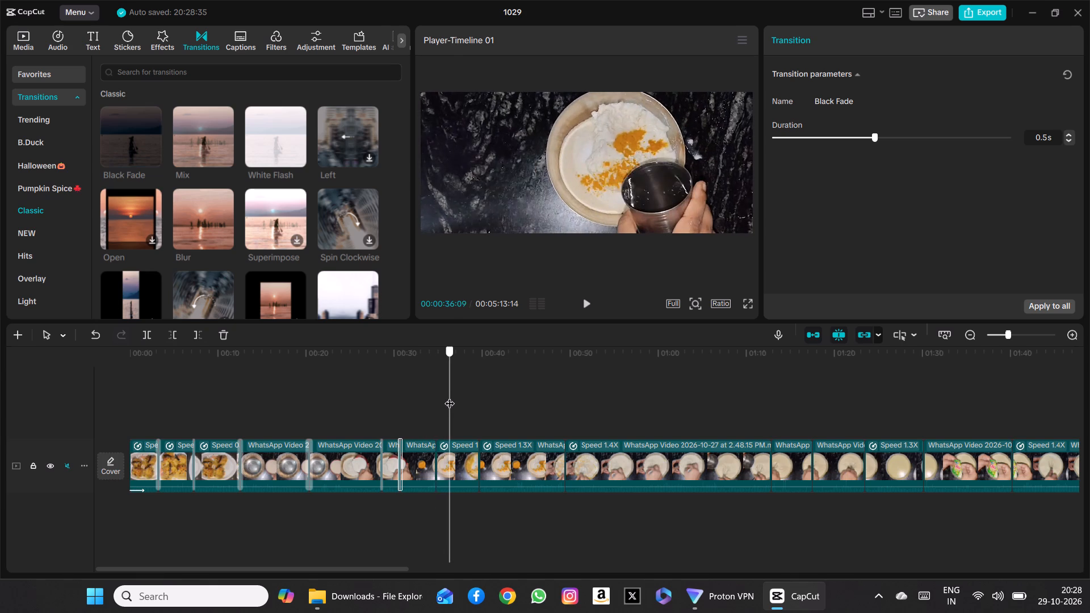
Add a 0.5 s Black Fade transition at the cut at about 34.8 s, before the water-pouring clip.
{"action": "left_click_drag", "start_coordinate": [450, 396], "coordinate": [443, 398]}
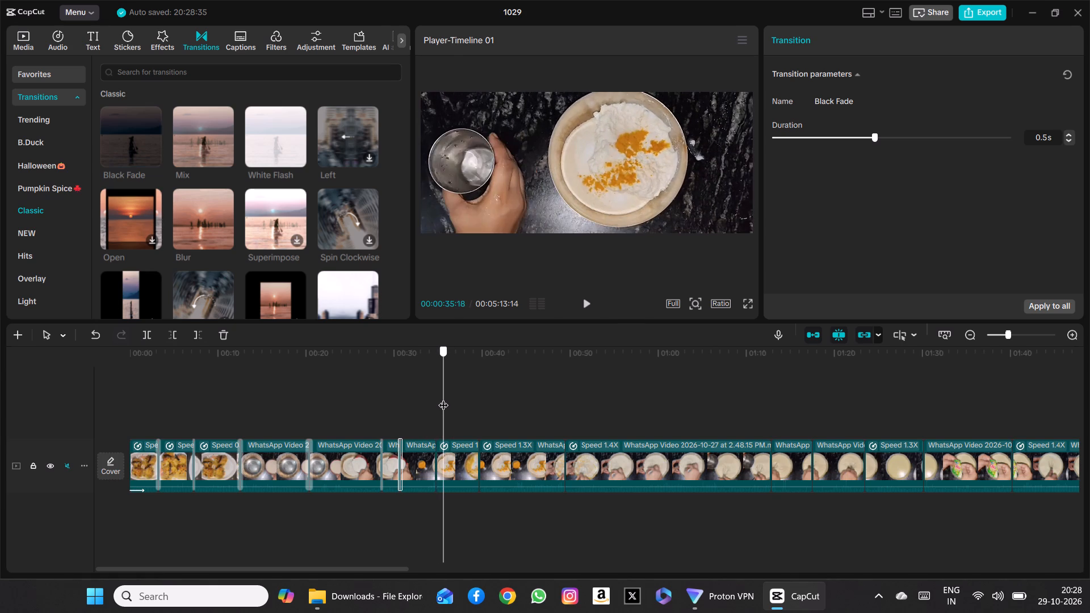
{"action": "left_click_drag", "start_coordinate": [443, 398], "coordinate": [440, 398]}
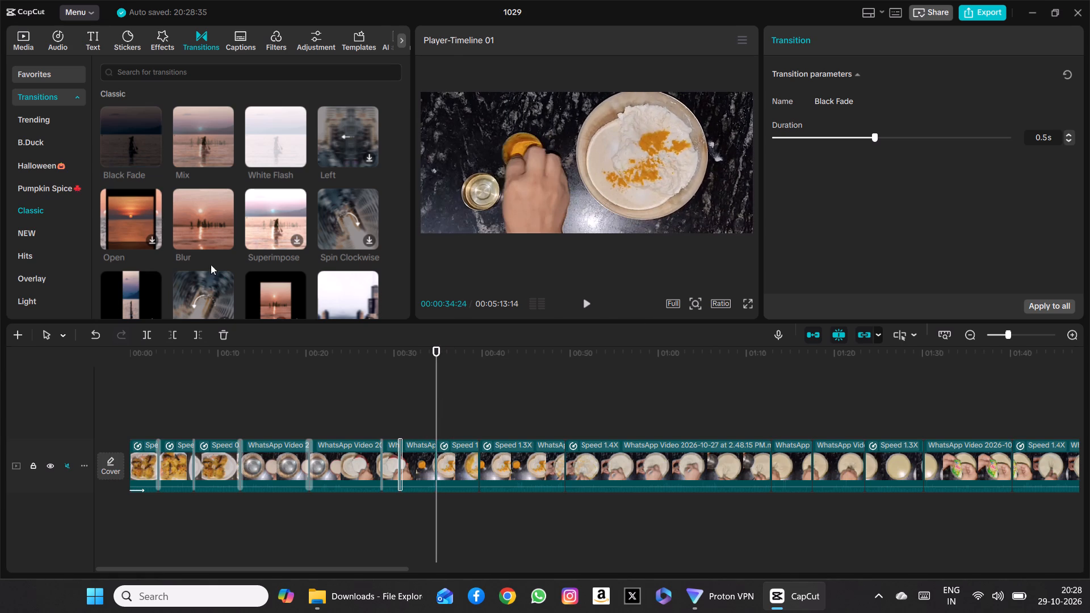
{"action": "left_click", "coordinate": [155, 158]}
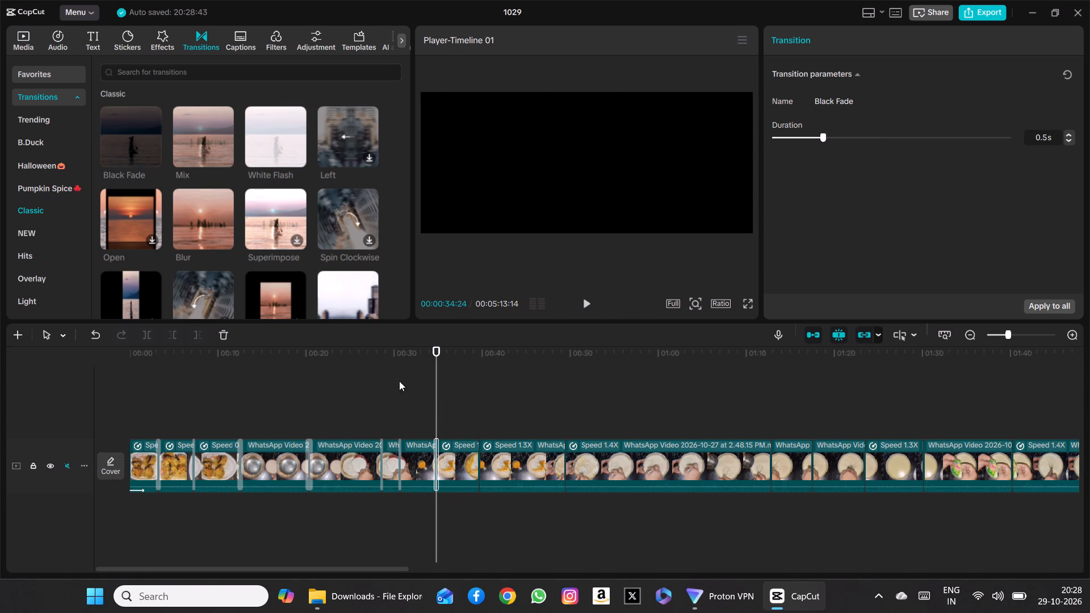
Add a Mix transition at the cut at about 39.7 s, before the whisking clip, and set its duration to 1.3 s.
{"action": "left_click_drag", "start_coordinate": [437, 403], "coordinate": [449, 403]}
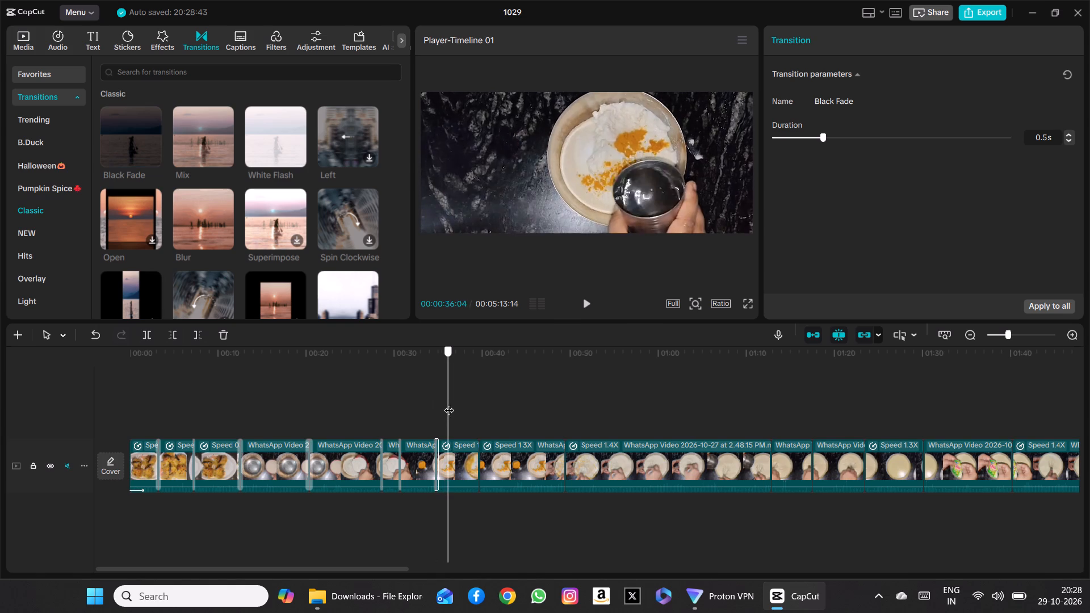
{"action": "left_click_drag", "start_coordinate": [449, 403], "coordinate": [467, 403]}
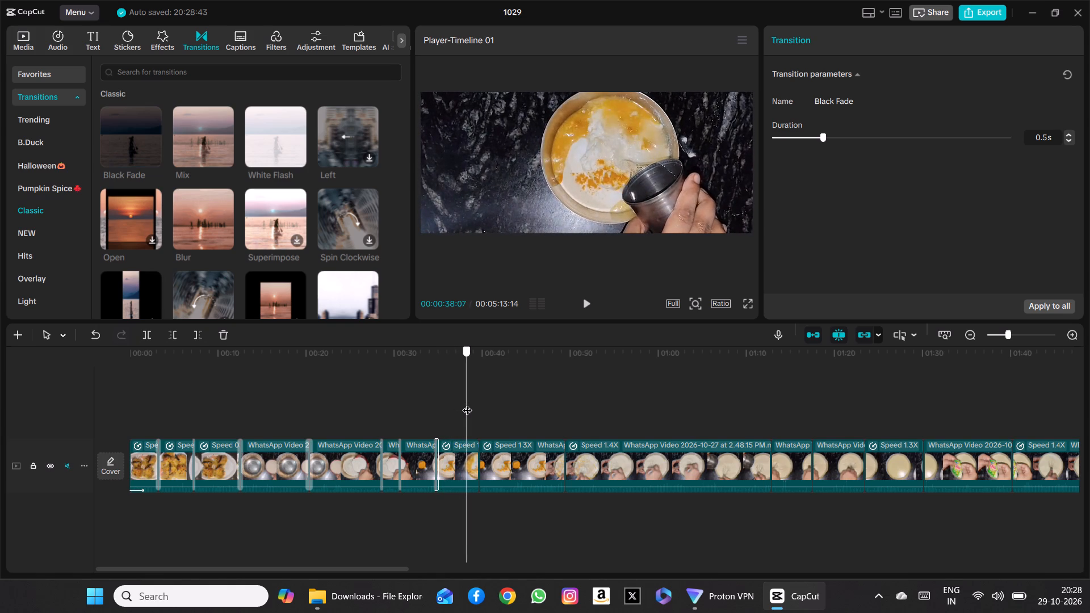
{"action": "left_click_drag", "start_coordinate": [467, 403], "coordinate": [479, 403]}
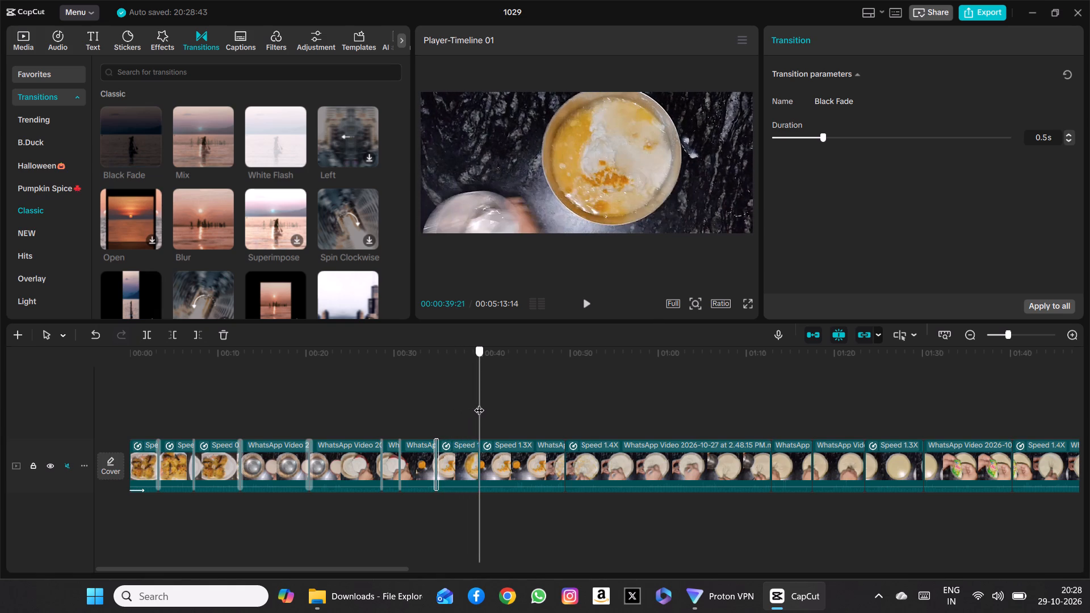
{"action": "left_click_drag", "start_coordinate": [479, 403], "coordinate": [482, 403]}
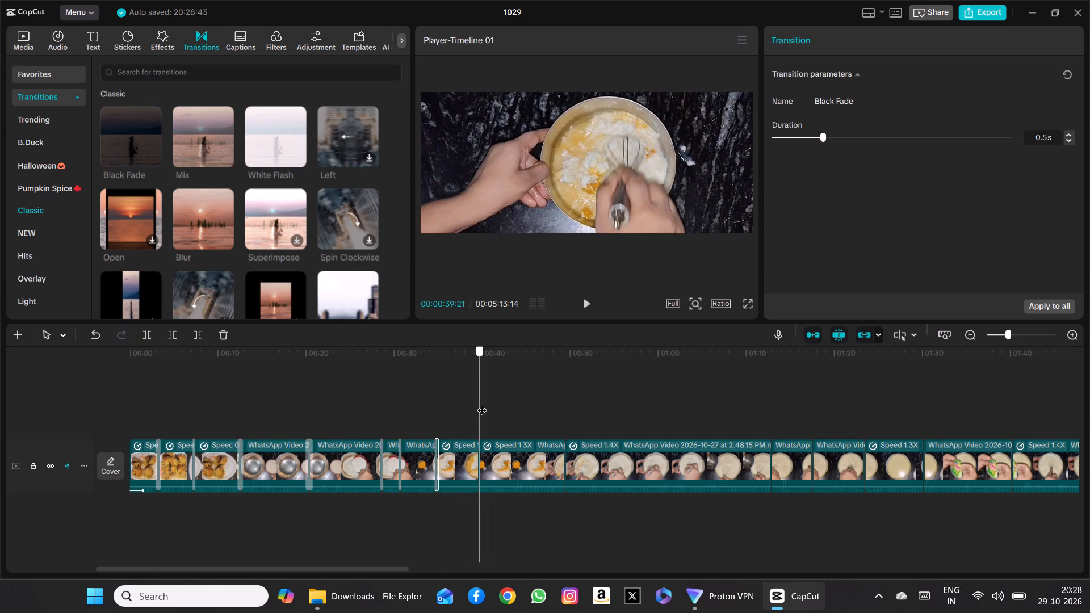
{"action": "left_click_drag", "start_coordinate": [482, 403], "coordinate": [484, 403]}
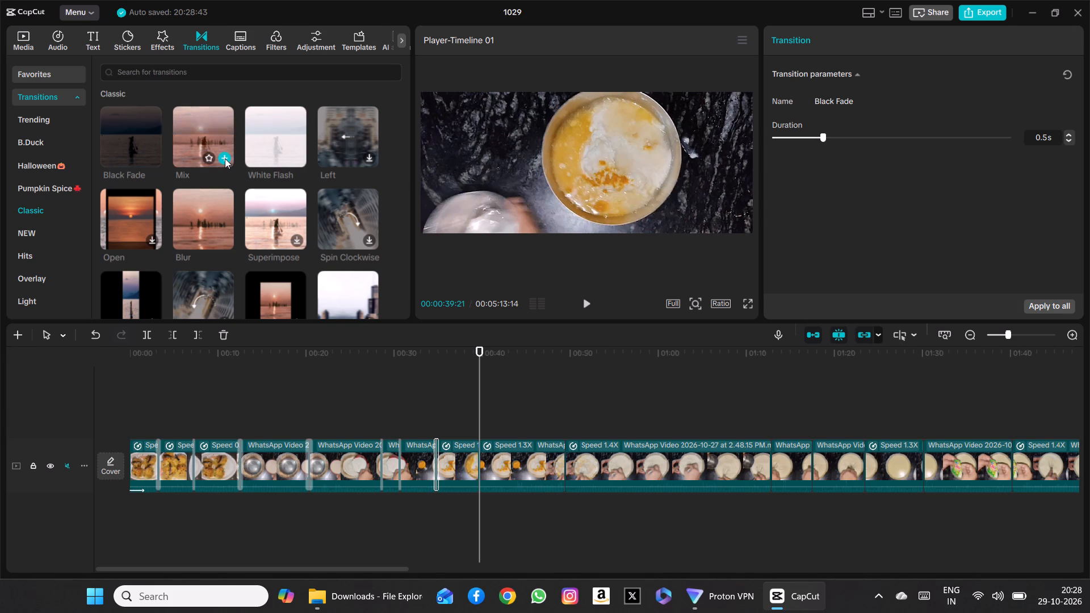
{"action": "left_click", "coordinate": [225, 158]}
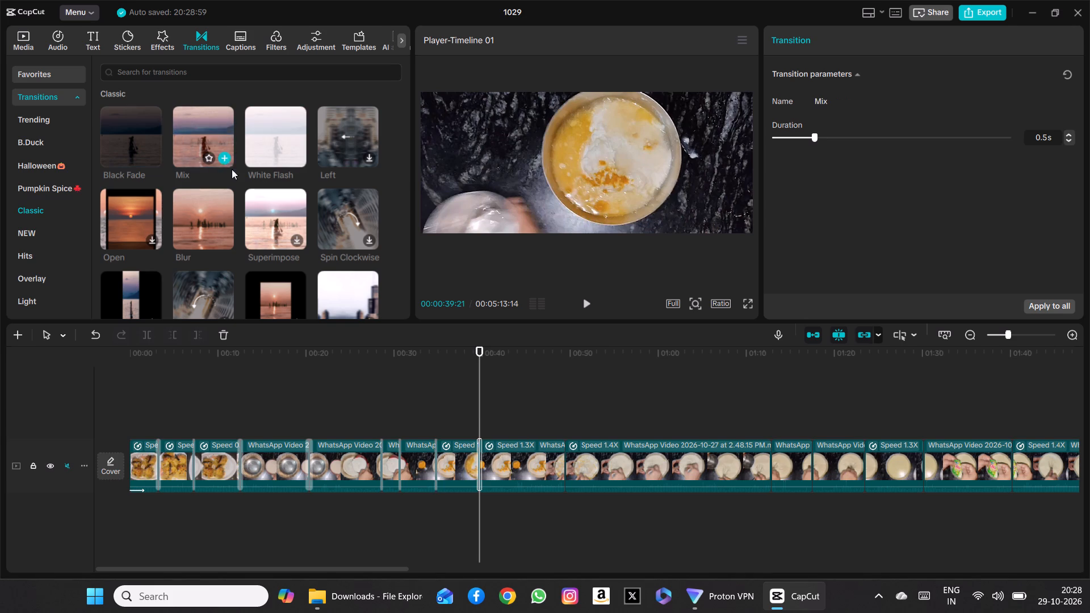
{"action": "left_click_drag", "start_coordinate": [814, 132], "coordinate": [896, 134]}
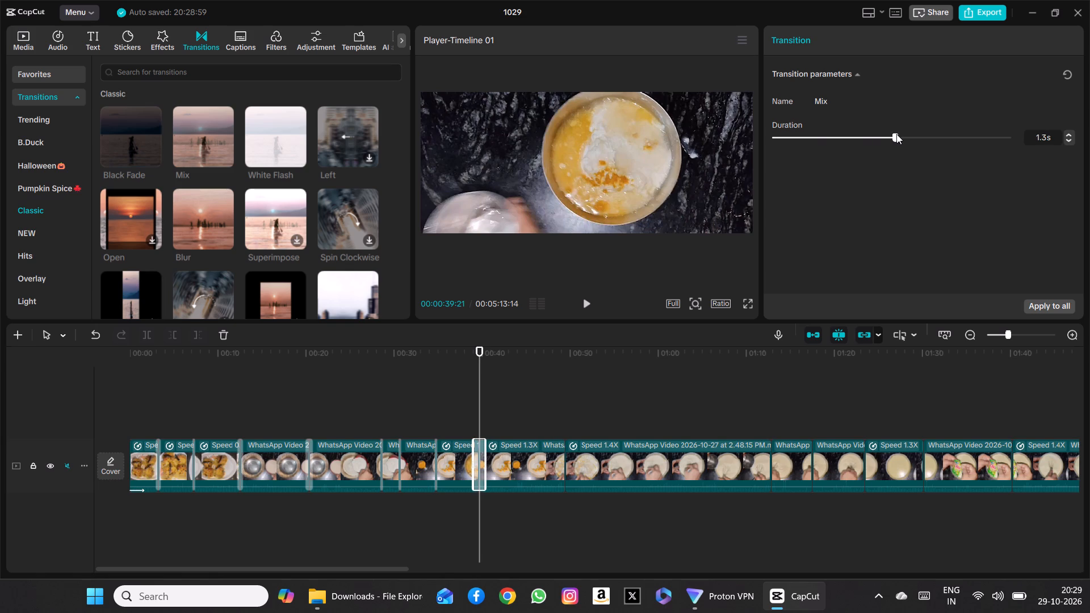
{"action": "left_click_drag", "start_coordinate": [896, 134], "coordinate": [890, 135]}
{"action": "left_click_drag", "start_coordinate": [890, 135], "coordinate": [894, 136]}
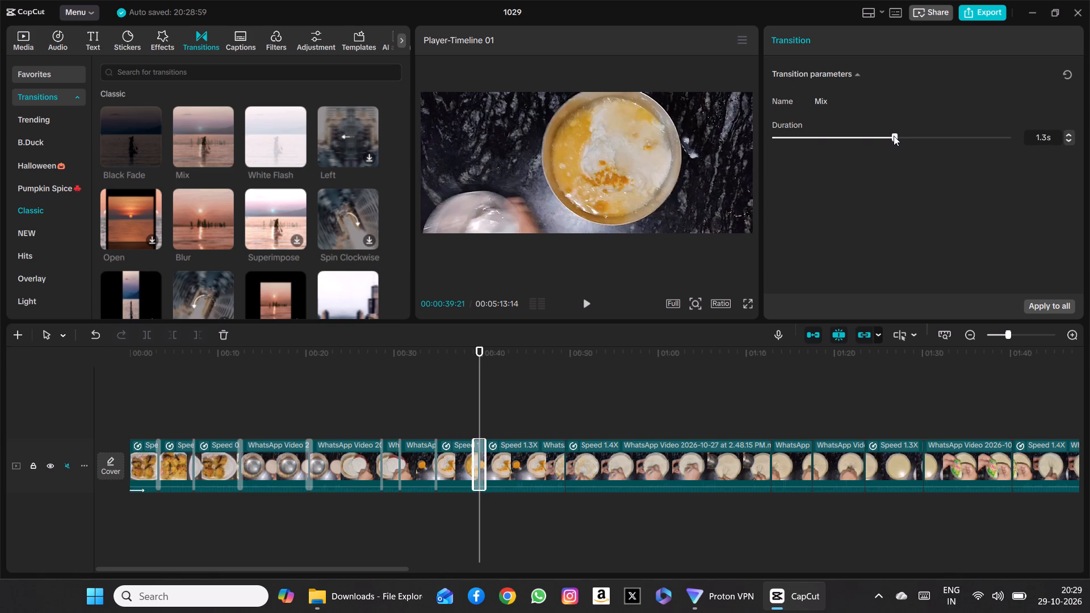
Play the video from about 8 s to 36 s, and again from about 18 s to 29 s, to review the transitions.
{"action": "left_click_drag", "start_coordinate": [477, 389], "coordinate": [341, 406]}
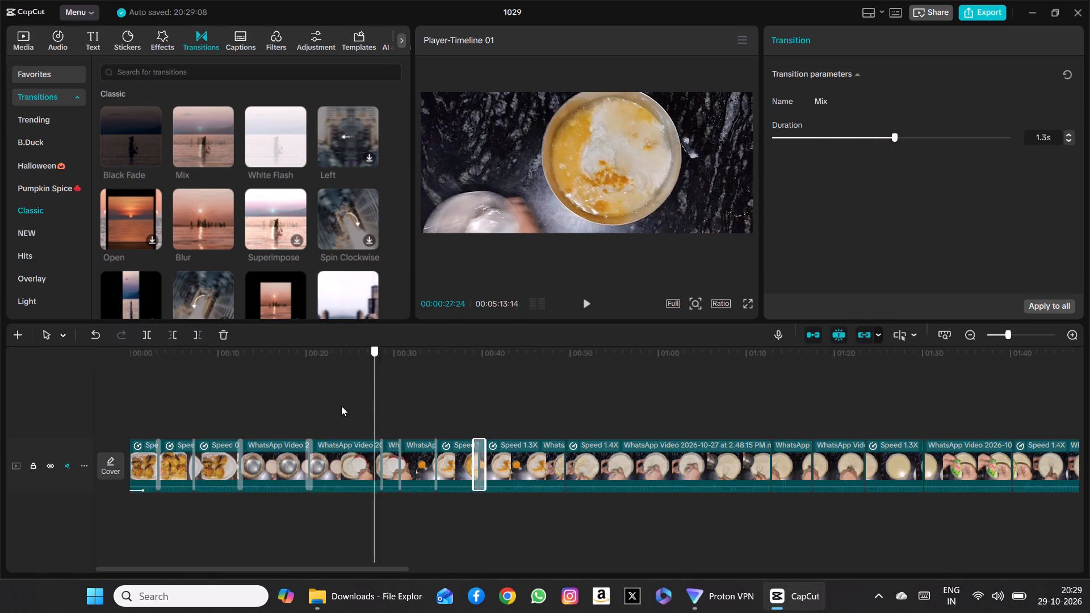
{"action": "left_click_drag", "start_coordinate": [341, 406], "coordinate": [203, 405]}
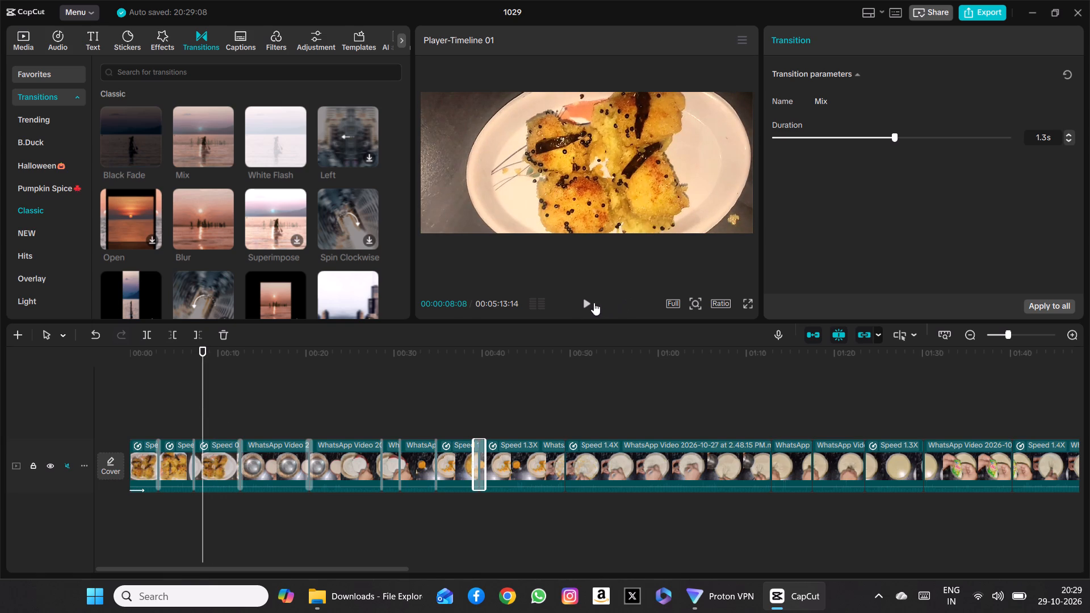
{"action": "left_click", "coordinate": [586, 301]}
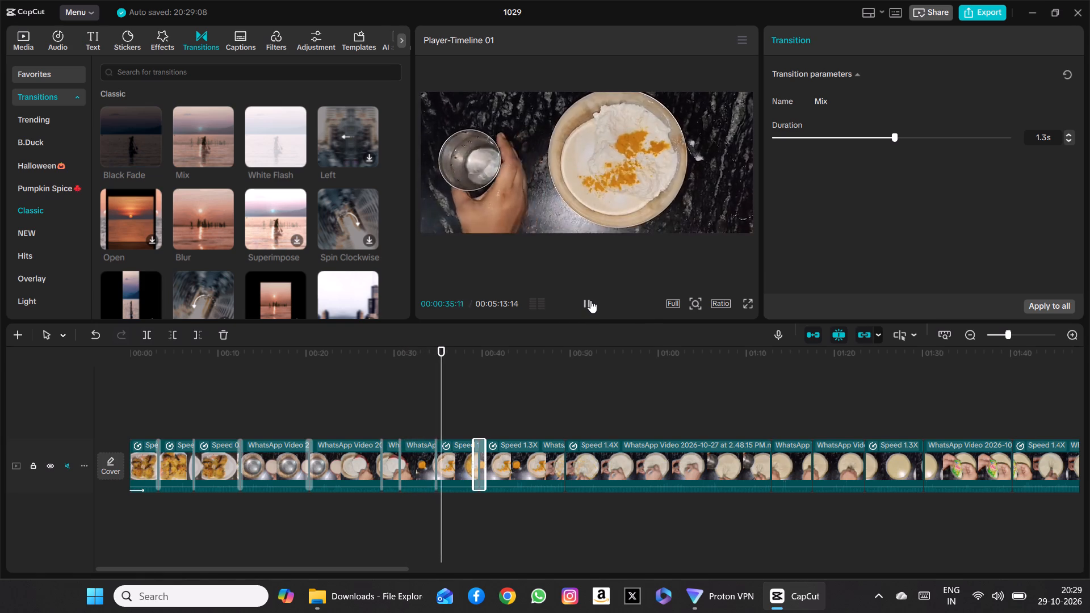
{"action": "left_click", "coordinate": [590, 300]}
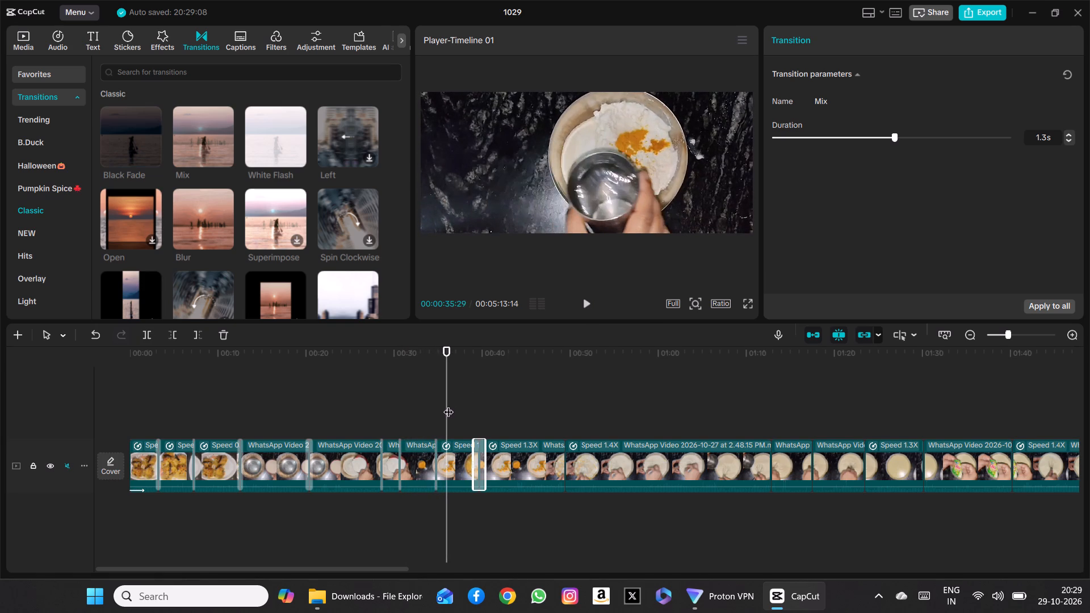
{"action": "left_click_drag", "start_coordinate": [447, 404], "coordinate": [434, 408]}
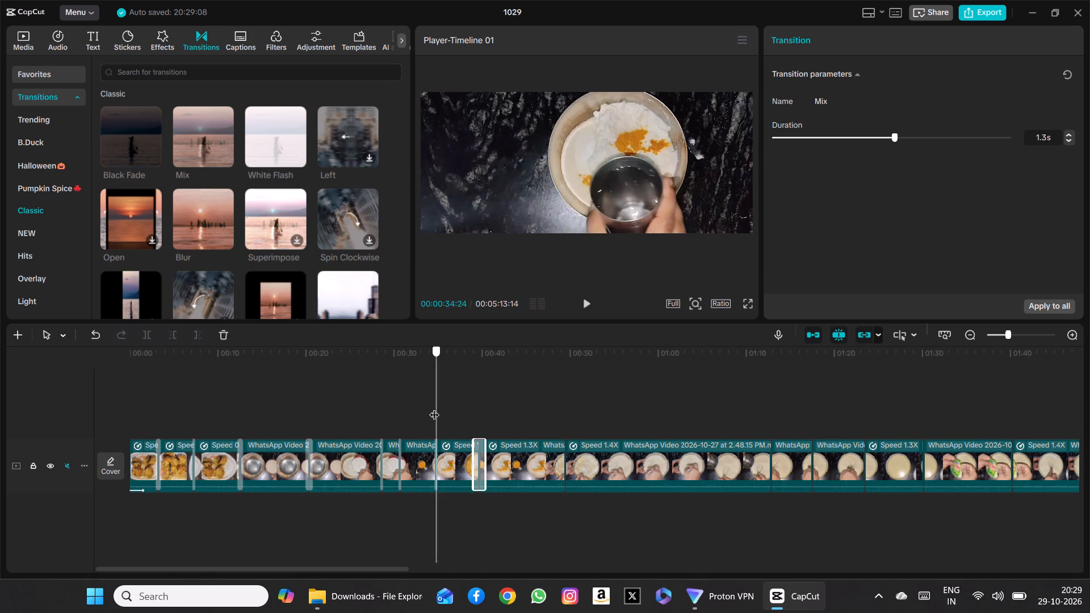
{"action": "left_click_drag", "start_coordinate": [434, 408], "coordinate": [384, 414]}
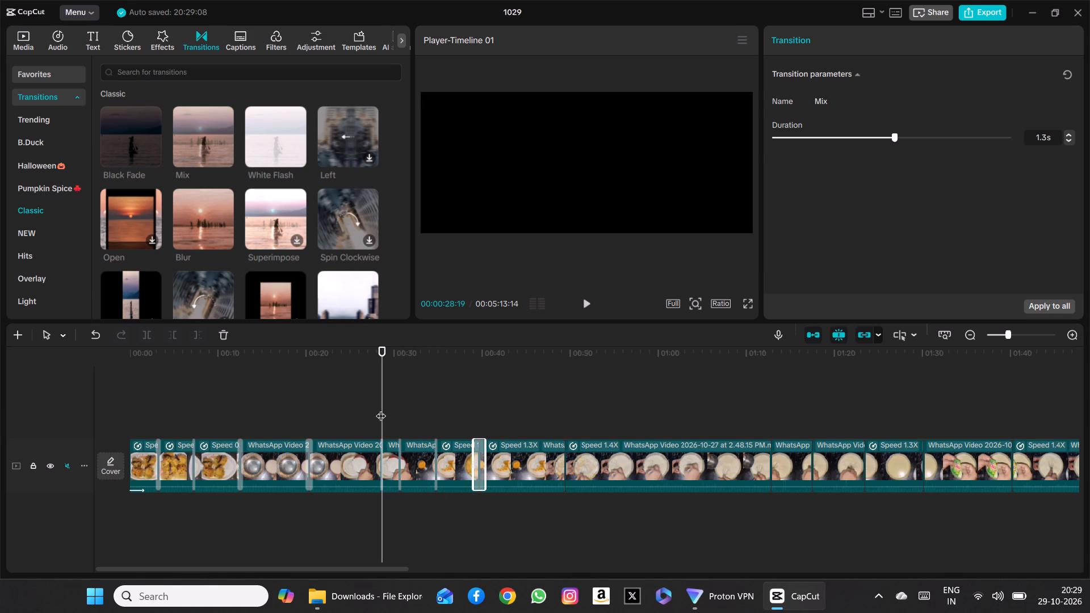
{"action": "left_click_drag", "start_coordinate": [381, 409], "coordinate": [292, 431]}
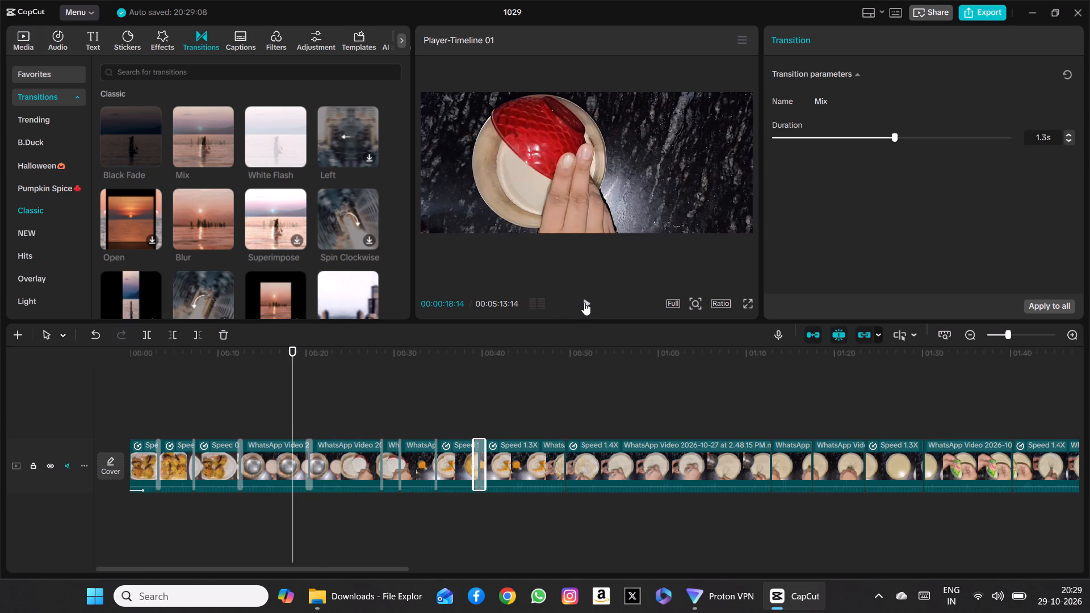
{"action": "left_click", "coordinate": [584, 303]}
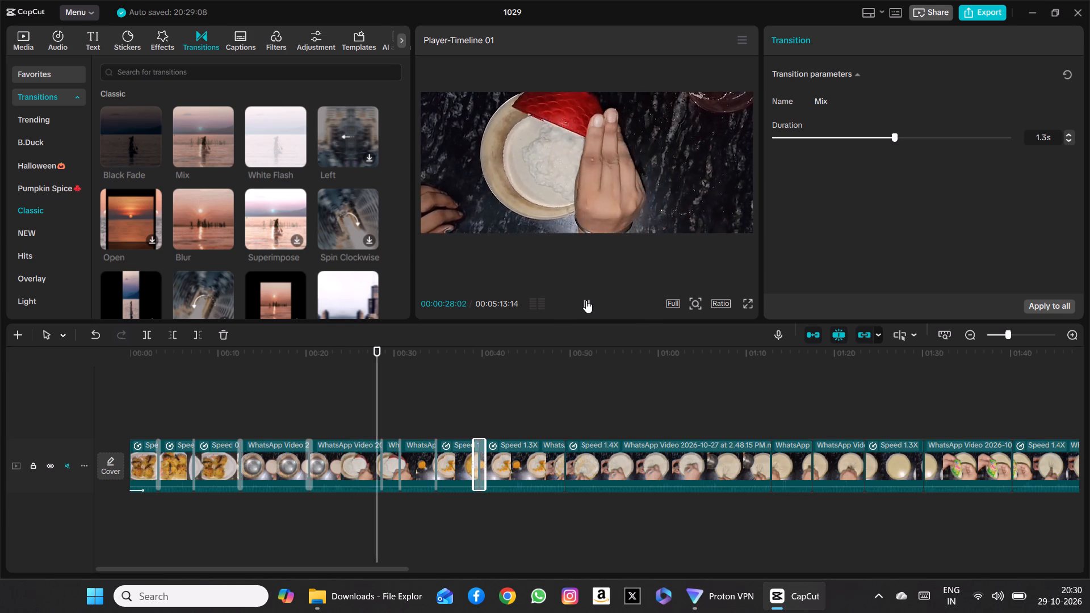
{"action": "left_click", "coordinate": [586, 300]}
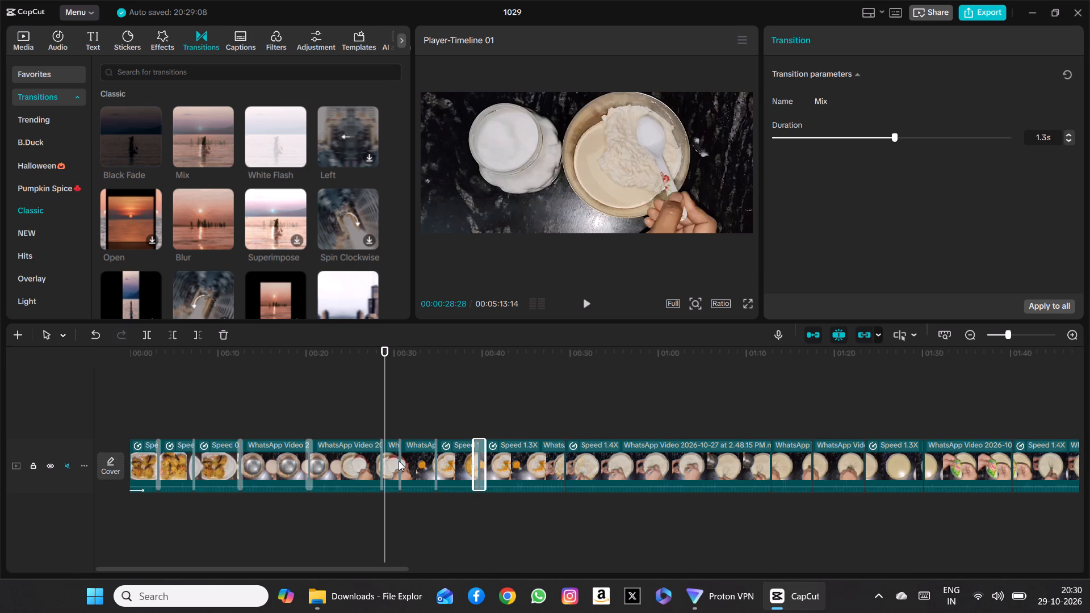
Delete the Black Fade transitions at the cuts at about 30 s and 34.8 s.
{"action": "scroll", "coordinate": [399, 461], "scroll_direction": "up", "scroll_amount": 3}
{"action": "scroll", "coordinate": [399, 461], "scroll_direction": "left", "scroll_amount": 1}
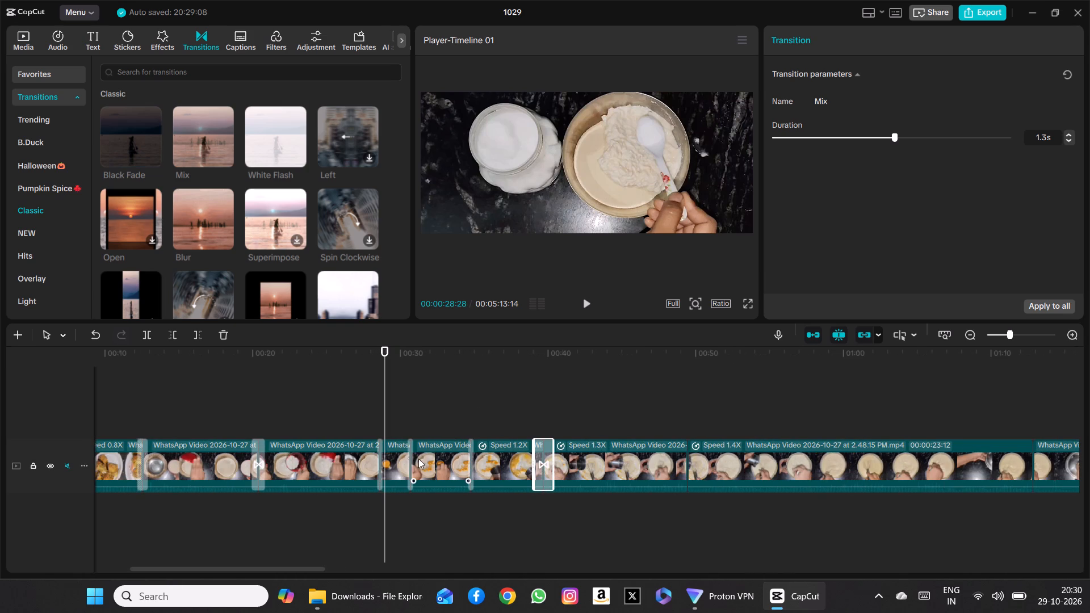
{"action": "left_click", "coordinate": [410, 462]}
{"action": "left_click", "coordinate": [223, 339]}
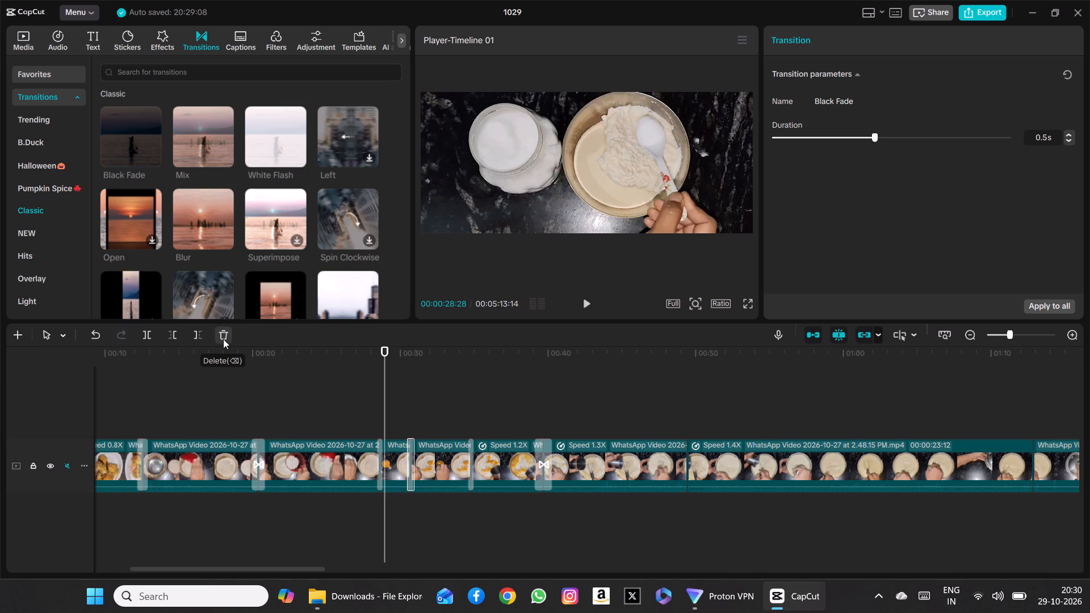
{"action": "left_click", "coordinate": [470, 460]}
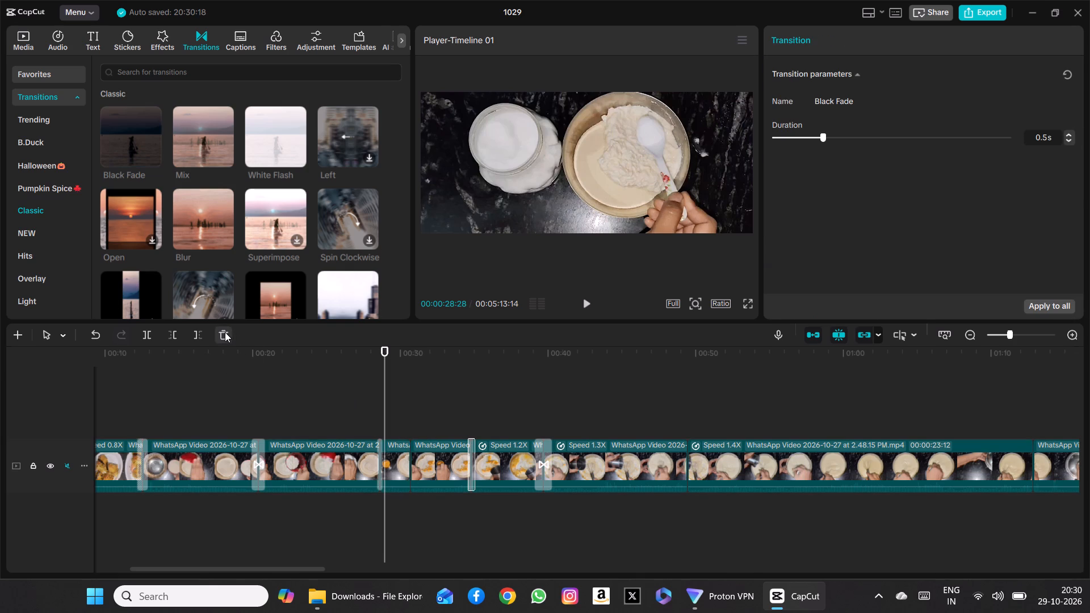
{"action": "left_click", "coordinate": [225, 332]}
Play the video from about 29 s to 32 s, and again from about 25 s to 41 s, to check the cuts and the Mix transition.
{"action": "scroll", "coordinate": [225, 332], "scroll_direction": "down", "scroll_amount": 7, "text": "ctrl"}
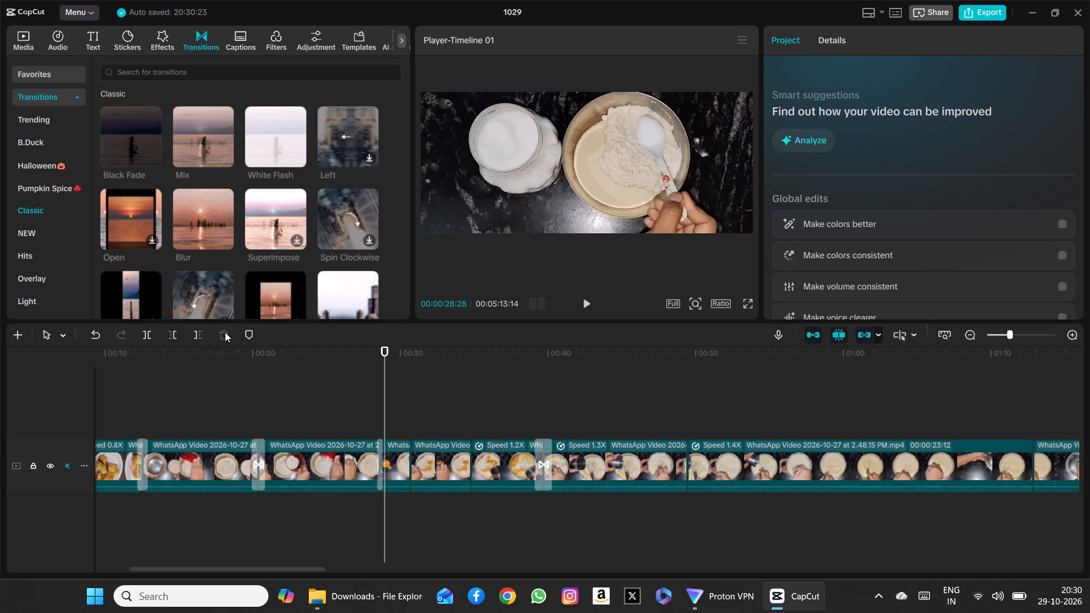
{"action": "scroll", "coordinate": [229, 323], "scroll_direction": "down", "scroll_amount": 3, "text": "ctrl"}
{"action": "scroll", "coordinate": [416, 460], "scroll_direction": "down", "scroll_amount": 2, "text": "ctrl"}
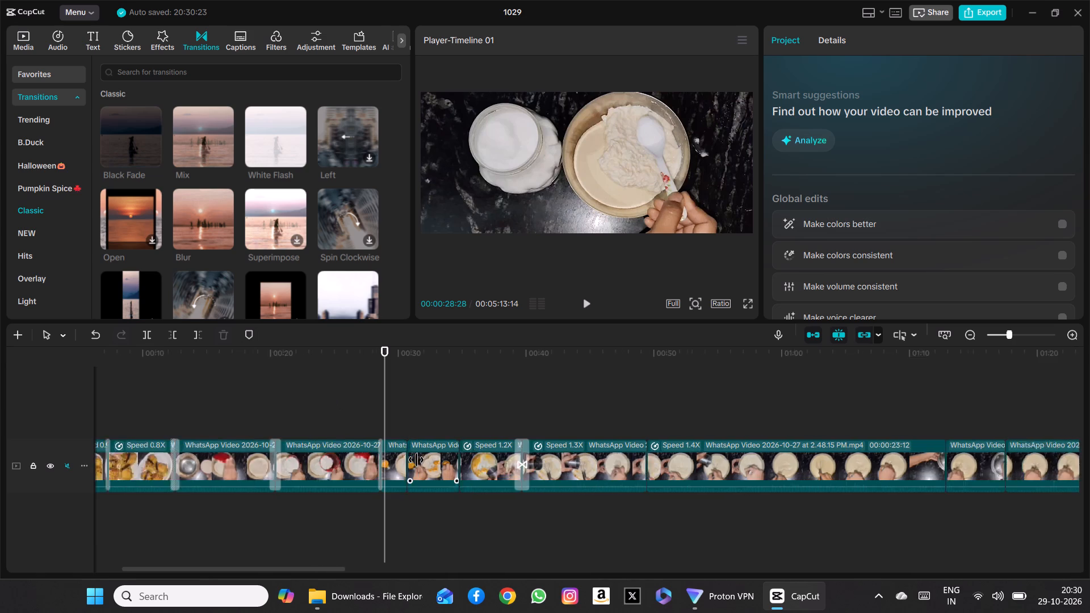
{"action": "scroll", "coordinate": [416, 460], "scroll_direction": "down", "scroll_amount": 1, "text": "ctrl"}
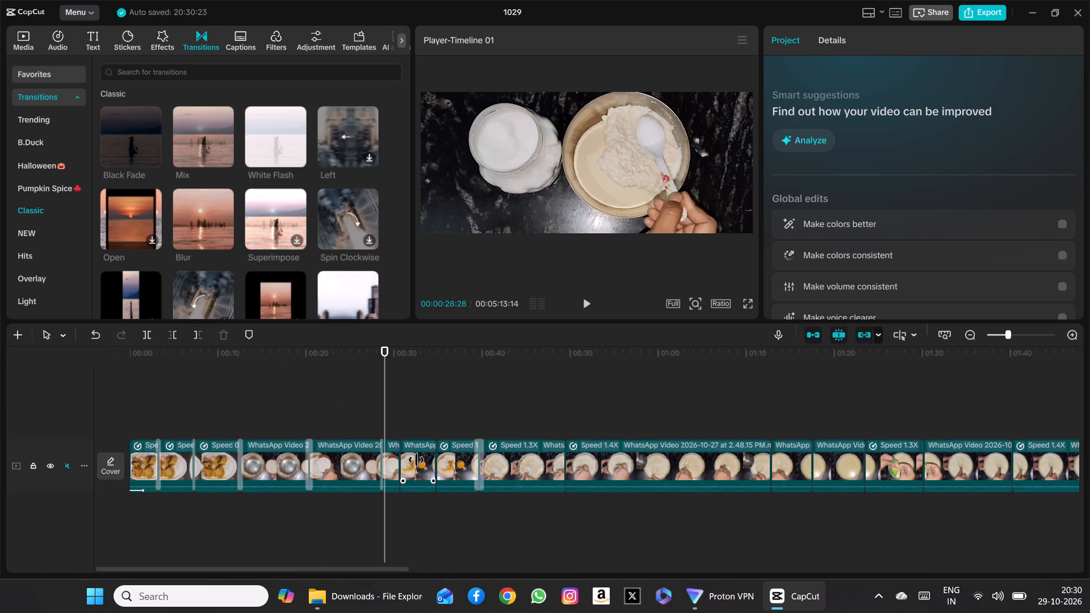
{"action": "left_click", "coordinate": [582, 303]}
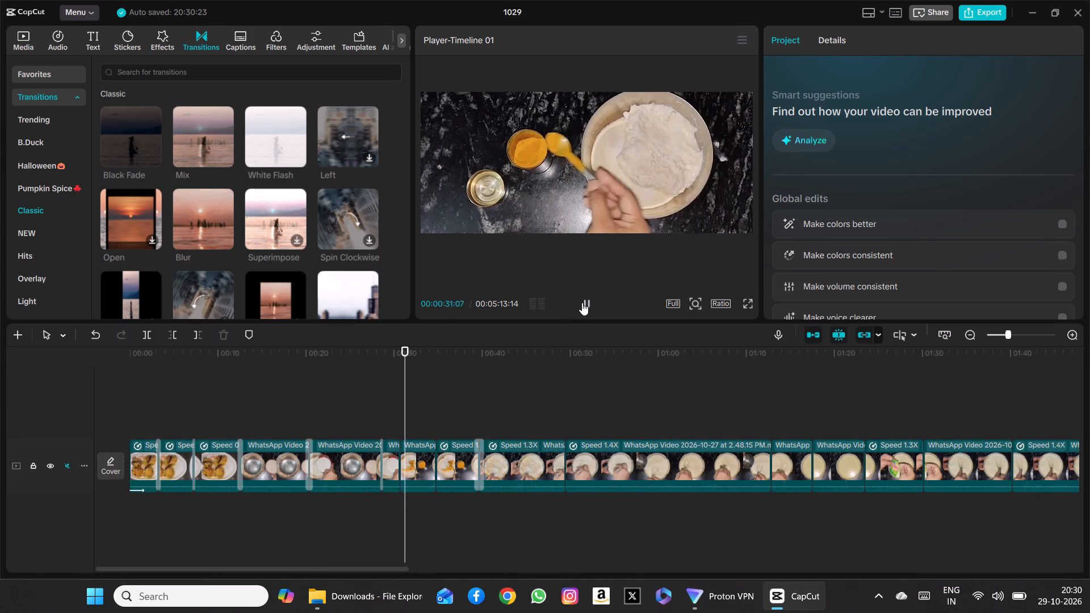
{"action": "left_click", "coordinate": [582, 303]}
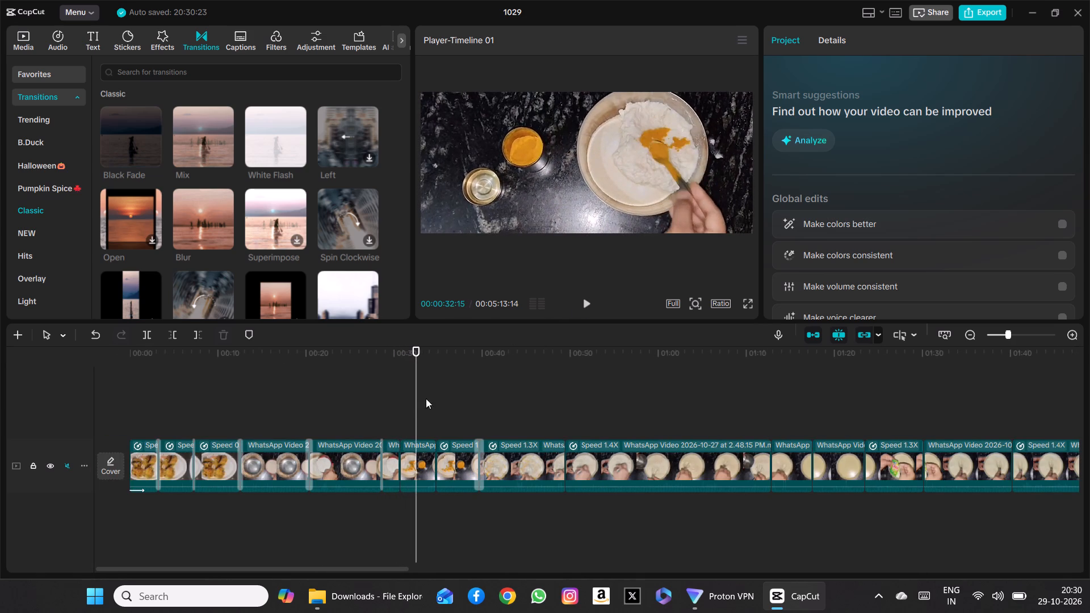
{"action": "left_click_drag", "start_coordinate": [417, 402], "coordinate": [354, 397]}
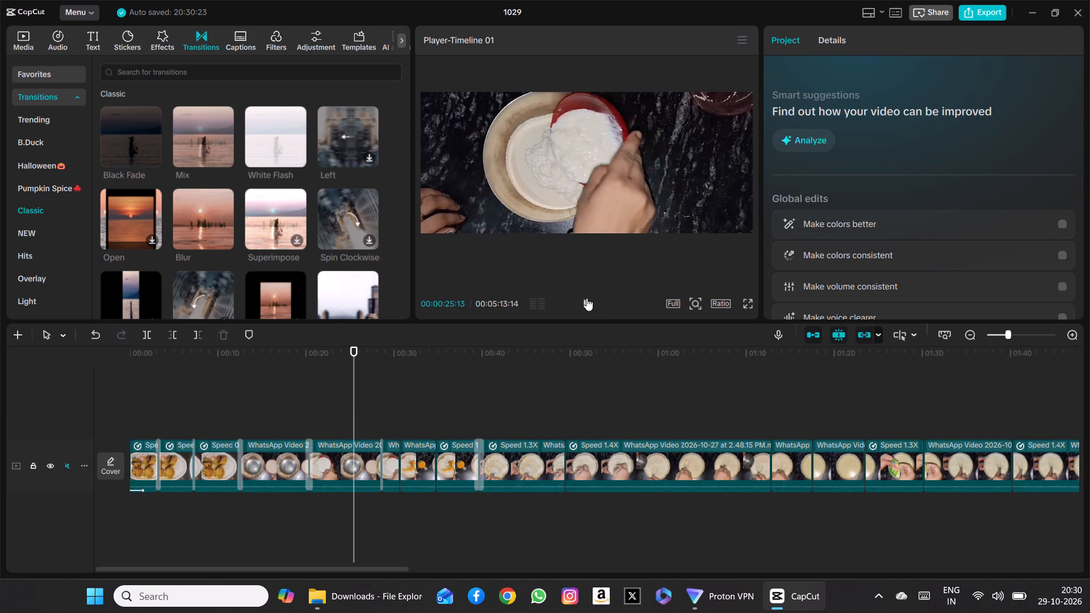
{"action": "left_click", "coordinate": [586, 298]}
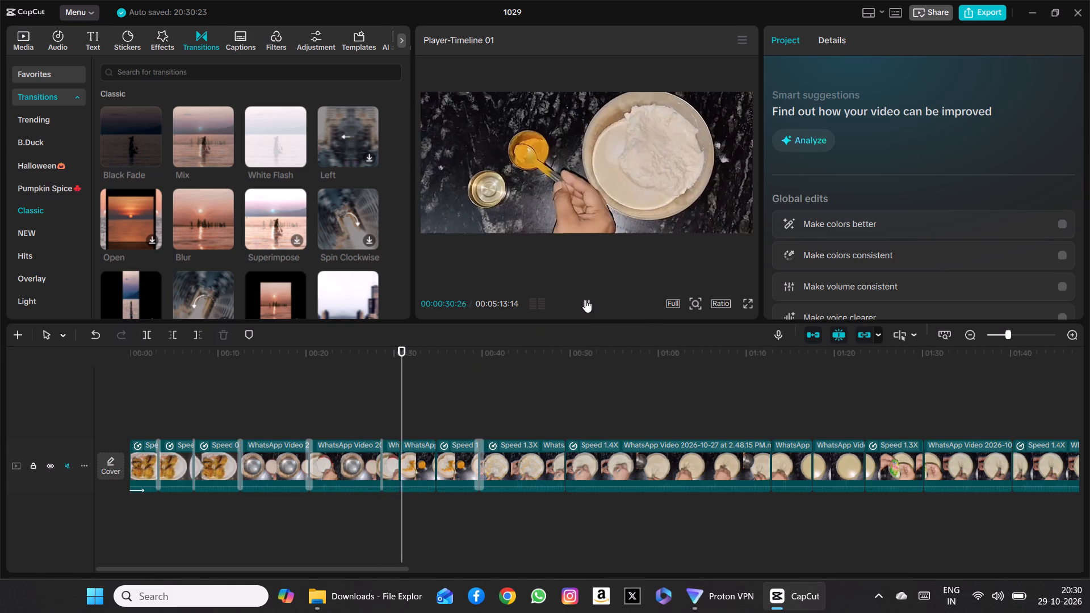
{"action": "left_click", "coordinate": [585, 300]}
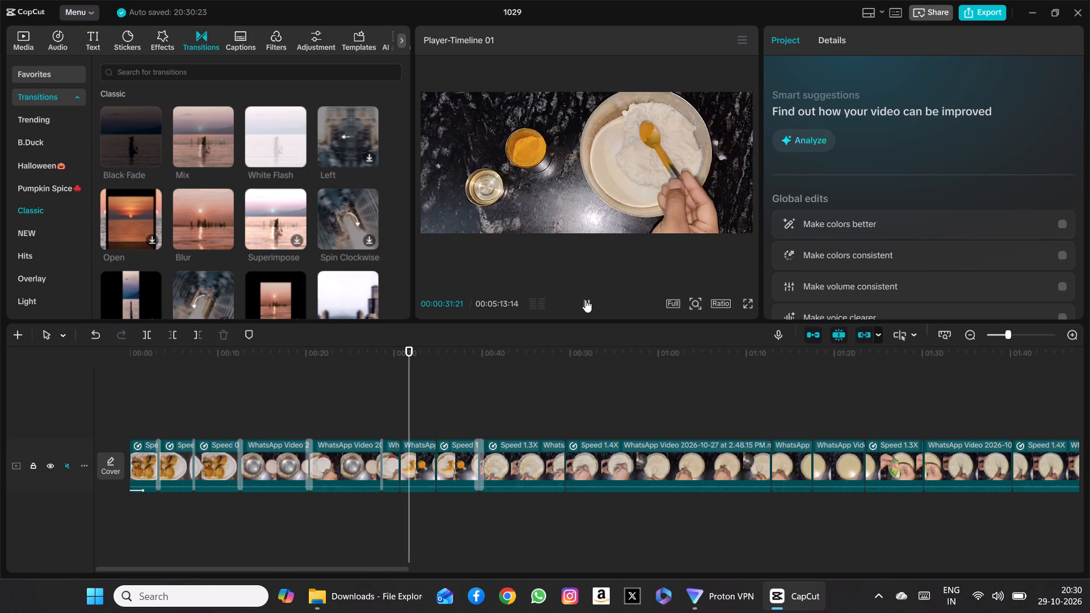
{"action": "left_click", "coordinate": [585, 300]}
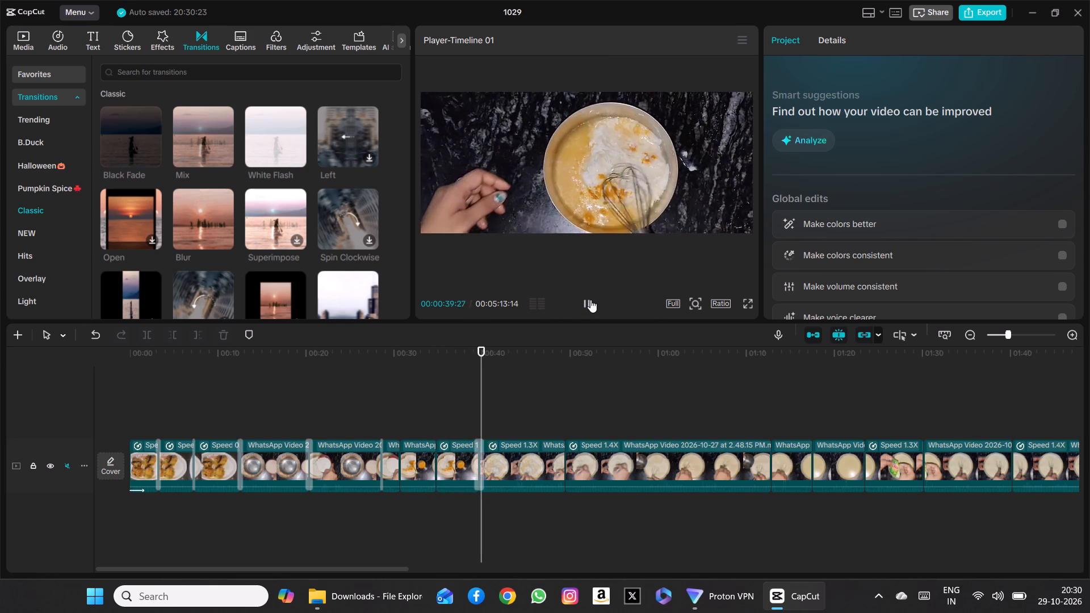
{"action": "left_click", "coordinate": [590, 300]}
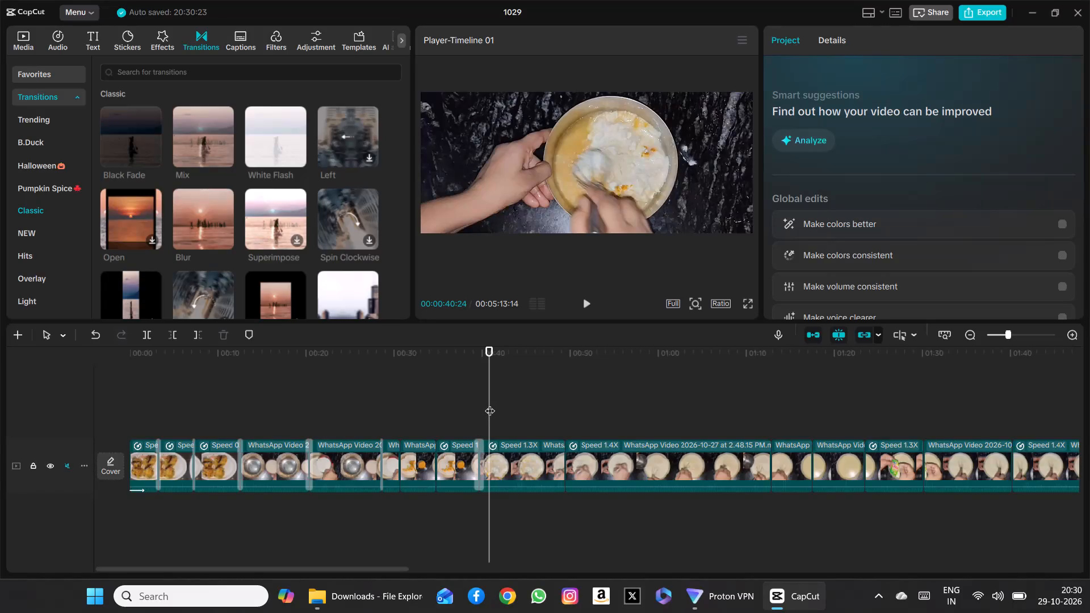
Scrub around the cut at about 39.7 s and play from about 36 s to 40 s to review its Mix transition.
{"action": "left_click_drag", "start_coordinate": [490, 404], "coordinate": [482, 404]}
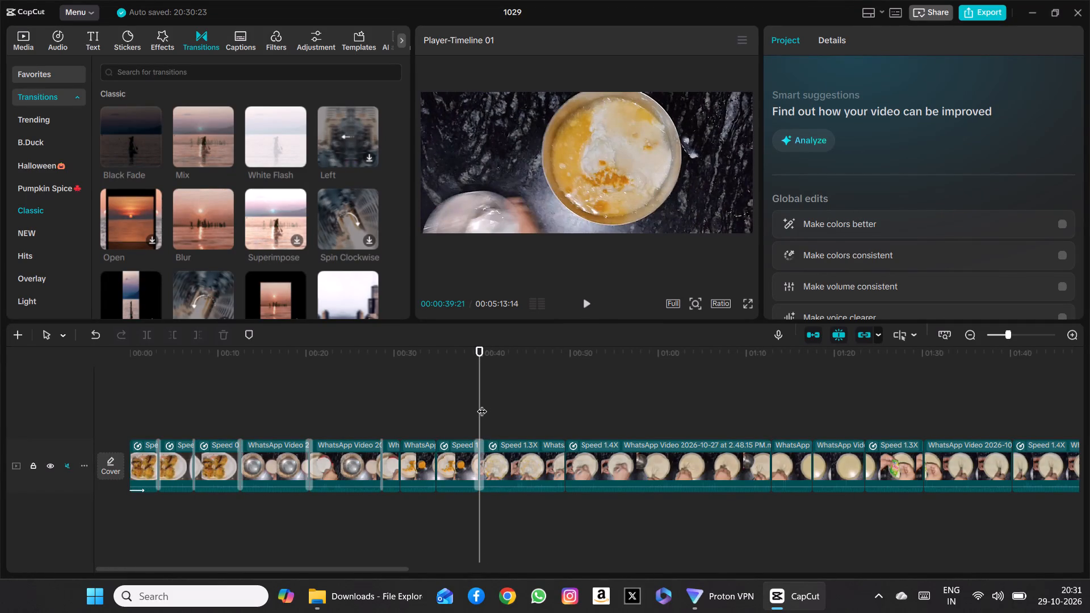
{"action": "scroll", "coordinate": [206, 223], "scroll_direction": "down", "scroll_amount": 1}
{"action": "left_click_drag", "start_coordinate": [479, 363], "coordinate": [449, 371]}
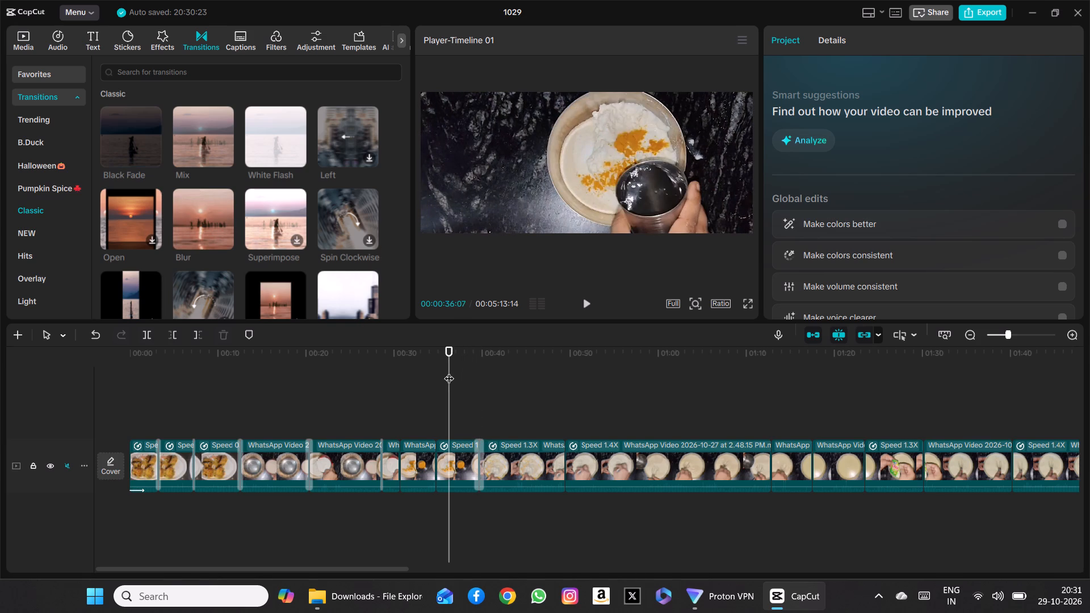
{"action": "left_click", "coordinate": [588, 302]}
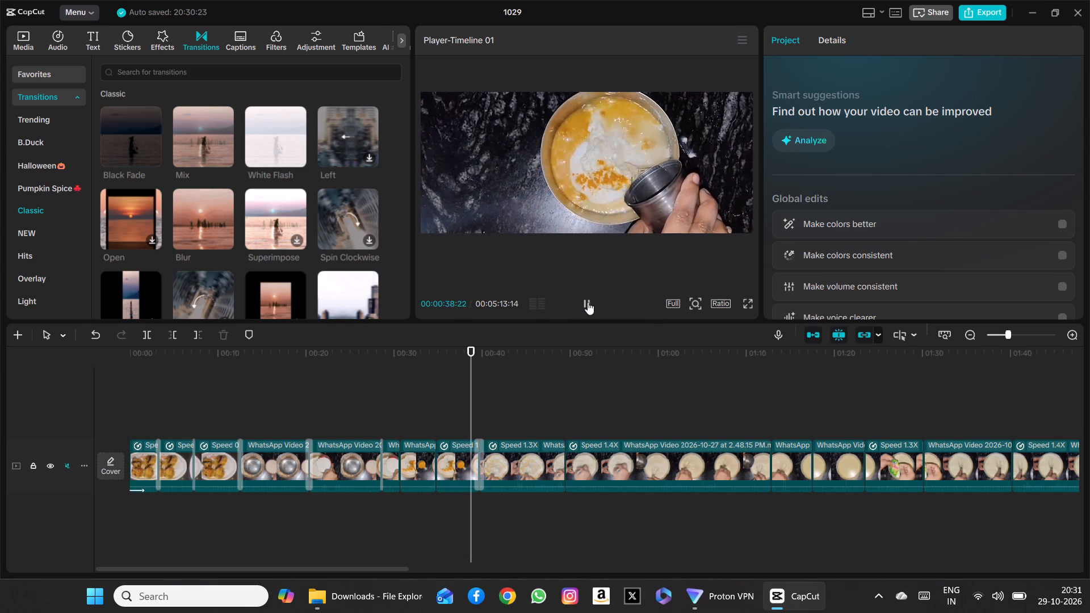
{"action": "left_click", "coordinate": [588, 302]}
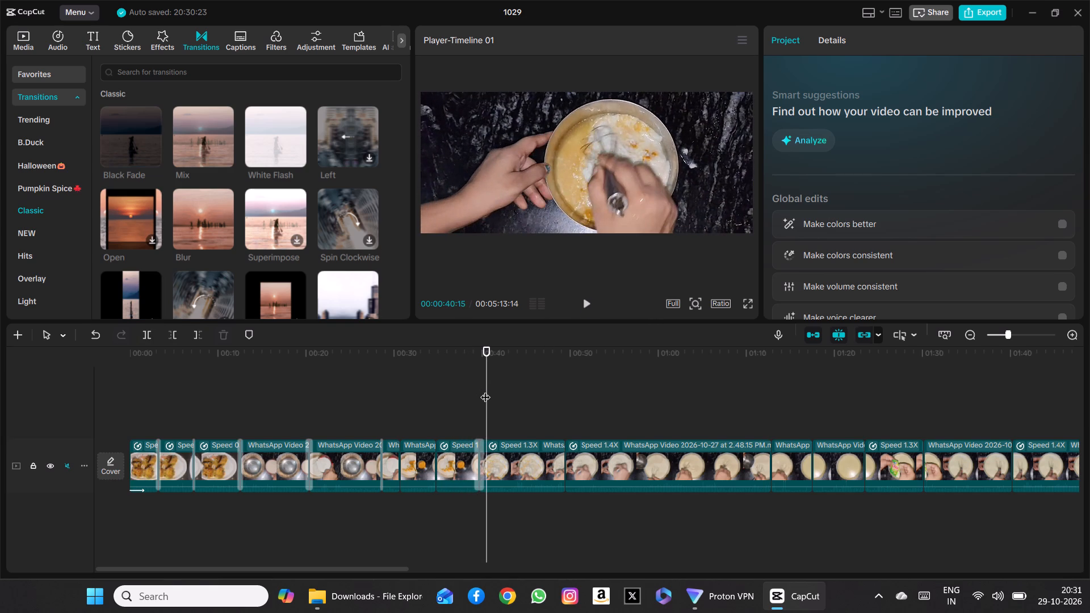
{"action": "left_click_drag", "start_coordinate": [486, 390], "coordinate": [471, 393]}
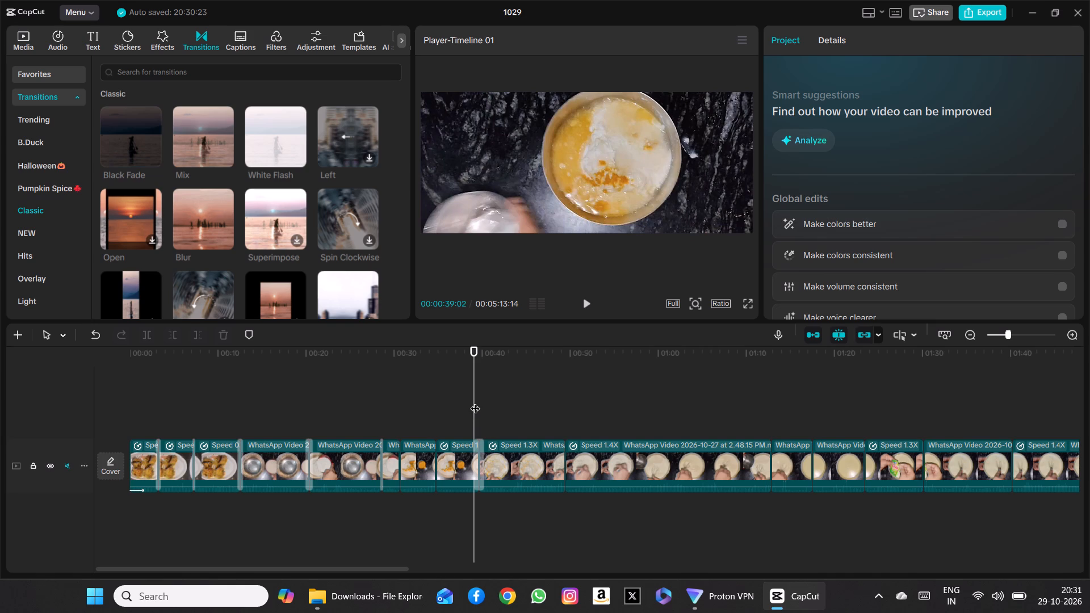
{"action": "left_click_drag", "start_coordinate": [475, 401], "coordinate": [456, 402]}
{"action": "scroll", "coordinate": [315, 187], "scroll_direction": "down", "scroll_amount": 1}
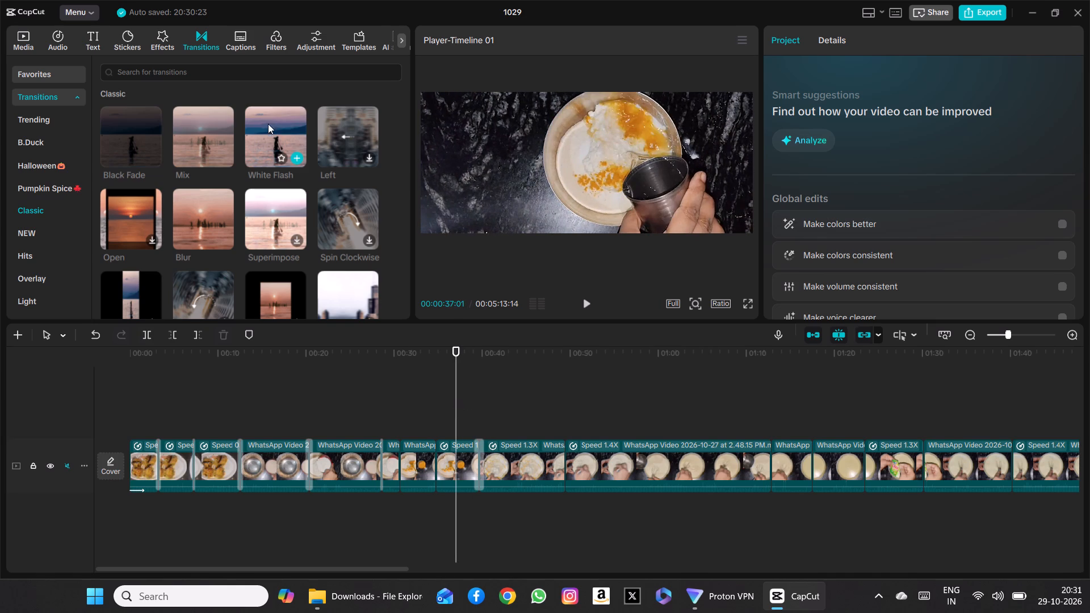
{"action": "scroll", "coordinate": [268, 124], "scroll_direction": "down", "scroll_amount": 1}
{"action": "scroll", "coordinate": [255, 182], "scroll_direction": "up", "scroll_amount": 1}
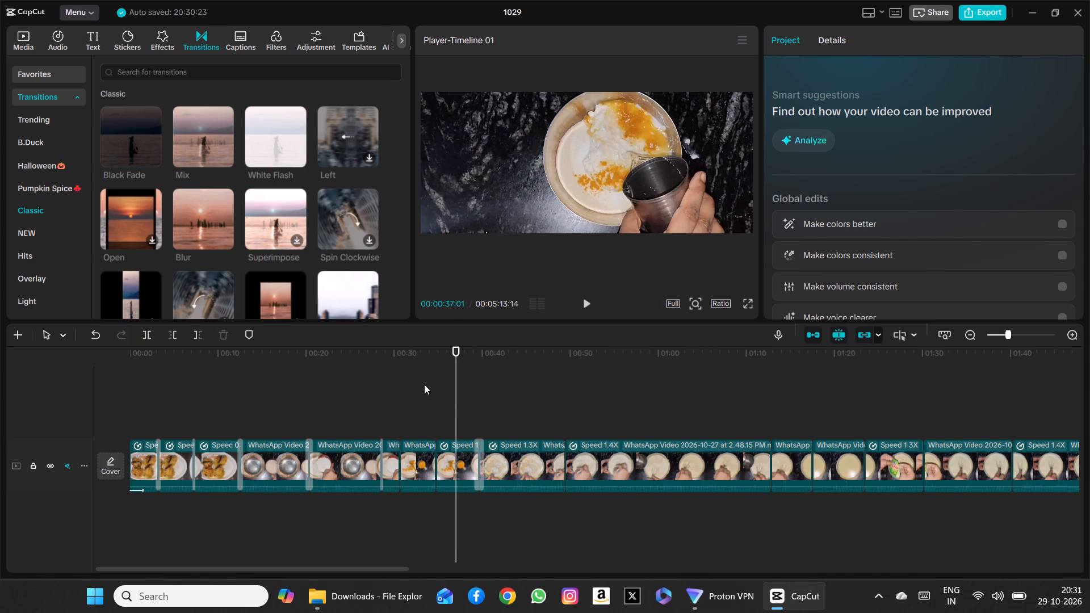
Compare the settings of the Mix transitions at about 12.5 s and 39.7 s, and replay from about 36 s to 41 s.
{"action": "left_click", "coordinate": [480, 451]}
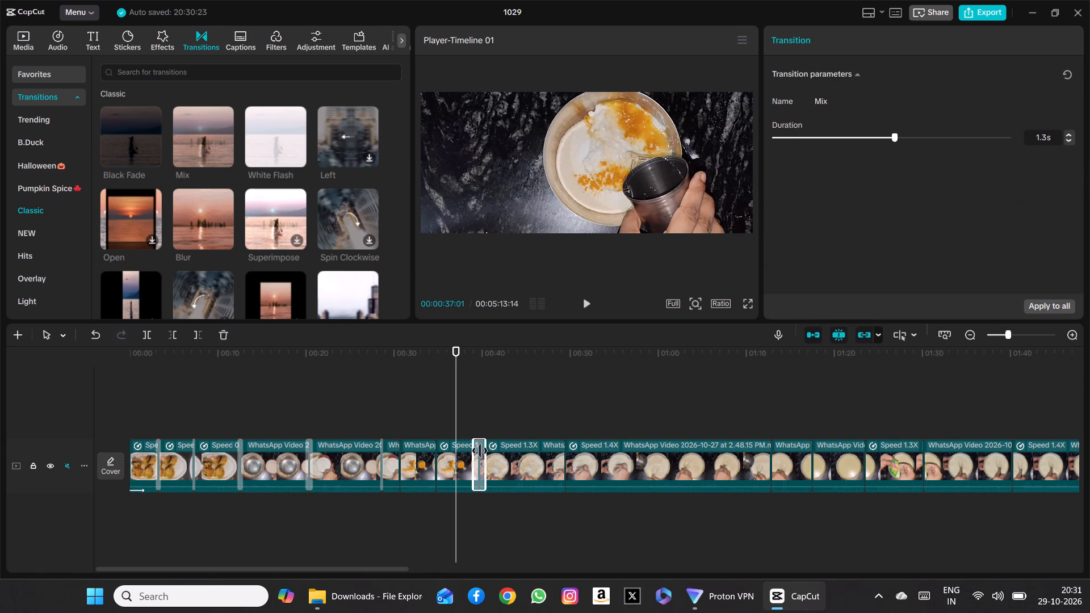
{"action": "left_click", "coordinate": [379, 467]}
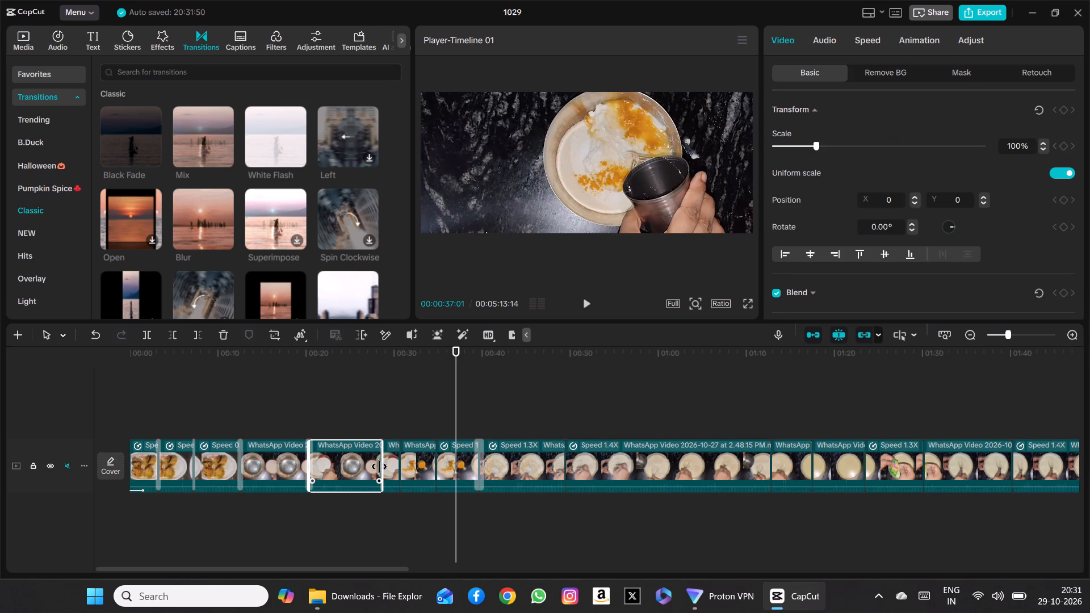
{"action": "scroll", "coordinate": [245, 477], "scroll_direction": "left", "scroll_amount": 1}
{"action": "left_click", "coordinate": [237, 460]}
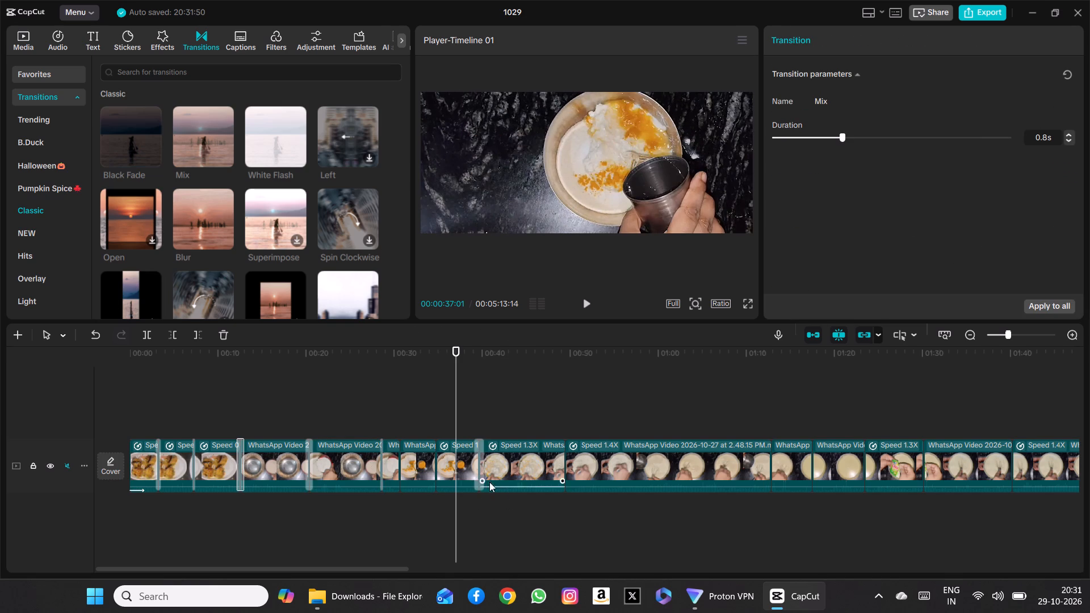
{"action": "left_click", "coordinate": [477, 465]}
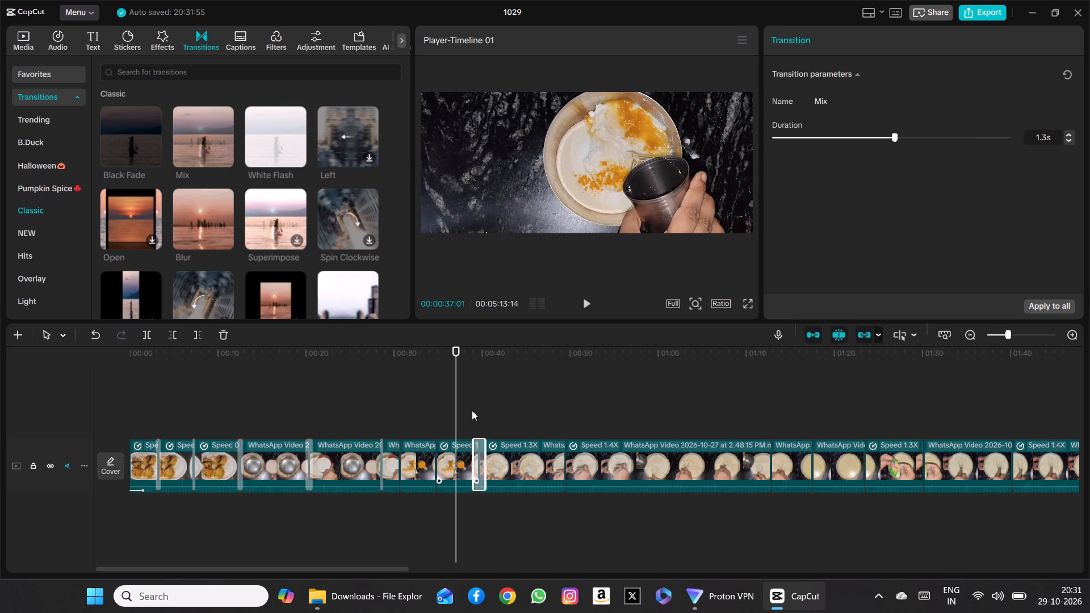
{"action": "left_click_drag", "start_coordinate": [456, 400], "coordinate": [451, 396]}
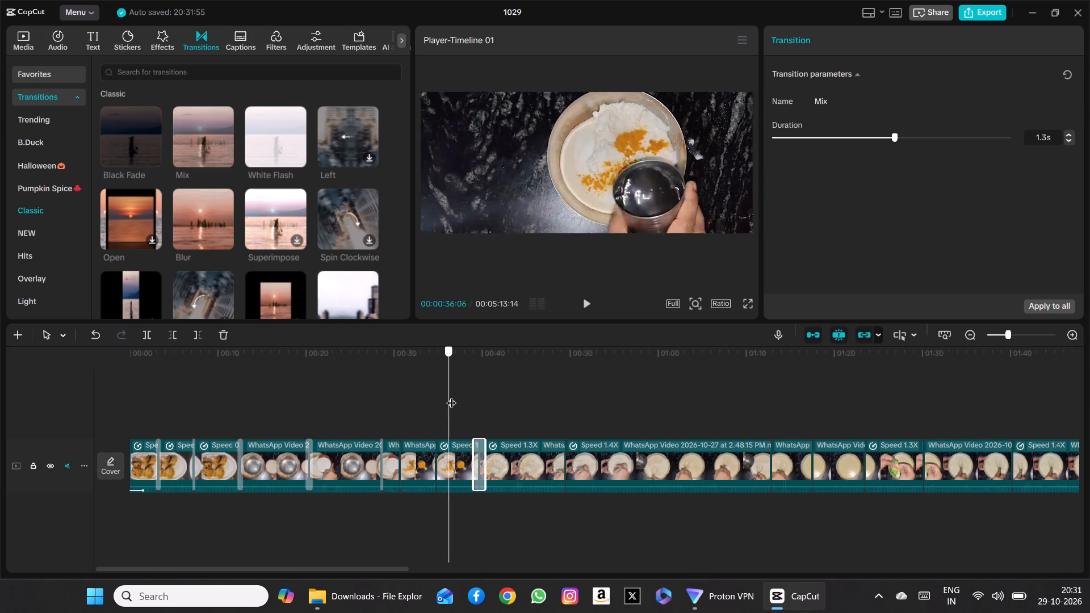
{"action": "left_click_drag", "start_coordinate": [451, 396], "coordinate": [469, 393]}
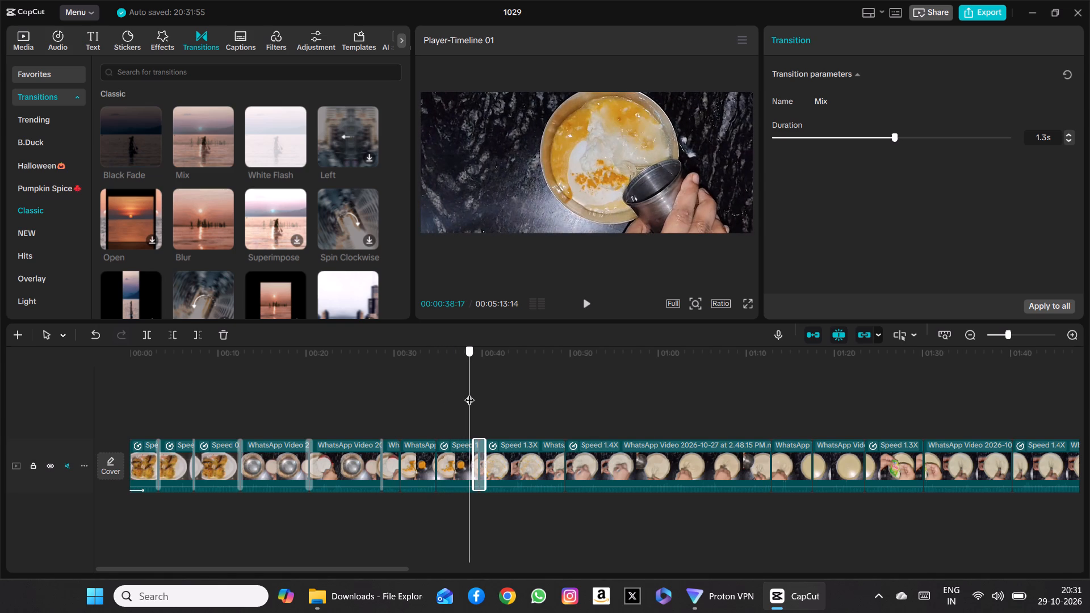
{"action": "left_click_drag", "start_coordinate": [469, 393], "coordinate": [448, 394]}
{"action": "left_click", "coordinate": [584, 301]}
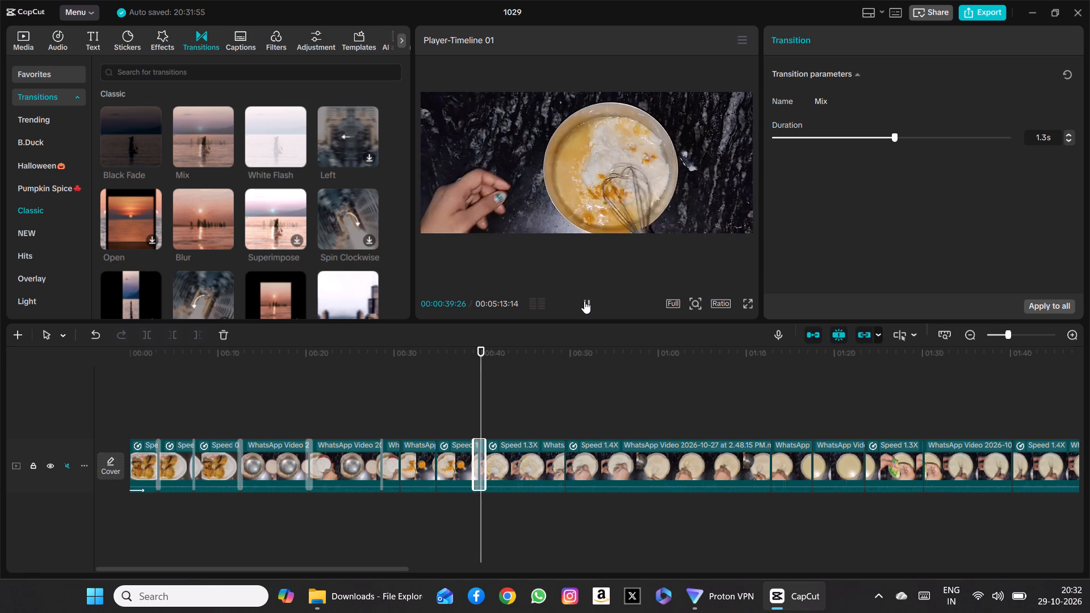
{"action": "left_click", "coordinate": [584, 301]}
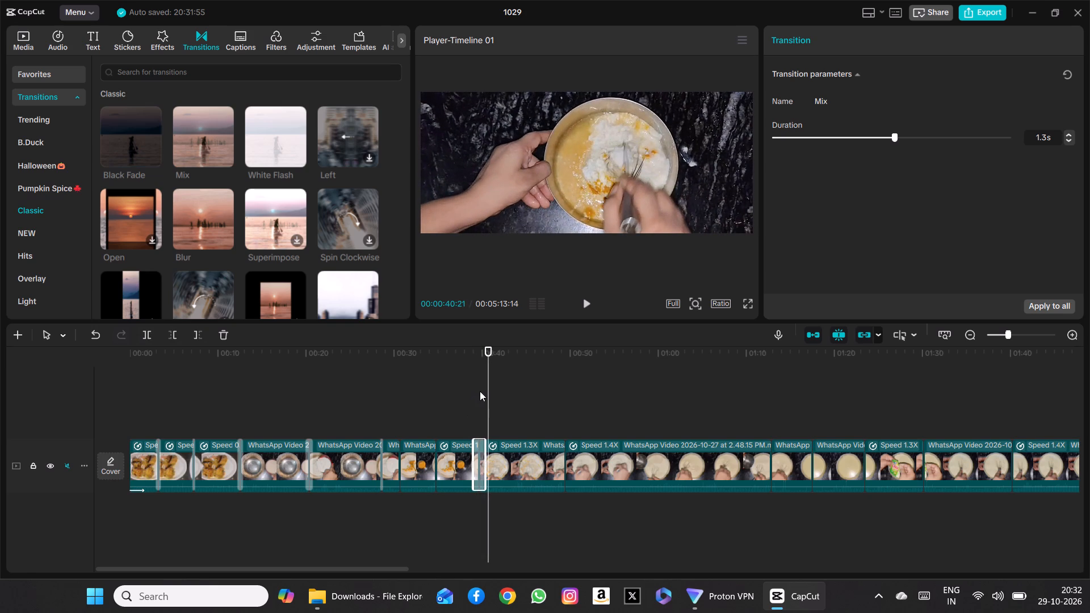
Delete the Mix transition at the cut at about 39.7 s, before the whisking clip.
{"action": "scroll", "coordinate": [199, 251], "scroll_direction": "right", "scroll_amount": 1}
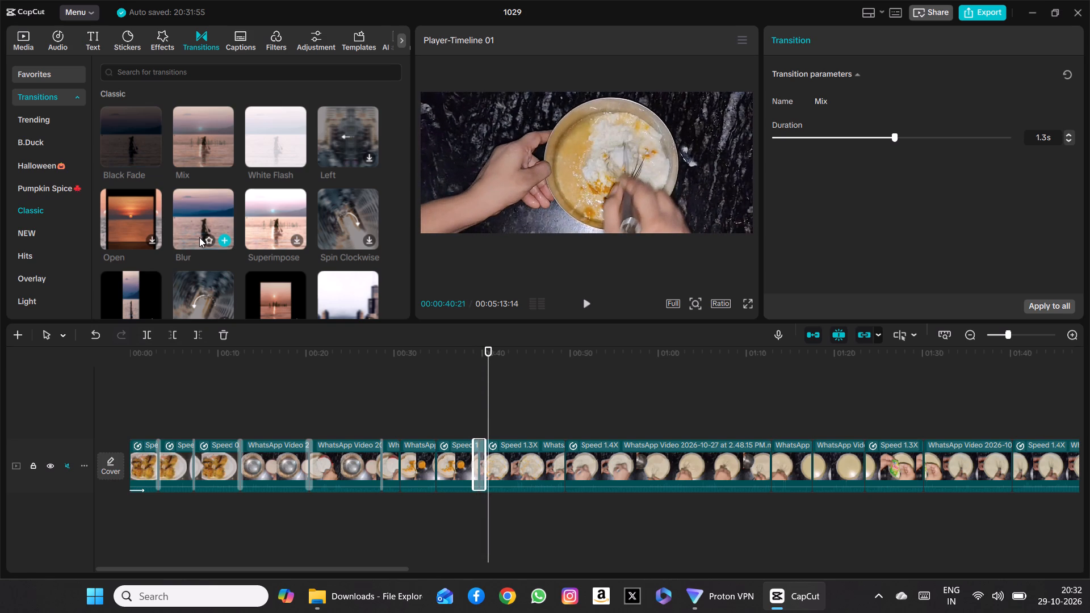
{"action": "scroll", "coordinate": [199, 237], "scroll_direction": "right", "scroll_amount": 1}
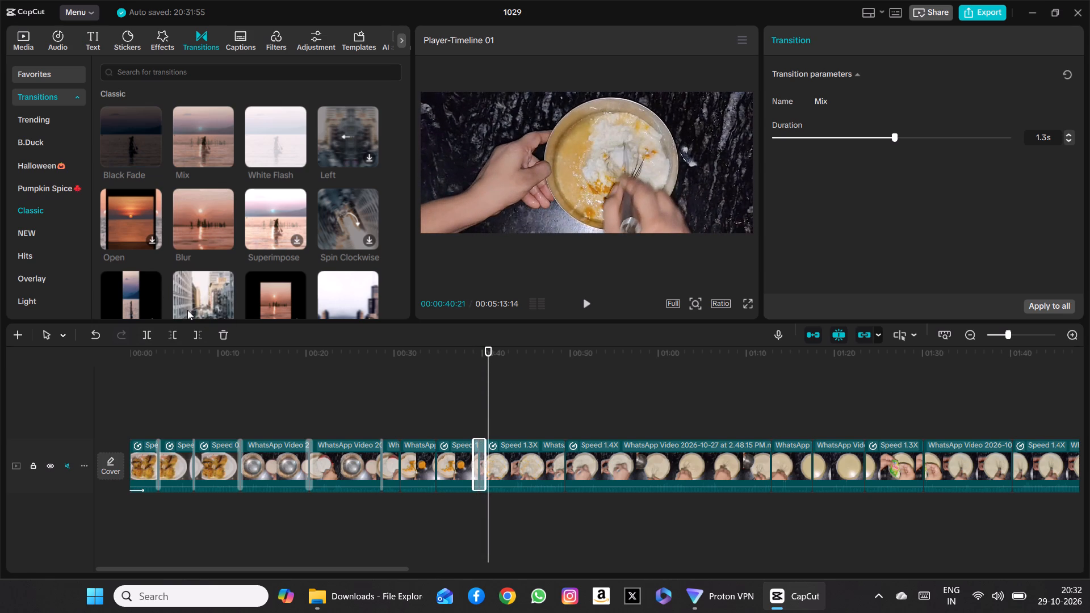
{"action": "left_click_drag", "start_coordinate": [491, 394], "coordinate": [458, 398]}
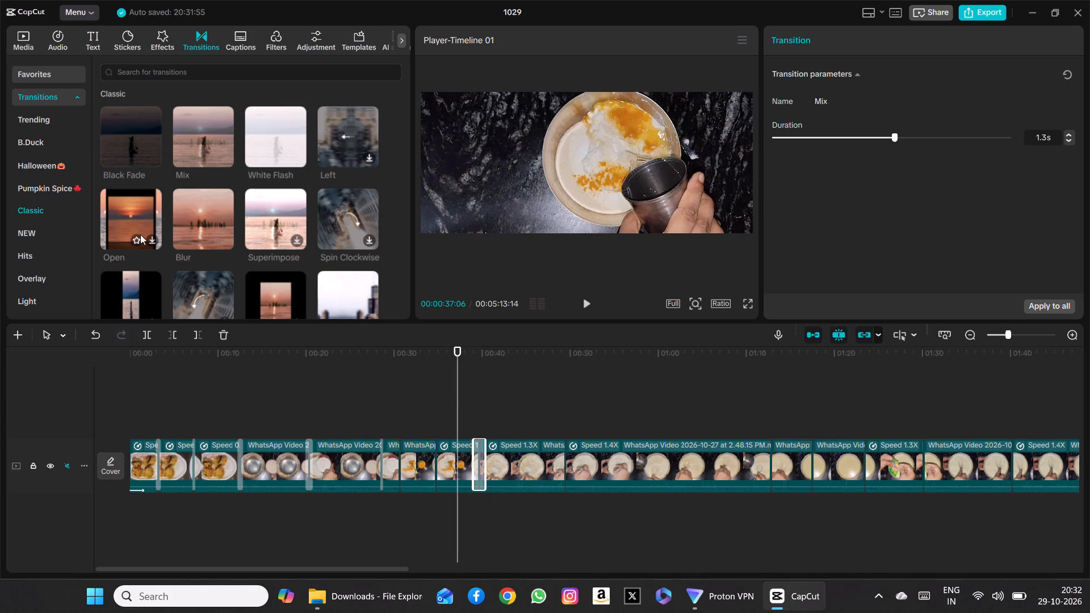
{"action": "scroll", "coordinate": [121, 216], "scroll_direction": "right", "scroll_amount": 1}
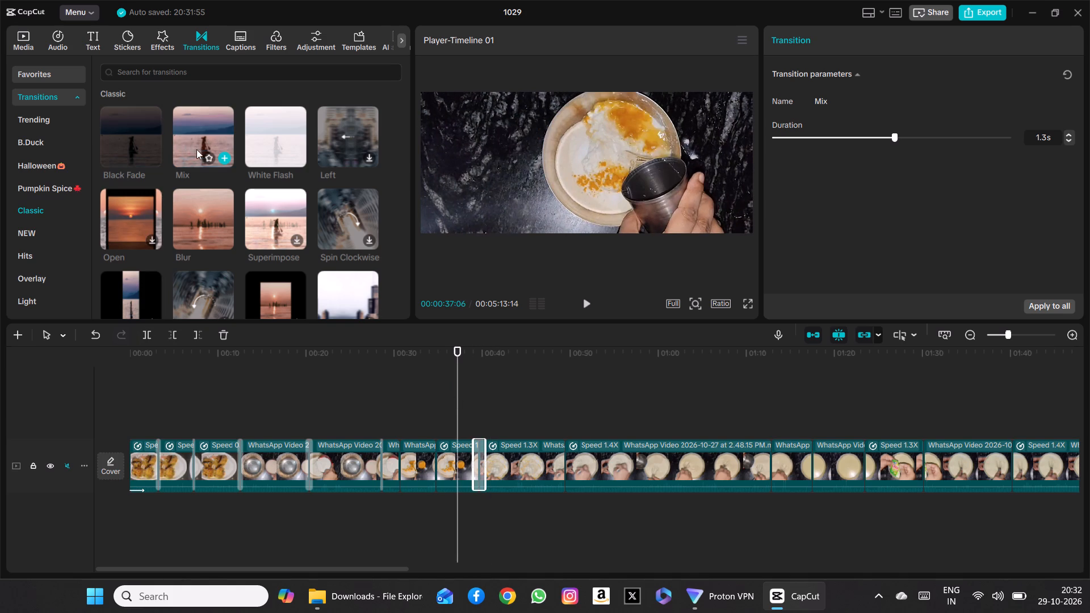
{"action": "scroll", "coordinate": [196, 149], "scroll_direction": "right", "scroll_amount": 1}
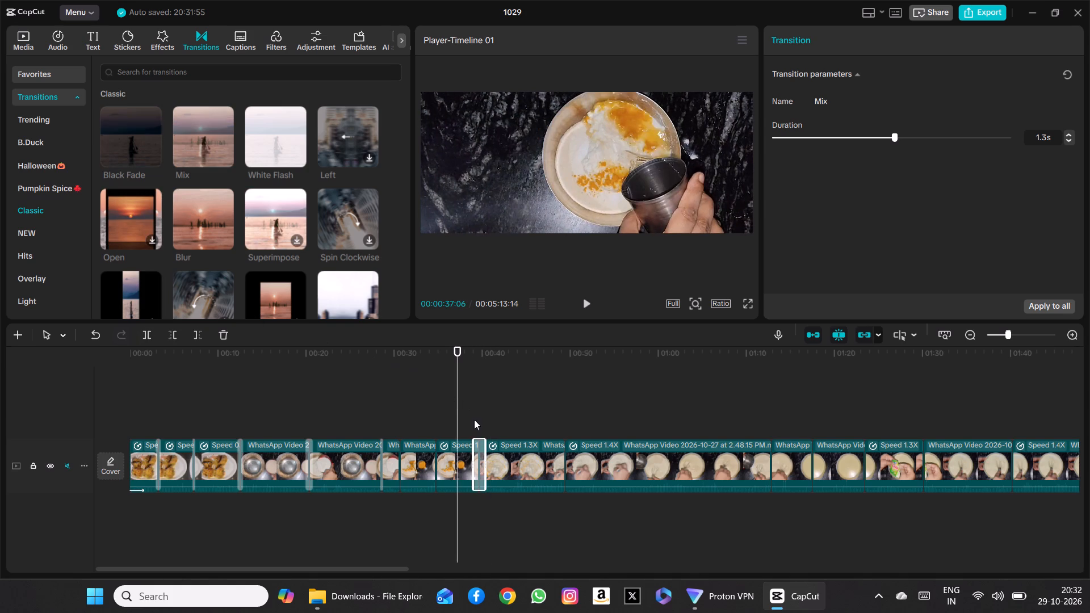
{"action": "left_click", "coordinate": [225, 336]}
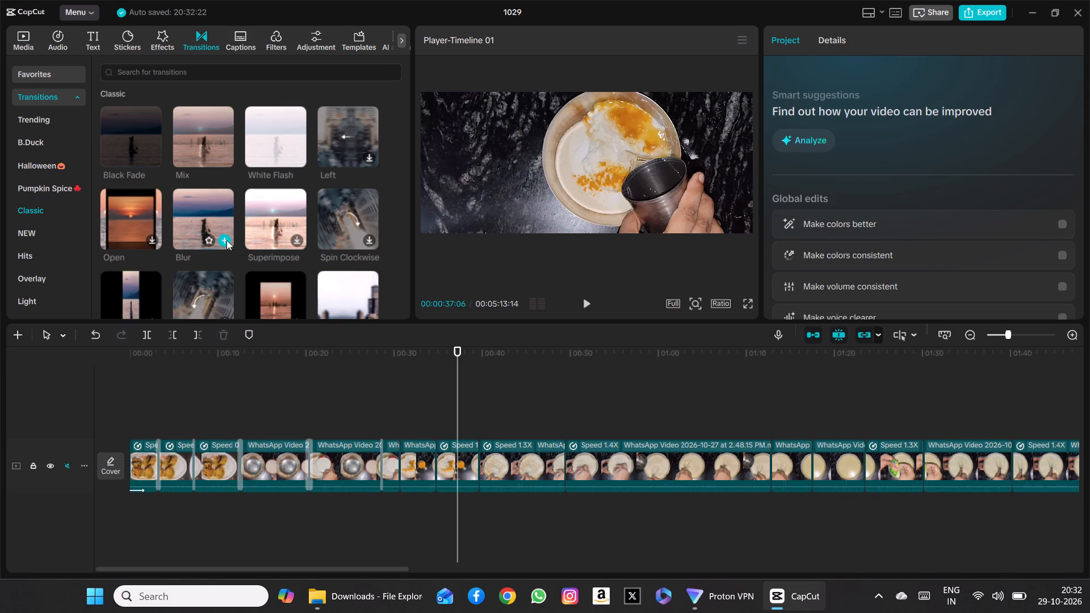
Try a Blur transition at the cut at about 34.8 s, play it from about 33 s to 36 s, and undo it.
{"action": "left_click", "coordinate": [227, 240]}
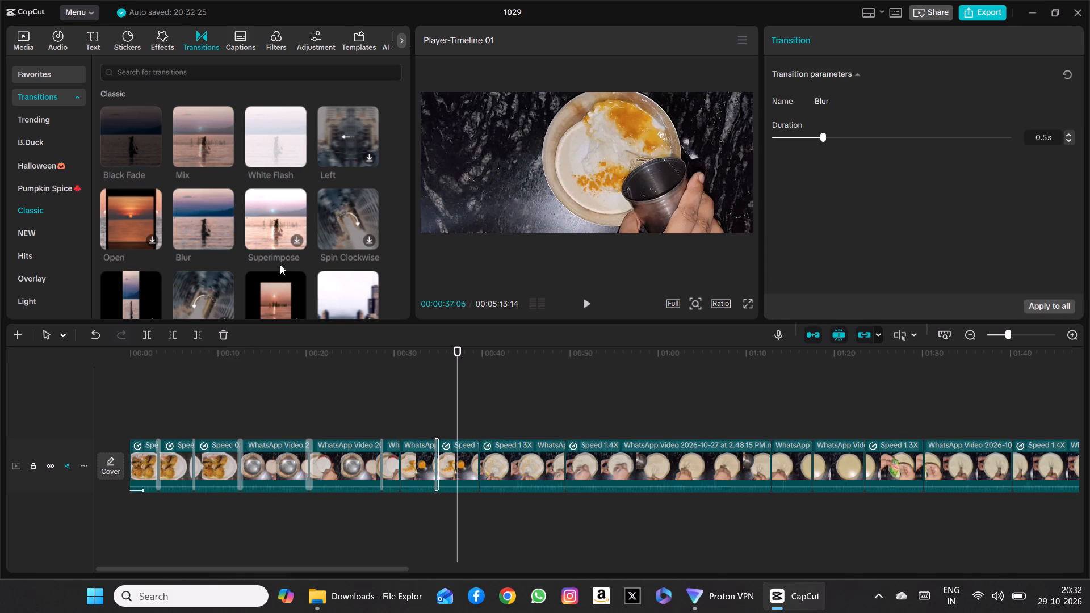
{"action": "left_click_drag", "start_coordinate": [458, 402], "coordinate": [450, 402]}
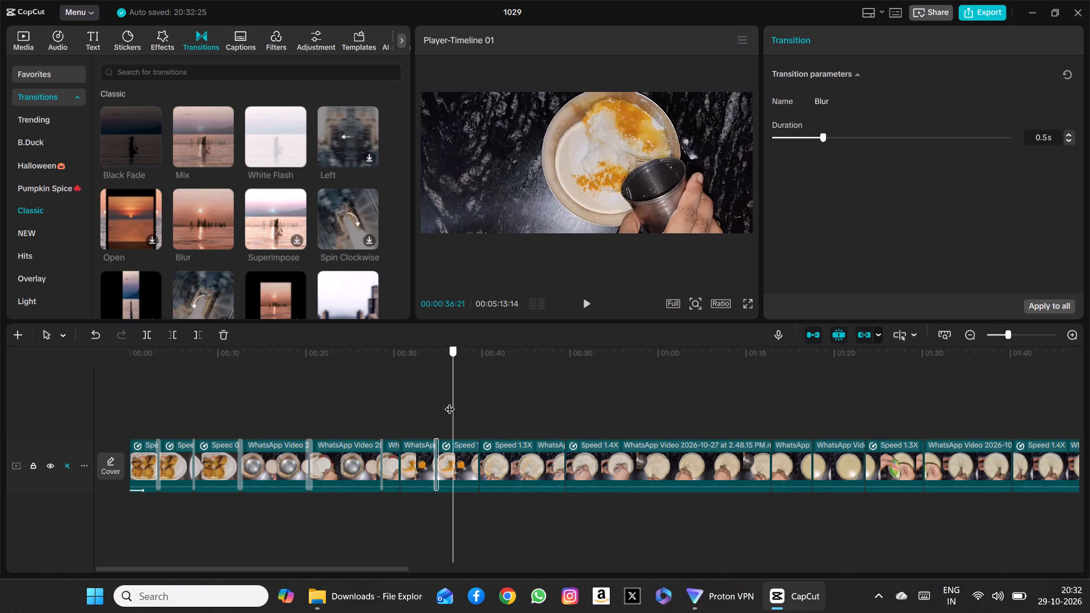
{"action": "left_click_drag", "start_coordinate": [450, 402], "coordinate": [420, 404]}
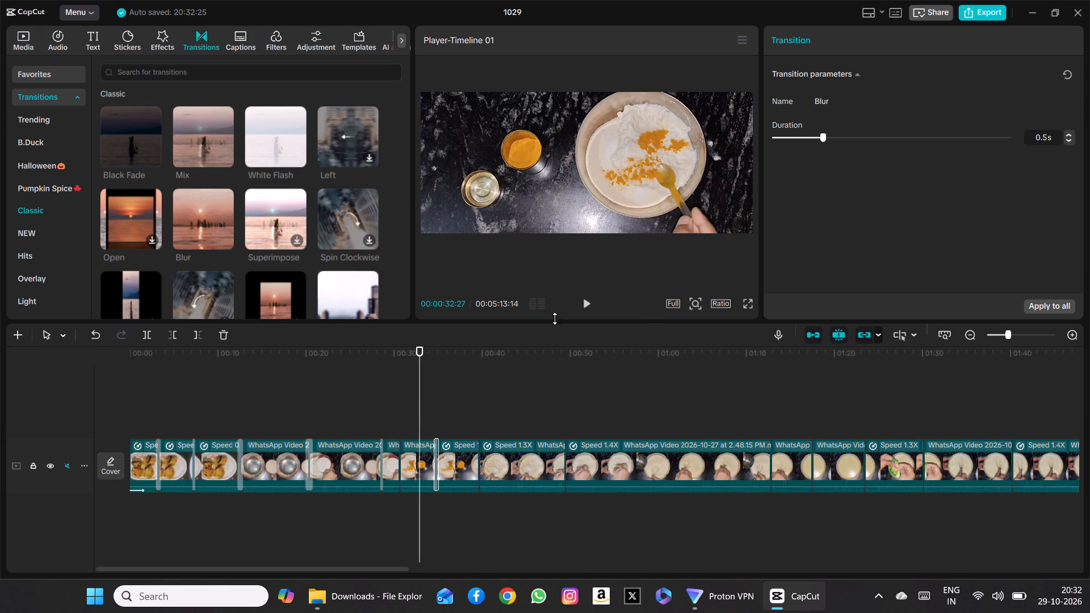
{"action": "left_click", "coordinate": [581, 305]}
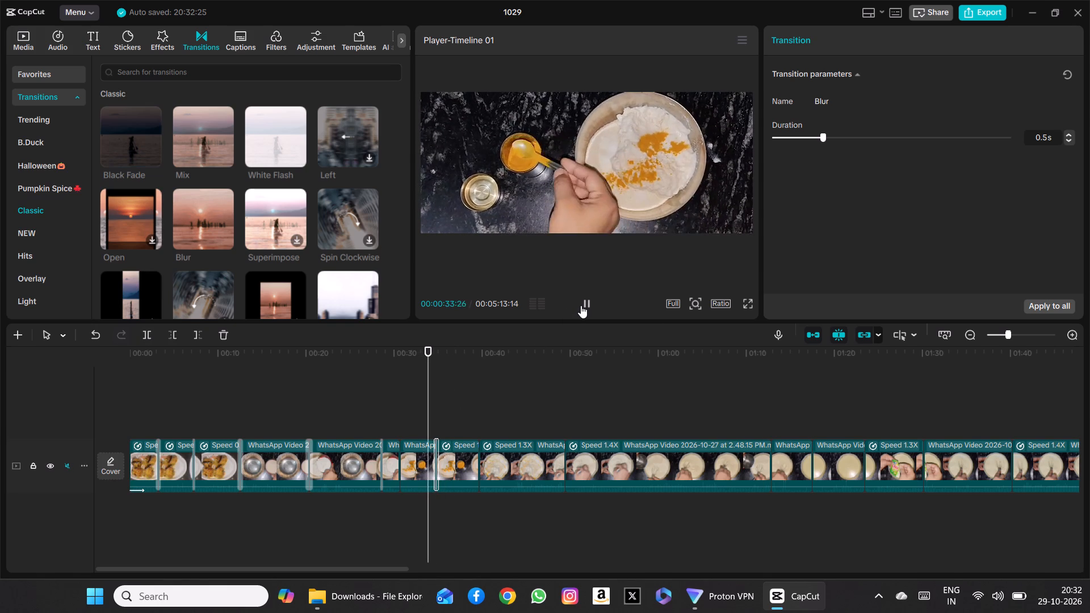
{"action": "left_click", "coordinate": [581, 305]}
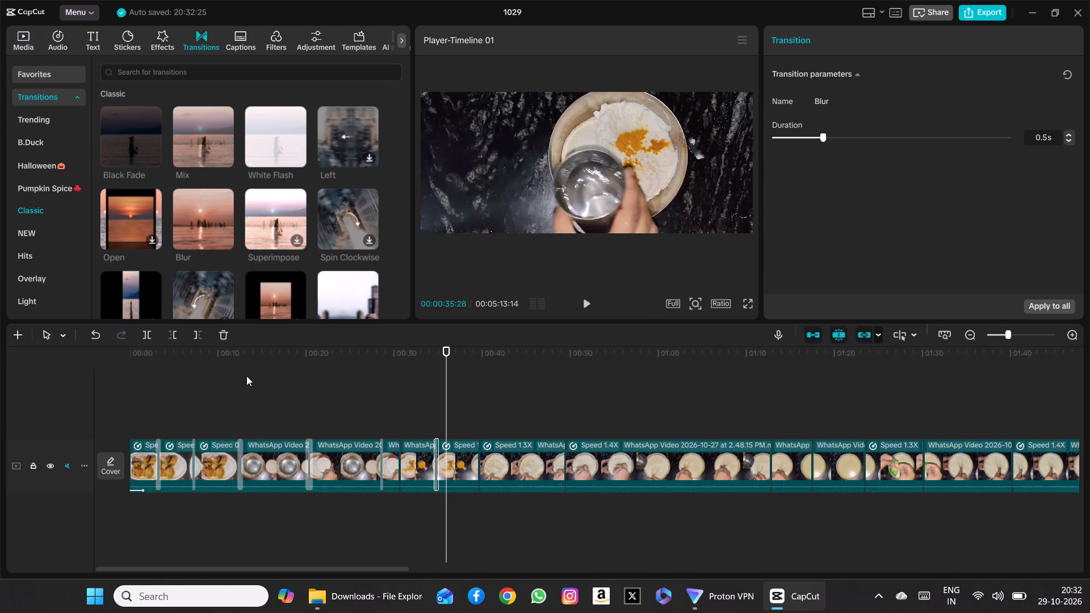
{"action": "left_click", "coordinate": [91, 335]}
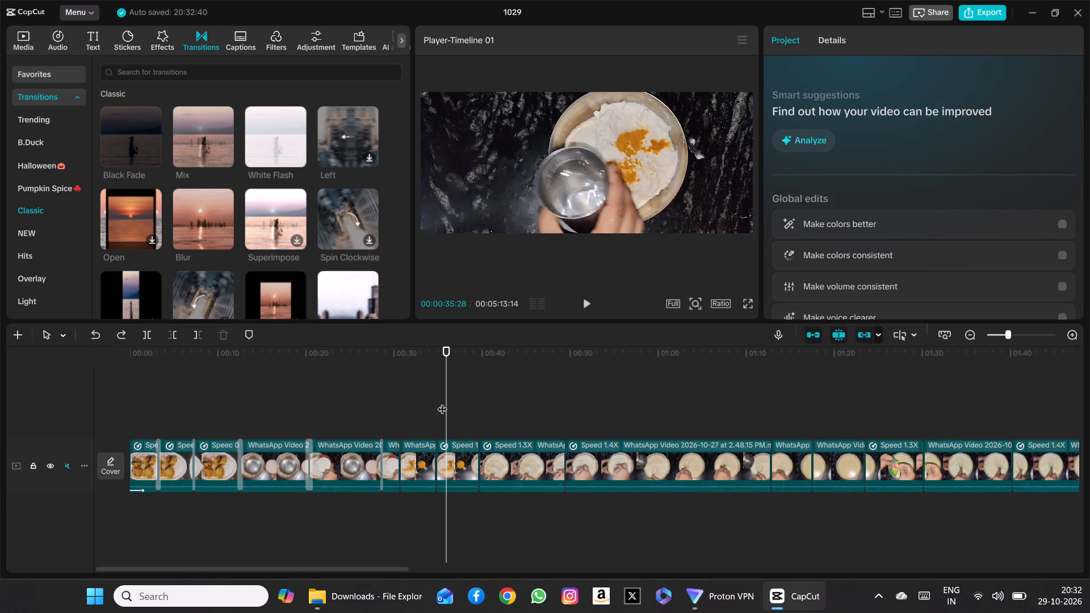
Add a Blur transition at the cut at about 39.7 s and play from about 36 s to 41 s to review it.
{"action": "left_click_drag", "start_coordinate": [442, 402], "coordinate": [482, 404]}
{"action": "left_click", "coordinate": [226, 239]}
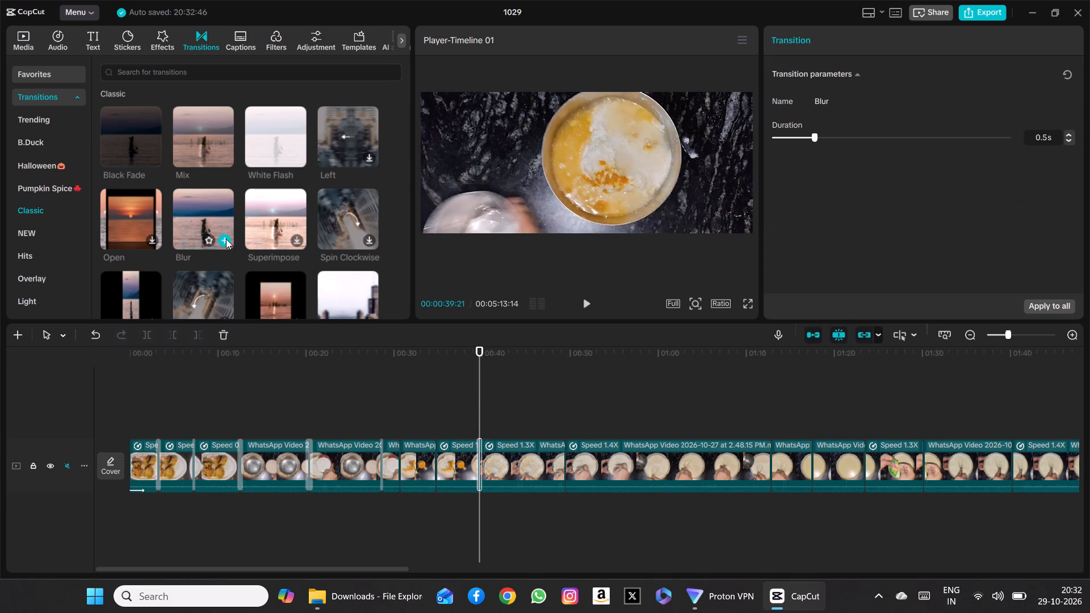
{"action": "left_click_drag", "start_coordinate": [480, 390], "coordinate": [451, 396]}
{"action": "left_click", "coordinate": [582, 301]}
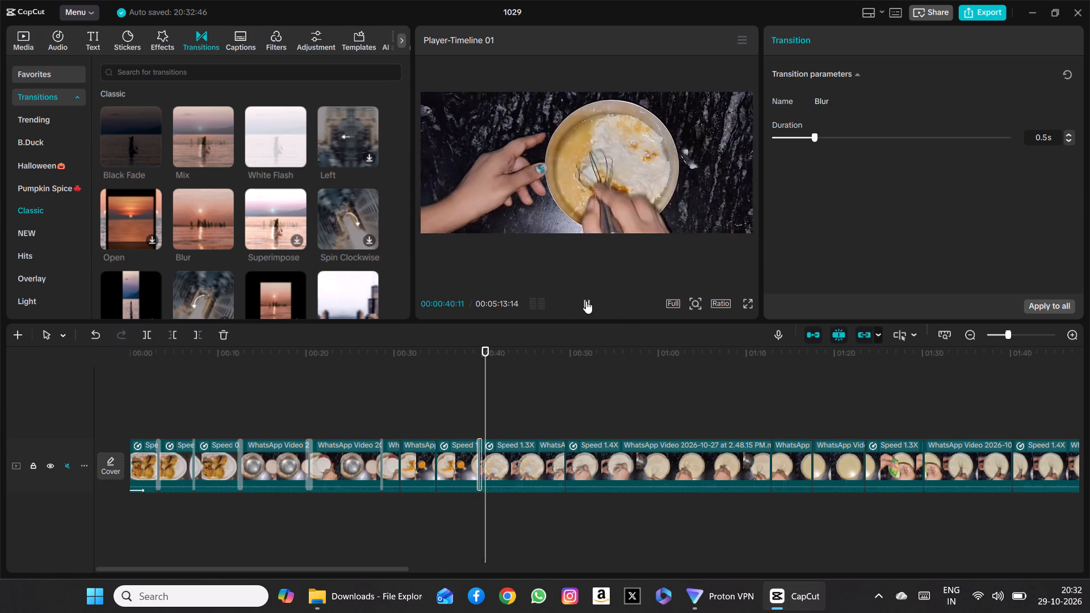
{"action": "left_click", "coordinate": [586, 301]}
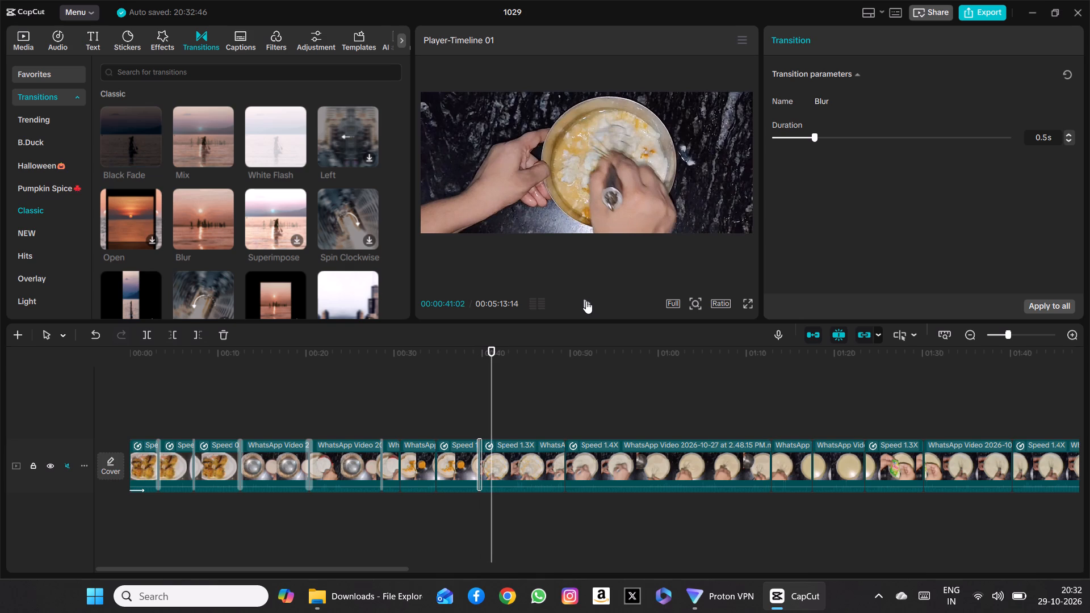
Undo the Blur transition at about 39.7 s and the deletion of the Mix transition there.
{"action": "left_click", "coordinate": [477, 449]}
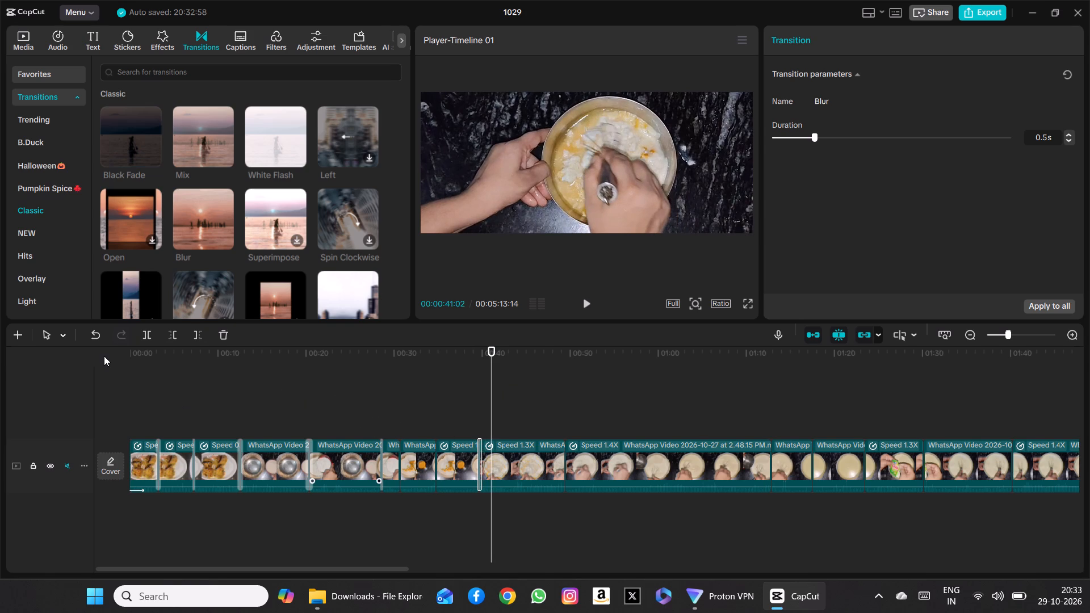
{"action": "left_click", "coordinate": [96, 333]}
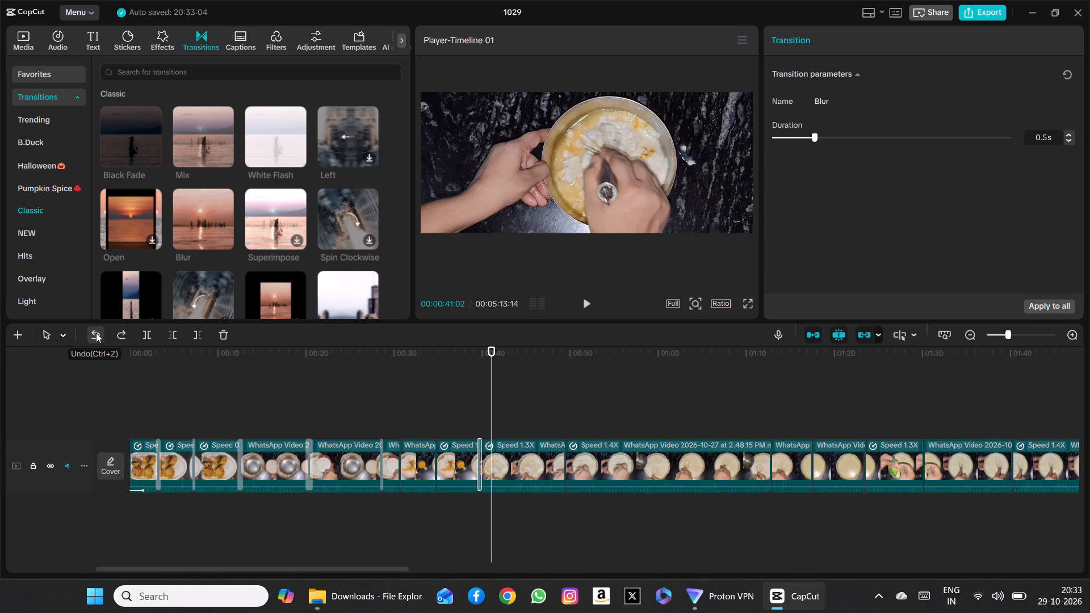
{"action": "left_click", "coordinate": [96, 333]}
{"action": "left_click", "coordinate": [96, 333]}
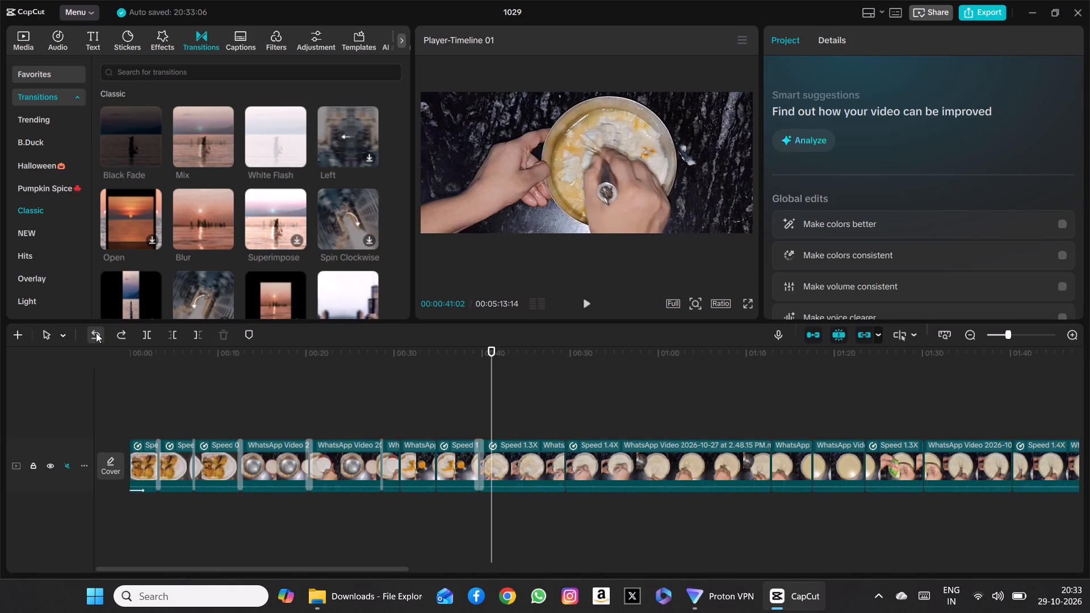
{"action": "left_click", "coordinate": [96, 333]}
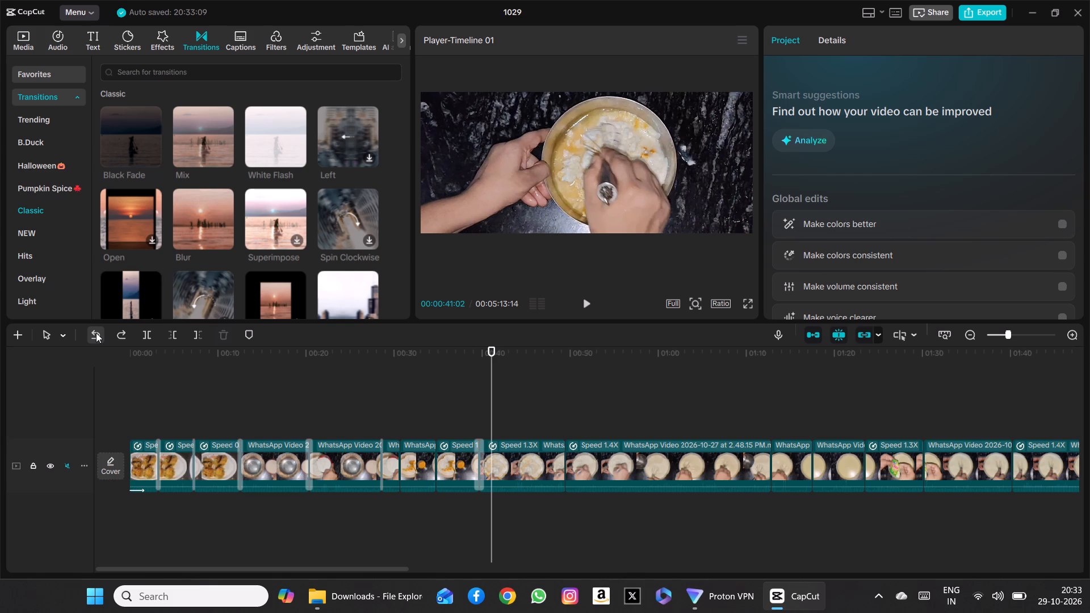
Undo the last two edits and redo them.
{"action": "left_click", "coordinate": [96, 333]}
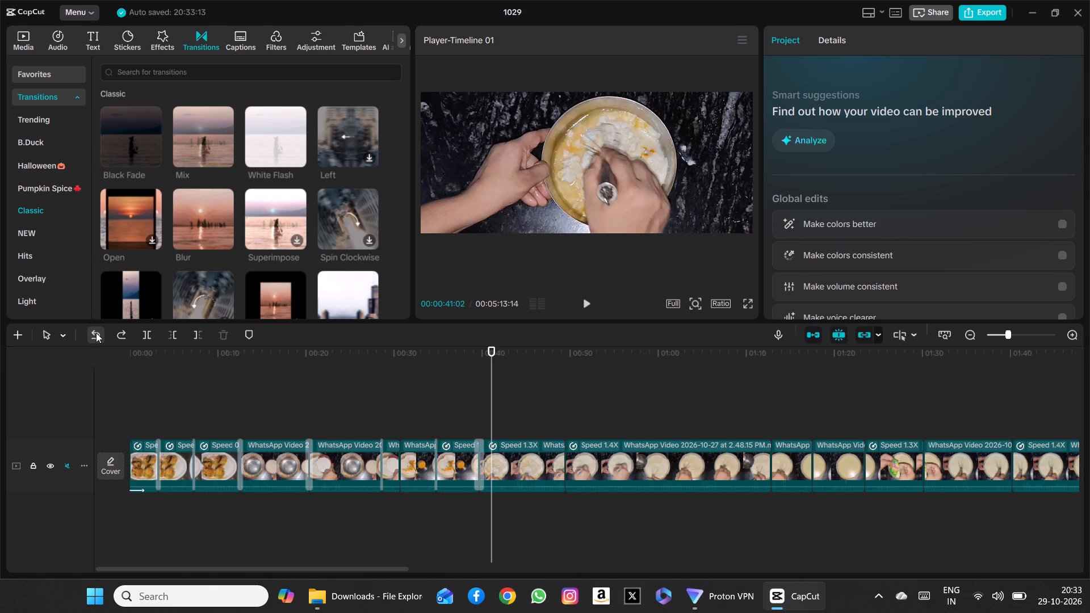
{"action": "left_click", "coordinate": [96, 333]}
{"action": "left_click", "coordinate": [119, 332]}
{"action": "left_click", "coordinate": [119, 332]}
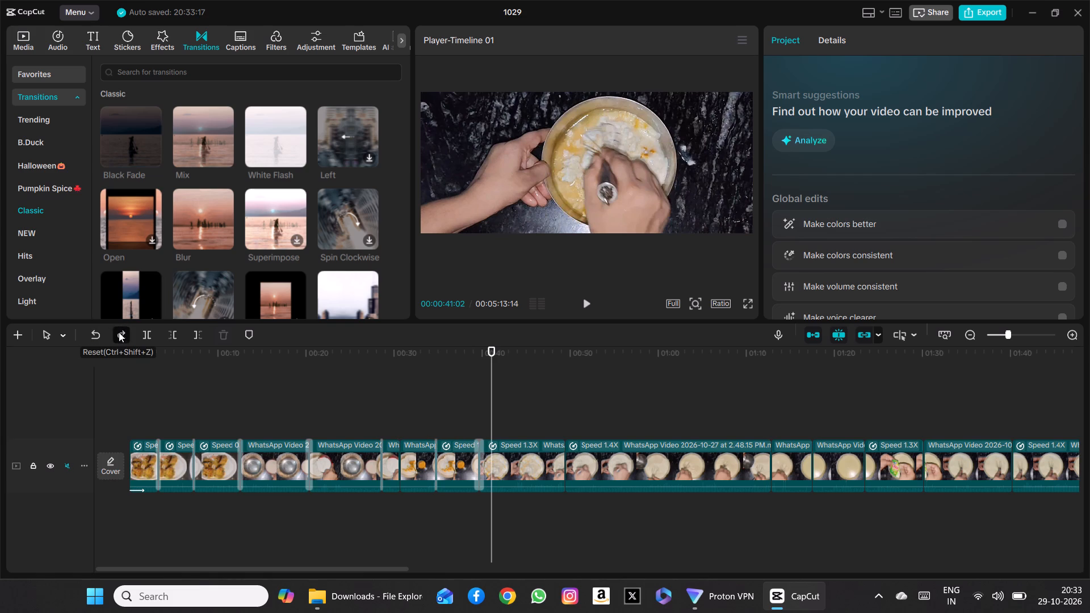
Set the duration of the Mix transition at about 39.7 s to 1.5 s and play from about 35 s to 41 s to review it.
{"action": "left_click_drag", "start_coordinate": [491, 389], "coordinate": [435, 378]}
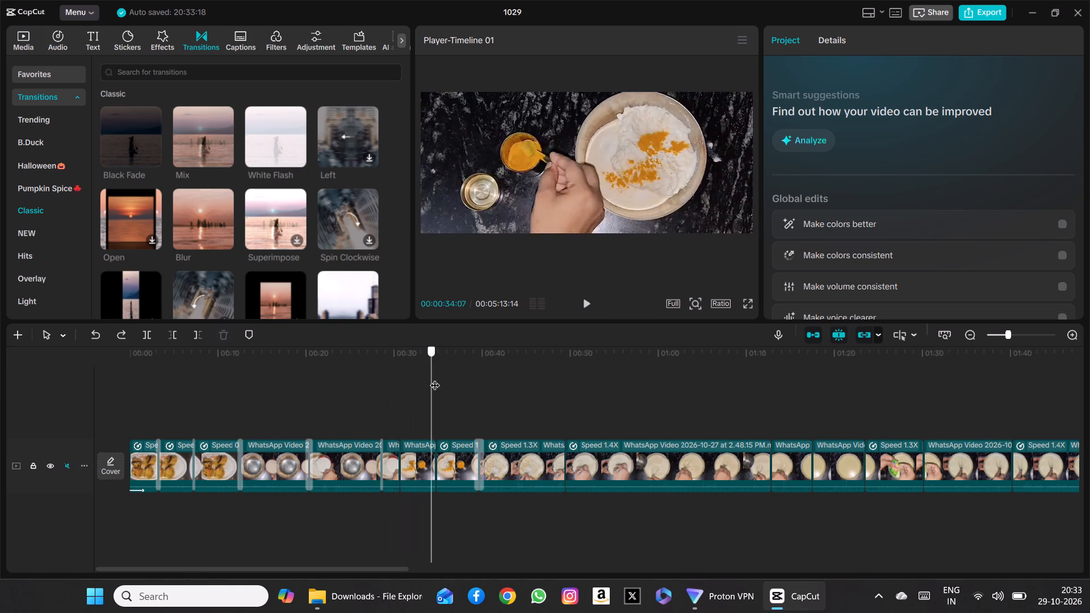
{"action": "left_click_drag", "start_coordinate": [435, 378], "coordinate": [456, 381]}
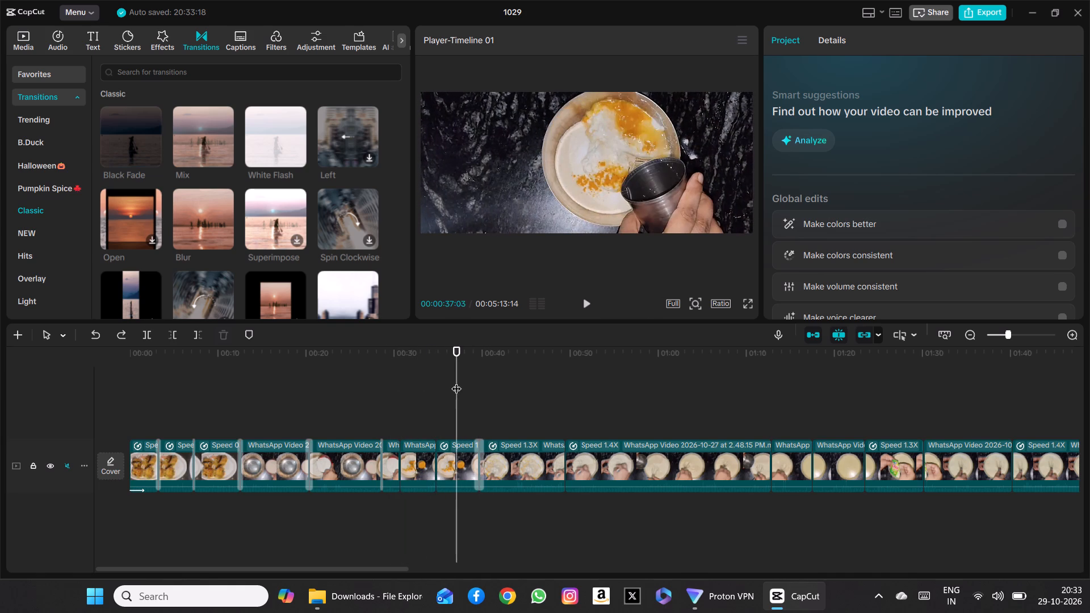
{"action": "left_click", "coordinate": [589, 300]}
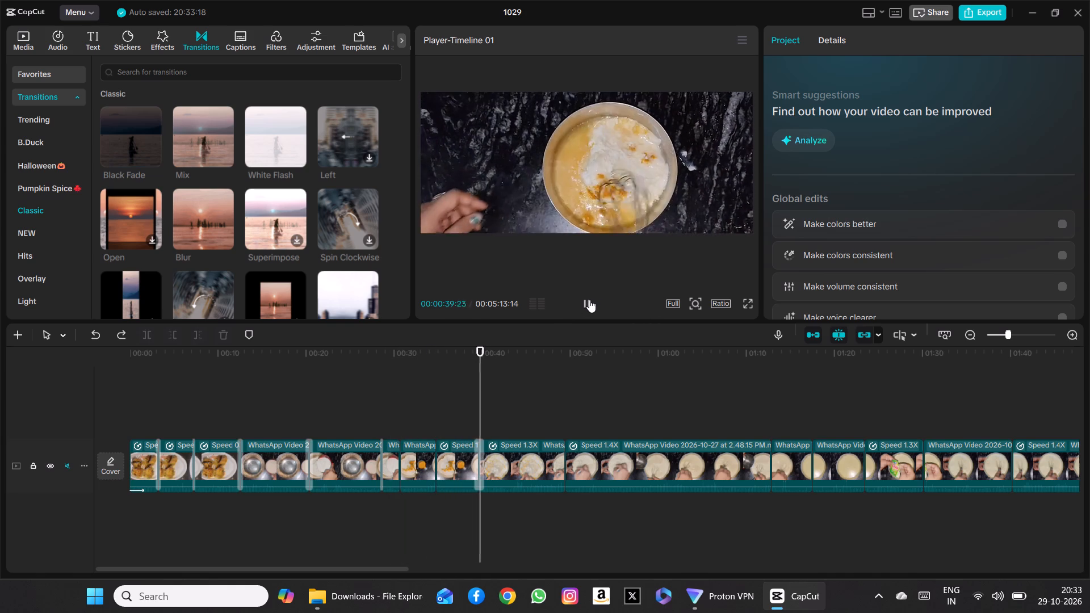
{"action": "left_click", "coordinate": [589, 300]}
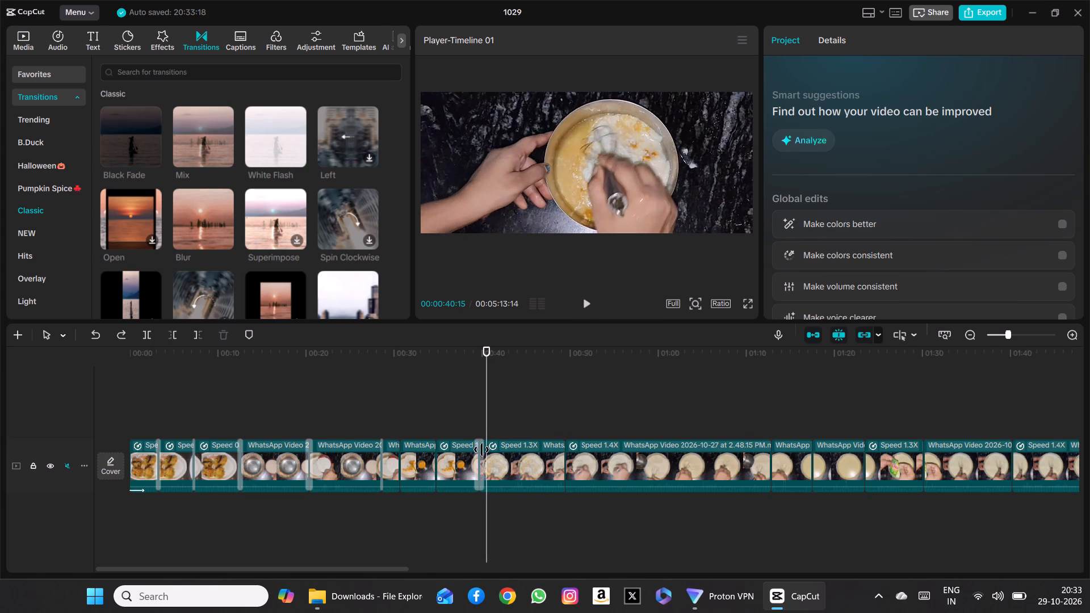
{"action": "left_click", "coordinate": [481, 450]}
{"action": "left_click_drag", "start_coordinate": [893, 133], "coordinate": [910, 138]}
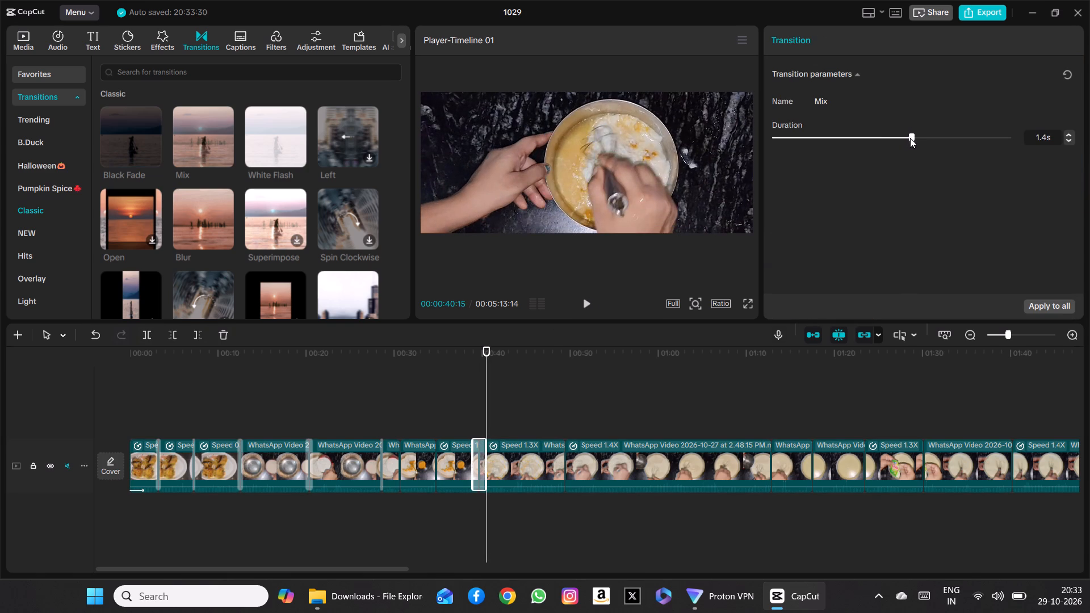
{"action": "left_click_drag", "start_coordinate": [910, 138], "coordinate": [915, 140]}
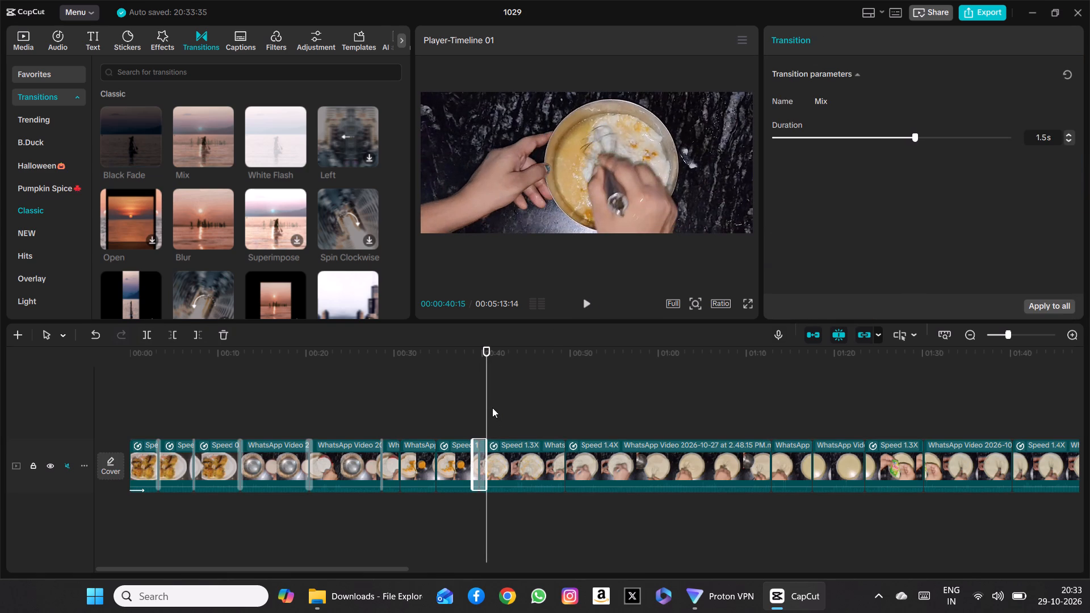
{"action": "left_click_drag", "start_coordinate": [489, 405], "coordinate": [437, 414]}
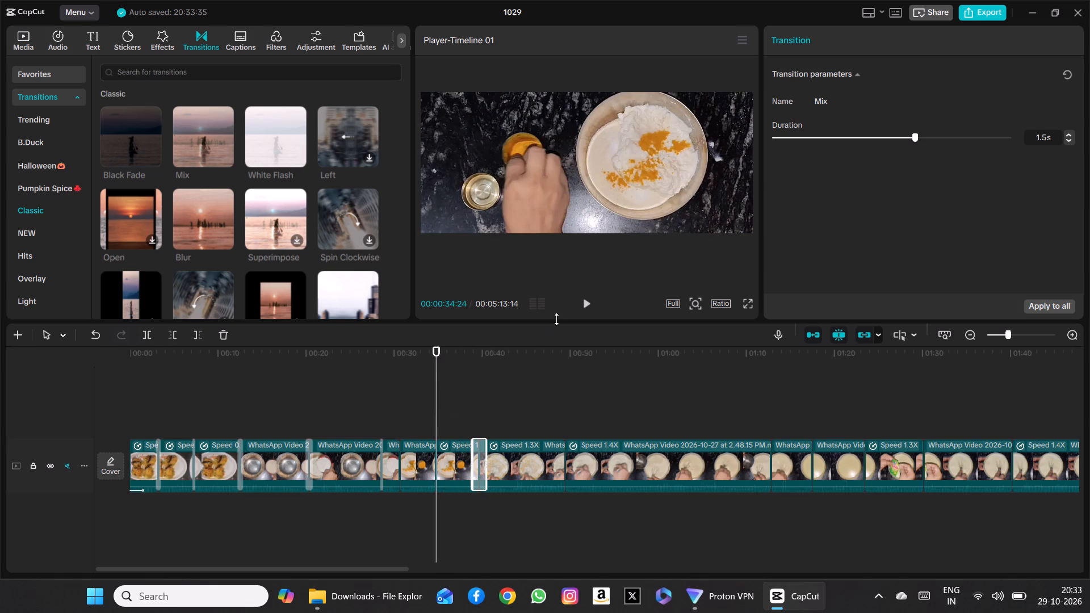
{"action": "left_click", "coordinate": [583, 299]}
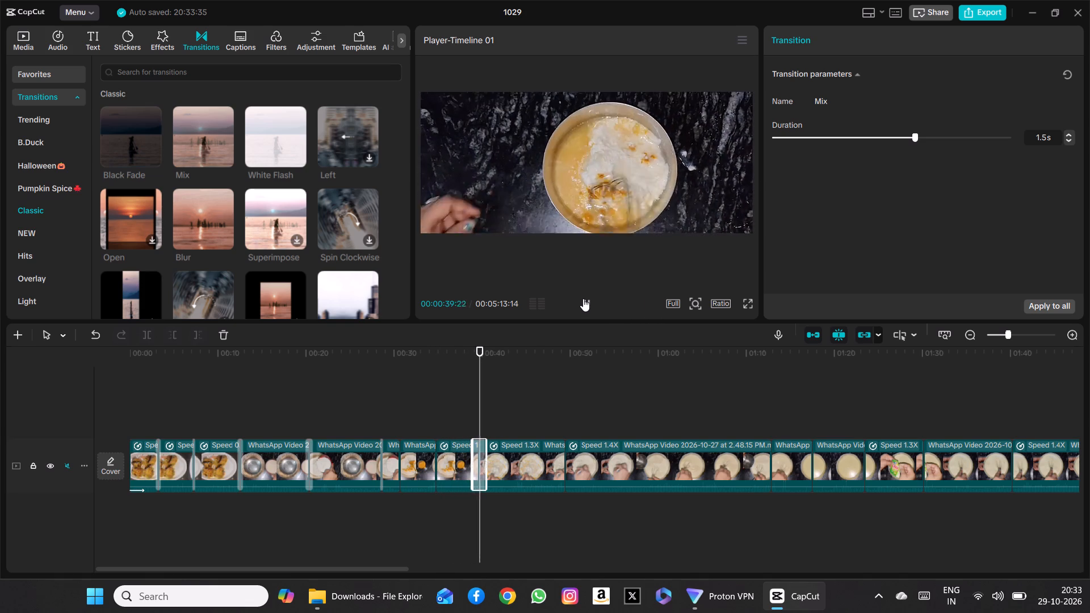
{"action": "left_click", "coordinate": [583, 299]}
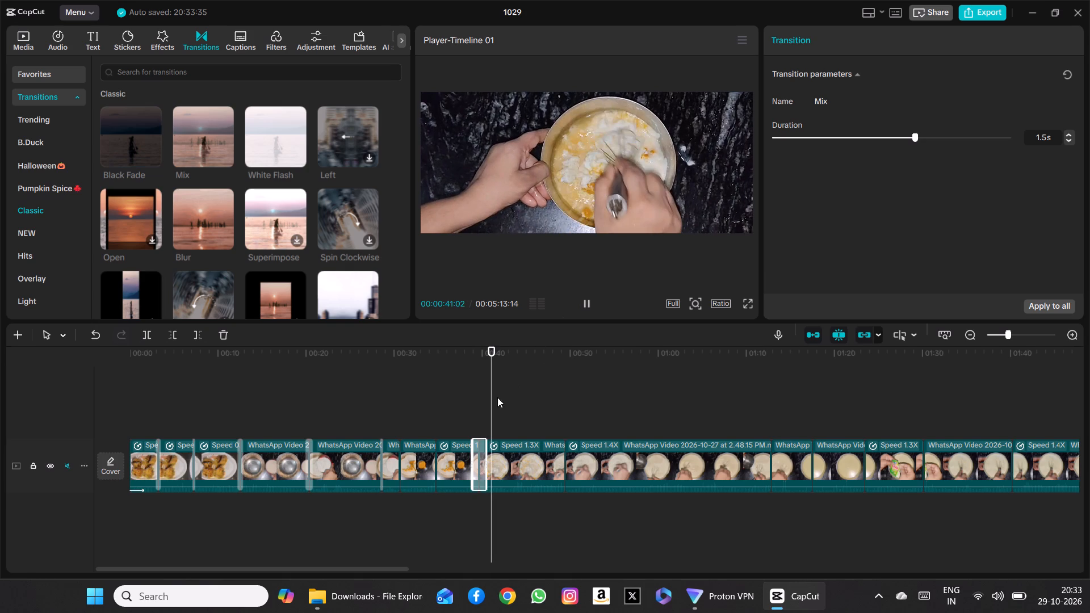
Review from about 26 s to 32 s, then split the turmeric clip at 00:00:31:09 and delete the short piece before the split.
{"action": "left_click_drag", "start_coordinate": [491, 389], "coordinate": [360, 373]}
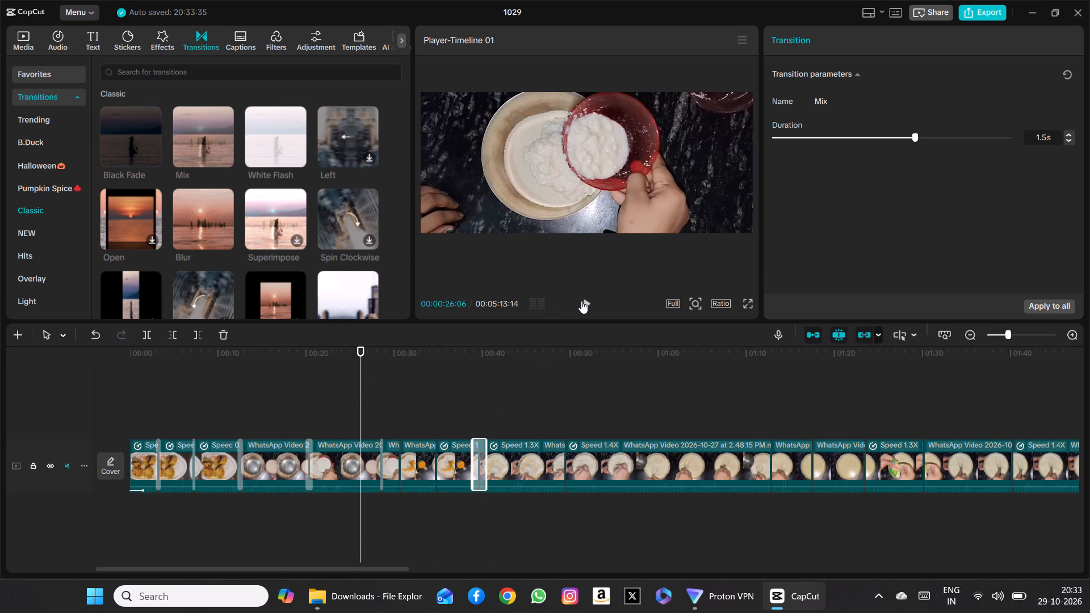
{"action": "left_click", "coordinate": [582, 301]}
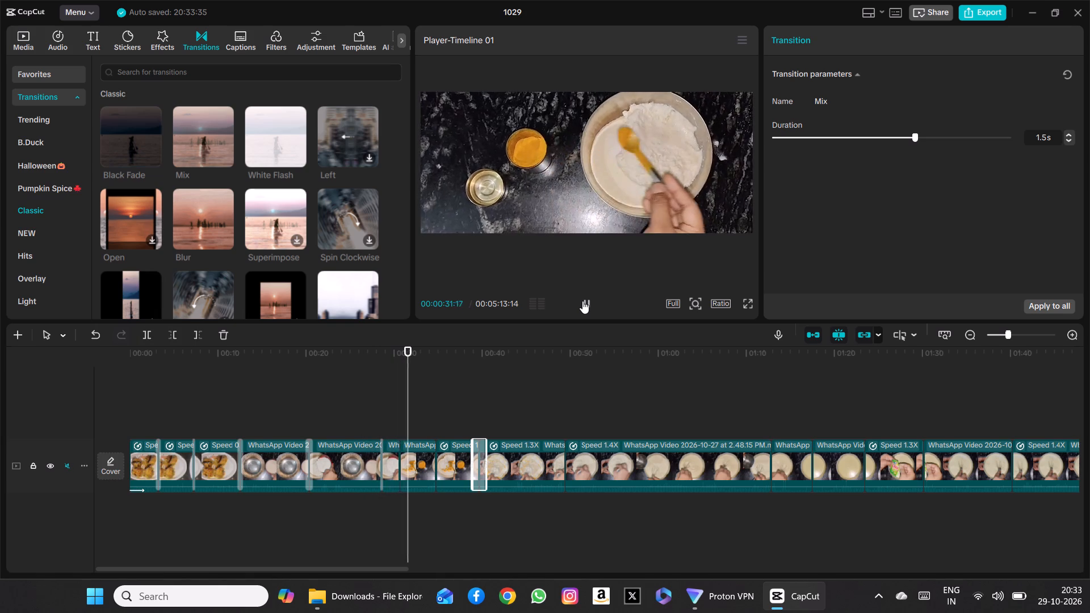
{"action": "left_click", "coordinate": [582, 301]}
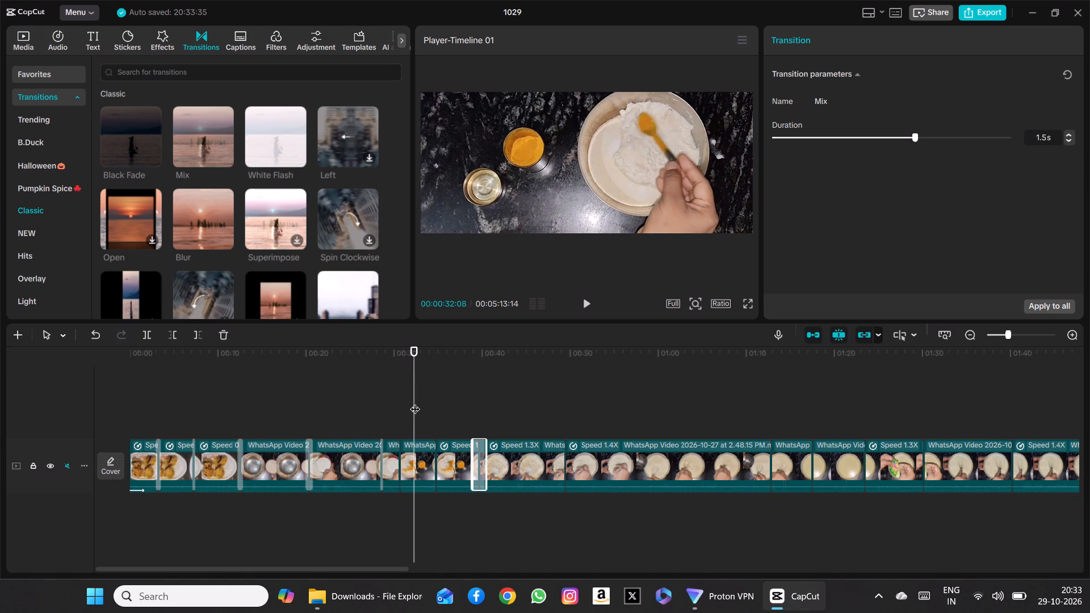
{"action": "left_click_drag", "start_coordinate": [415, 402], "coordinate": [364, 408]}
{"action": "left_click", "coordinate": [584, 304]}
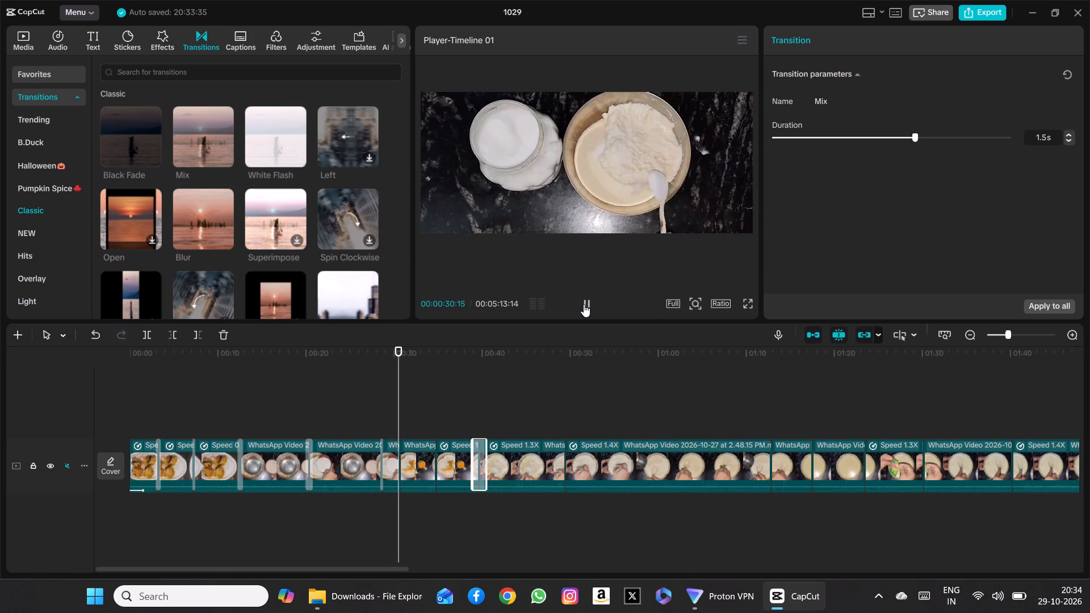
{"action": "left_click", "coordinate": [584, 304]}
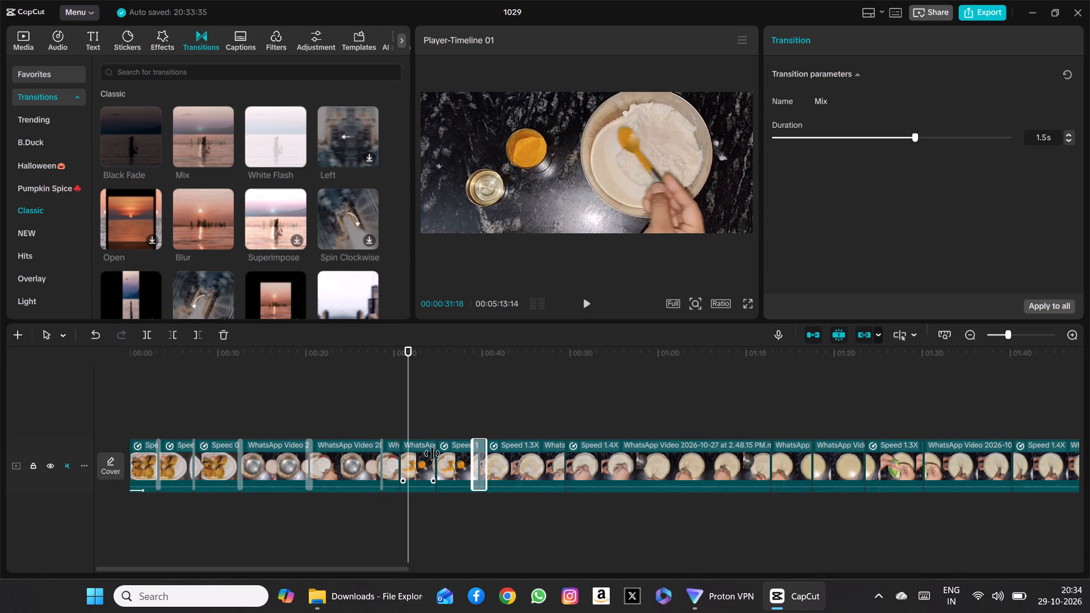
{"action": "left_click", "coordinate": [432, 454]}
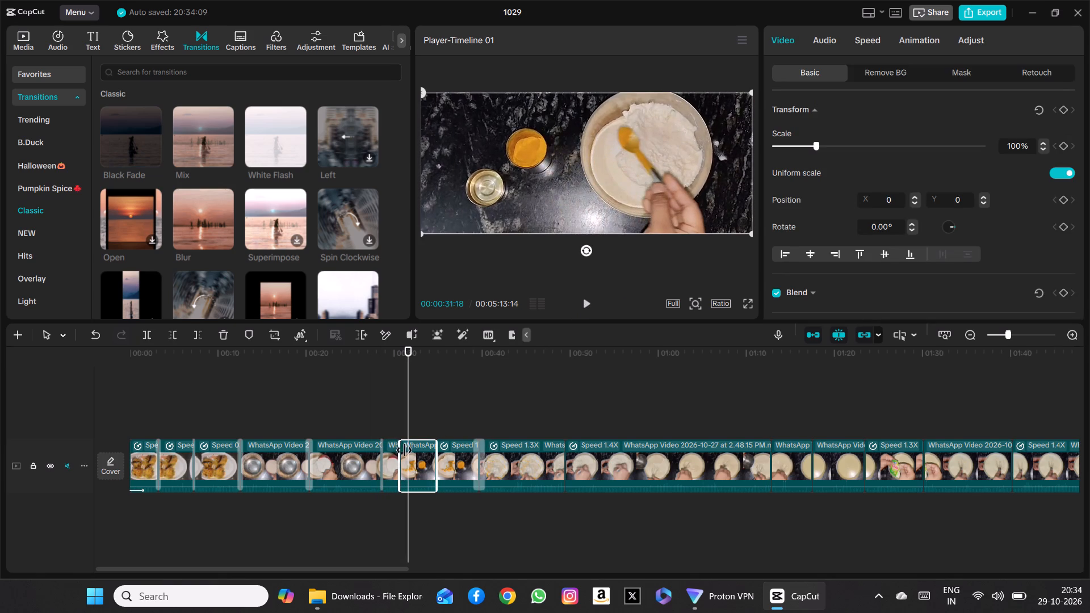
{"action": "left_click", "coordinate": [409, 406]}
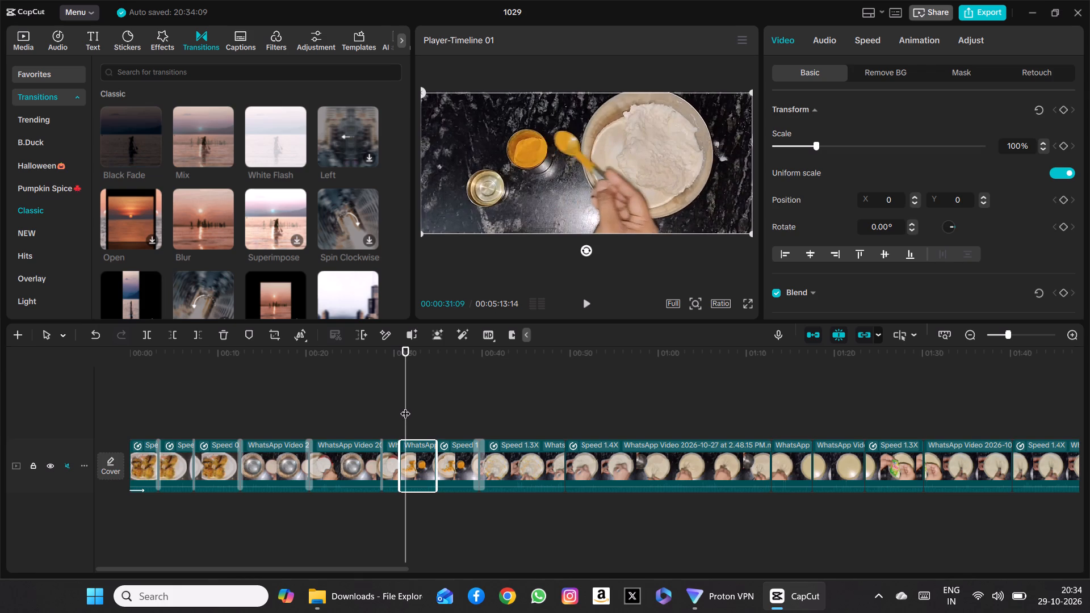
{"action": "left_click", "coordinate": [152, 335]}
{"action": "scroll", "coordinate": [407, 434], "scroll_direction": "up", "scroll_amount": 2, "text": "ctrl"}
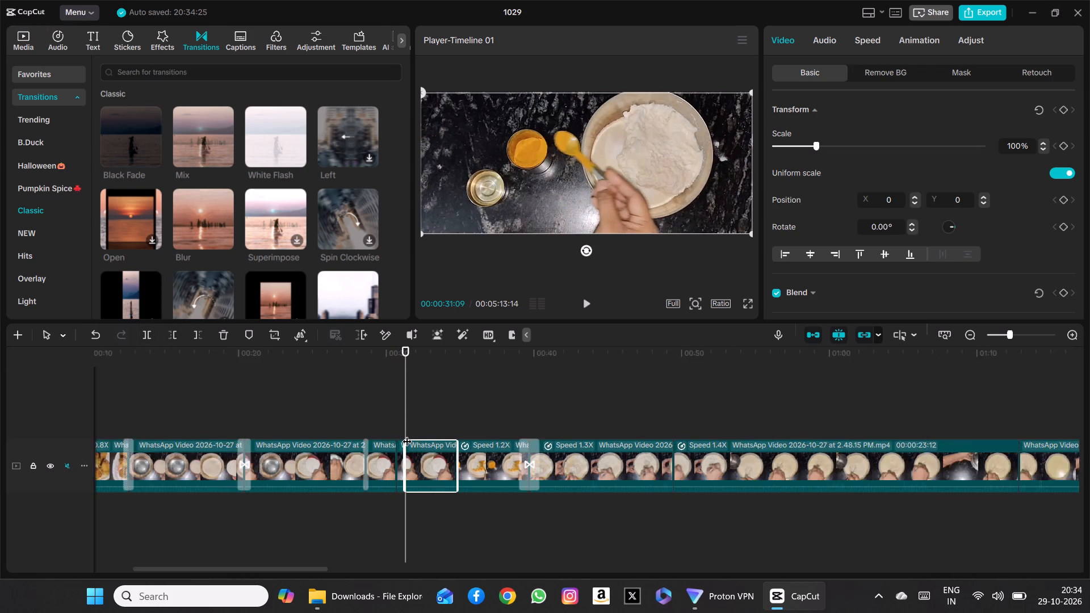
{"action": "scroll", "coordinate": [407, 434], "scroll_direction": "up", "scroll_amount": 5, "text": "ctrl"}
{"action": "left_click", "coordinate": [403, 464]}
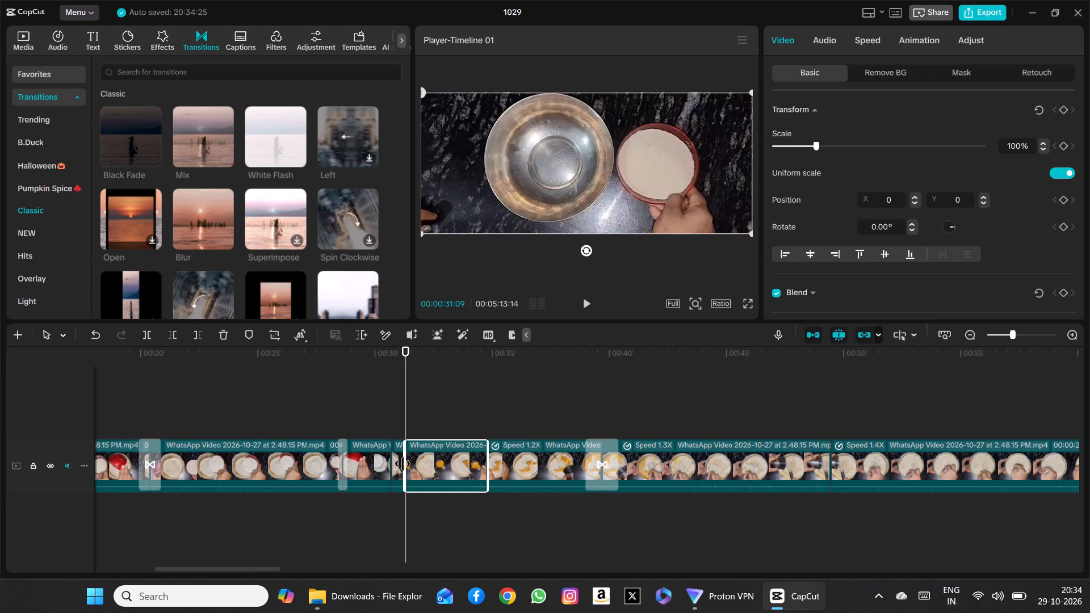
{"action": "left_click", "coordinate": [398, 464]}
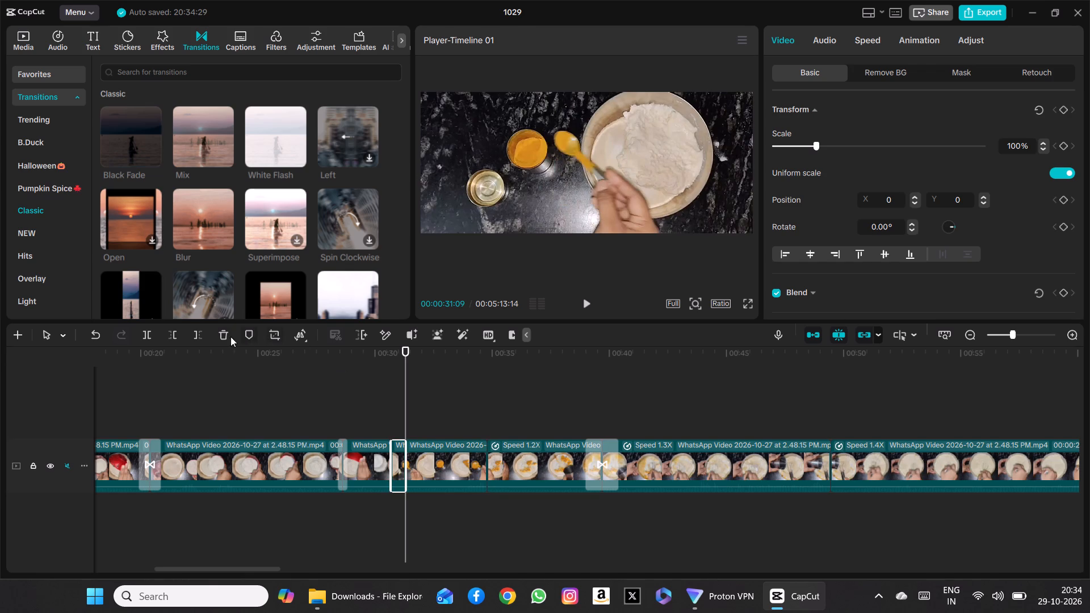
{"action": "left_click", "coordinate": [221, 335]}
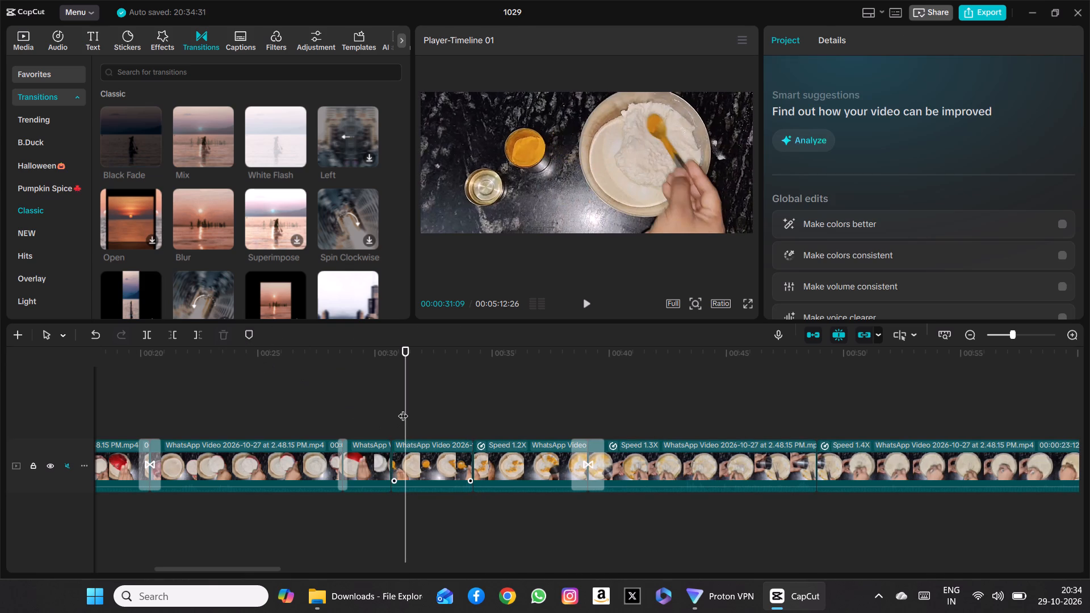
Play the video from about 27 s to 49 s to examine the turmeric cut and the whisking clips that follow.
{"action": "left_click_drag", "start_coordinate": [403, 409], "coordinate": [314, 405]}
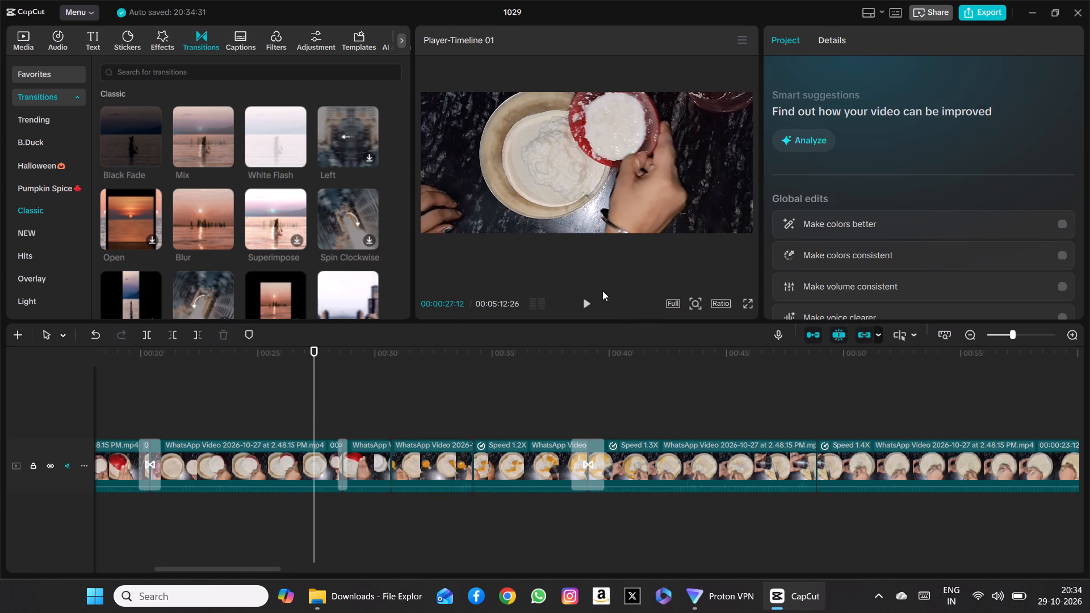
{"action": "left_click", "coordinate": [586, 303]}
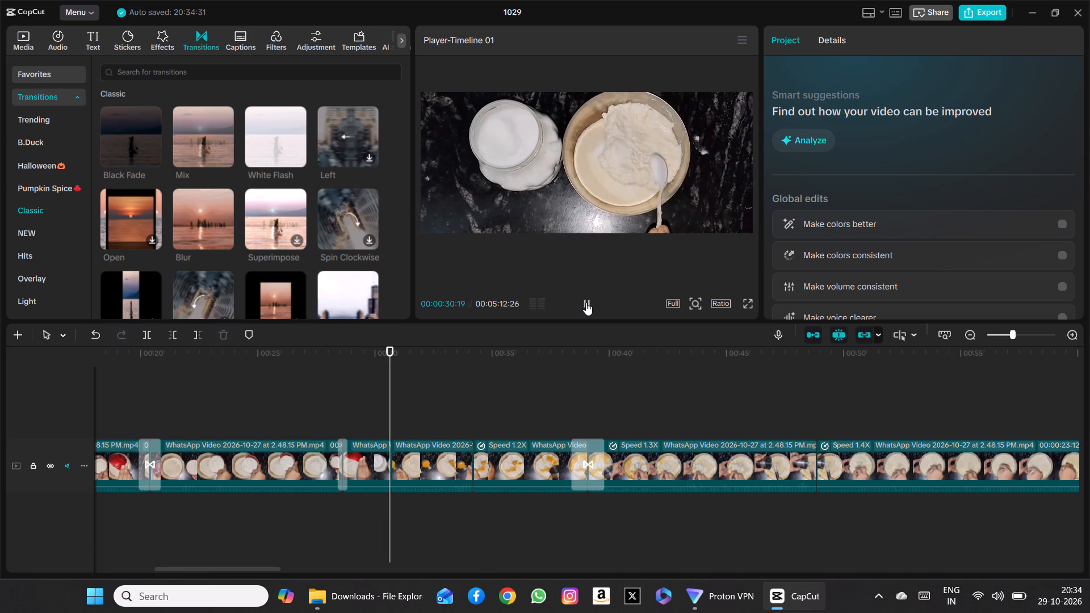
{"action": "left_click", "coordinate": [586, 303]}
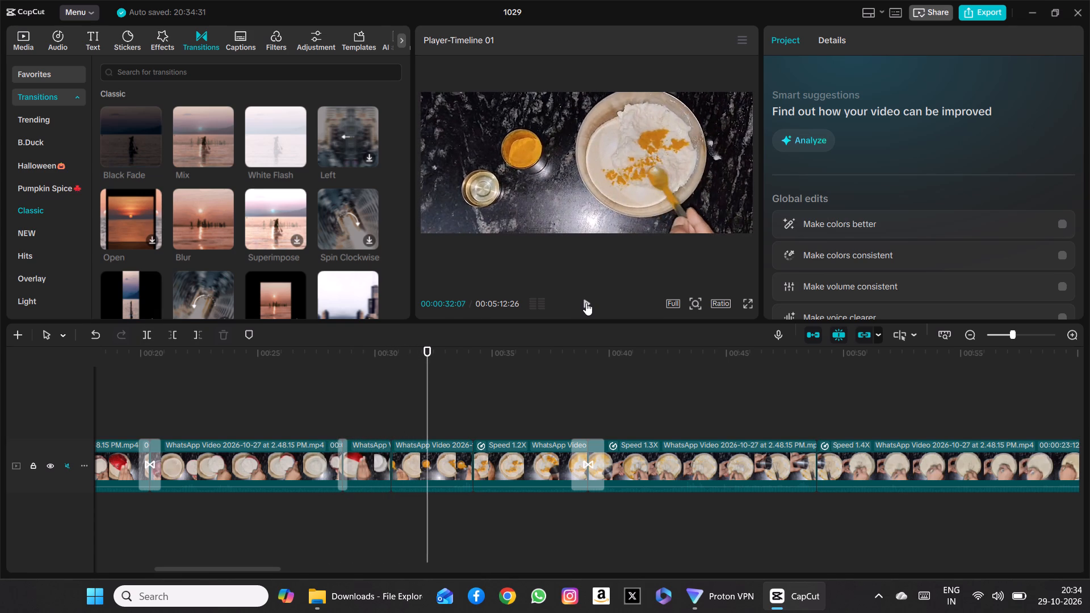
{"action": "scroll", "coordinate": [523, 398], "scroll_direction": "down", "scroll_amount": 4, "text": "ctrl"}
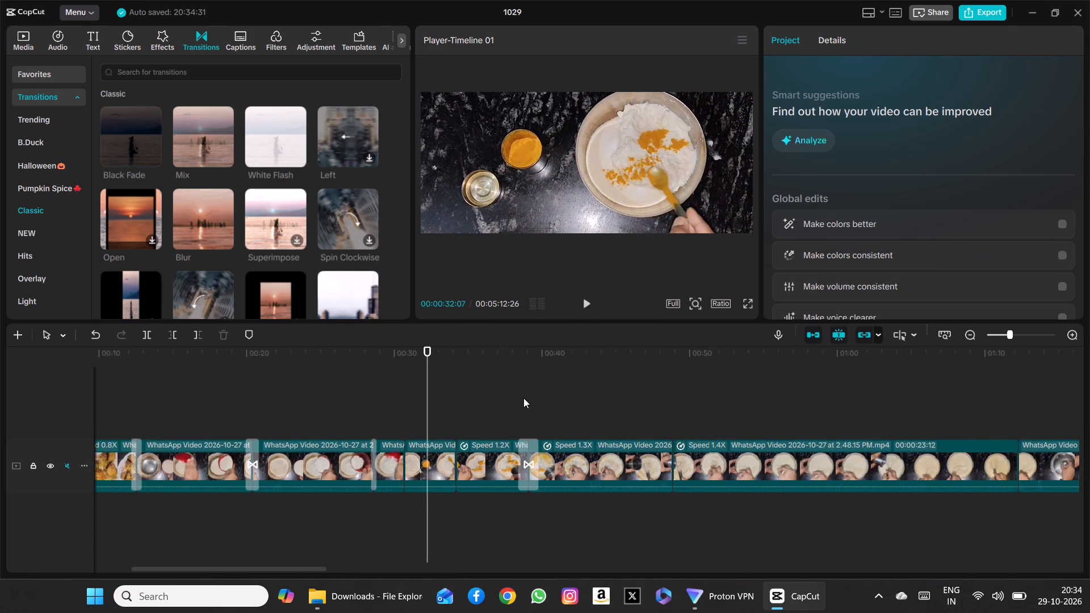
{"action": "scroll", "coordinate": [523, 398], "scroll_direction": "down", "scroll_amount": 4, "text": "ctrl"}
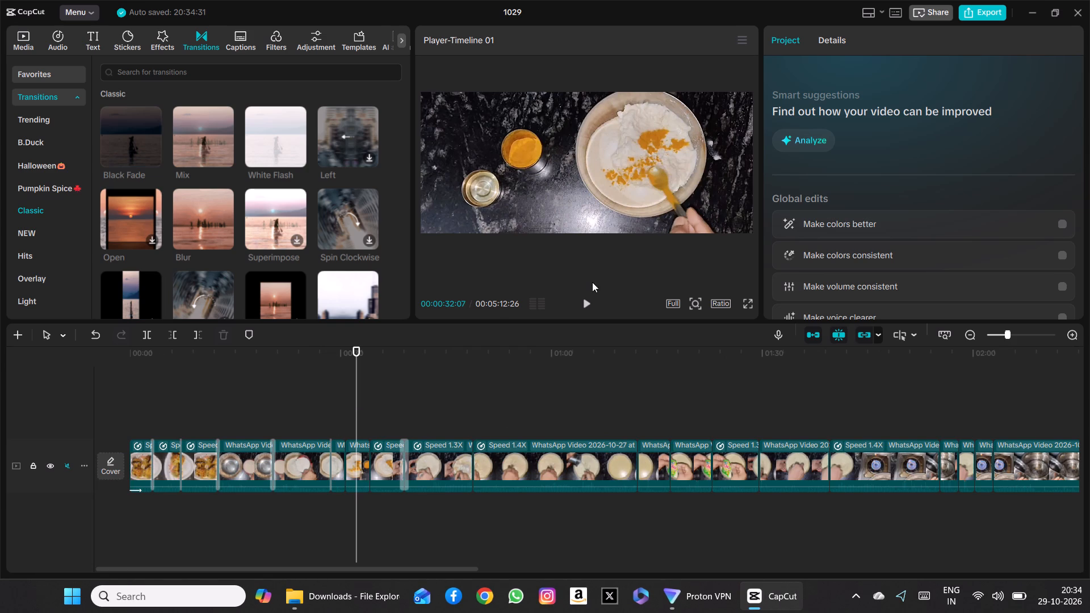
{"action": "left_click", "coordinate": [584, 304]}
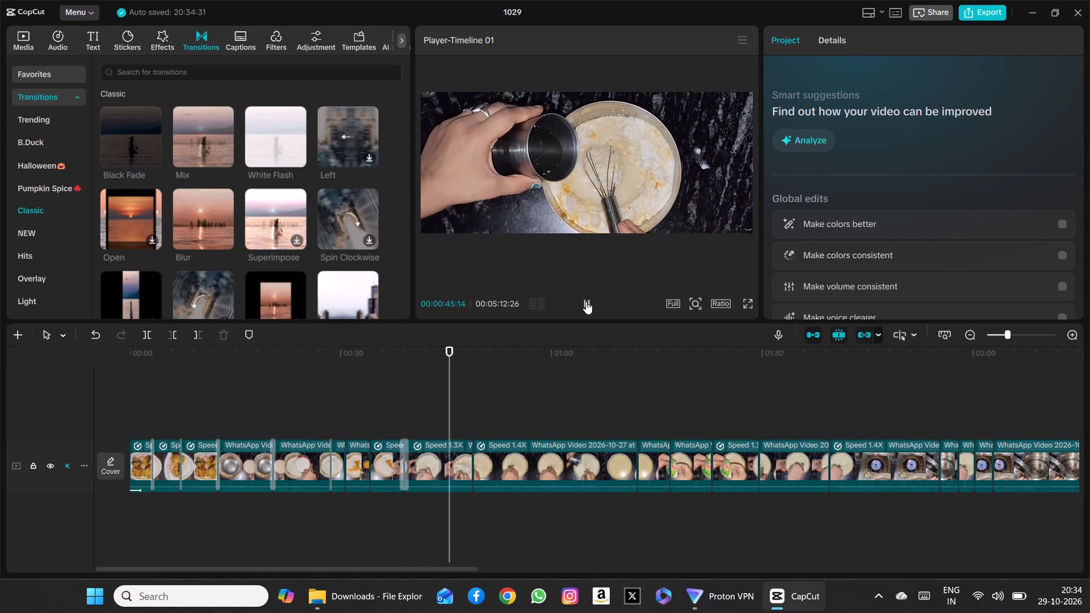
{"action": "left_click", "coordinate": [586, 301]}
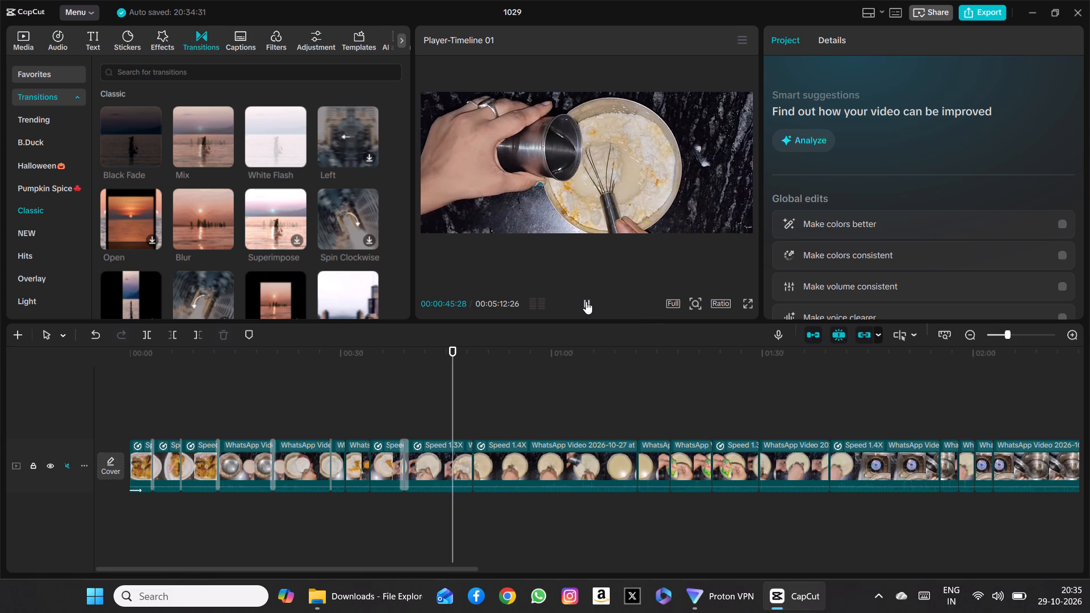
{"action": "left_click", "coordinate": [586, 301]}
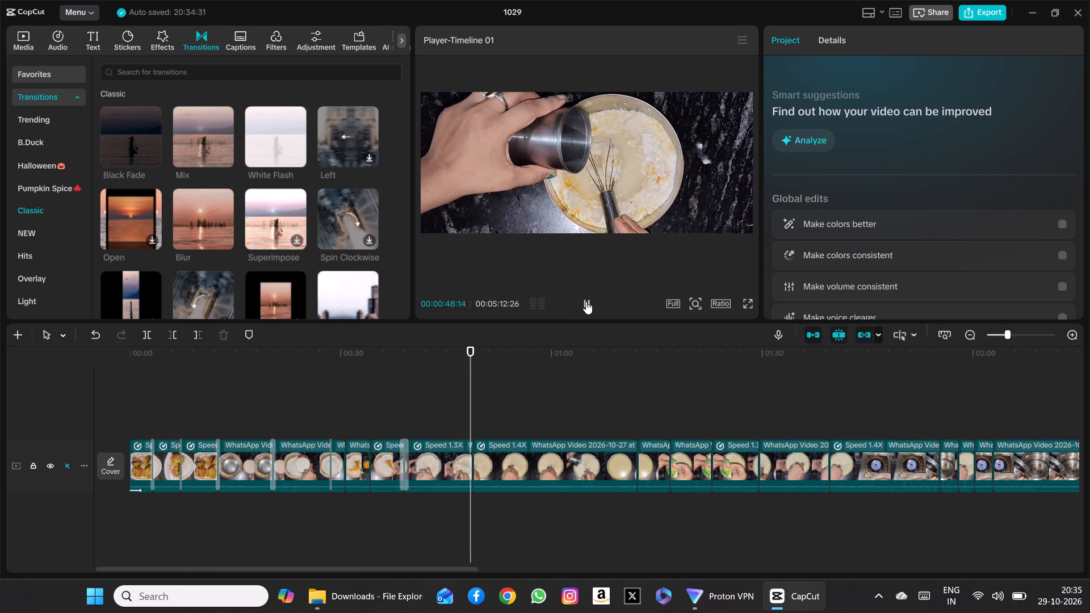
{"action": "left_click", "coordinate": [586, 301]}
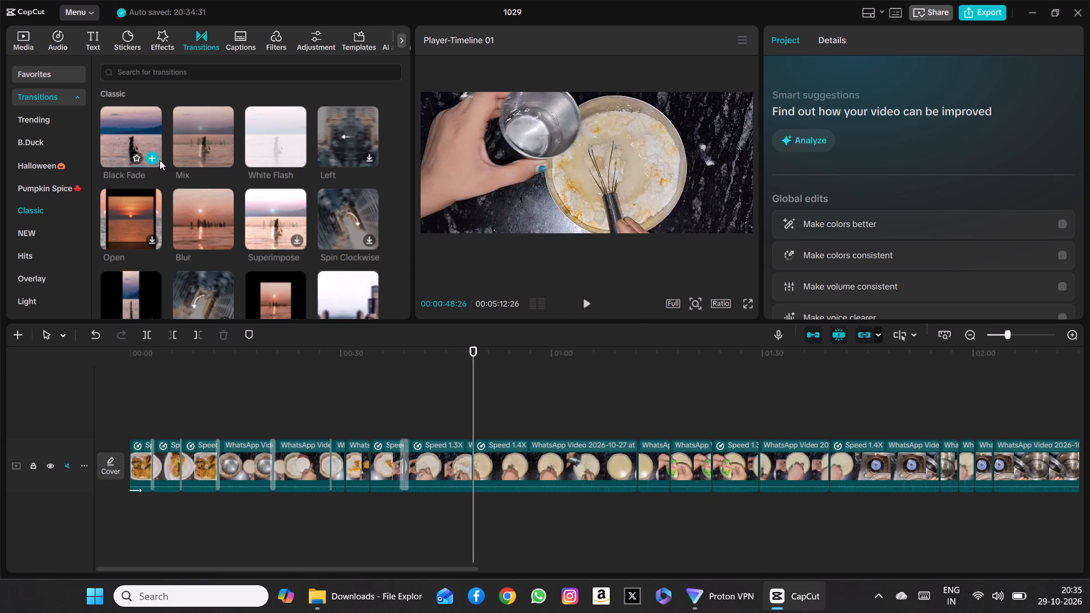
Add a Black Fade transition at the cut at about 49 s, before the 1.4X clip, and play from about 34 s to review it.
{"action": "left_click", "coordinate": [148, 155]}
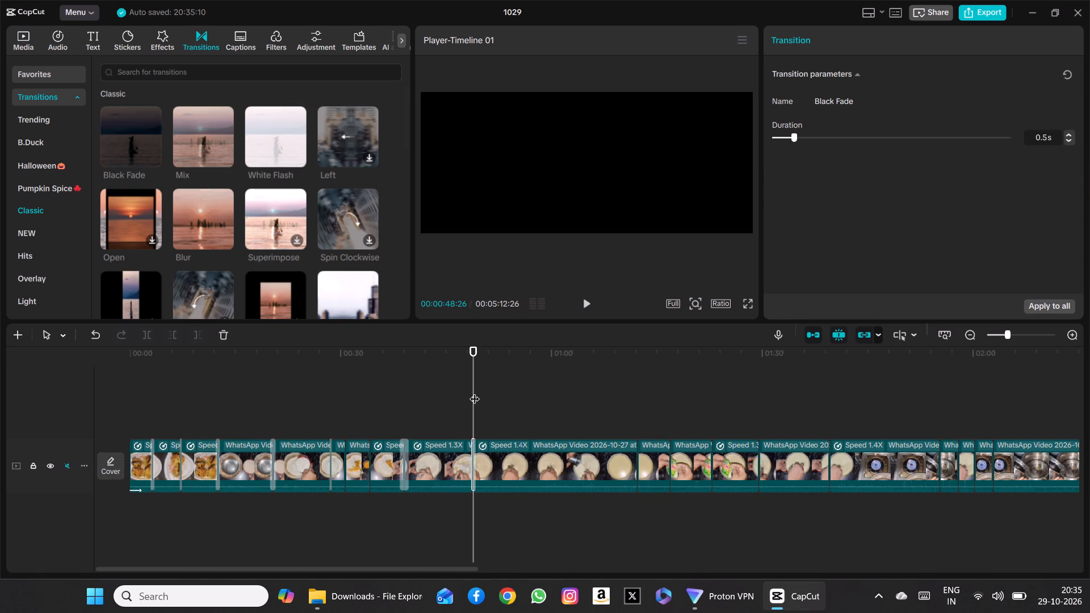
{"action": "left_click_drag", "start_coordinate": [475, 392], "coordinate": [373, 388]}
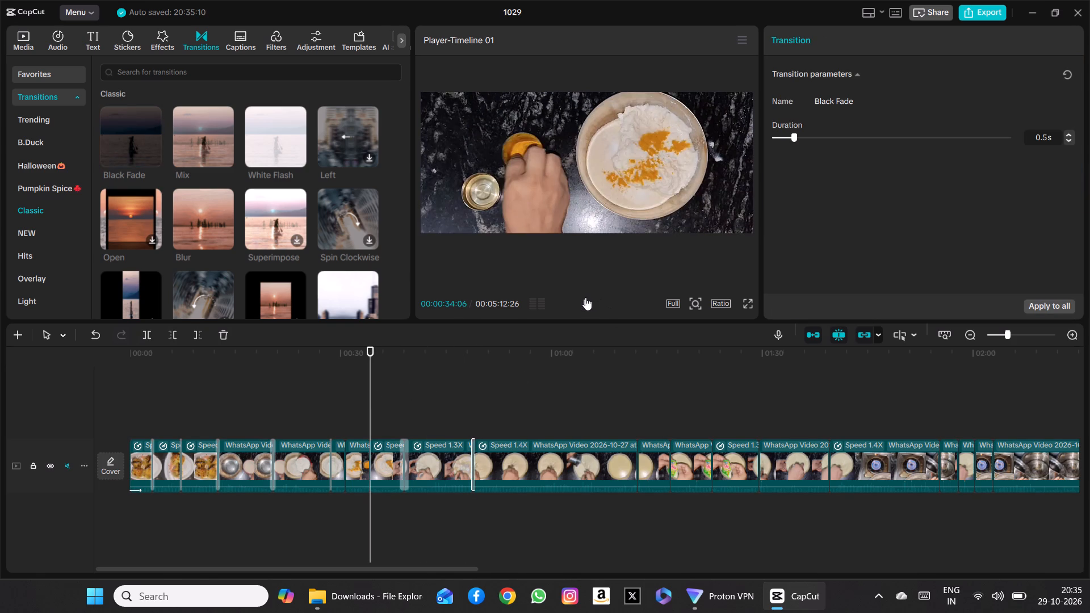
{"action": "left_click", "coordinate": [585, 300]}
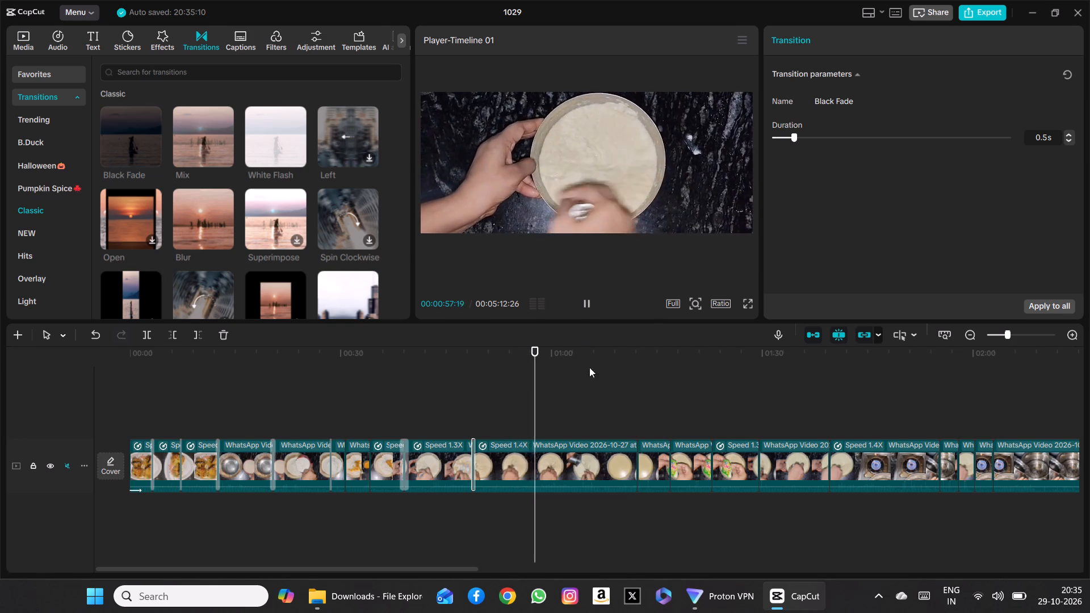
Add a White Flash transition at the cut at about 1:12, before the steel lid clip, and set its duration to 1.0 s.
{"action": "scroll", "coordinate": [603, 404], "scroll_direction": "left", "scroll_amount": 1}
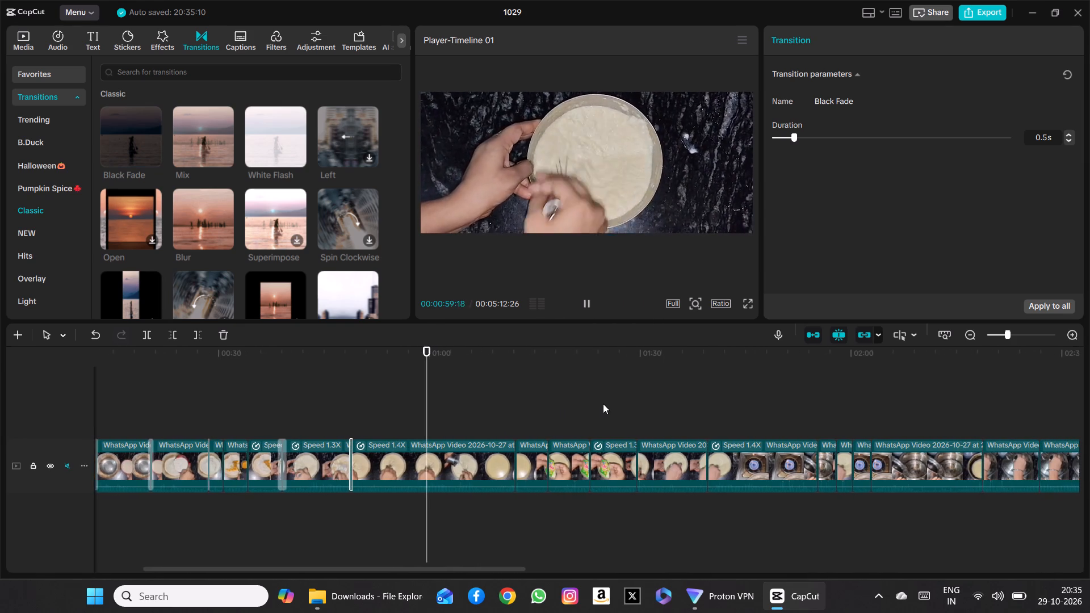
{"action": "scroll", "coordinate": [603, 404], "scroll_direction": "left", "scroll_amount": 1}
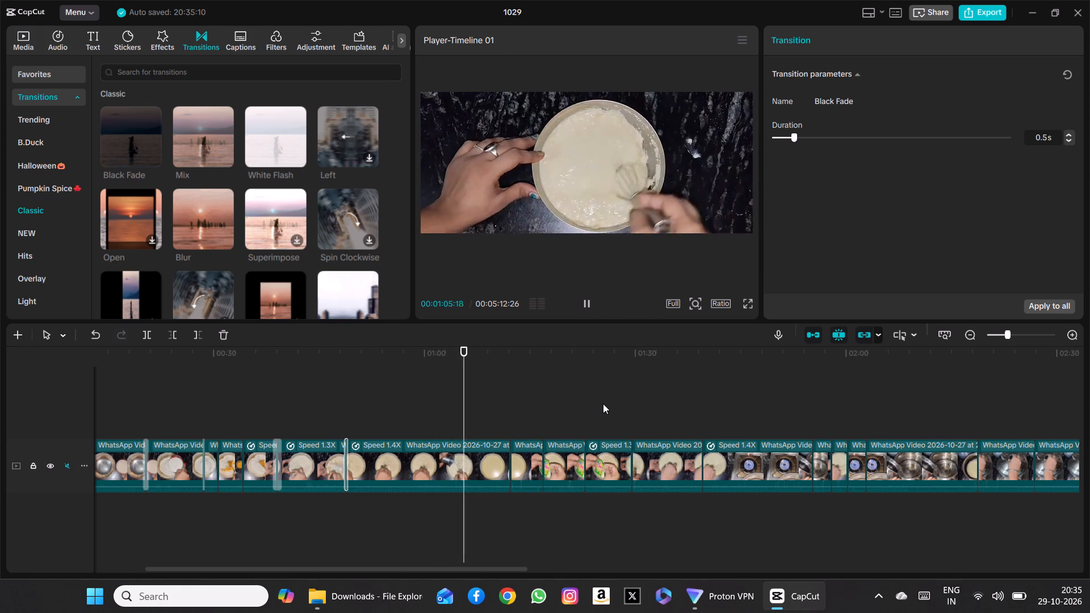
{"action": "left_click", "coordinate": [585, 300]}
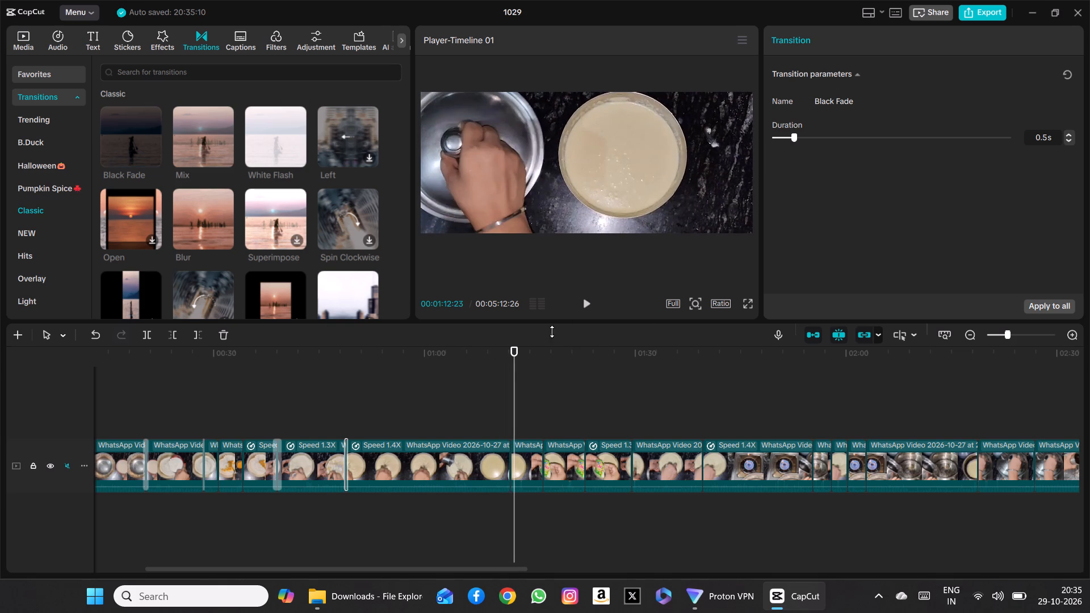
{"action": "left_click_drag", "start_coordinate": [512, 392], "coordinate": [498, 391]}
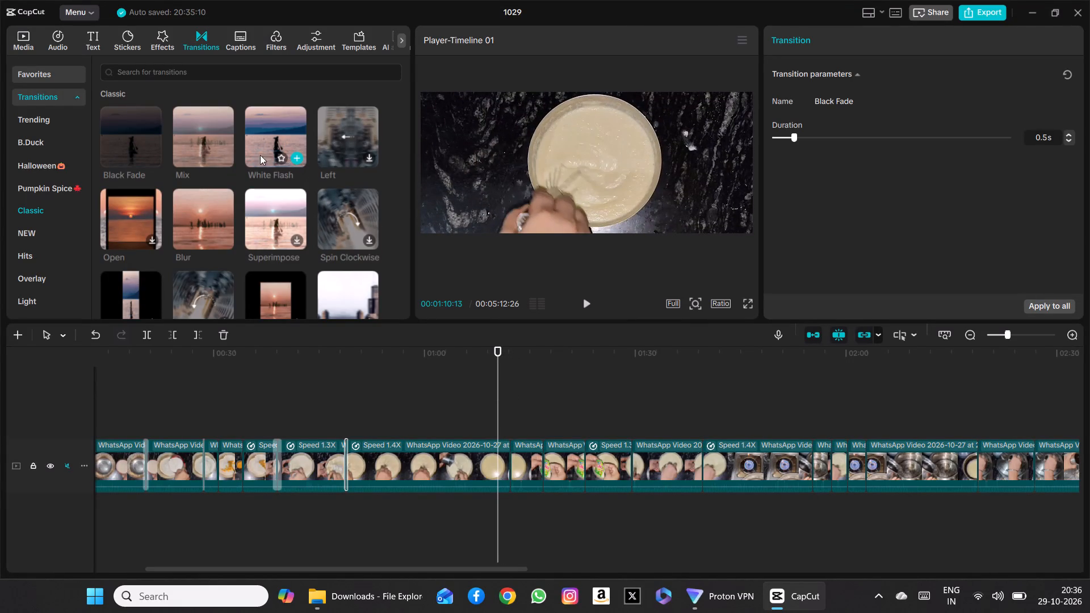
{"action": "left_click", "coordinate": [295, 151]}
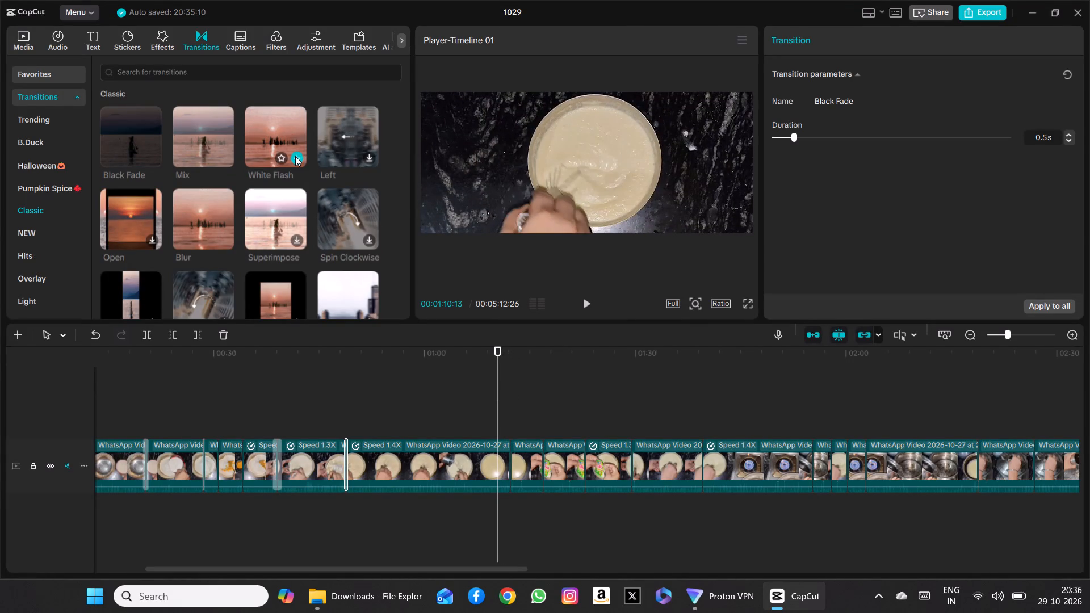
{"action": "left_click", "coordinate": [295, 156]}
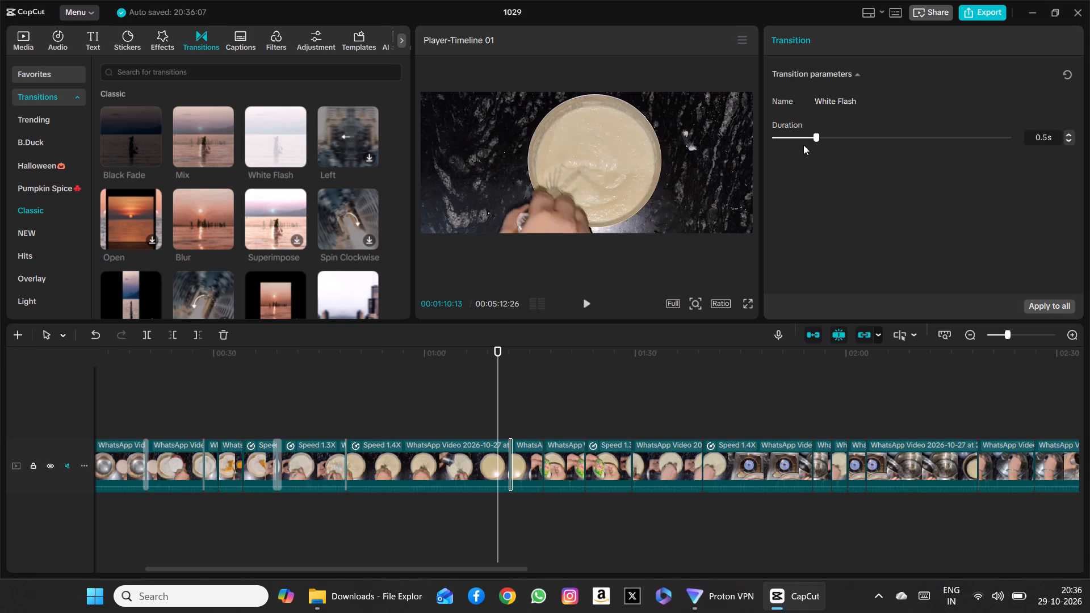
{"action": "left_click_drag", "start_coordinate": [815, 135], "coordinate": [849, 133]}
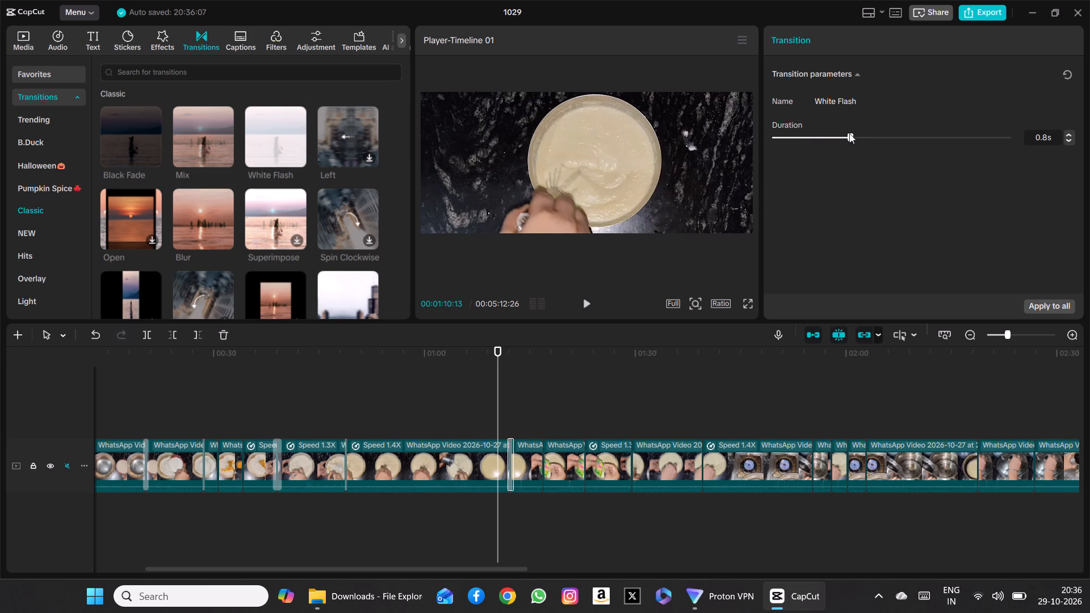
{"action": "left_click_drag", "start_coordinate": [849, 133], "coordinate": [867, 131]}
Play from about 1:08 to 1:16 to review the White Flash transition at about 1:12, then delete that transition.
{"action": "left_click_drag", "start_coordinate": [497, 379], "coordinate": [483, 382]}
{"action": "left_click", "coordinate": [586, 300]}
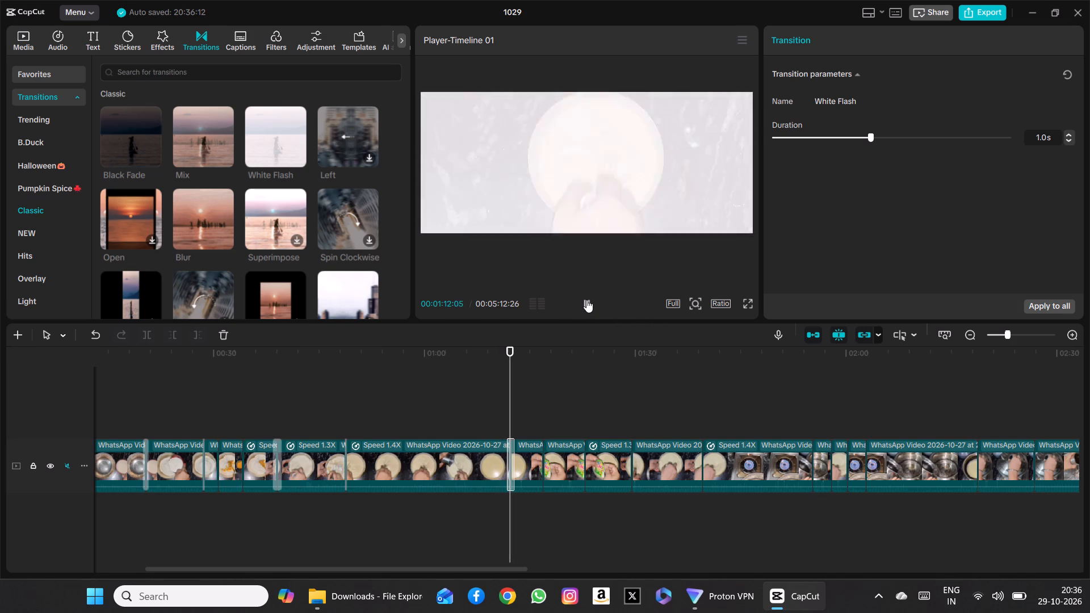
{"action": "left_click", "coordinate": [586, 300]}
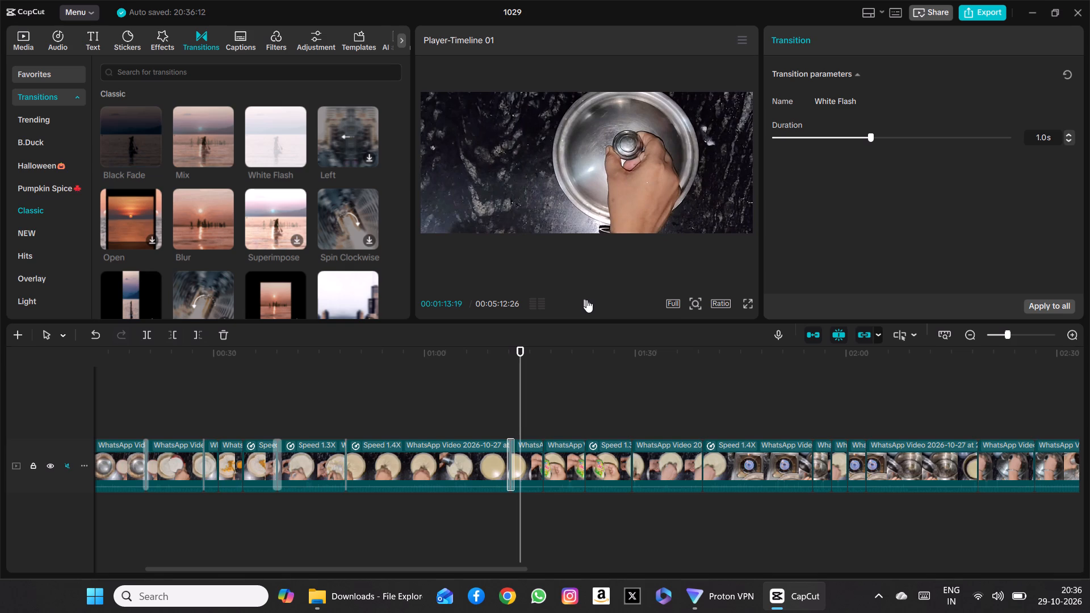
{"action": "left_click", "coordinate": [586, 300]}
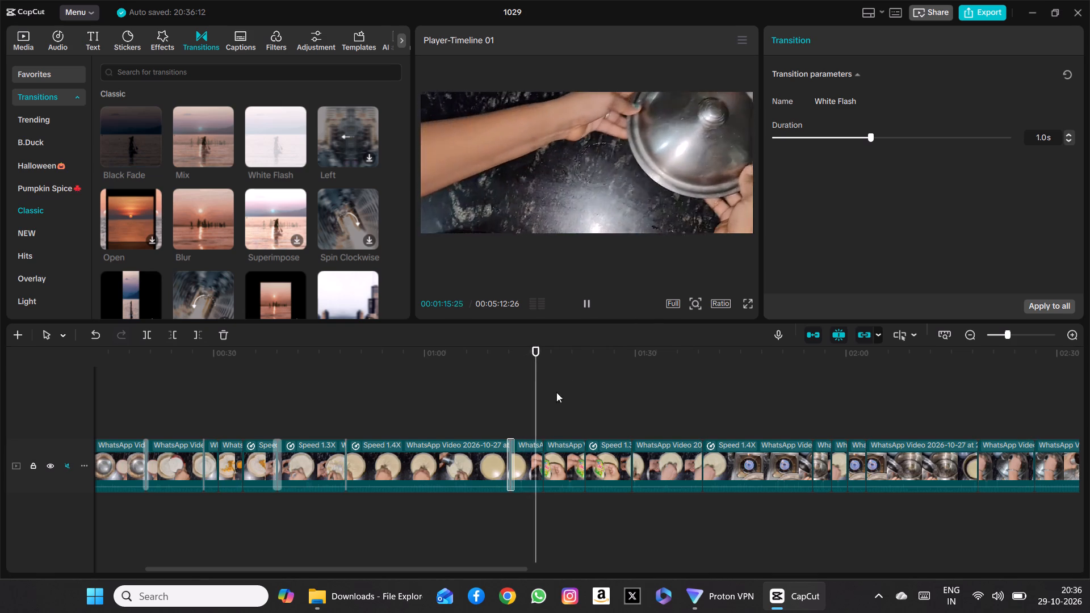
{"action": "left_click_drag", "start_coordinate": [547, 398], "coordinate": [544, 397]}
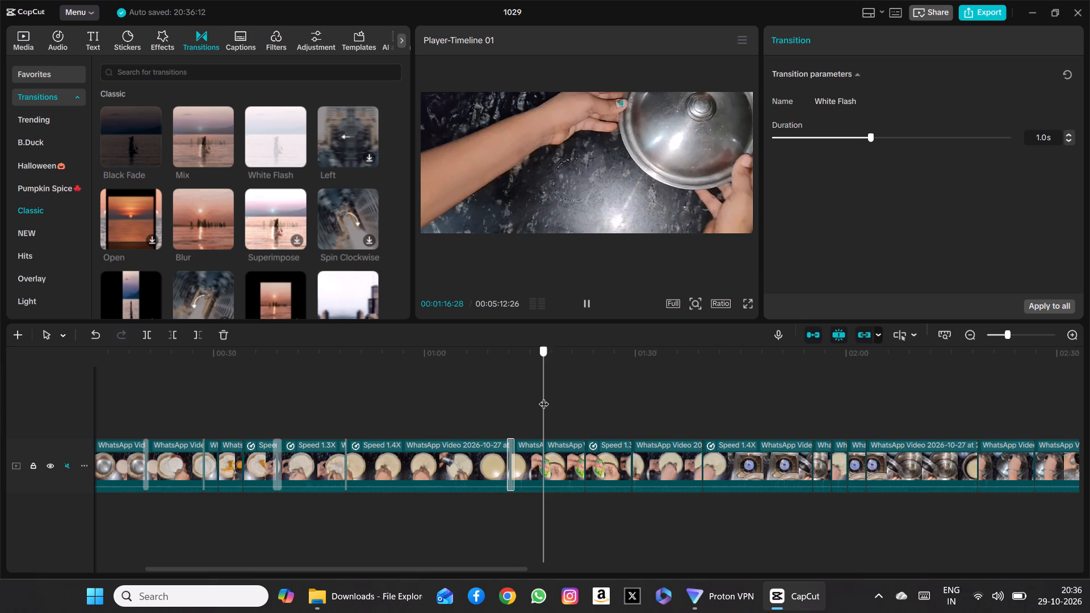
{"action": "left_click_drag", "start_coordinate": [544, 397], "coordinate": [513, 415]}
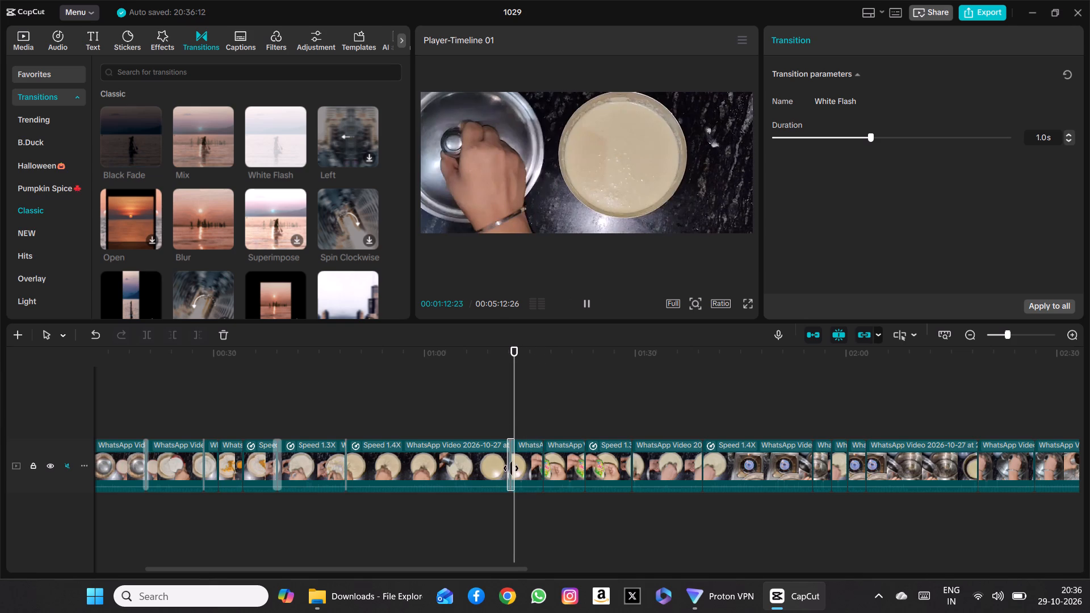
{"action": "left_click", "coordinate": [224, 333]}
Scrub and play between about 1:10 and 1:19 to examine the cuts before and after the short steel lid clip.
{"action": "left_click_drag", "start_coordinate": [514, 396], "coordinate": [551, 392]}
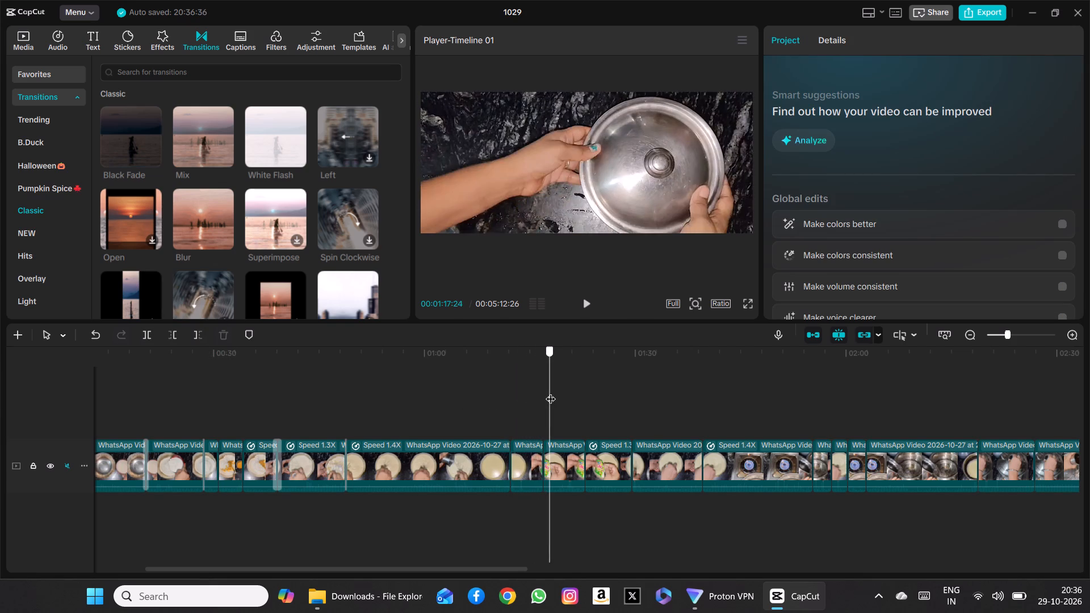
{"action": "left_click_drag", "start_coordinate": [551, 392], "coordinate": [562, 389]}
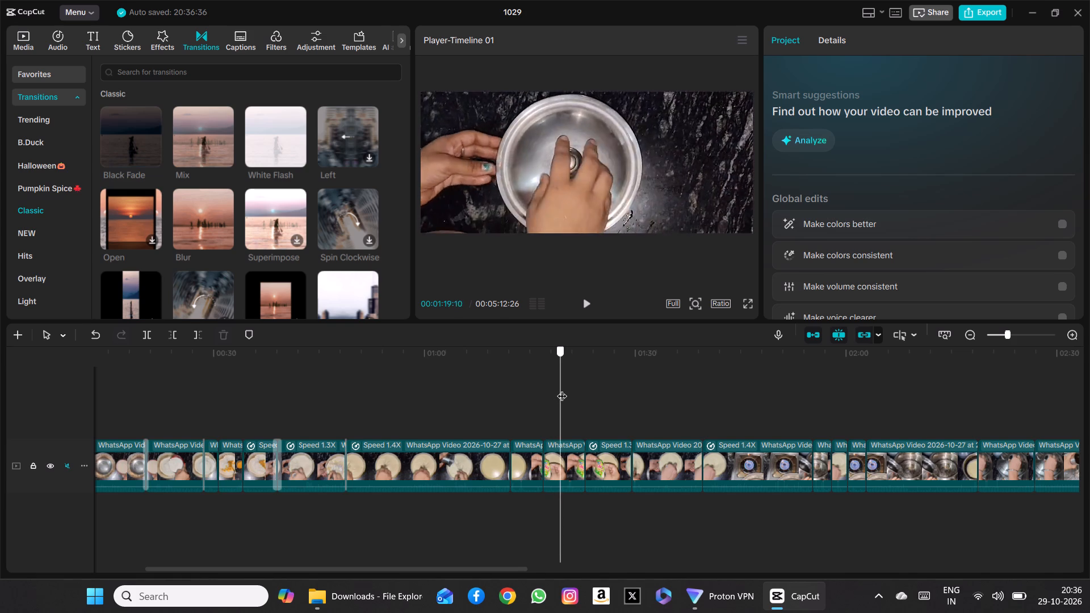
{"action": "left_click_drag", "start_coordinate": [562, 389], "coordinate": [540, 395]}
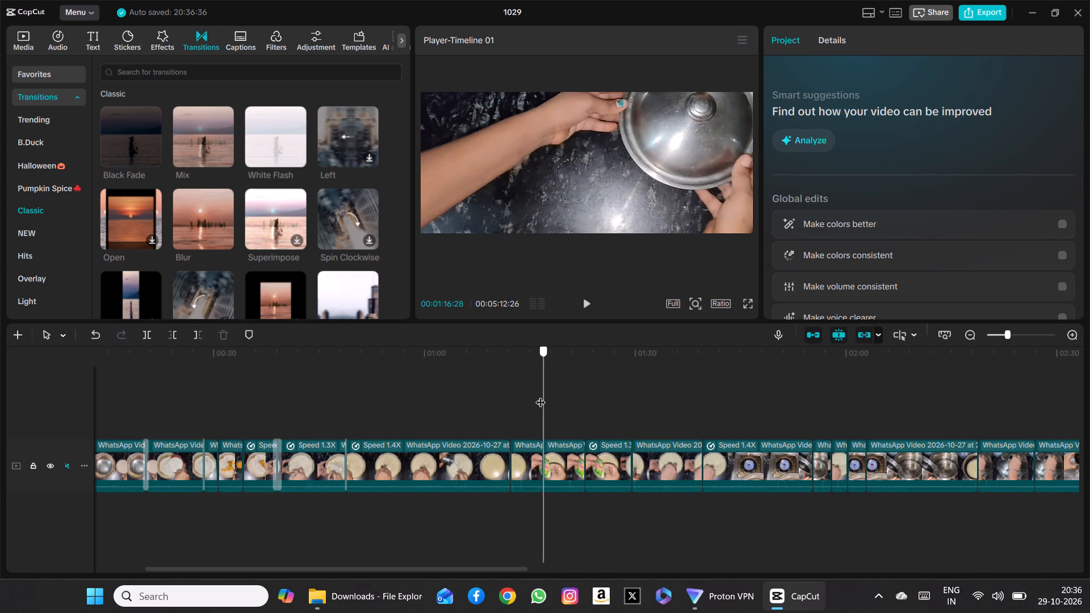
{"action": "left_click_drag", "start_coordinate": [540, 395], "coordinate": [540, 394]}
{"action": "left_click_drag", "start_coordinate": [548, 394], "coordinate": [495, 387]}
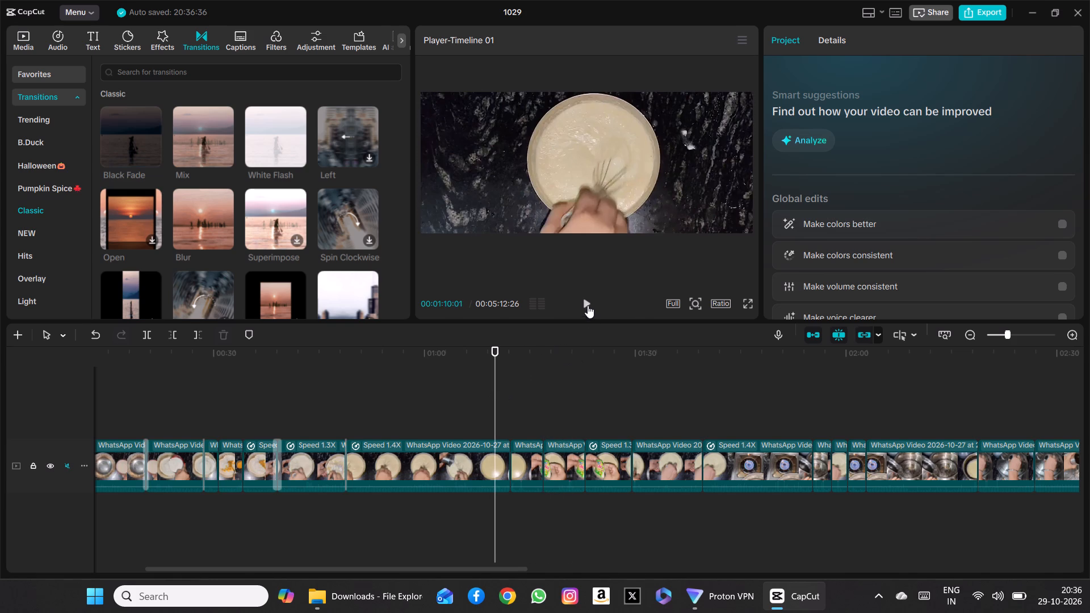
{"action": "left_click", "coordinate": [586, 303]}
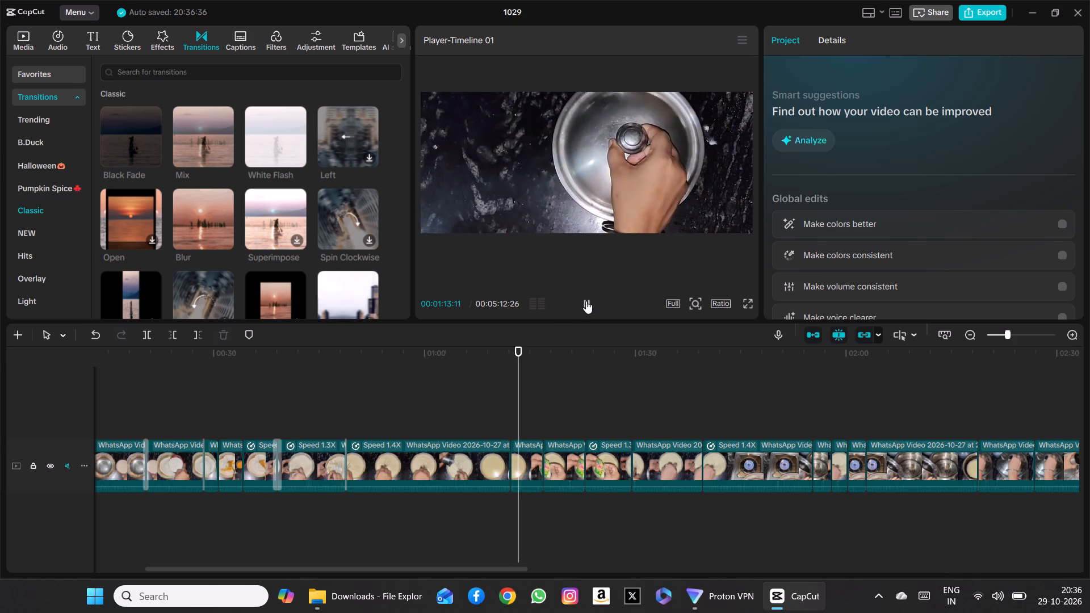
{"action": "left_click", "coordinate": [586, 301]}
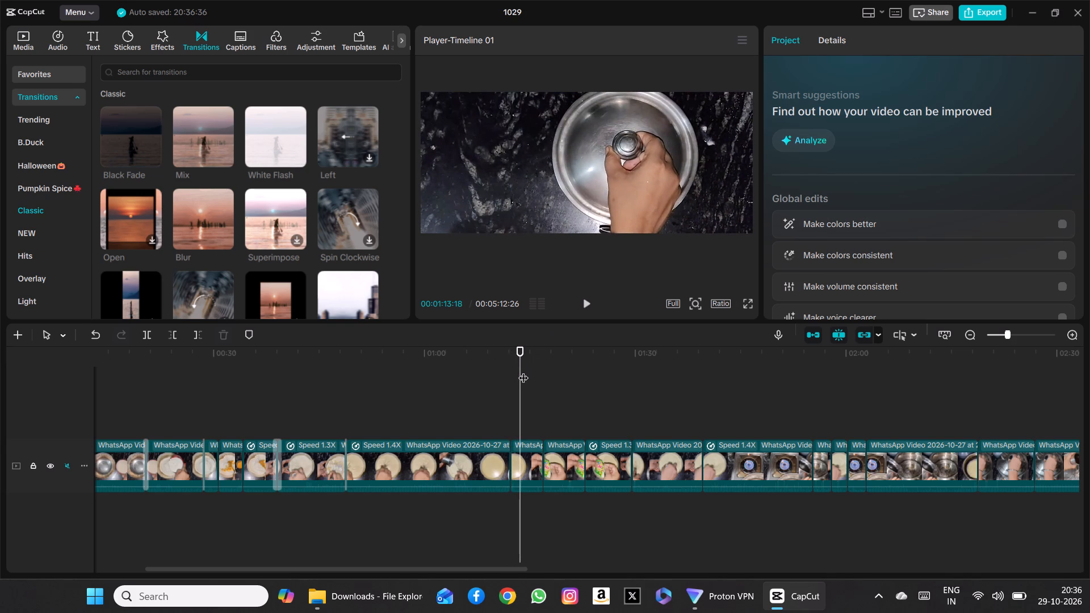
{"action": "left_click", "coordinate": [588, 303]}
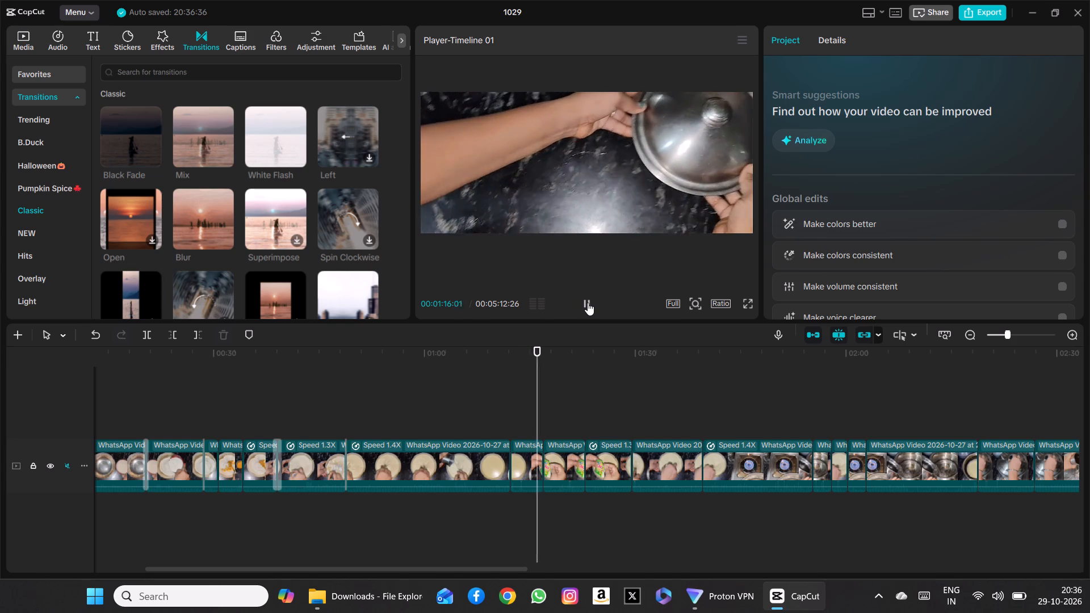
{"action": "left_click", "coordinate": [588, 303]}
{"action": "left_click", "coordinate": [588, 303]}
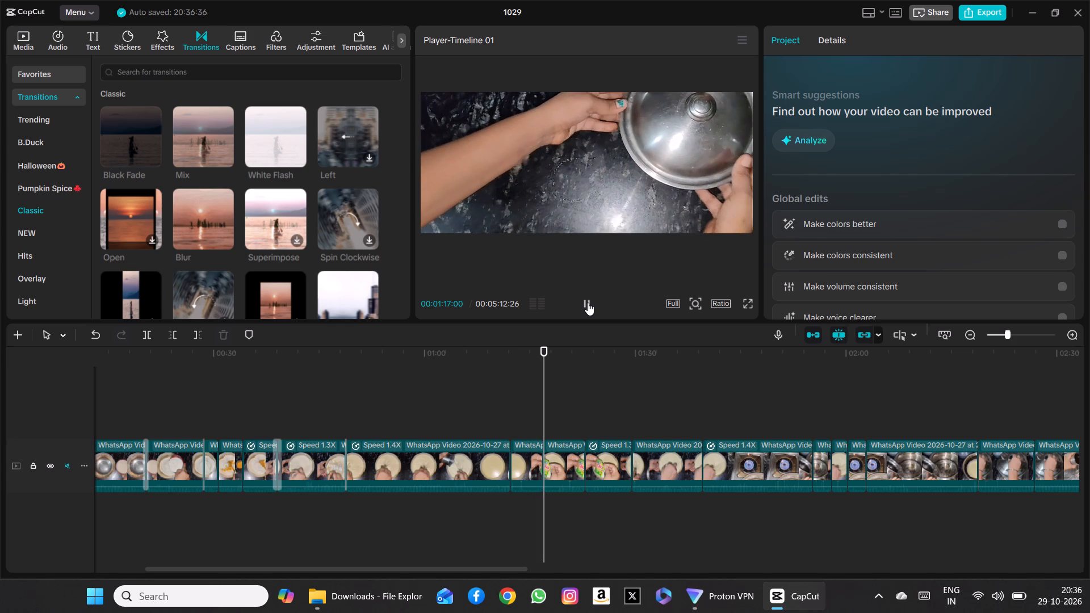
{"action": "left_click", "coordinate": [588, 303]}
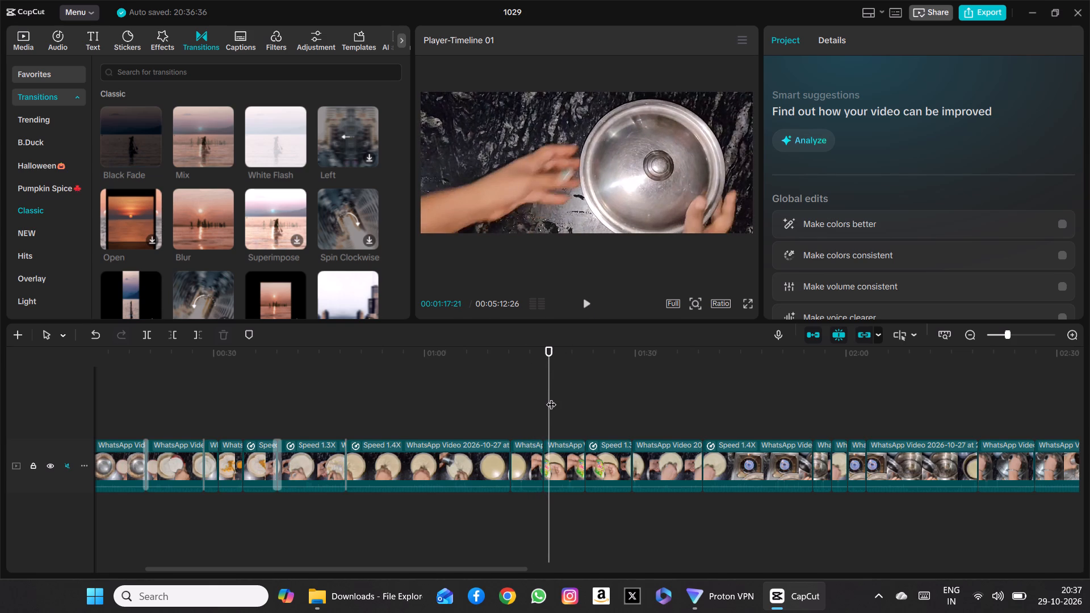
Replay from about 1:15 to 1:18 to examine the cut at about 1:17 between the two steel lid clips.
{"action": "left_click_drag", "start_coordinate": [551, 397], "coordinate": [544, 399]}
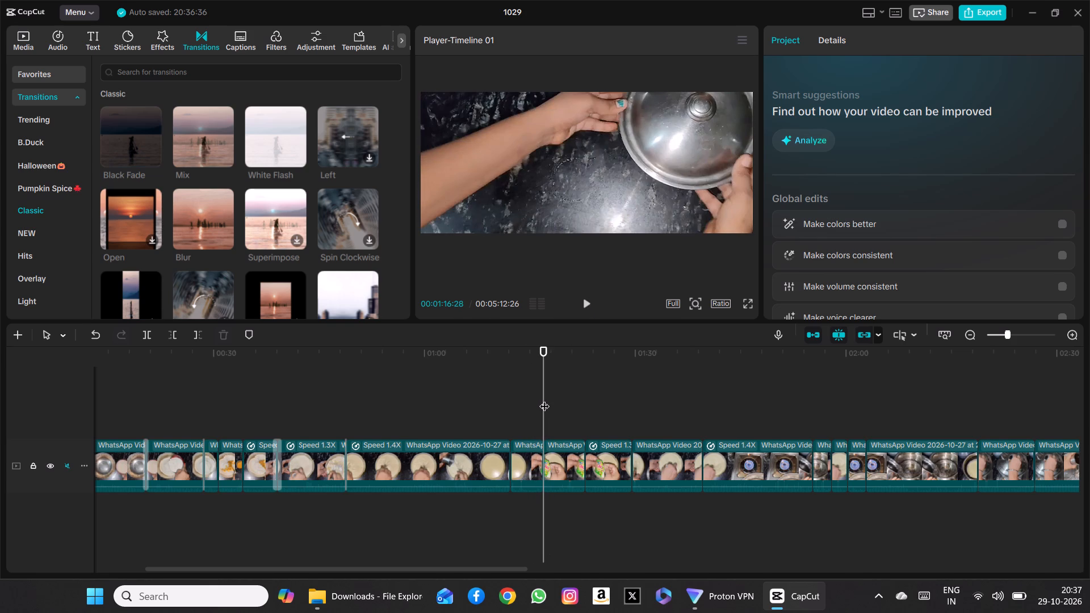
{"action": "left_click", "coordinate": [586, 310]}
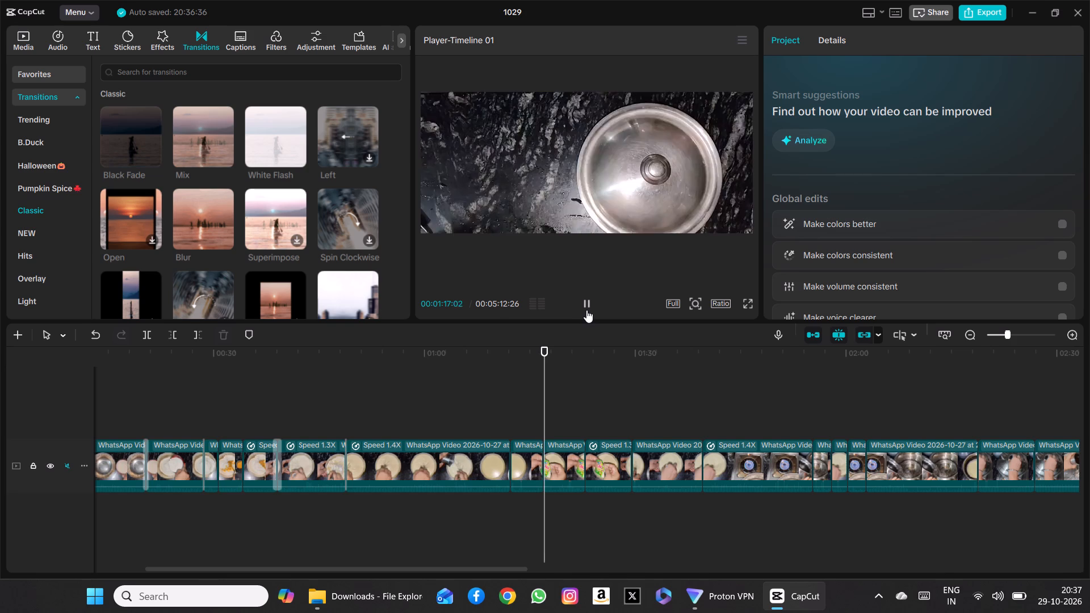
{"action": "left_click", "coordinate": [586, 310]}
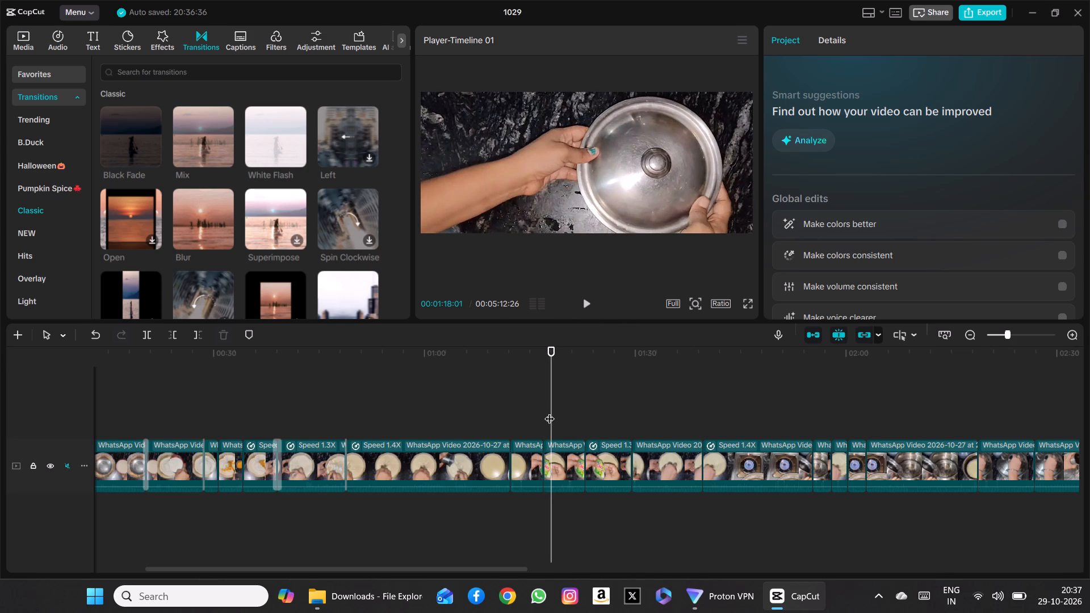
{"action": "left_click_drag", "start_coordinate": [552, 411], "coordinate": [530, 411]}
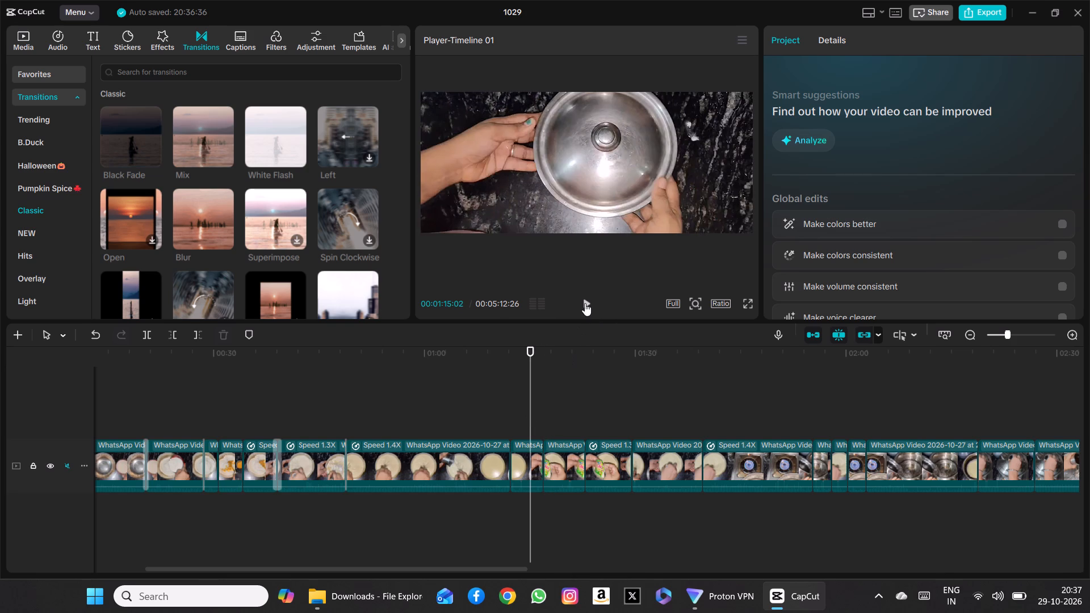
{"action": "left_click", "coordinate": [585, 303]}
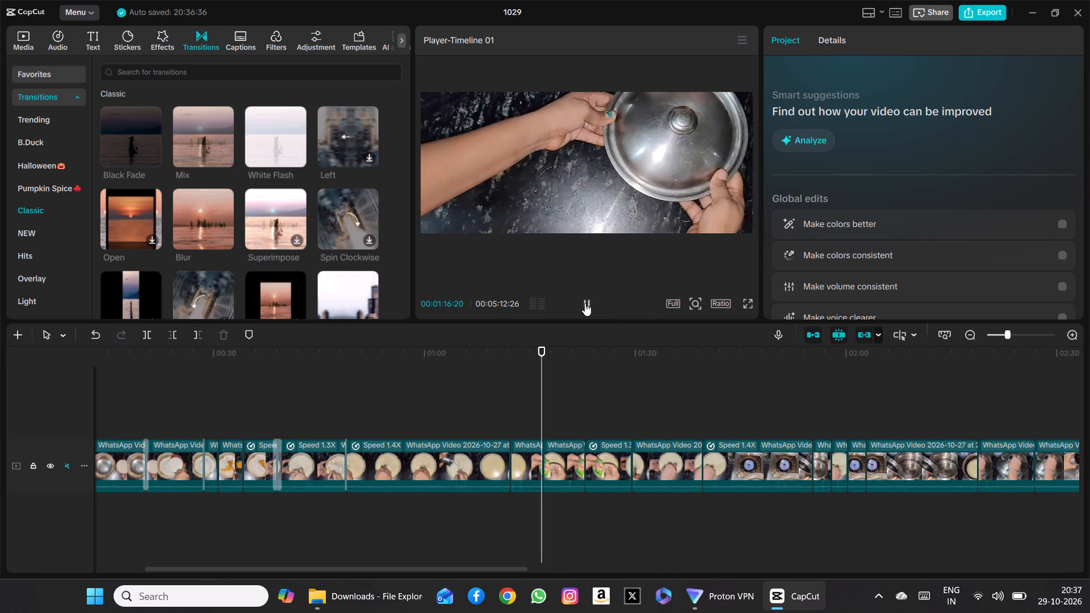
{"action": "left_click", "coordinate": [585, 303]}
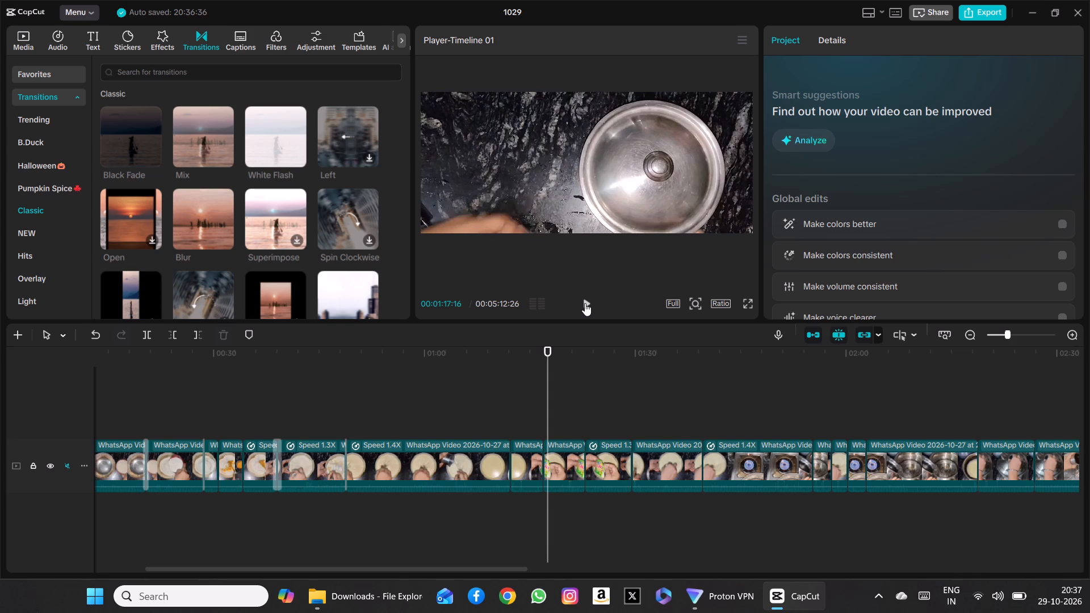
{"action": "left_click", "coordinate": [547, 399]}
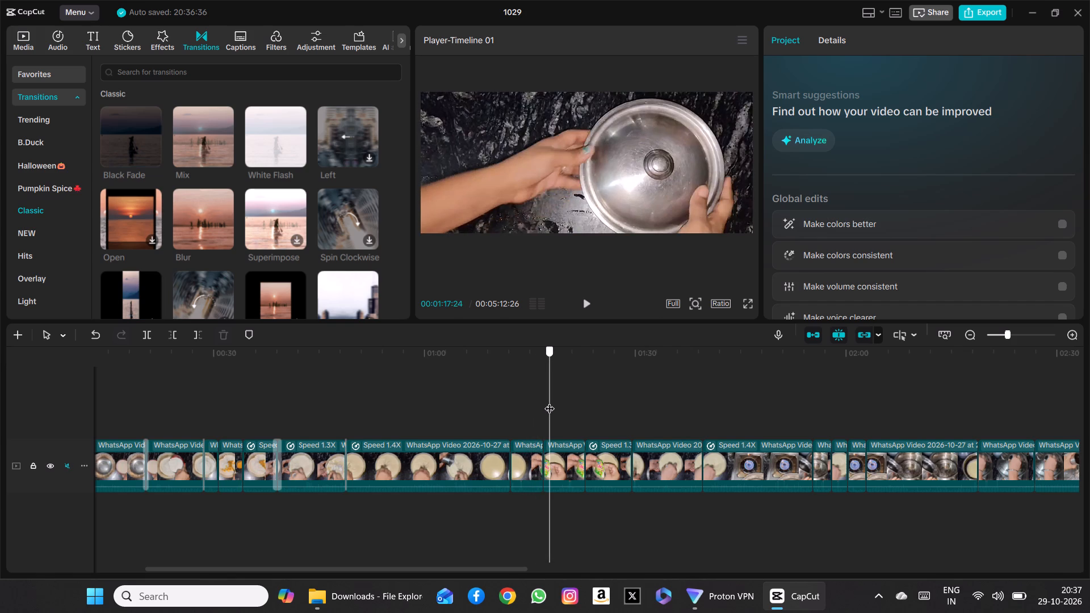
Split the second steel lid clip at about 1:17:23, where the hands reach the lid, and delete the short piece before the split.
{"action": "scroll", "coordinate": [550, 401], "scroll_direction": "up", "scroll_amount": 6, "text": "ctrl"}
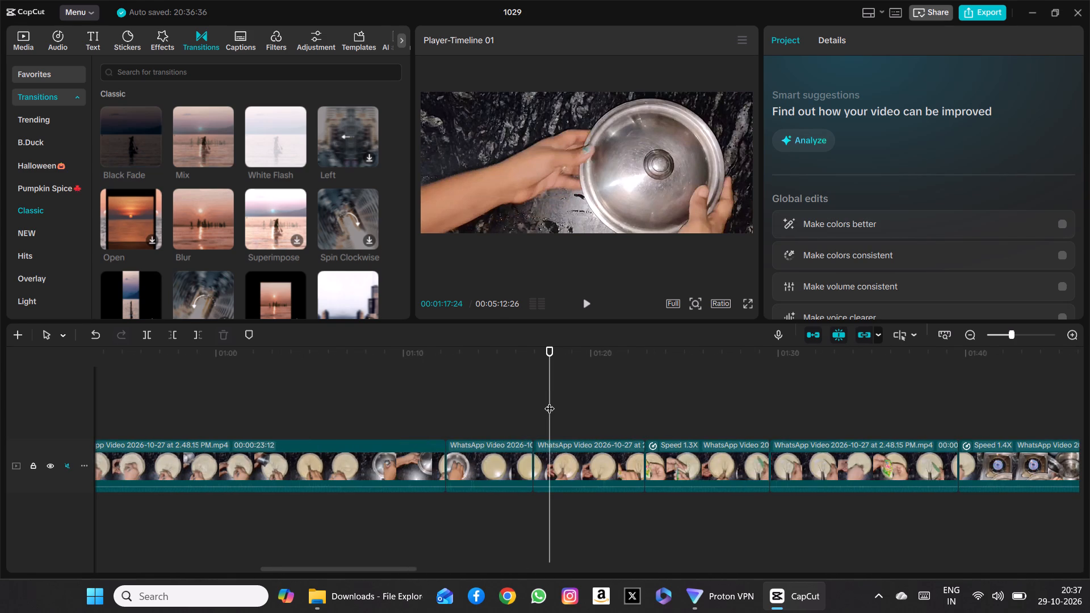
{"action": "scroll", "coordinate": [550, 401], "scroll_direction": "up", "scroll_amount": 1, "text": "ctrl"}
{"action": "left_click_drag", "start_coordinate": [550, 399], "coordinate": [470, 414]}
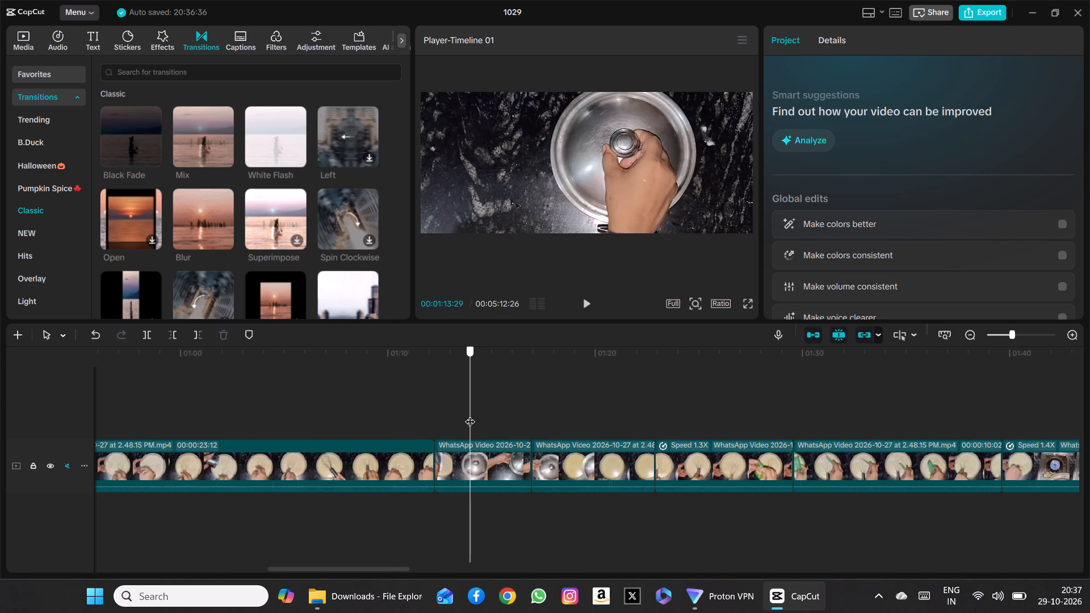
{"action": "left_click_drag", "start_coordinate": [470, 414], "coordinate": [485, 414]}
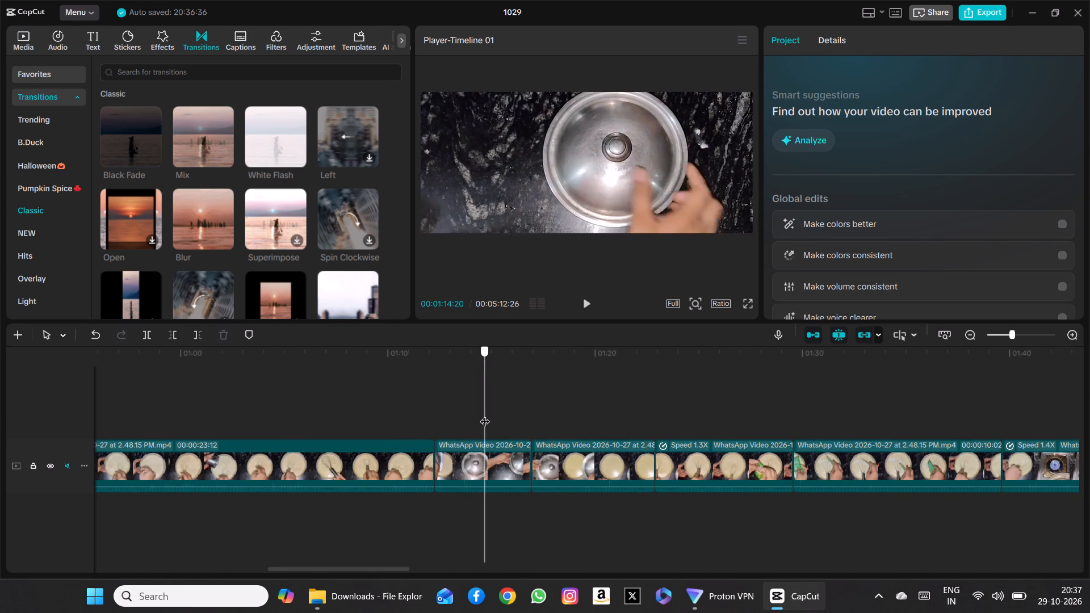
{"action": "left_click_drag", "start_coordinate": [485, 414], "coordinate": [502, 414]}
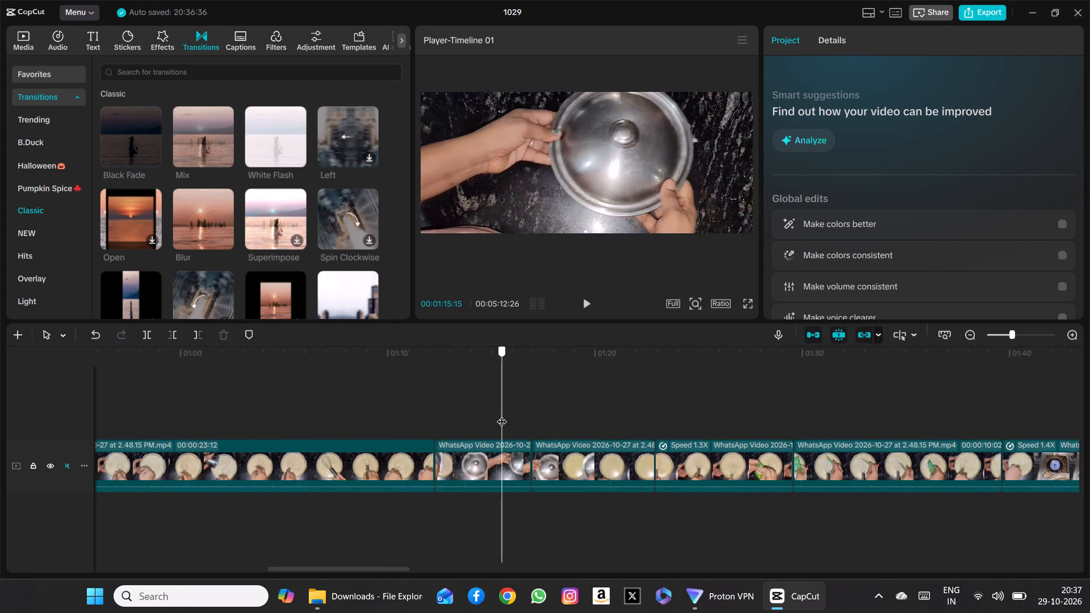
{"action": "left_click_drag", "start_coordinate": [502, 414], "coordinate": [519, 411]}
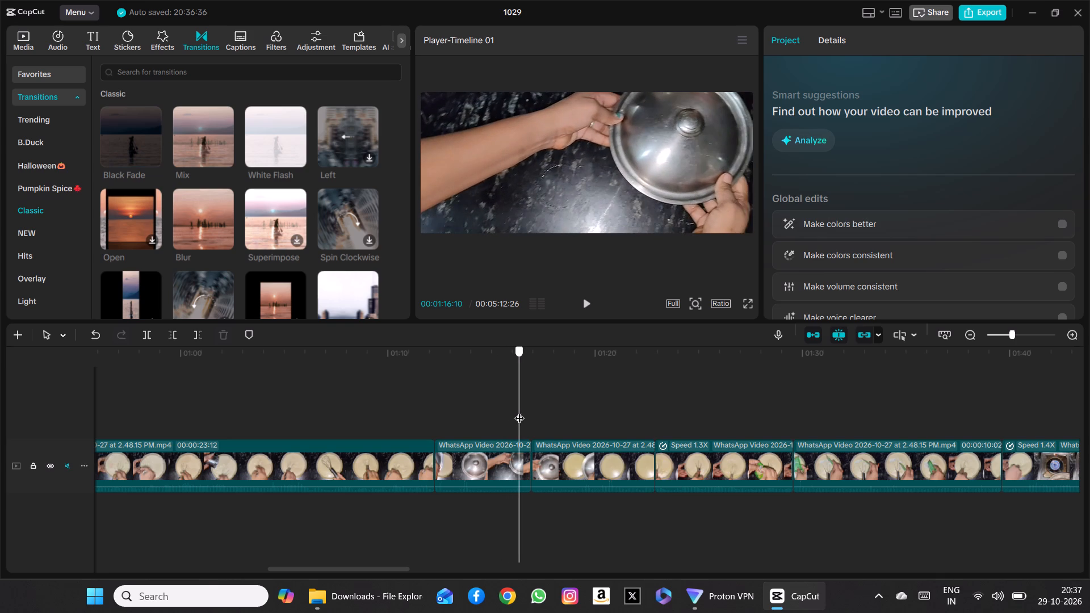
{"action": "left_click_drag", "start_coordinate": [519, 411], "coordinate": [525, 410]}
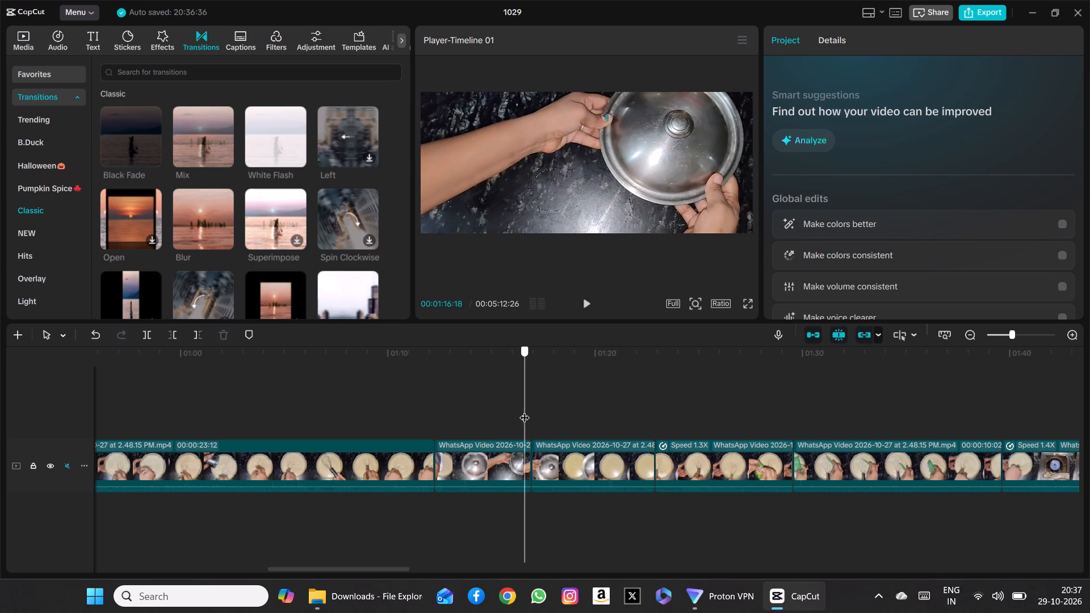
{"action": "left_click_drag", "start_coordinate": [525, 410], "coordinate": [533, 409]}
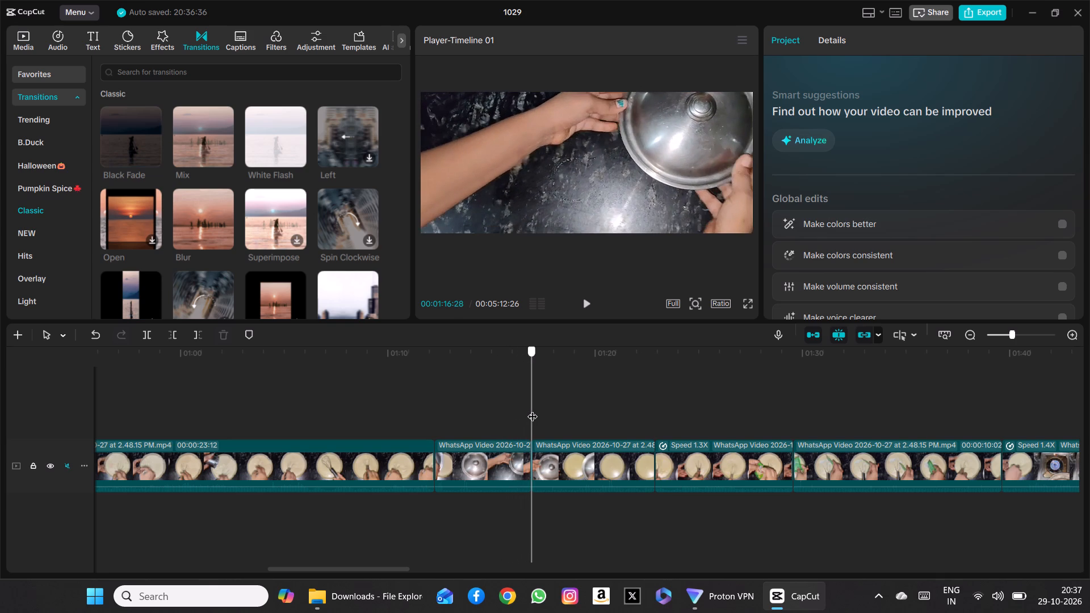
{"action": "left_click_drag", "start_coordinate": [533, 409], "coordinate": [540, 410]}
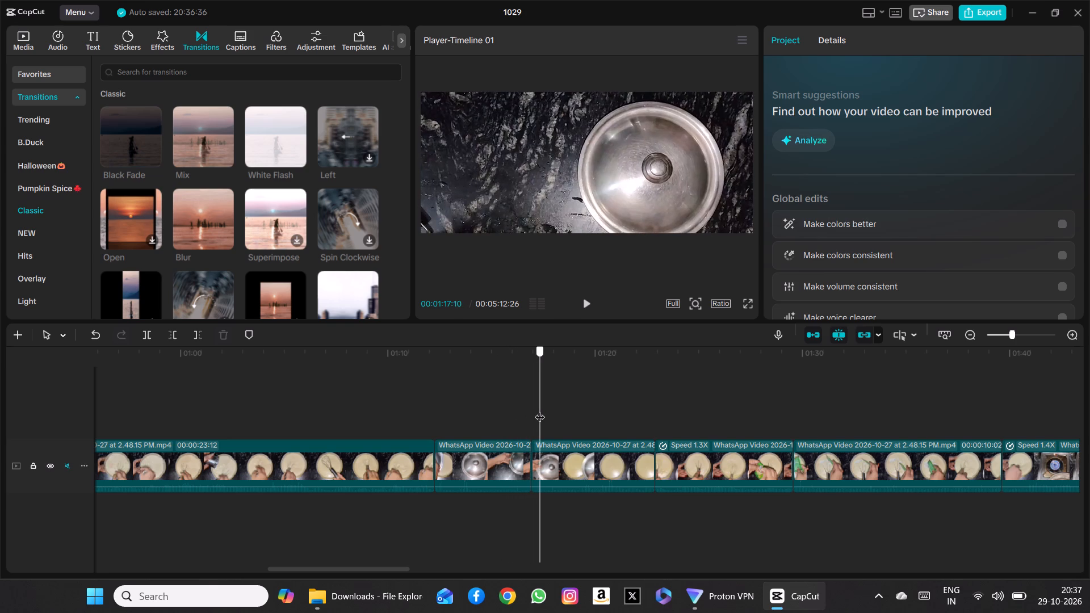
{"action": "left_click_drag", "start_coordinate": [540, 410], "coordinate": [547, 410]}
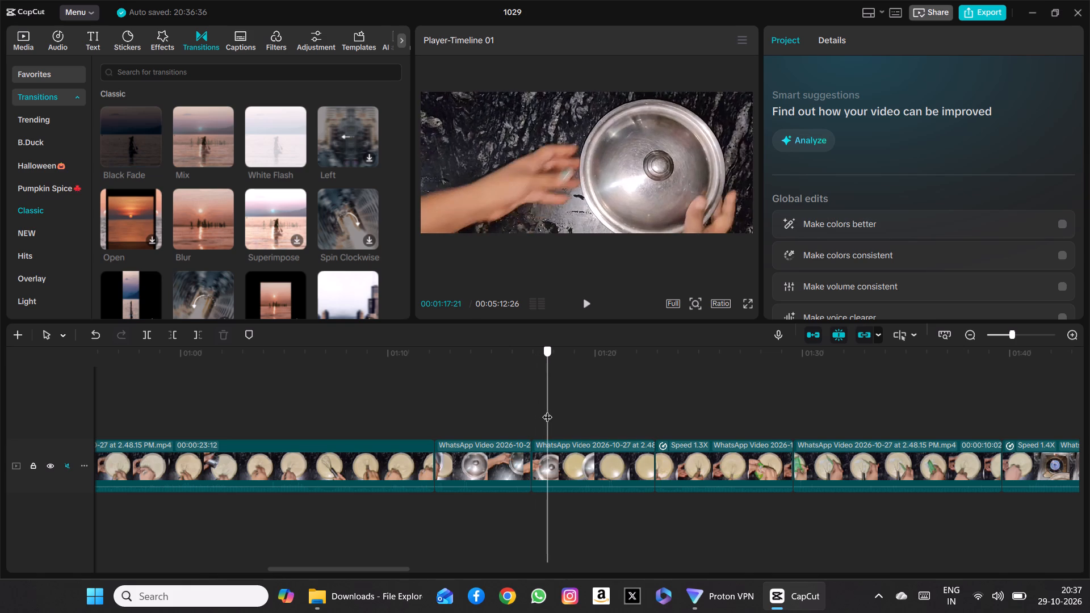
{"action": "left_click_drag", "start_coordinate": [547, 410], "coordinate": [550, 410]}
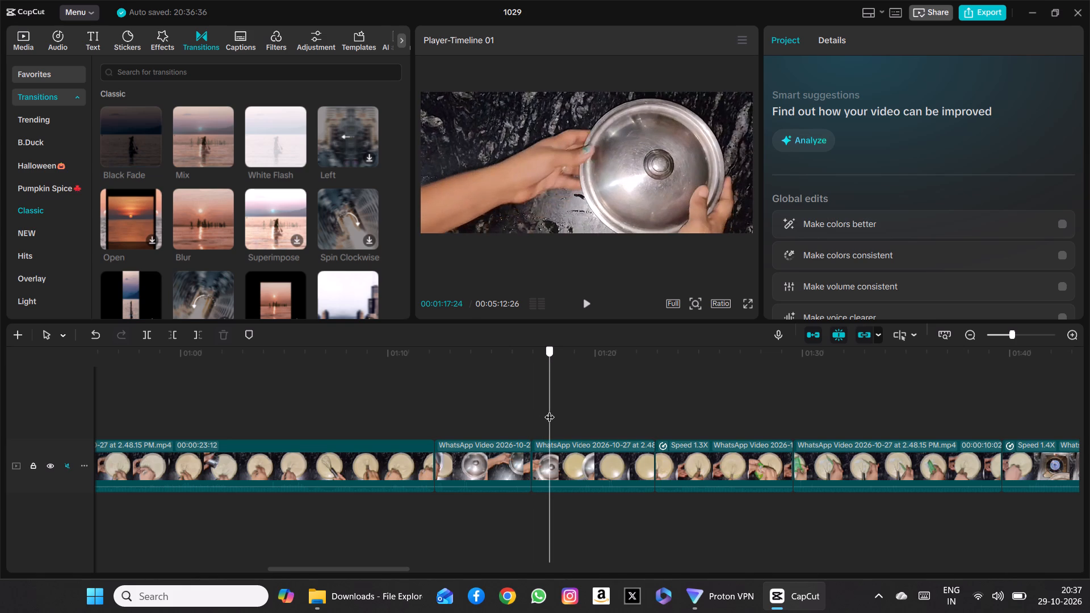
{"action": "left_click_drag", "start_coordinate": [550, 410], "coordinate": [552, 411]}
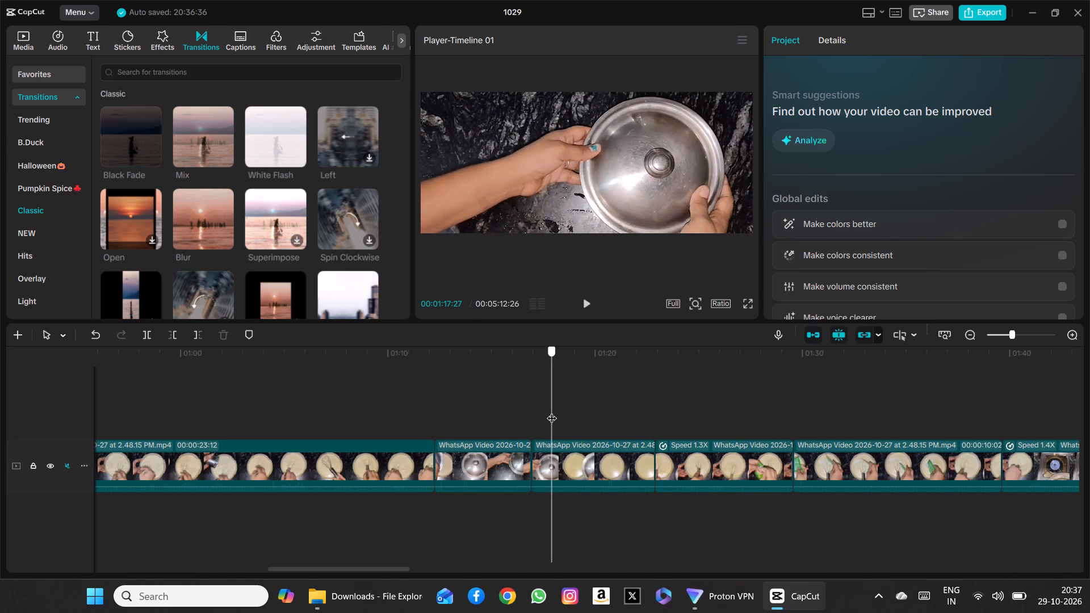
{"action": "left_click_drag", "start_coordinate": [552, 411], "coordinate": [549, 412]}
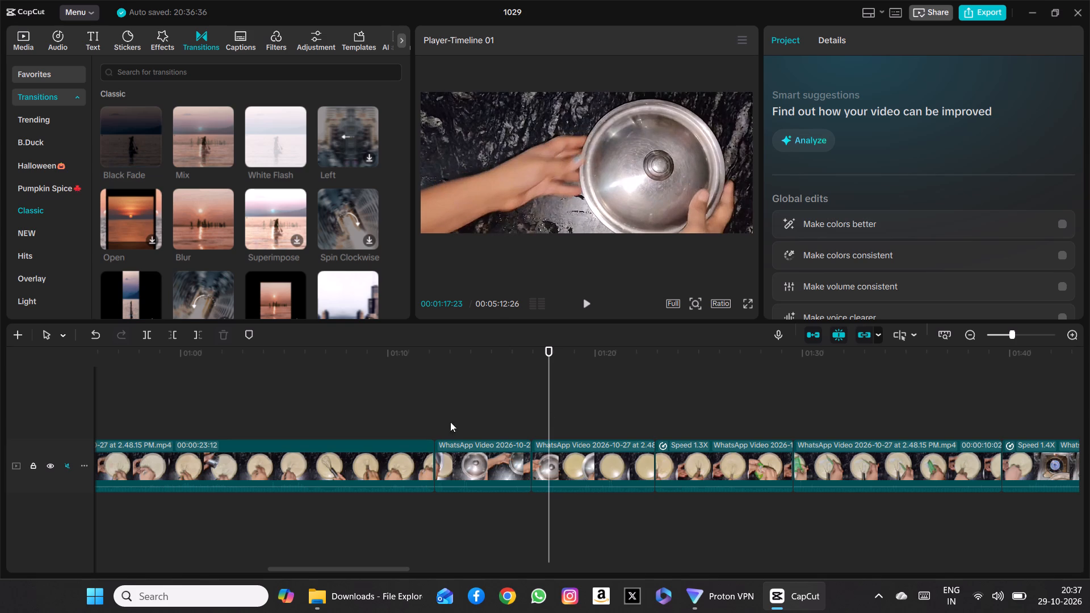
{"action": "left_click", "coordinate": [144, 338]}
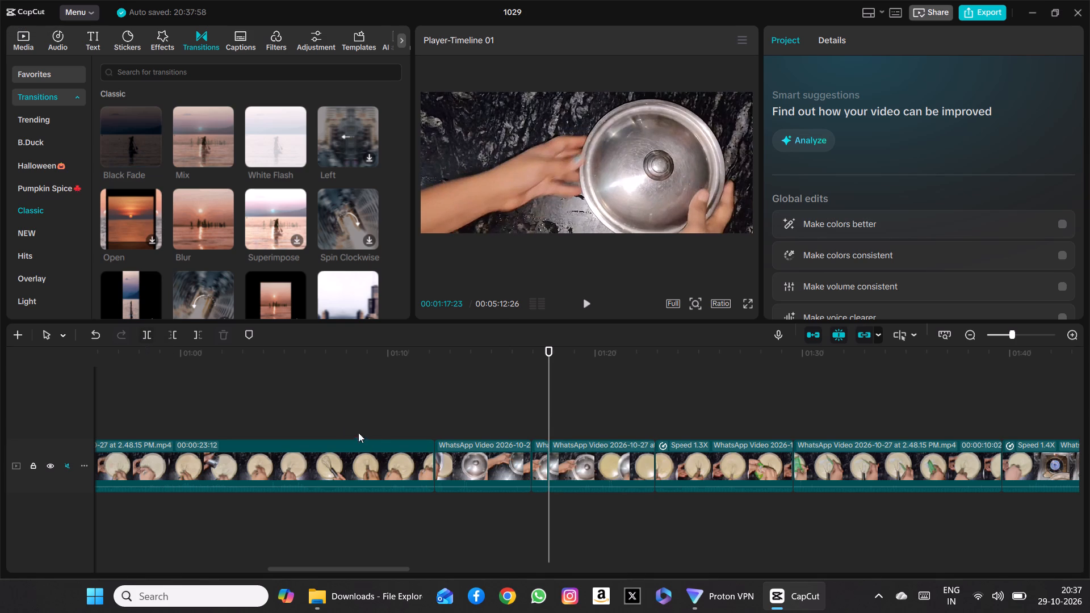
{"action": "left_click", "coordinate": [540, 461]}
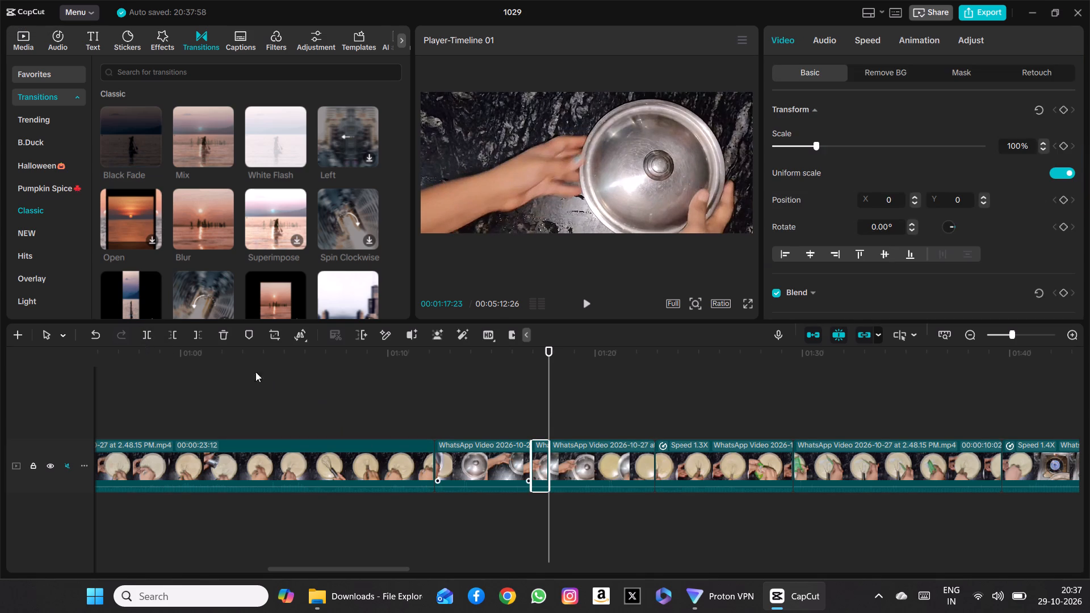
{"action": "left_click", "coordinate": [221, 334]}
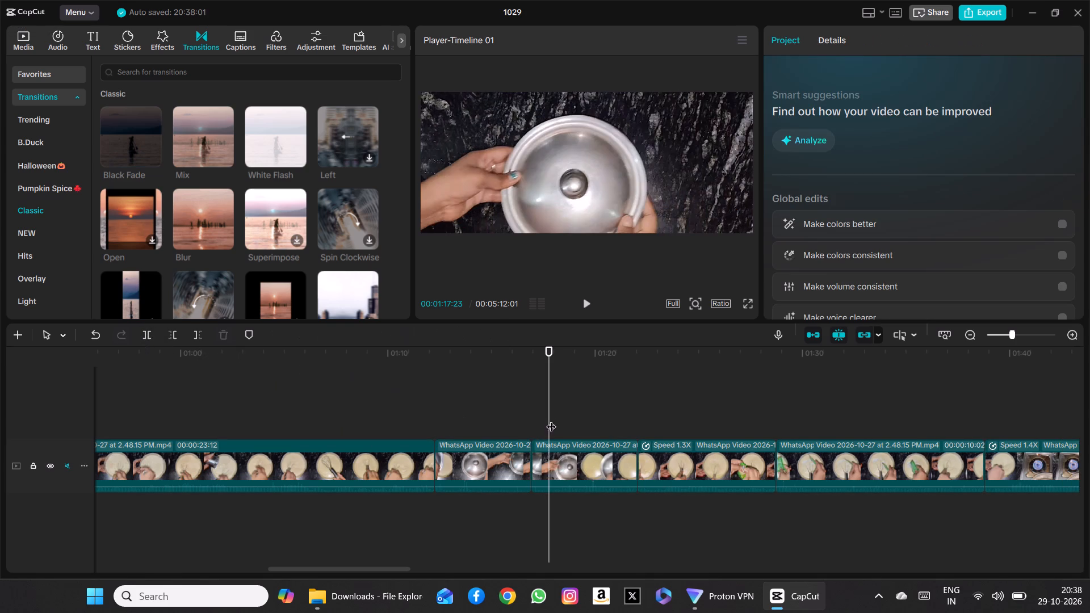
Play from about 1:09 to 1:23 to review the trimmed cut between the two steel lid clips.
{"action": "left_click_drag", "start_coordinate": [551, 417], "coordinate": [380, 414]}
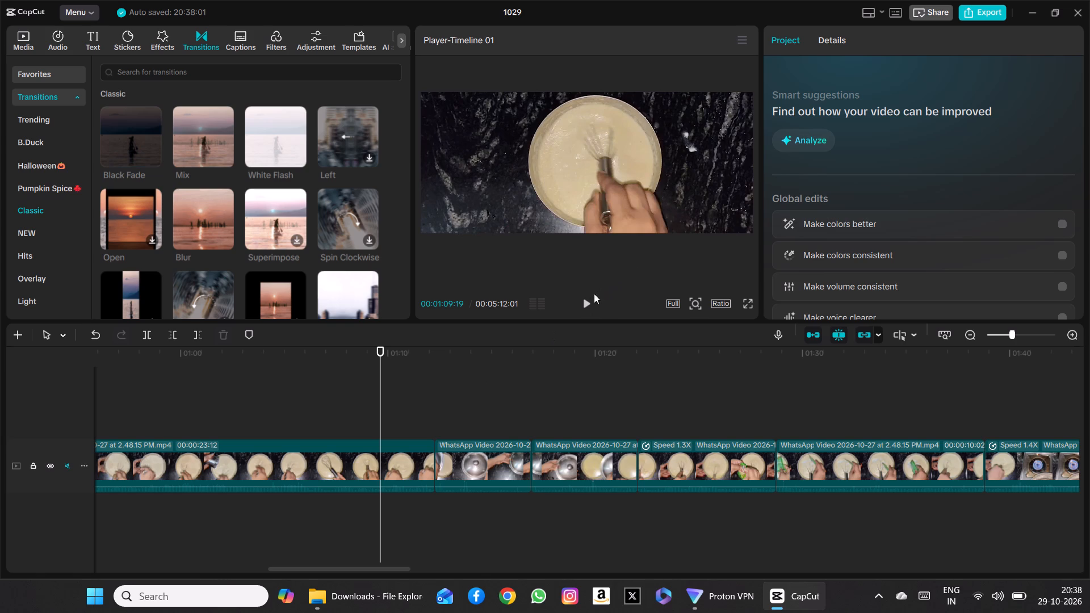
{"action": "left_click", "coordinate": [588, 298]}
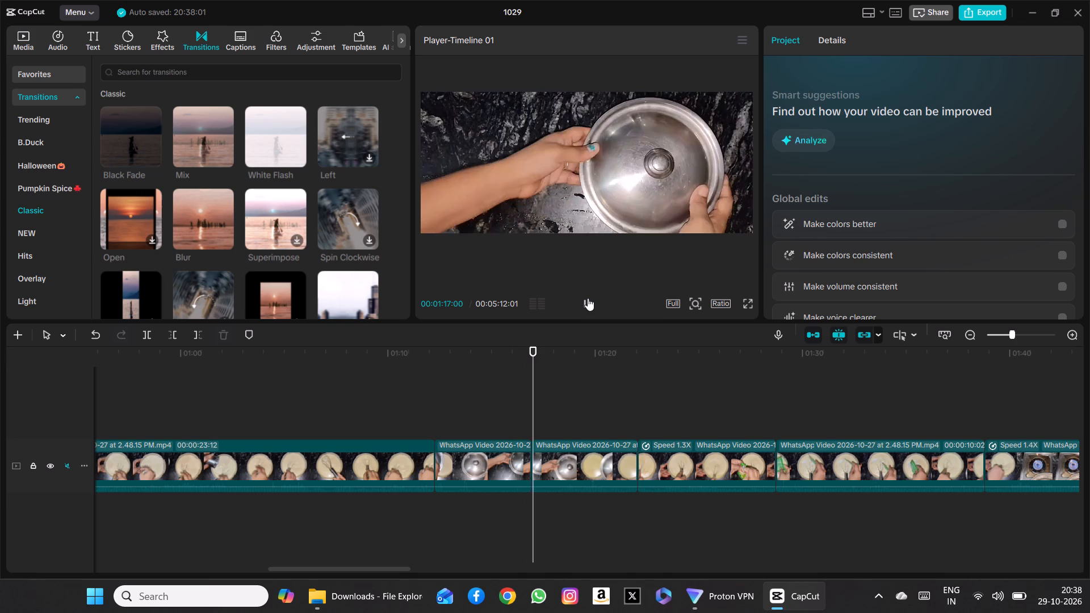
{"action": "left_click", "coordinate": [588, 298]}
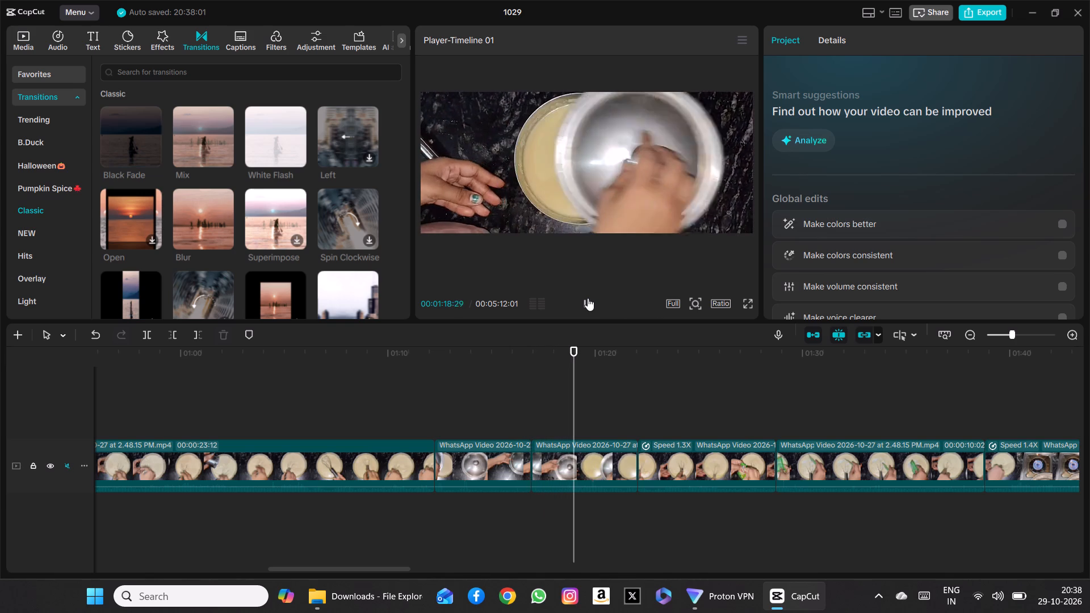
{"action": "scroll", "coordinate": [562, 377], "scroll_direction": "down", "scroll_amount": 4, "text": "ctrl"}
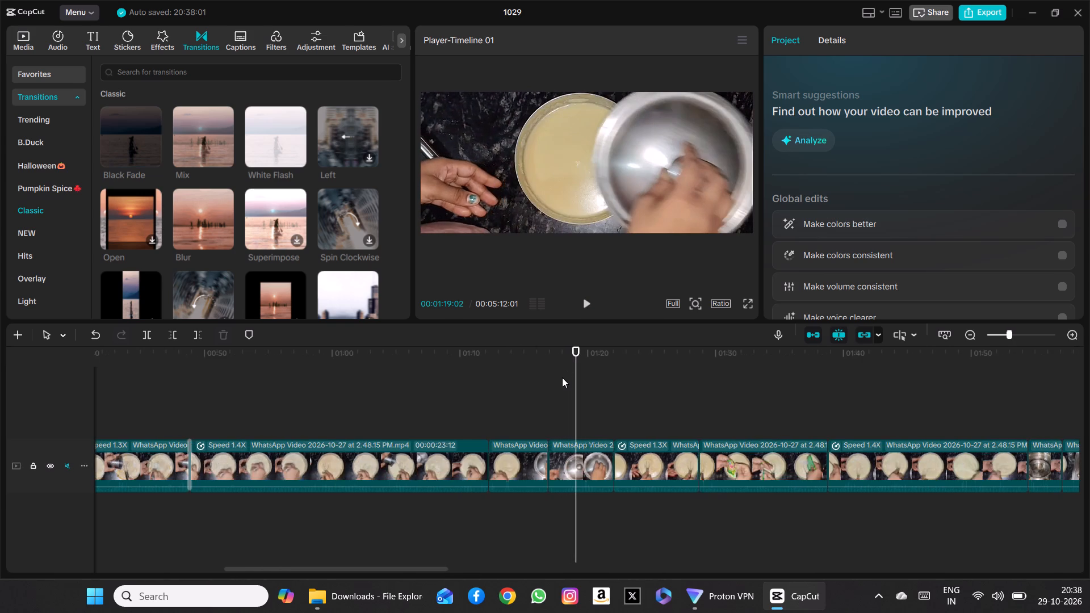
{"action": "scroll", "coordinate": [562, 377], "scroll_direction": "down", "scroll_amount": 4, "text": "ctrl"}
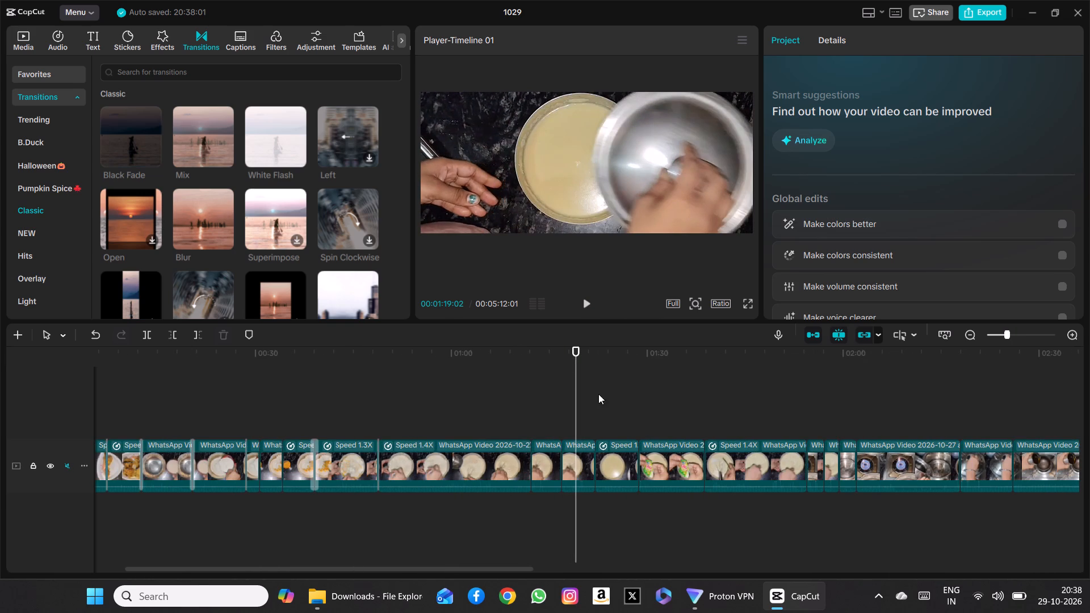
{"action": "left_click", "coordinate": [585, 302]}
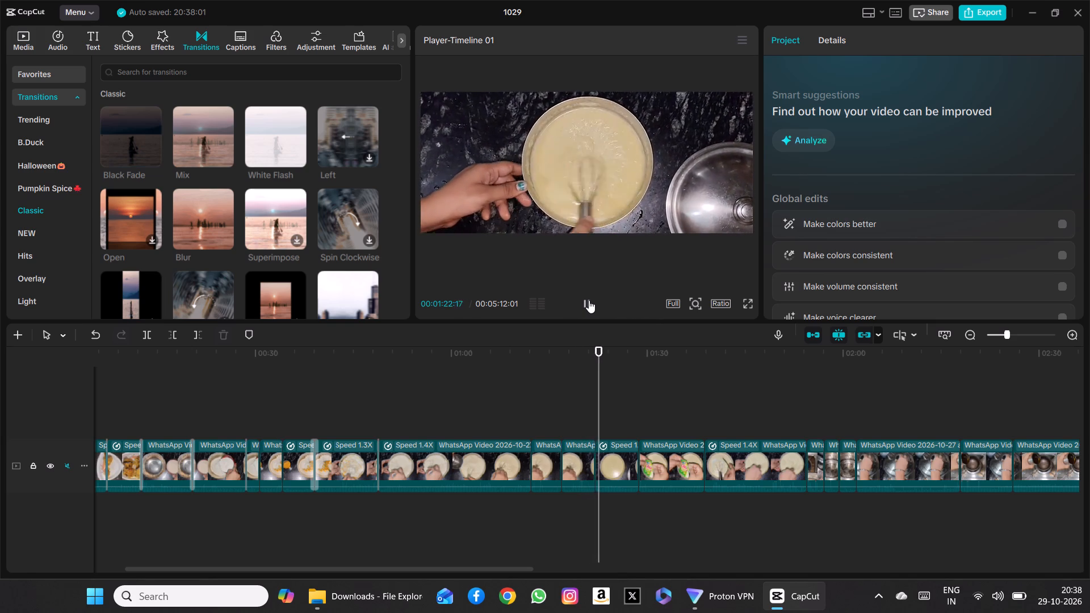
{"action": "left_click", "coordinate": [589, 300]}
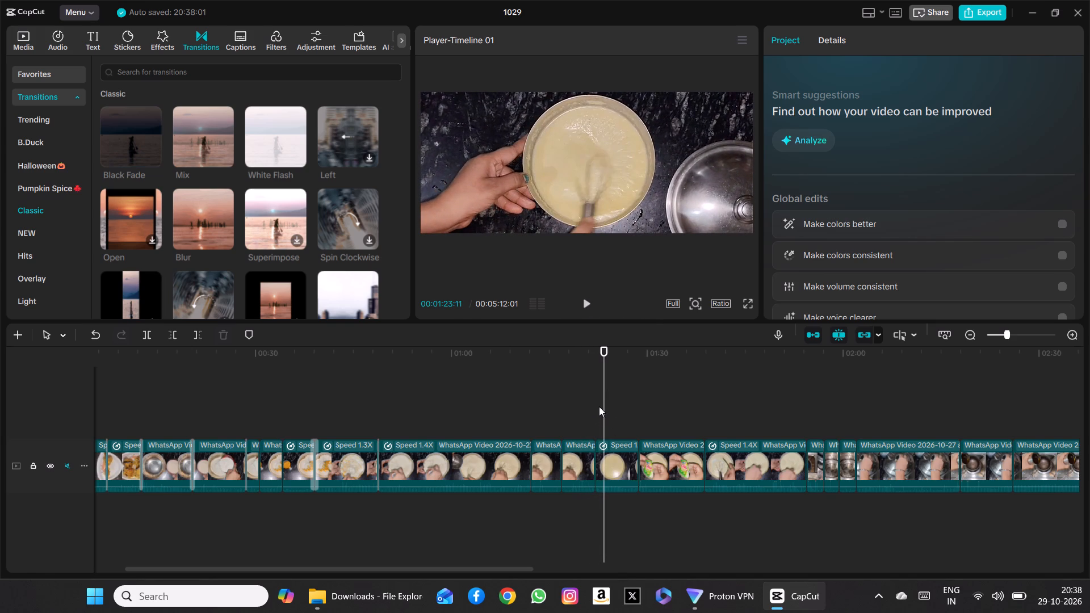
Add a Black Fade transition at the cut at about 1:17 between the two steel lid clips.
{"action": "left_click_drag", "start_coordinate": [605, 406], "coordinate": [496, 405]}
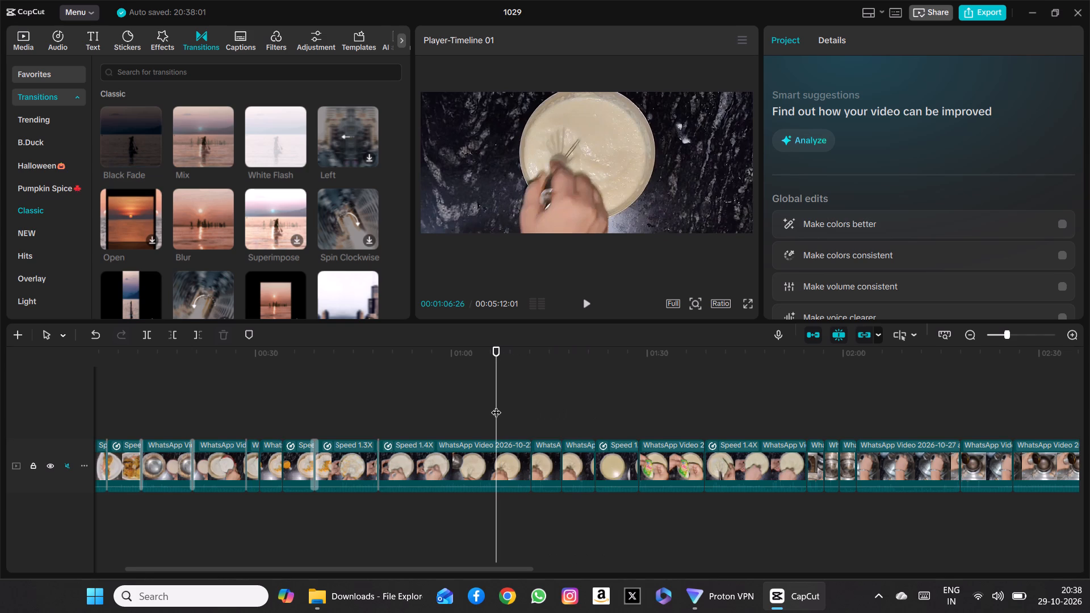
{"action": "left_click_drag", "start_coordinate": [496, 405], "coordinate": [527, 404]}
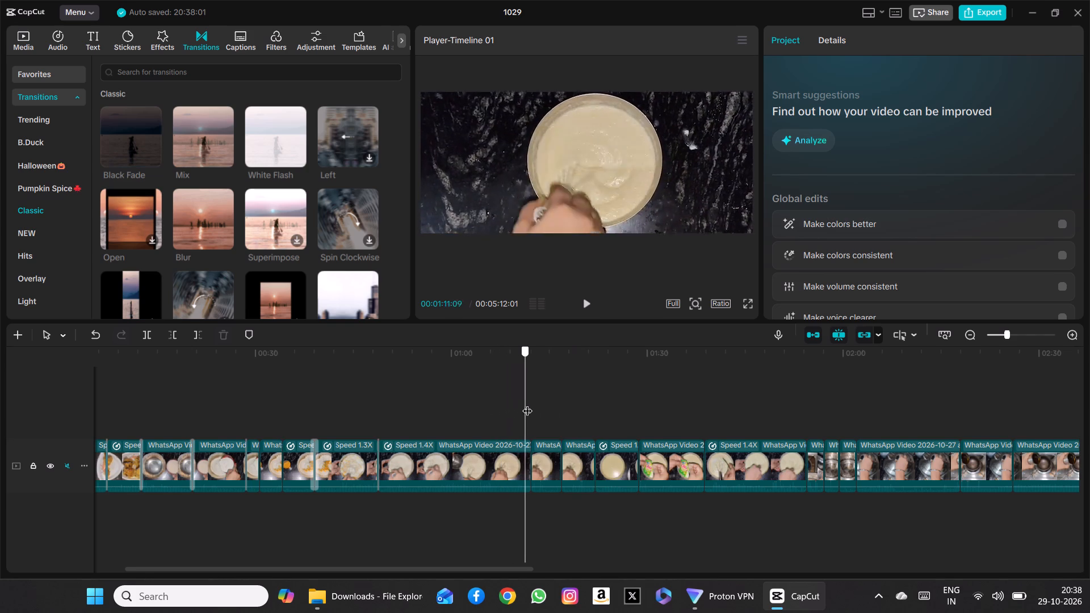
{"action": "left_click_drag", "start_coordinate": [527, 404], "coordinate": [559, 400]}
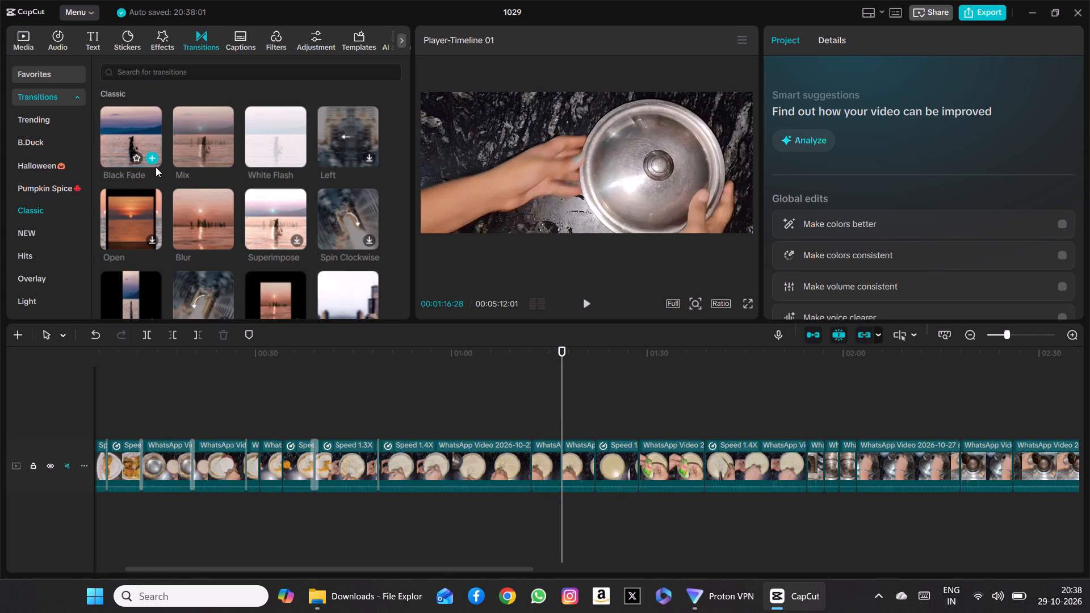
{"action": "left_click", "coordinate": [152, 160]}
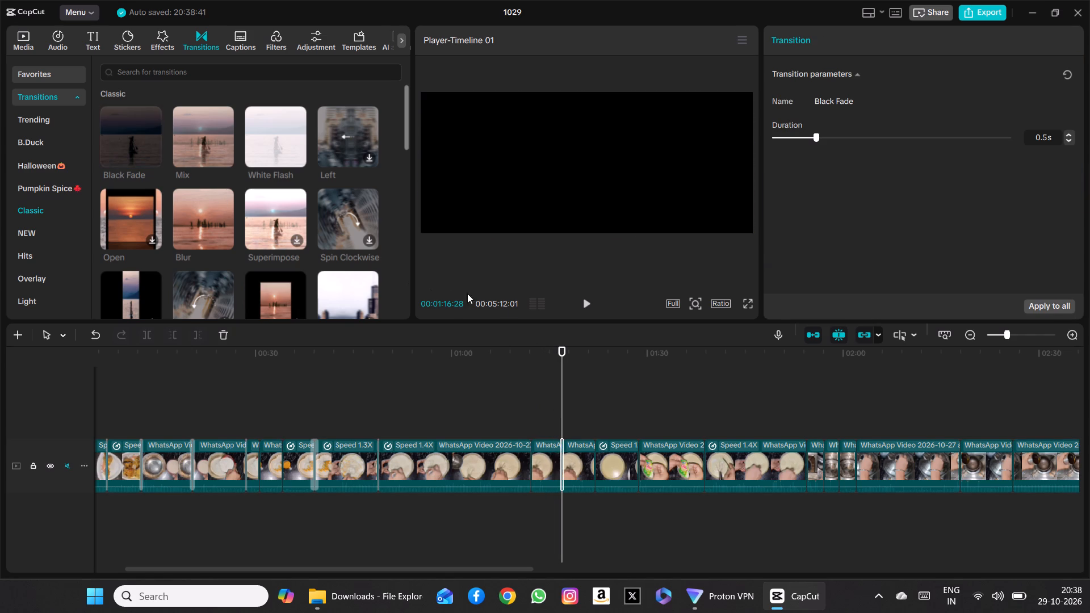
Play from about 1:04 to 1:29 to review the Black Fade transition and the whisking footage after it.
{"action": "left_click_drag", "start_coordinate": [563, 396], "coordinate": [479, 394]}
{"action": "left_click", "coordinate": [585, 296]}
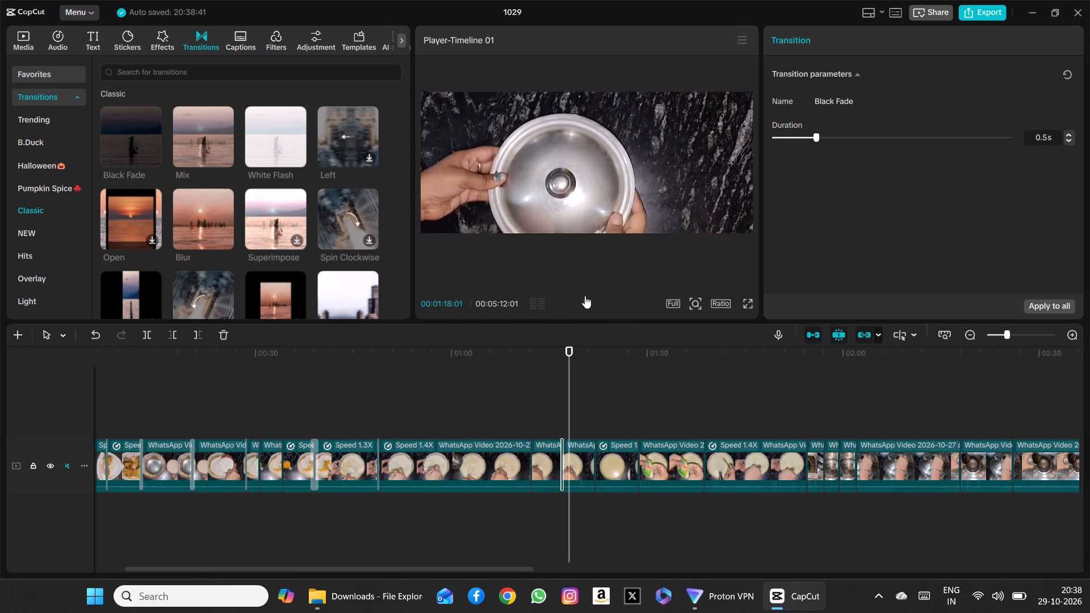
{"action": "left_click", "coordinate": [585, 296]}
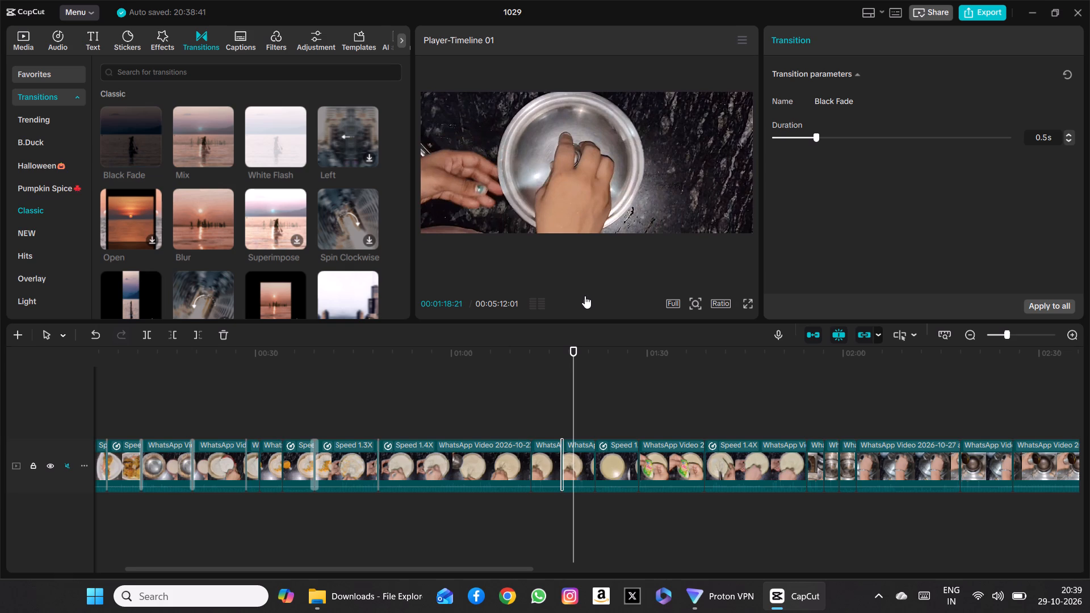
{"action": "left_click", "coordinate": [585, 296]}
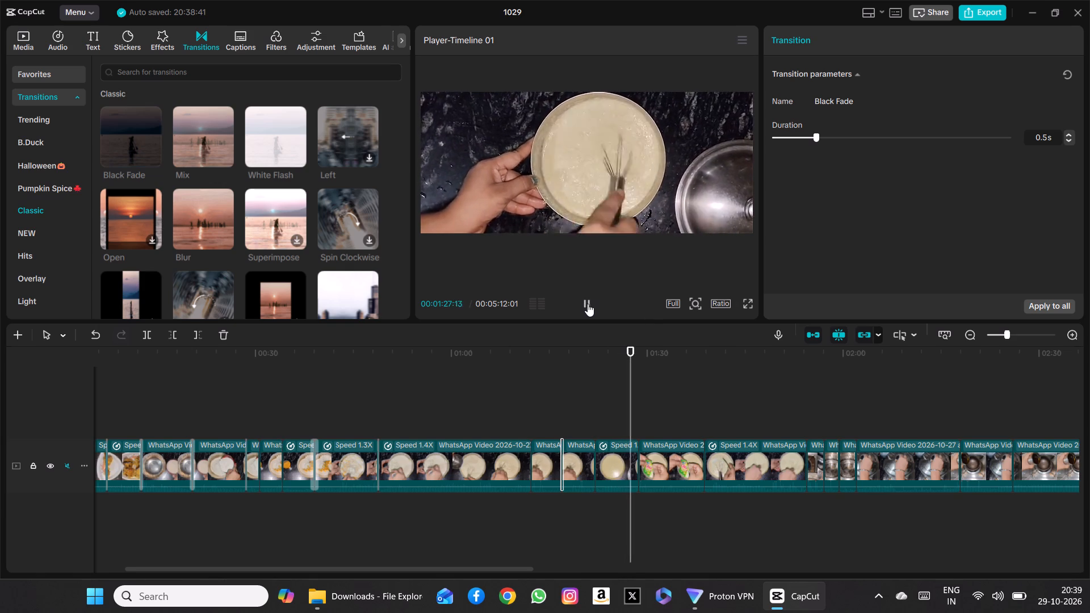
{"action": "left_click", "coordinate": [588, 304]}
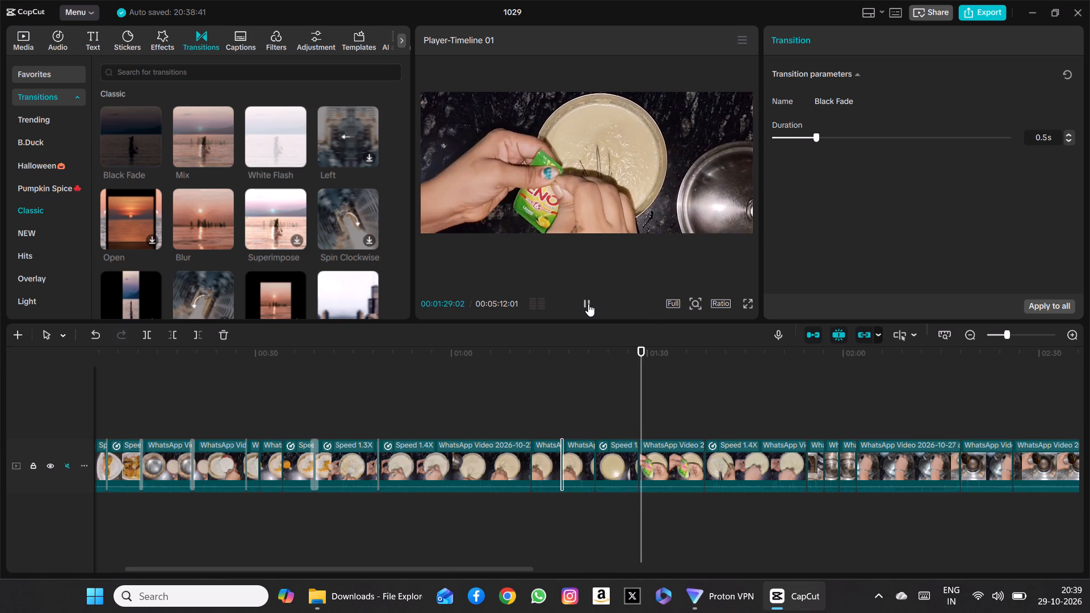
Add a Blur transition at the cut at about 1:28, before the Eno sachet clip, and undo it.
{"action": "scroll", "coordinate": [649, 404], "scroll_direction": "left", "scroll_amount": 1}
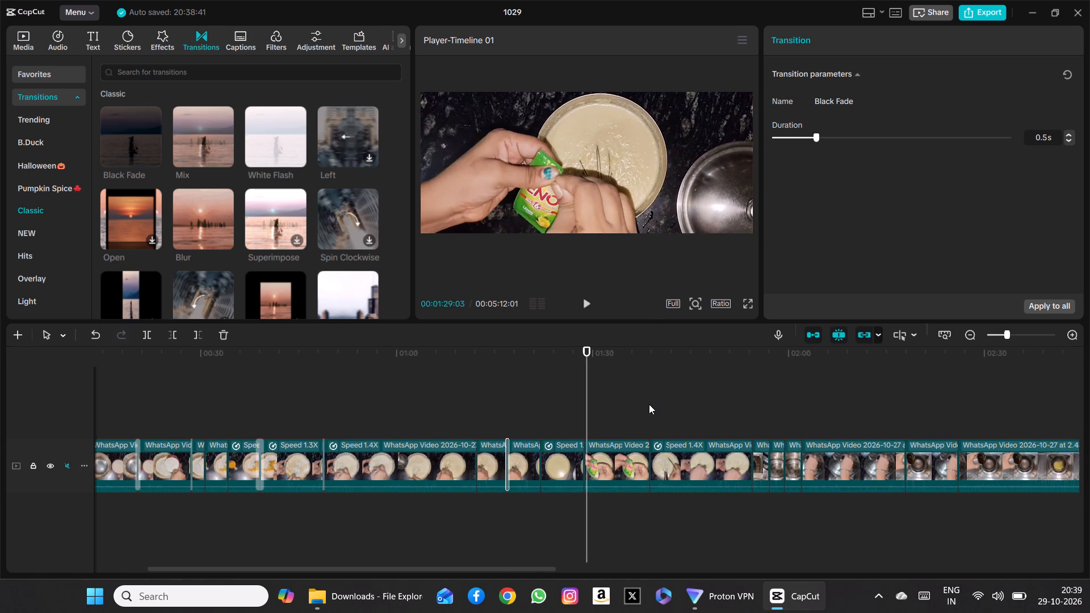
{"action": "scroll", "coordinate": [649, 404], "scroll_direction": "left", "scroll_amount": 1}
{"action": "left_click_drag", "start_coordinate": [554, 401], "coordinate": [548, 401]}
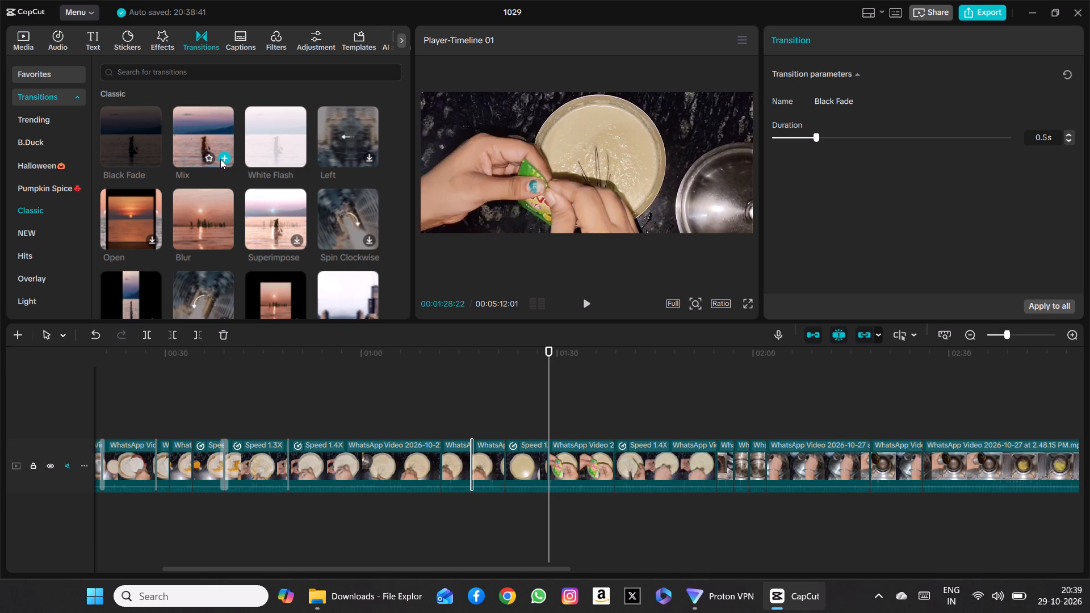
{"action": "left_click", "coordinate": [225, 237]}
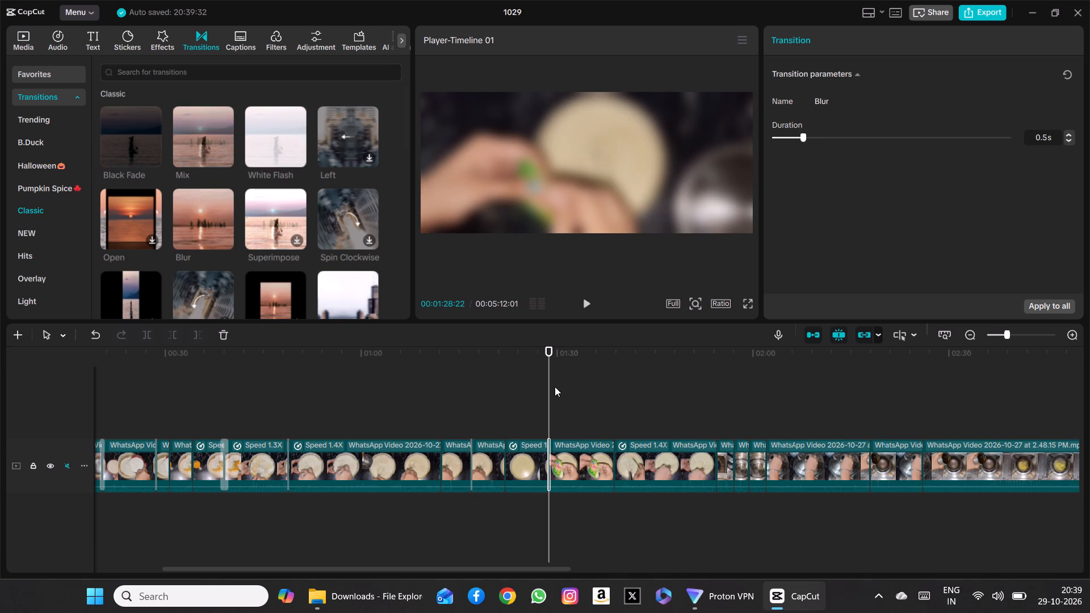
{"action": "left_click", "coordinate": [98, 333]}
Add a Mix transition at the cut at about 1:28, before the Eno sachet clip.
{"action": "left_click", "coordinate": [225, 154]}
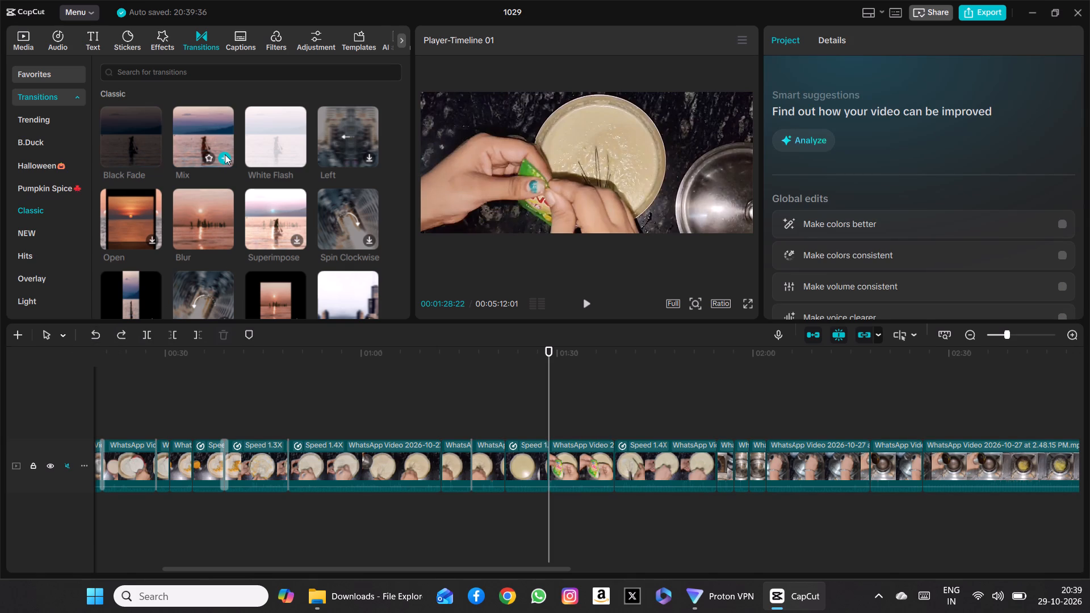
Review the transitions from about 1:08 to 1:29, and replace the Black Fade between the two steel lid clips at about 1:17 with Mix.
{"action": "left_click_drag", "start_coordinate": [548, 383], "coordinate": [415, 397]}
{"action": "left_click", "coordinate": [586, 305]}
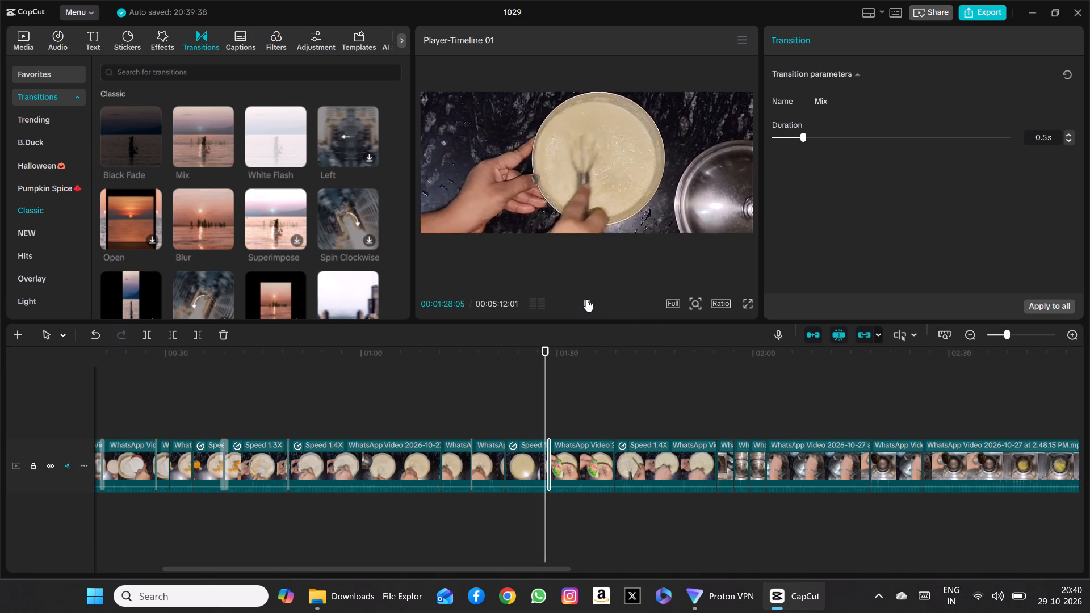
{"action": "left_click", "coordinate": [586, 299]}
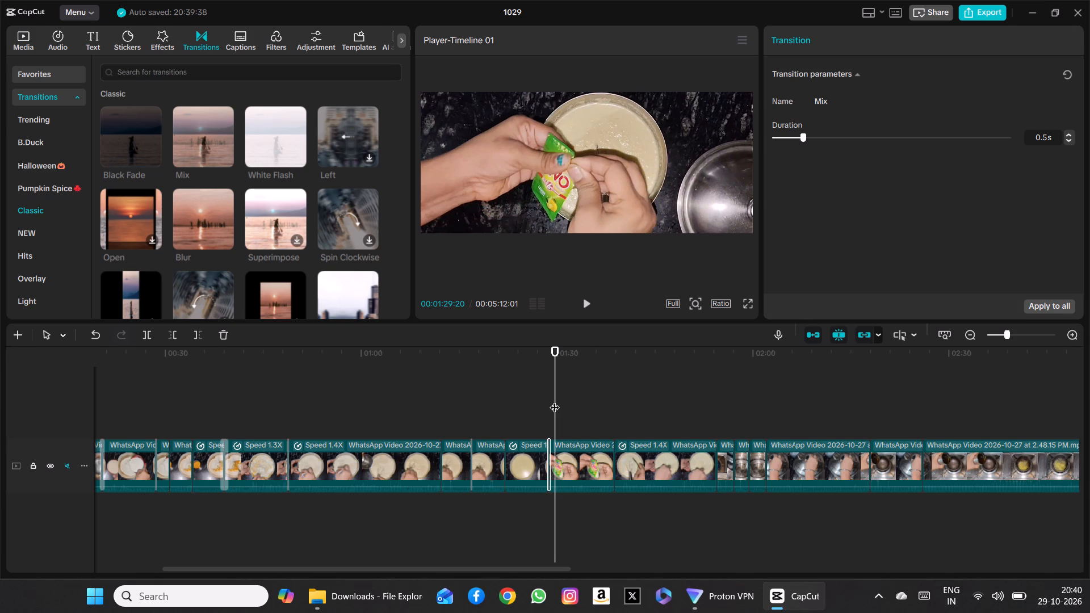
{"action": "left_click_drag", "start_coordinate": [555, 400], "coordinate": [476, 409]}
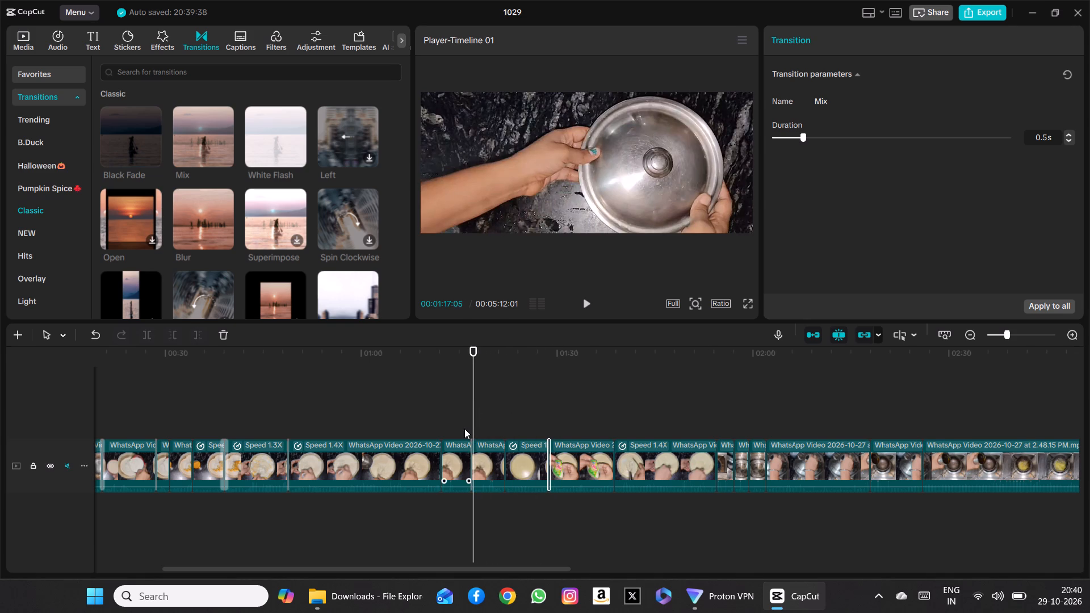
{"action": "scroll", "coordinate": [464, 429], "scroll_direction": "up", "scroll_amount": 7, "text": "ctrl"}
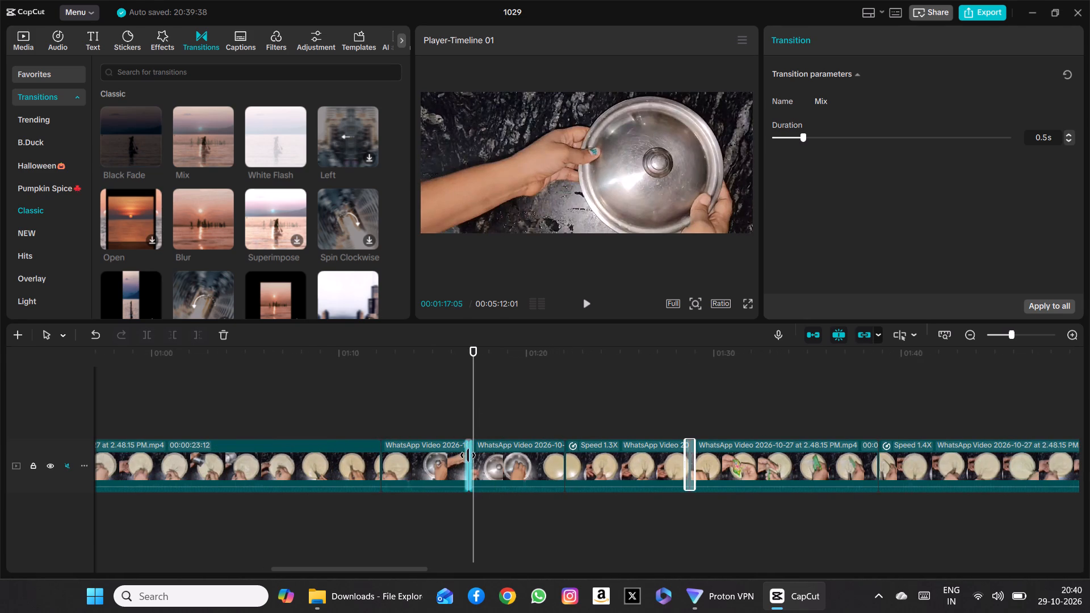
{"action": "left_click", "coordinate": [467, 455]}
{"action": "left_click", "coordinate": [223, 329]}
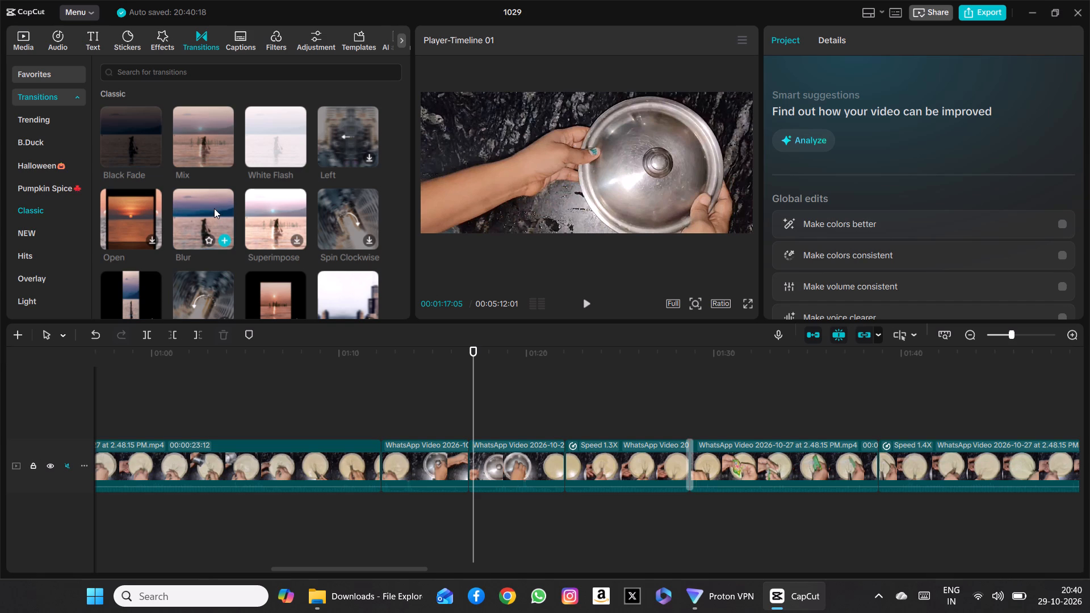
{"action": "left_click", "coordinate": [220, 158]}
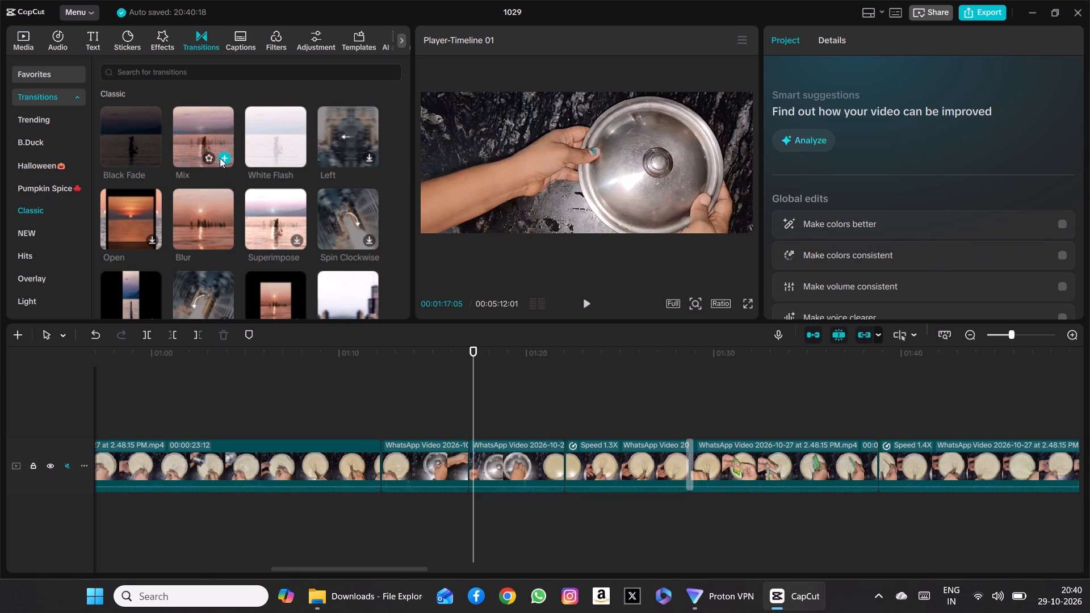
Play from about 1:13 to 1:39 to review the Mix transitions and the Eno sachet footage.
{"action": "left_click_drag", "start_coordinate": [475, 383], "coordinate": [401, 374]}
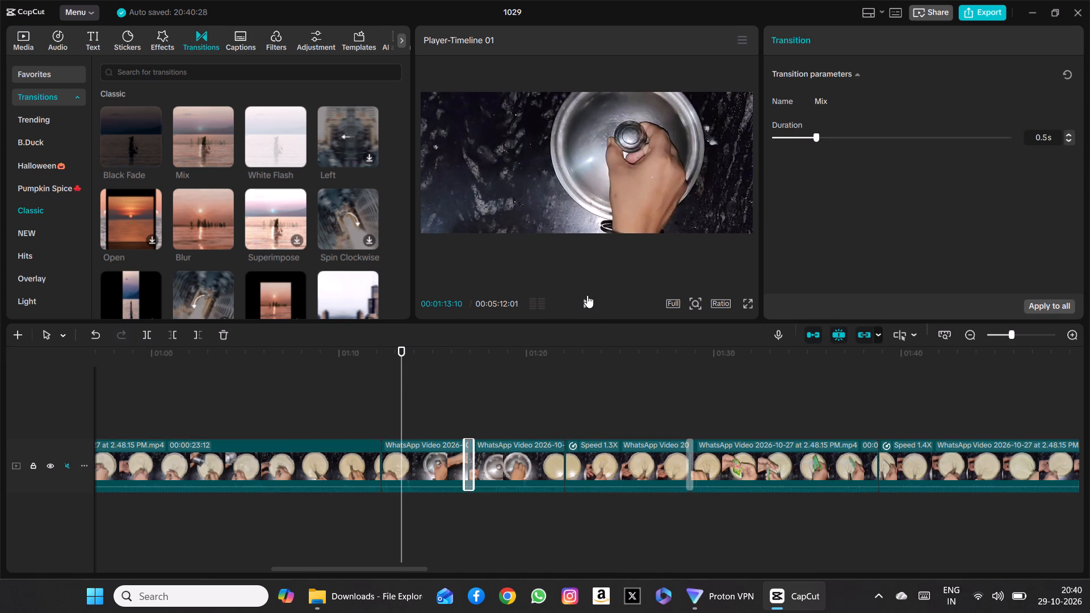
{"action": "left_click", "coordinate": [585, 300]}
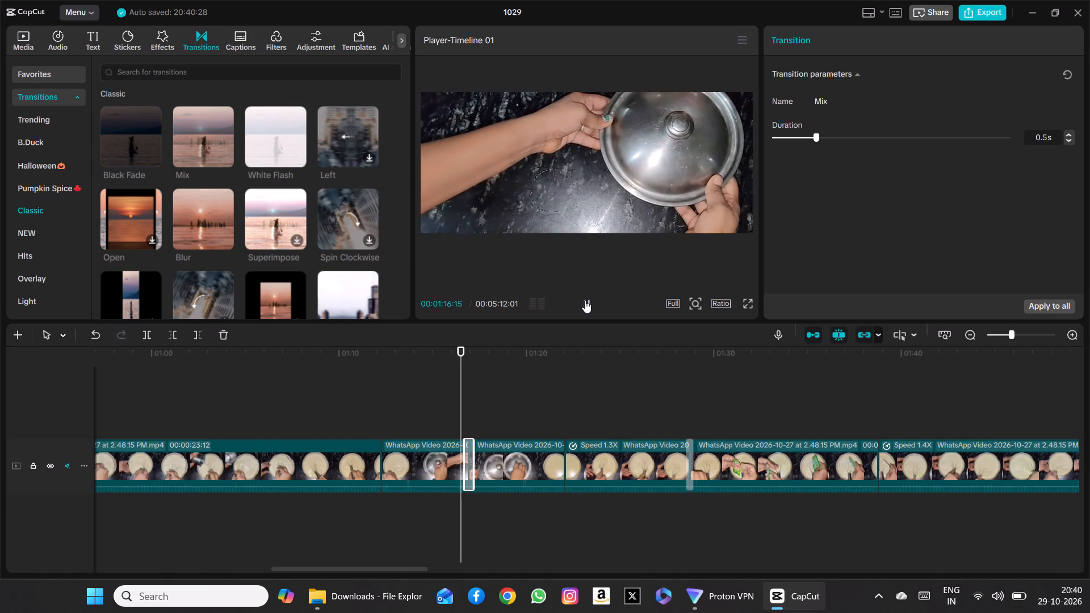
{"action": "left_click", "coordinate": [585, 300]}
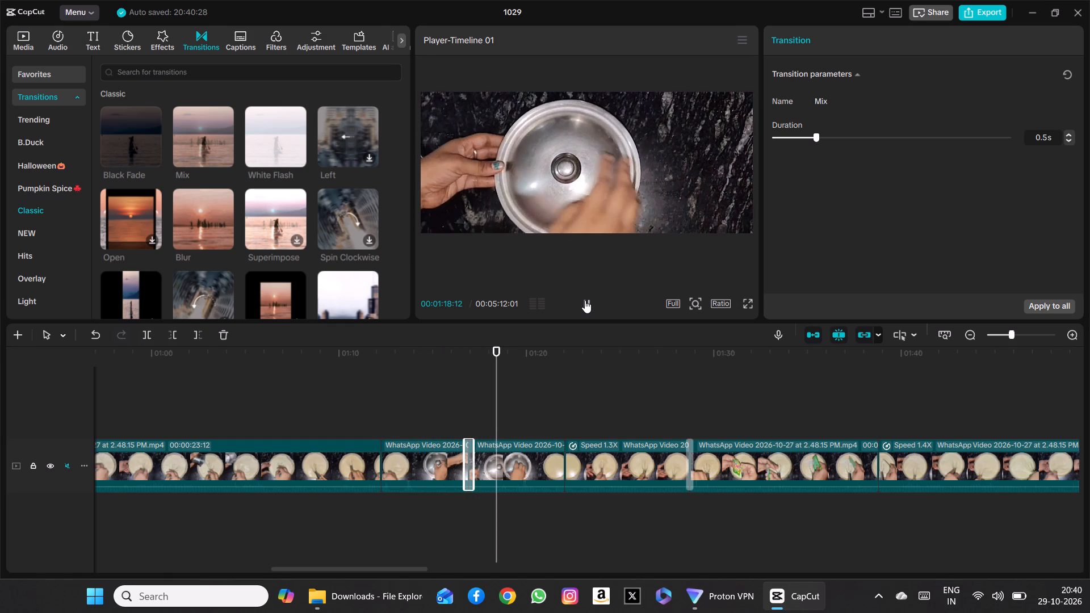
{"action": "left_click_drag", "start_coordinate": [497, 390], "coordinate": [398, 389]}
{"action": "left_click", "coordinate": [584, 303]}
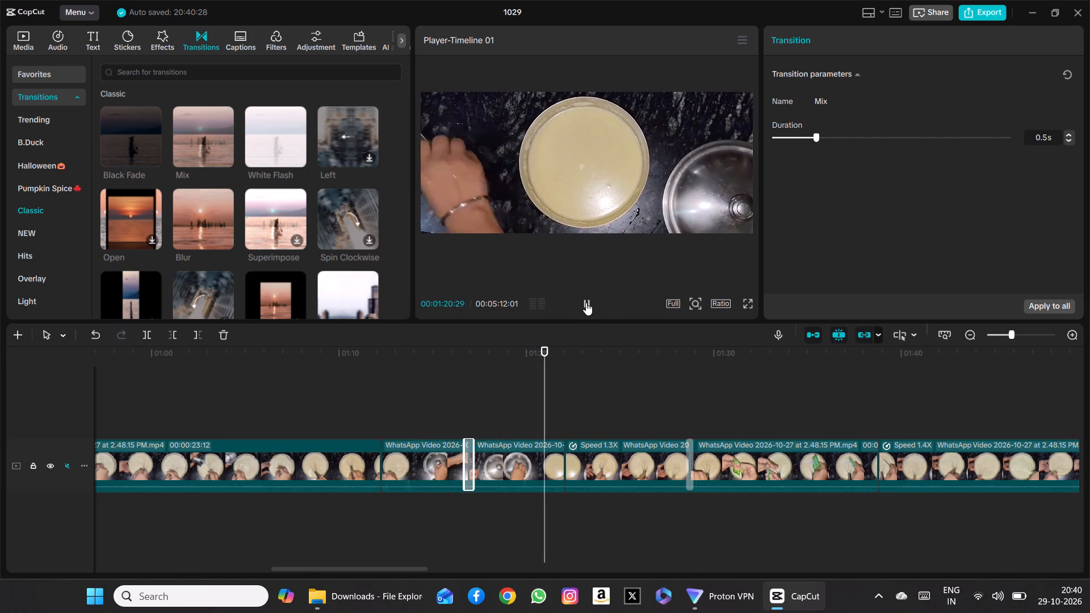
{"action": "scroll", "coordinate": [542, 436], "scroll_direction": "down", "scroll_amount": 3, "text": "ctrl"}
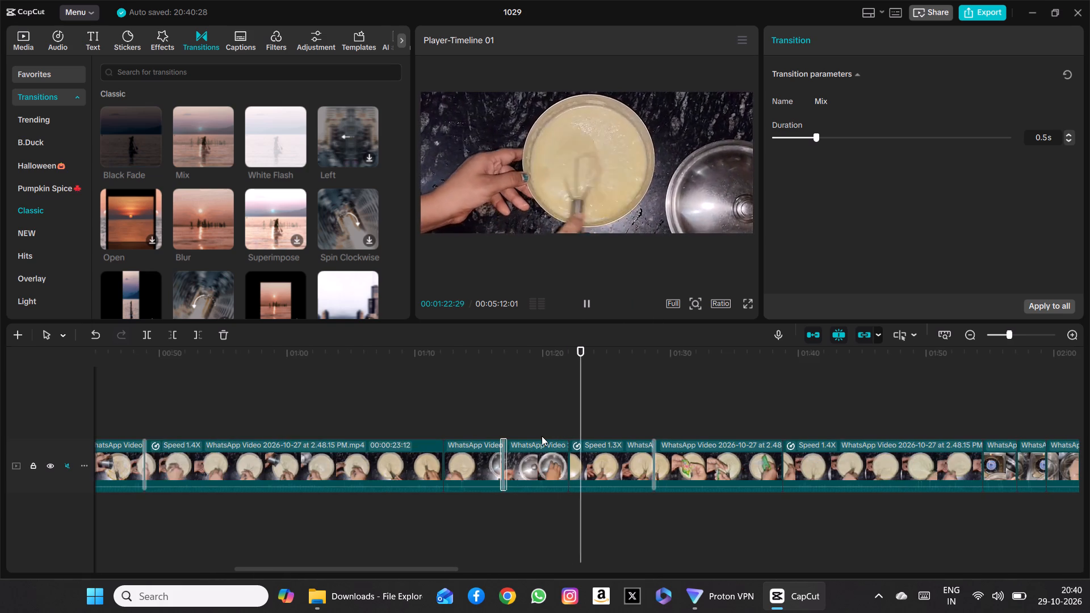
{"action": "scroll", "coordinate": [542, 436], "scroll_direction": "down", "scroll_amount": 4, "text": "ctrl"}
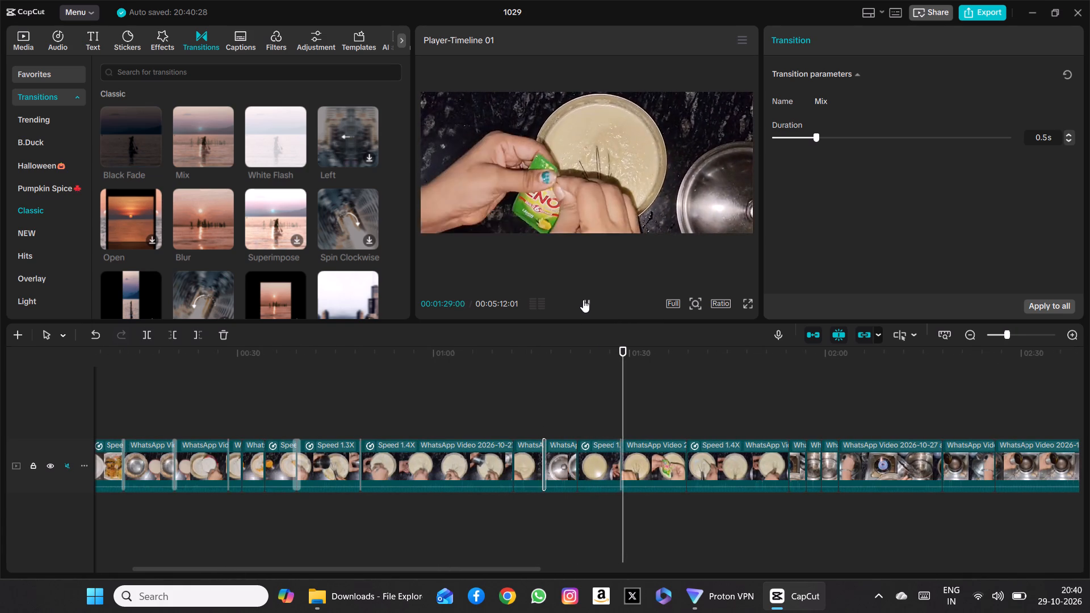
{"action": "left_click", "coordinate": [583, 300]}
{"action": "scroll", "coordinate": [593, 404], "scroll_direction": "down", "scroll_amount": 2, "text": "ctrl"}
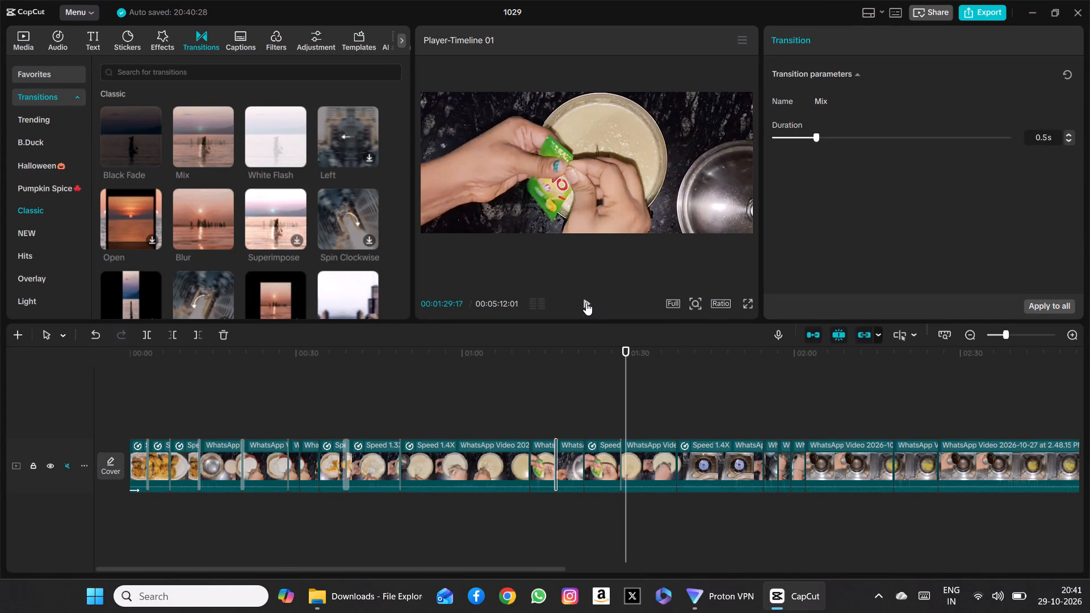
{"action": "scroll", "coordinate": [586, 303], "scroll_direction": "up", "scroll_amount": 1, "text": "ctrl"}
{"action": "scroll", "coordinate": [581, 373], "scroll_direction": "up", "scroll_amount": 2, "text": "ctrl"}
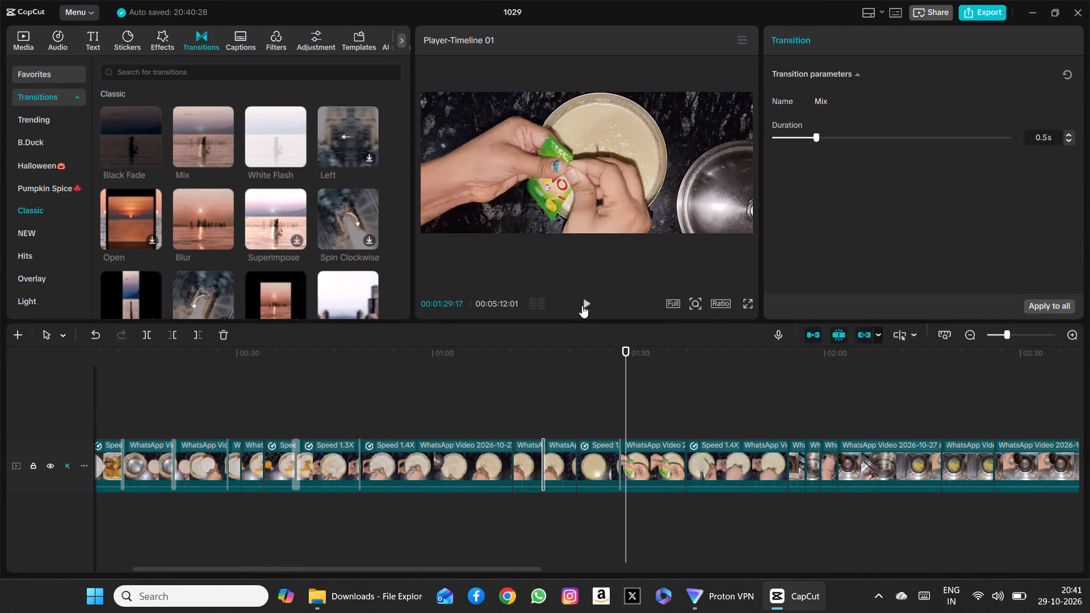
{"action": "left_click", "coordinate": [584, 304]}
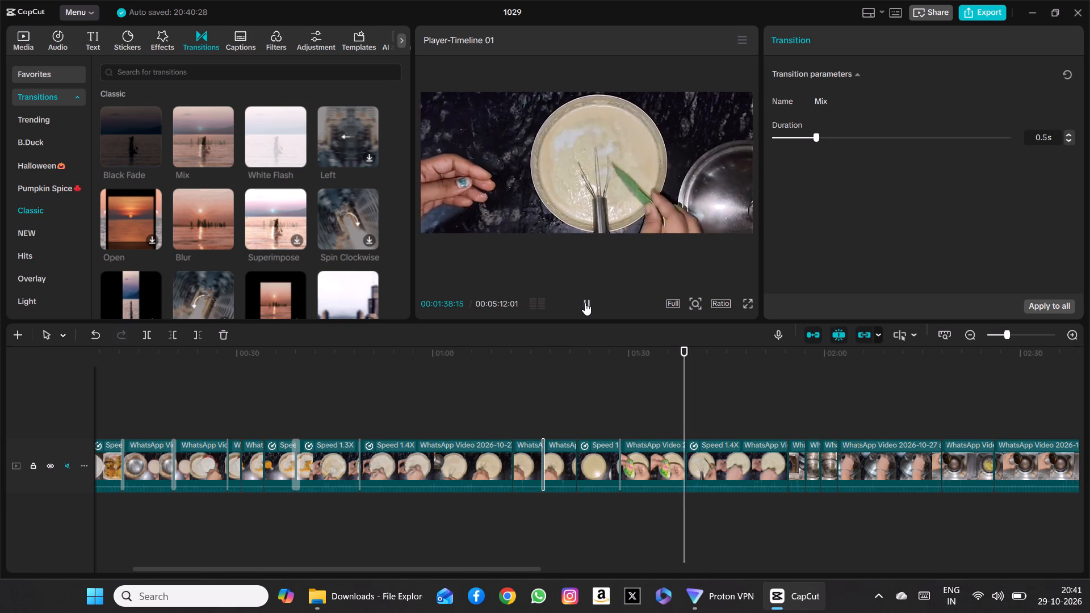
{"action": "left_click", "coordinate": [585, 303]}
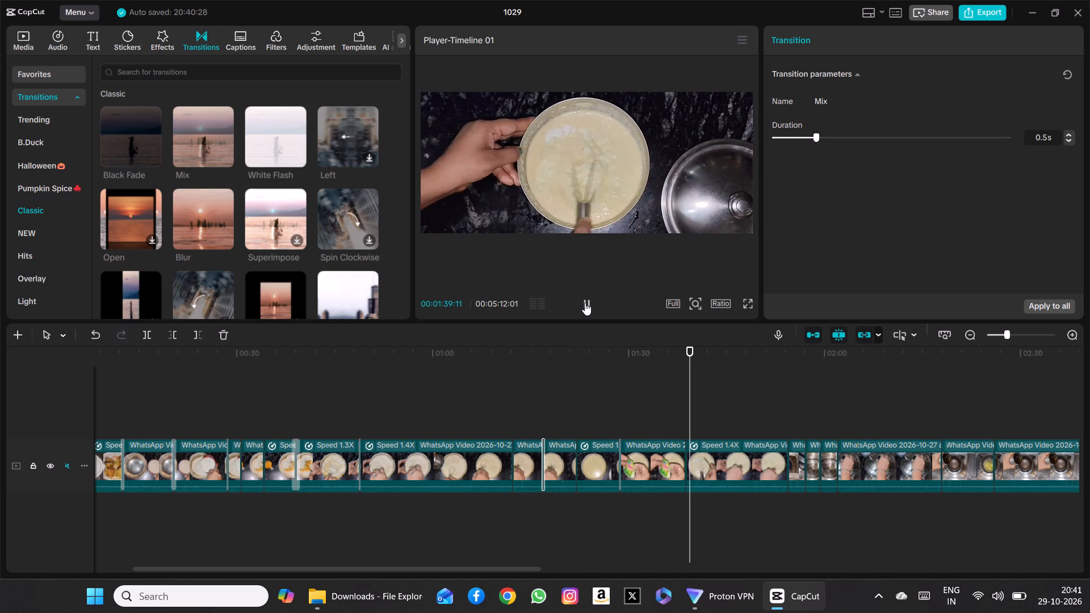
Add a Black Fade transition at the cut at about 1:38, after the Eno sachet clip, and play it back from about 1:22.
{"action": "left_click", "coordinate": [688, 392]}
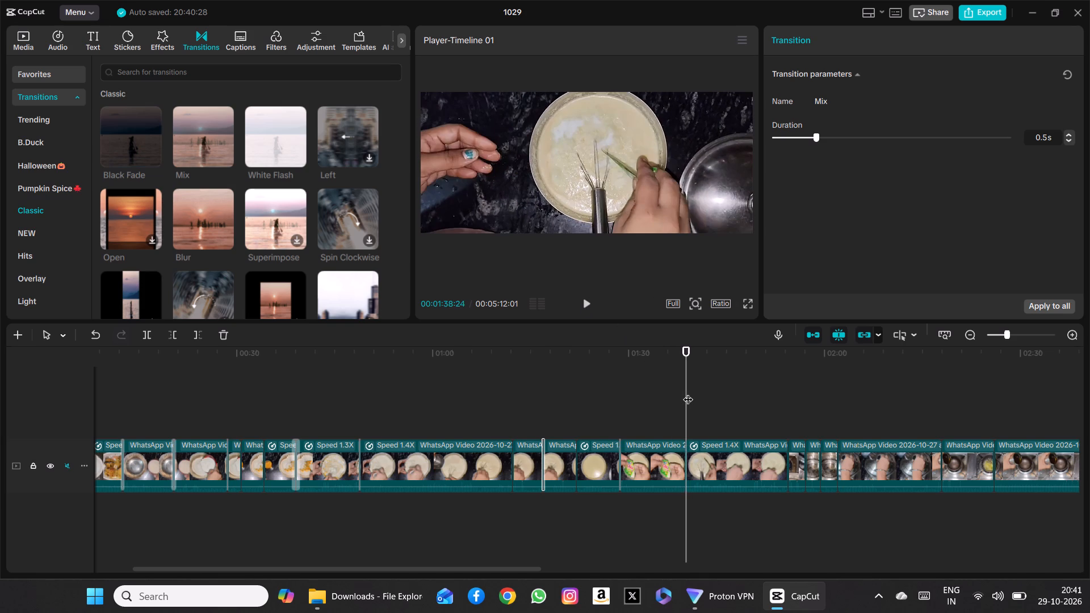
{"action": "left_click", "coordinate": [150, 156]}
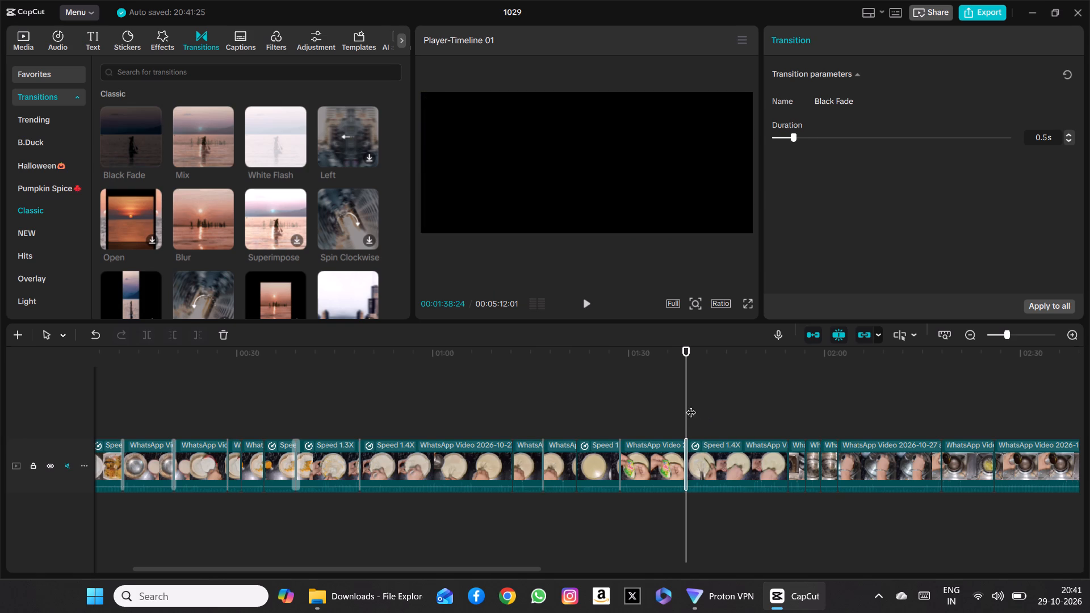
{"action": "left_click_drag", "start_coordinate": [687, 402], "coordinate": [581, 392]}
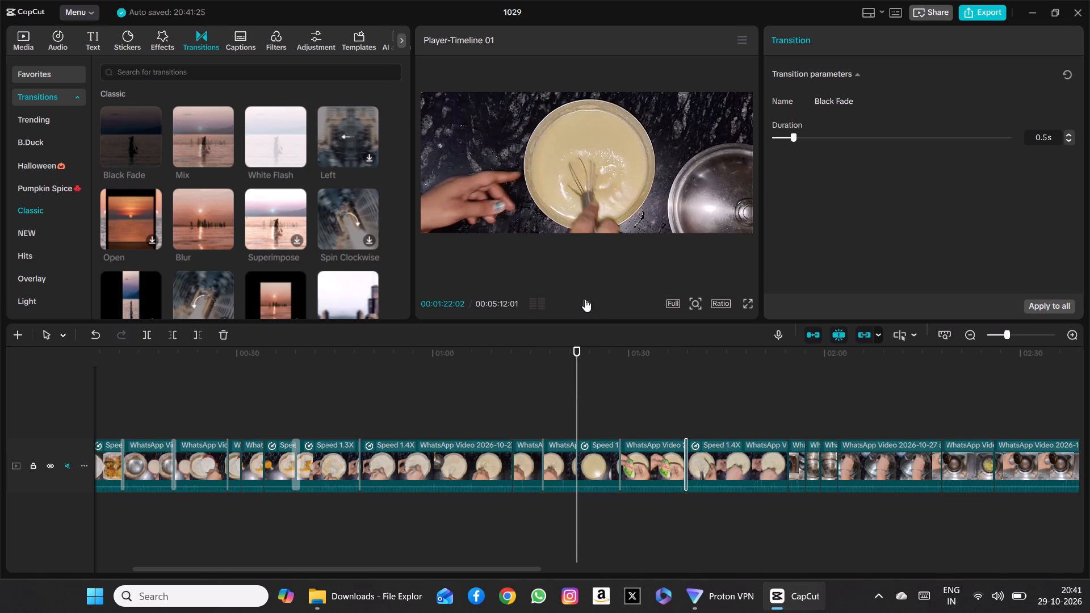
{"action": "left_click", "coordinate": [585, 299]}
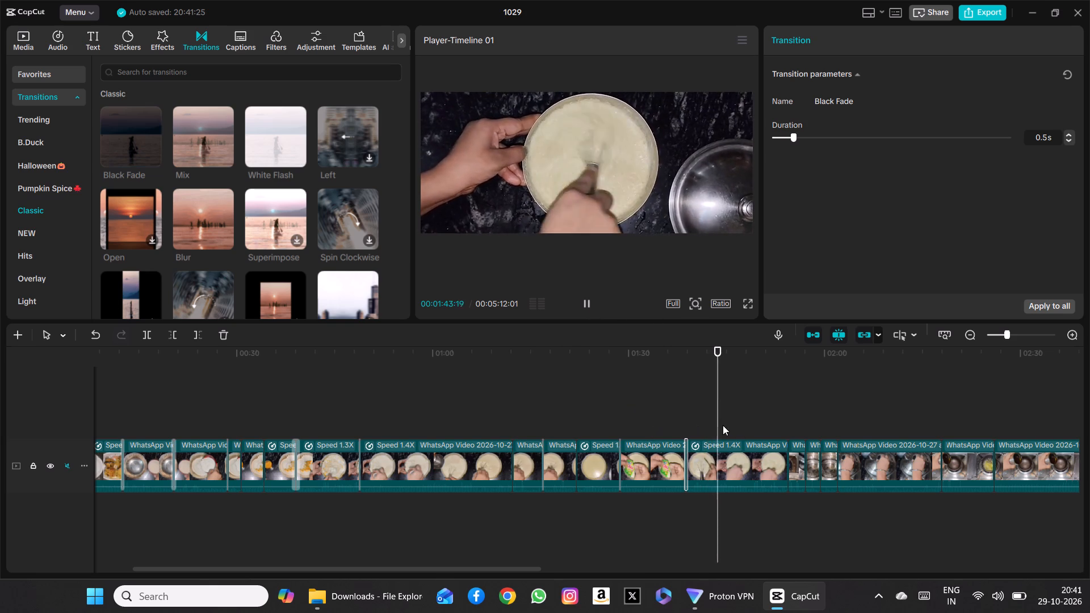
Replace the Black Fade transition at the cut at about 1:38 with Mix and play it back.
{"action": "left_click_drag", "start_coordinate": [722, 423], "coordinate": [665, 409]}
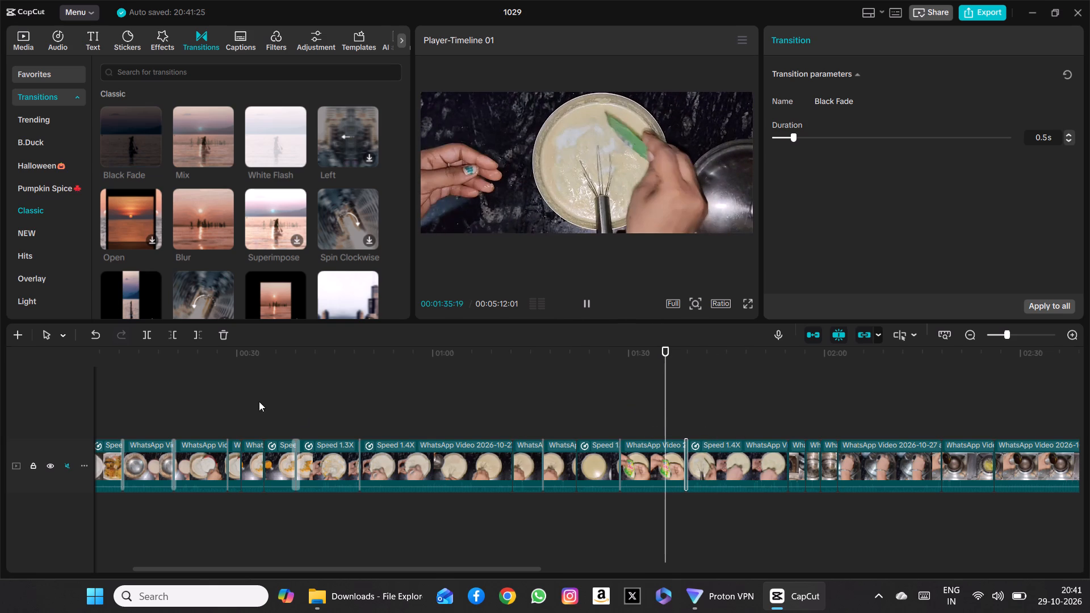
{"action": "left_click", "coordinate": [227, 333]}
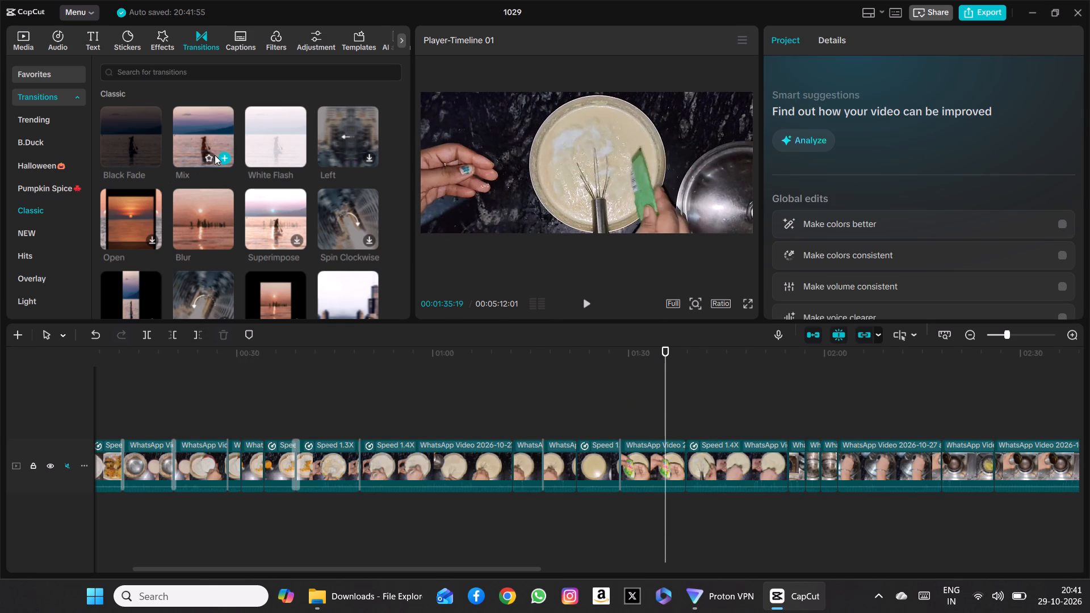
{"action": "left_click", "coordinate": [223, 156]}
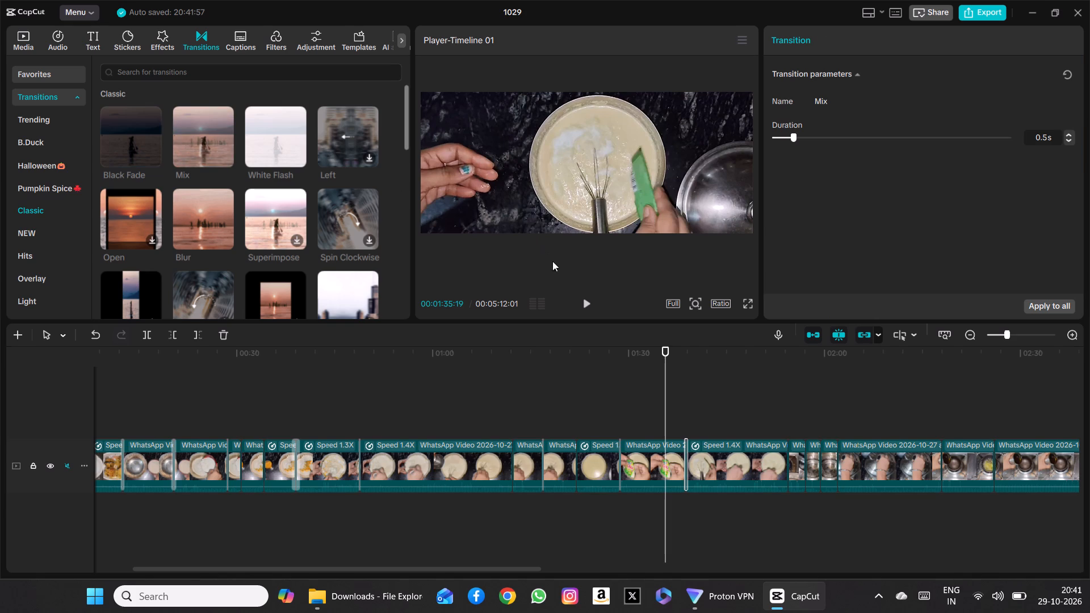
{"action": "left_click", "coordinate": [584, 303]}
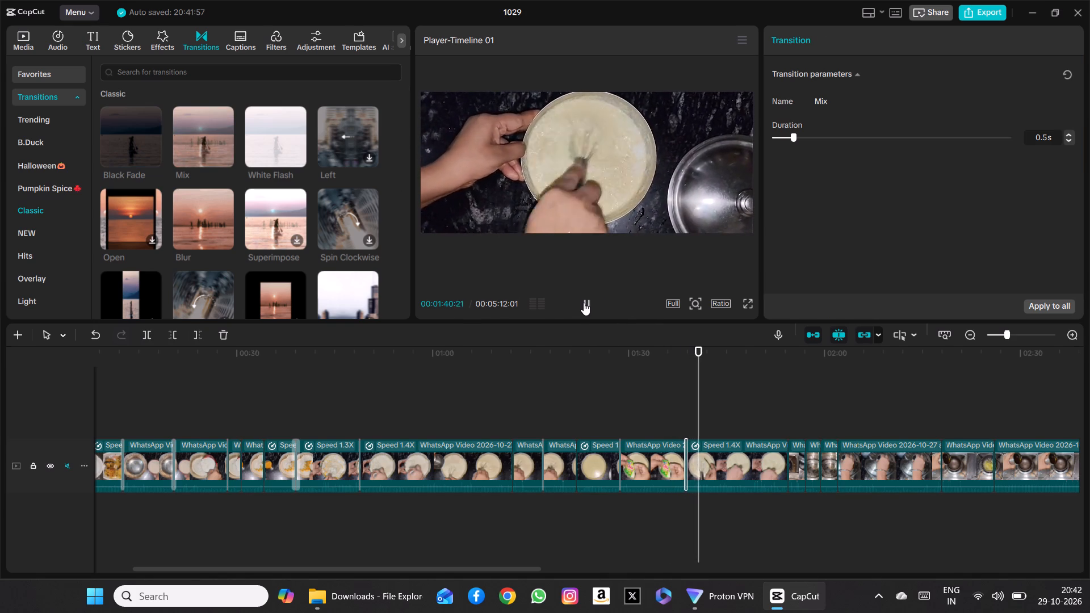
{"action": "left_click_drag", "start_coordinate": [707, 393], "coordinate": [623, 384]}
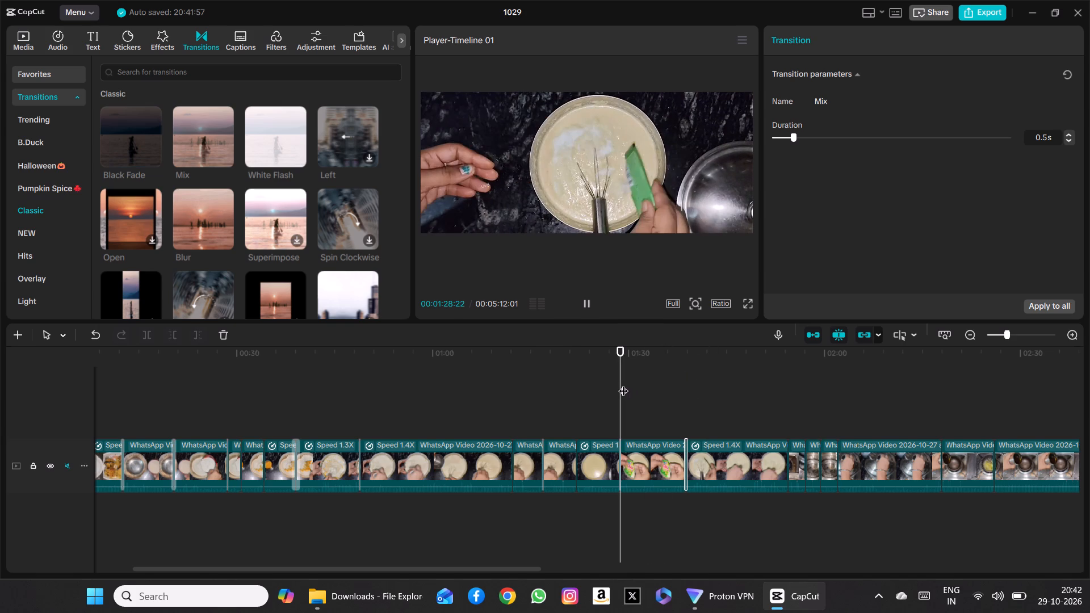
{"action": "left_click", "coordinate": [582, 303]}
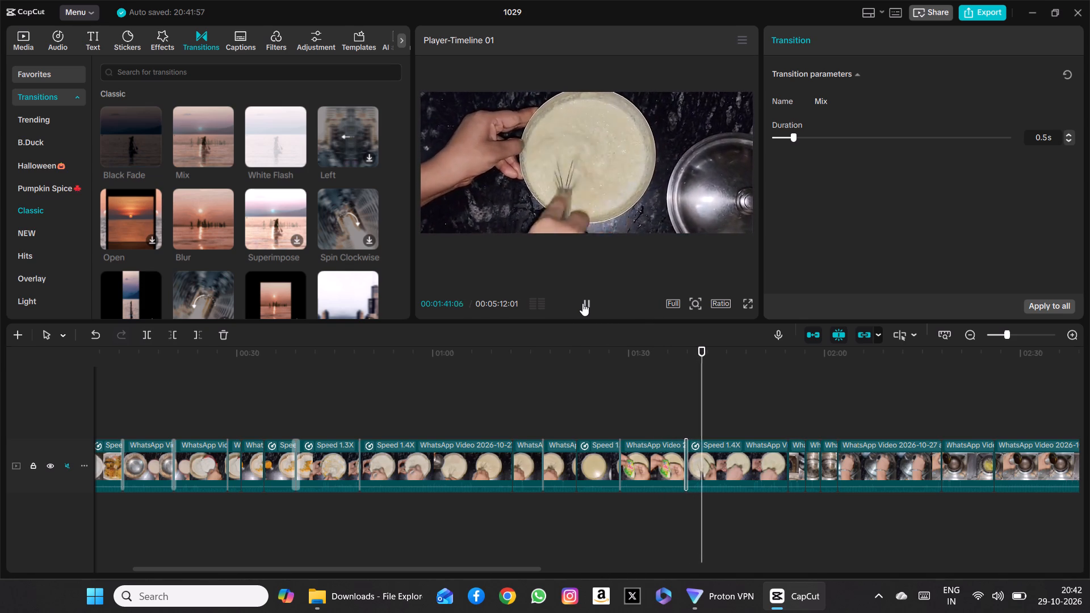
Add a Blur transition at the cut at about 1:54, between the whisking clip and the gas burner clip, and play it back.
{"action": "scroll", "coordinate": [622, 416], "scroll_direction": "left", "scroll_amount": 1}
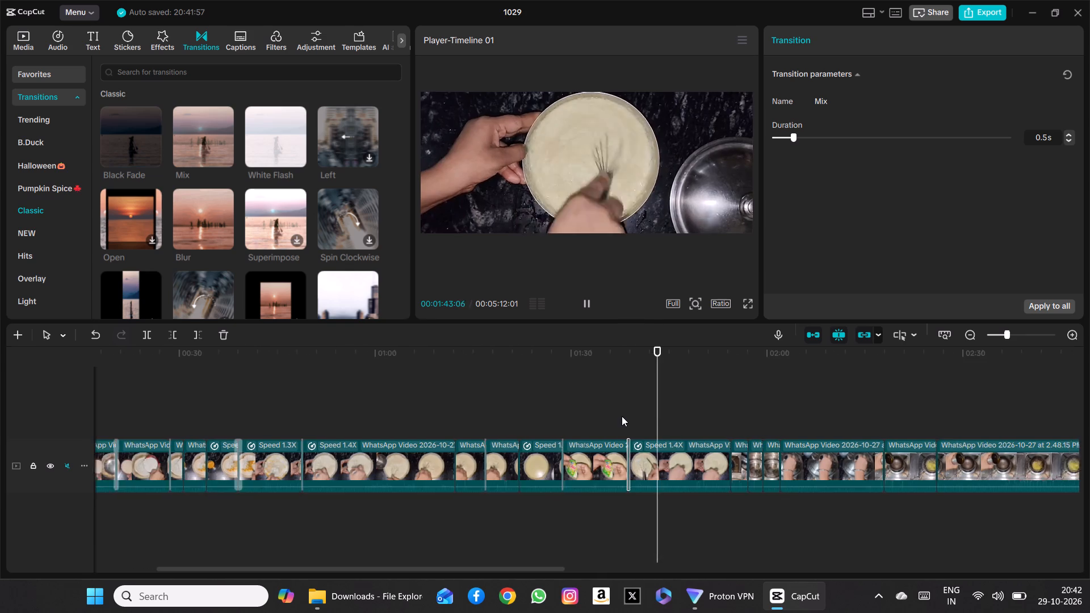
{"action": "scroll", "coordinate": [622, 416], "scroll_direction": "left", "scroll_amount": 1}
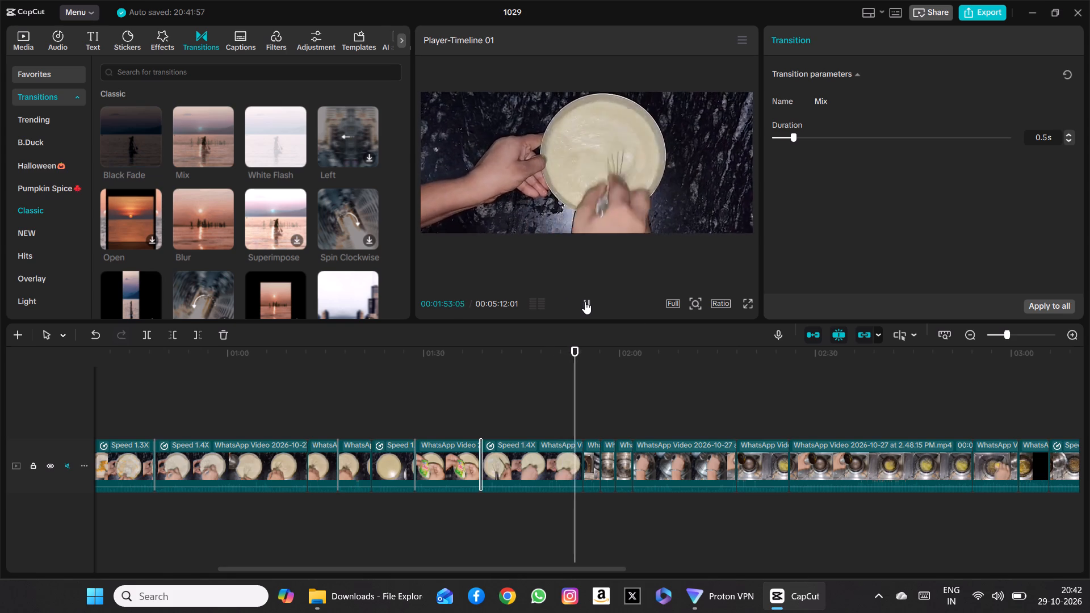
{"action": "left_click", "coordinate": [585, 301]}
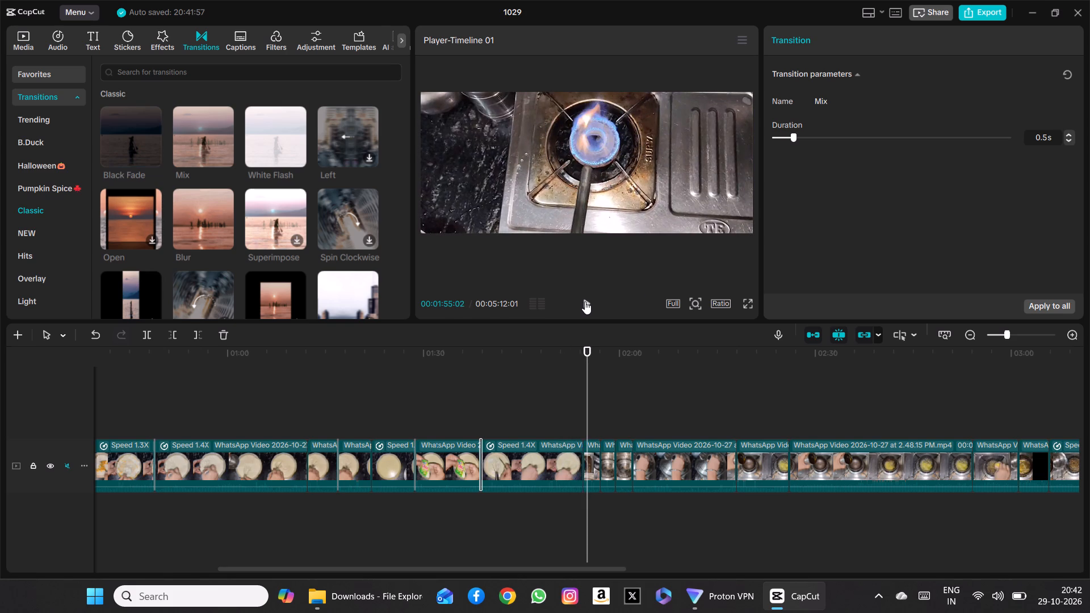
{"action": "left_click", "coordinate": [588, 375]}
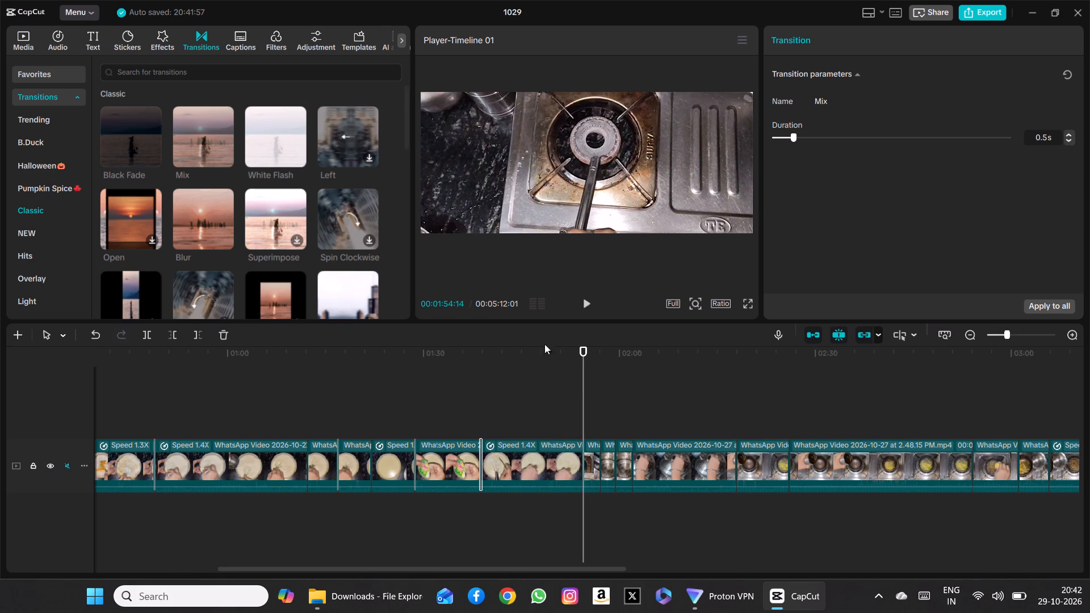
{"action": "left_click", "coordinate": [581, 379]}
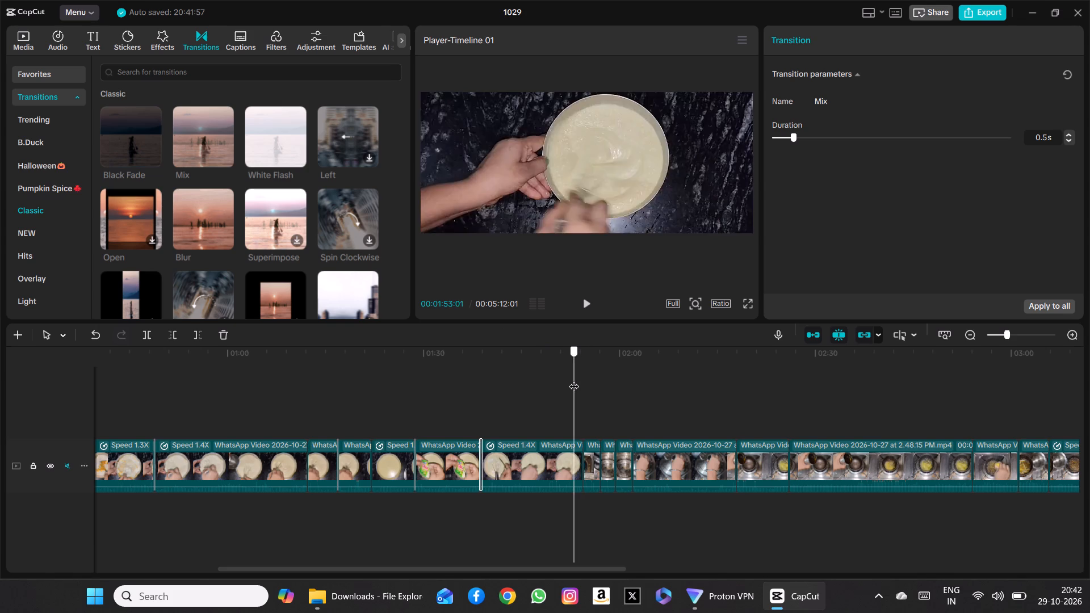
{"action": "left_click", "coordinate": [221, 234]}
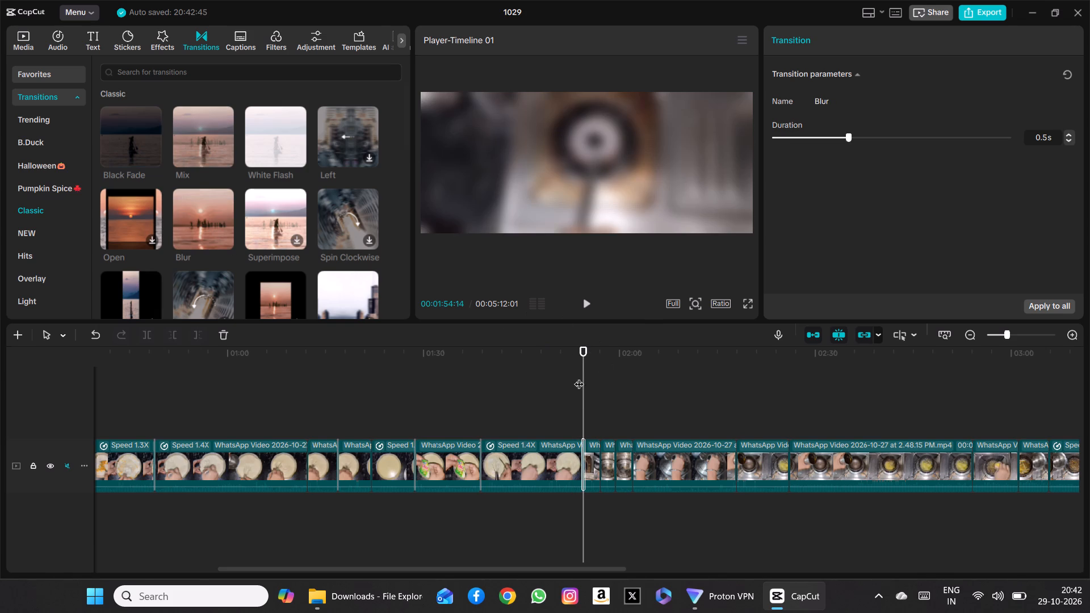
{"action": "left_click_drag", "start_coordinate": [585, 388], "coordinate": [533, 391]}
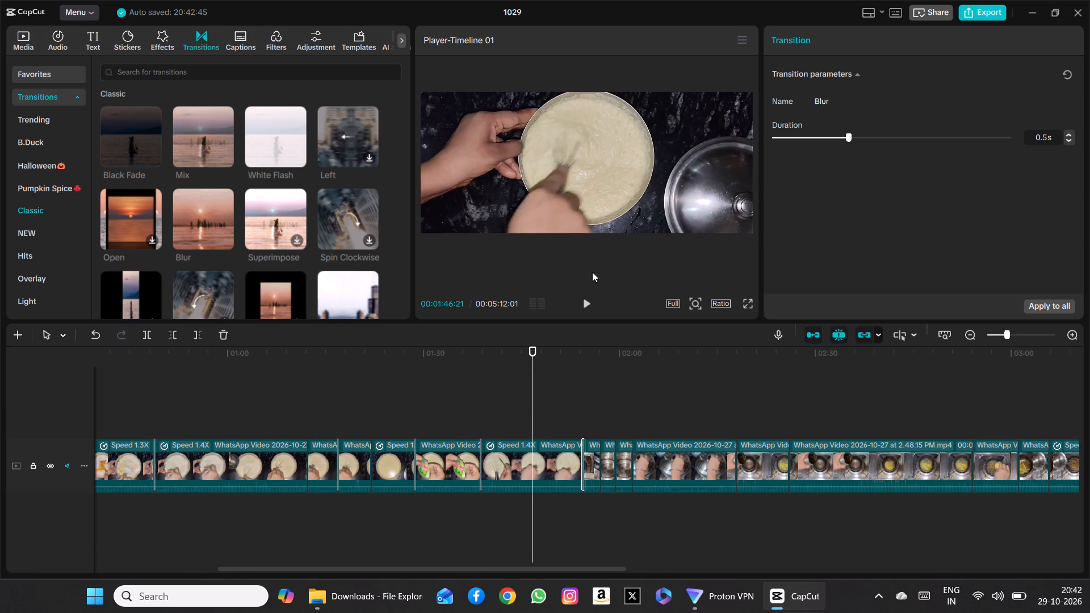
{"action": "left_click", "coordinate": [586, 302]}
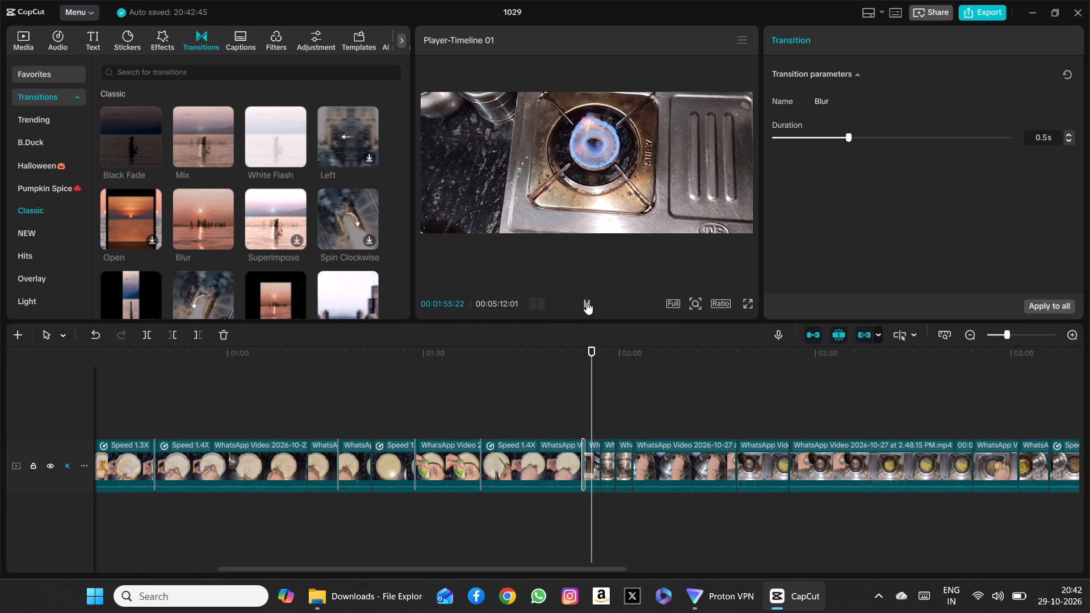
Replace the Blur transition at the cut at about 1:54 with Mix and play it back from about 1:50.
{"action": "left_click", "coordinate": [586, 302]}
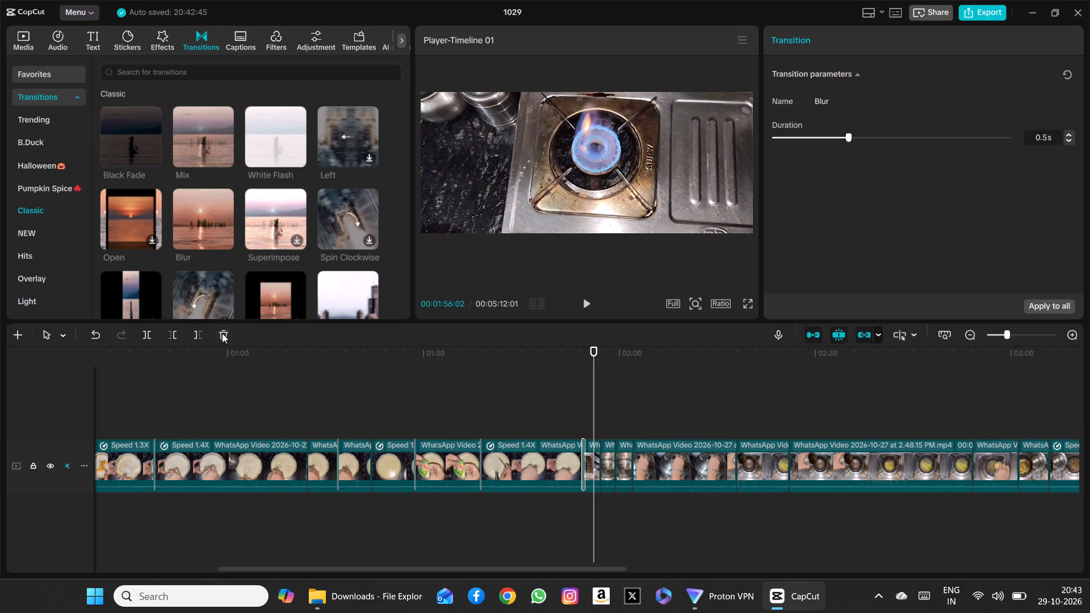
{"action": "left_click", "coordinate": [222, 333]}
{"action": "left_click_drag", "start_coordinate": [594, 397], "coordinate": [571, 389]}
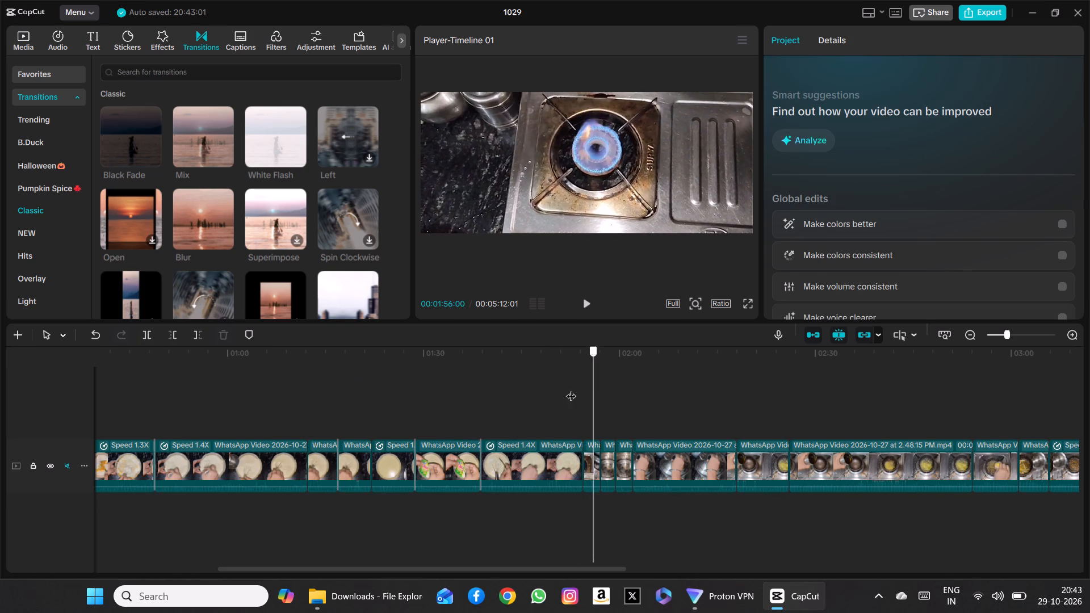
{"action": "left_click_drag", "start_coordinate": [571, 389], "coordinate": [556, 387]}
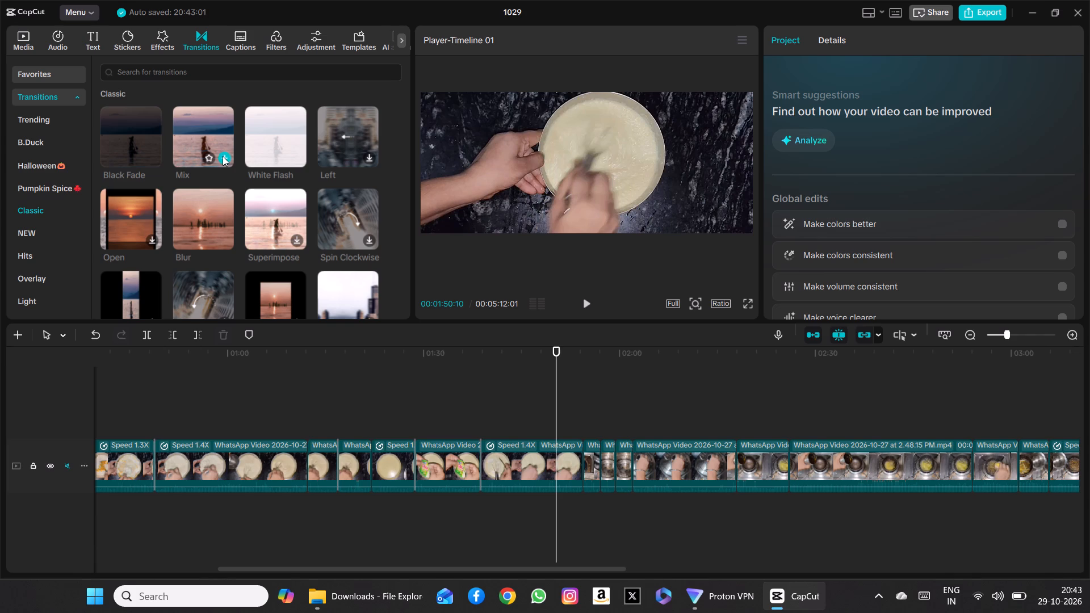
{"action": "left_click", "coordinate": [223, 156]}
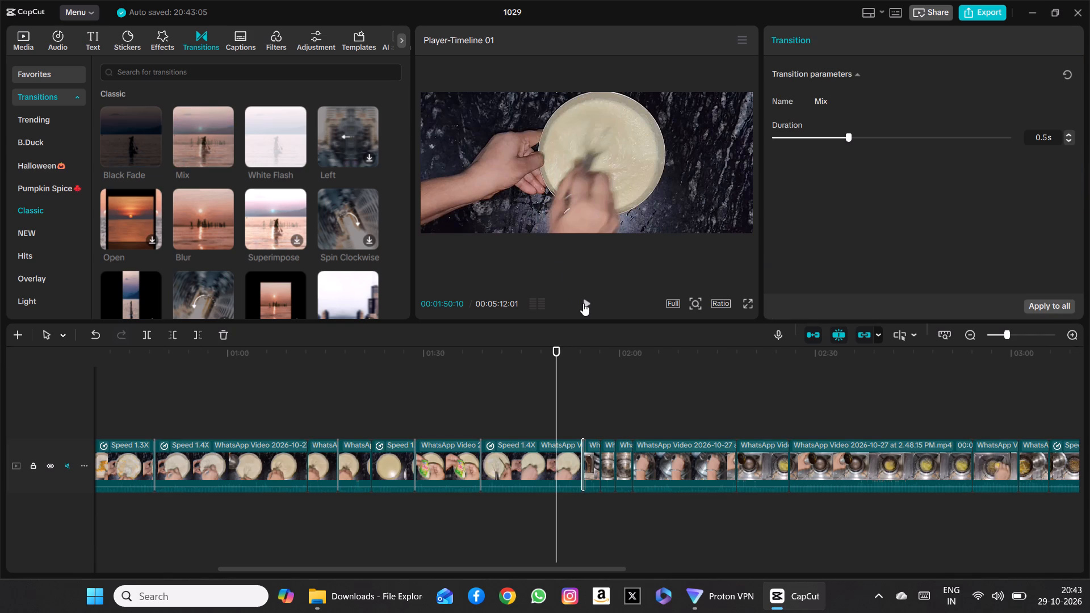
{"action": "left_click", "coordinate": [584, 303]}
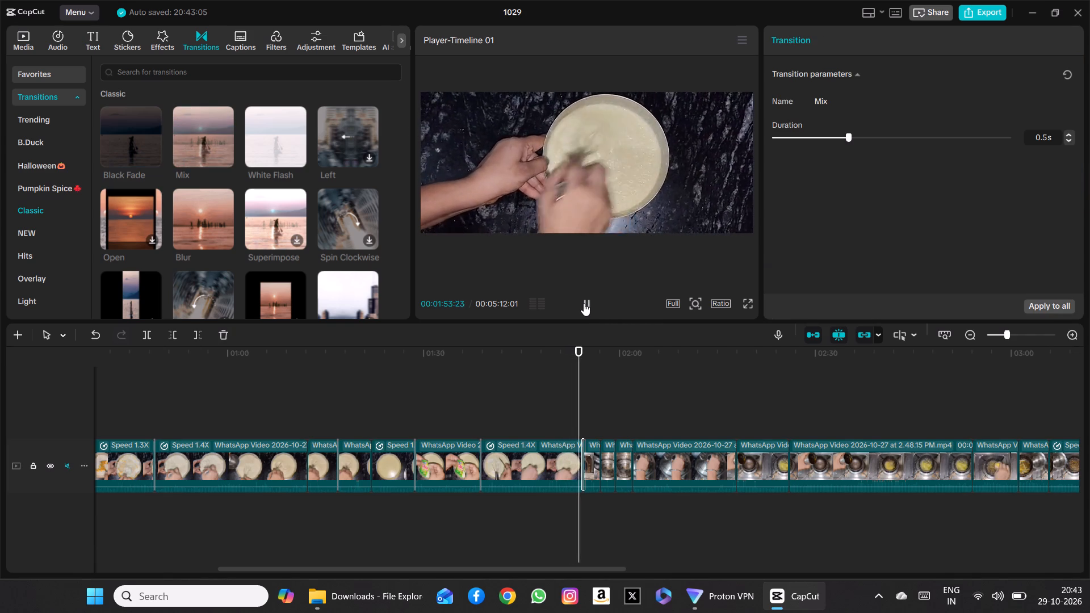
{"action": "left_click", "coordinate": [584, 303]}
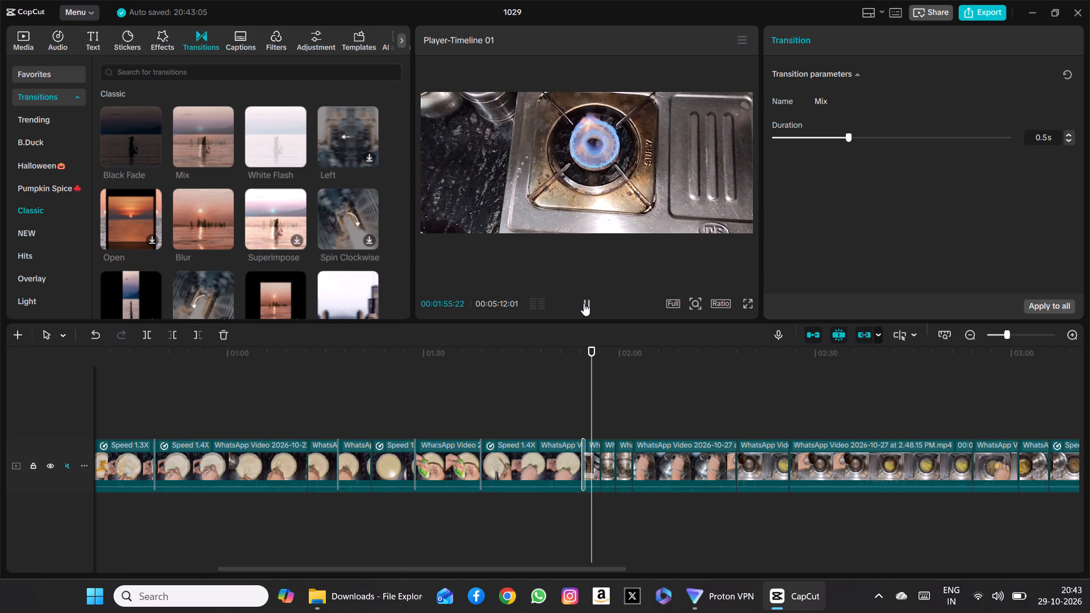
Replace the Mix transition at the cut at about 1:54 with Black Fade and play it back from about 1:50.
{"action": "left_click", "coordinate": [223, 337]}
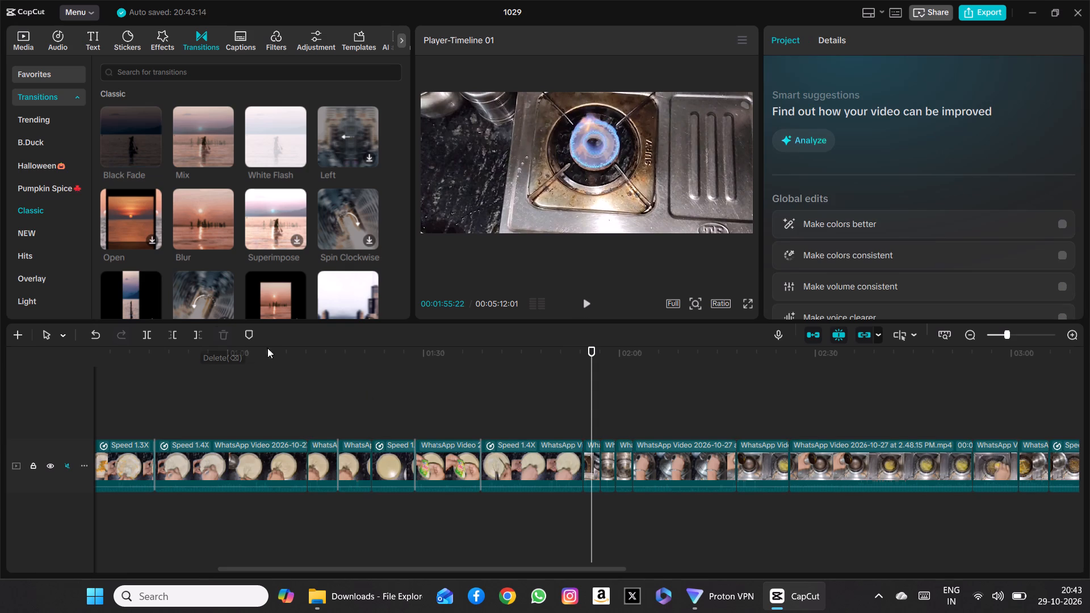
{"action": "left_click_drag", "start_coordinate": [593, 406], "coordinate": [558, 405]}
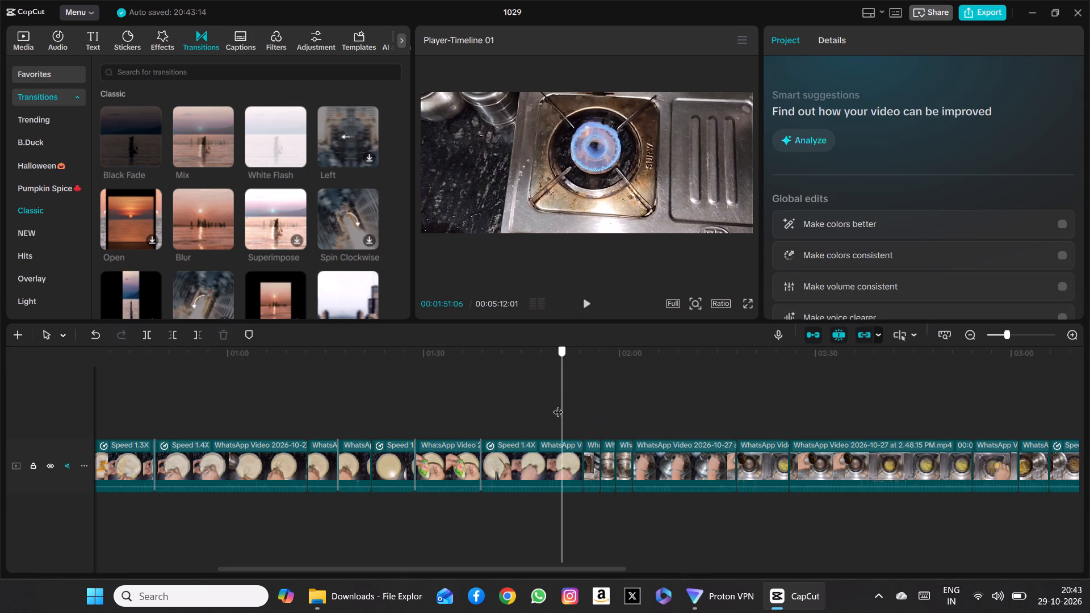
{"action": "left_click_drag", "start_coordinate": [558, 405], "coordinate": [556, 404]}
{"action": "left_click", "coordinate": [153, 160]}
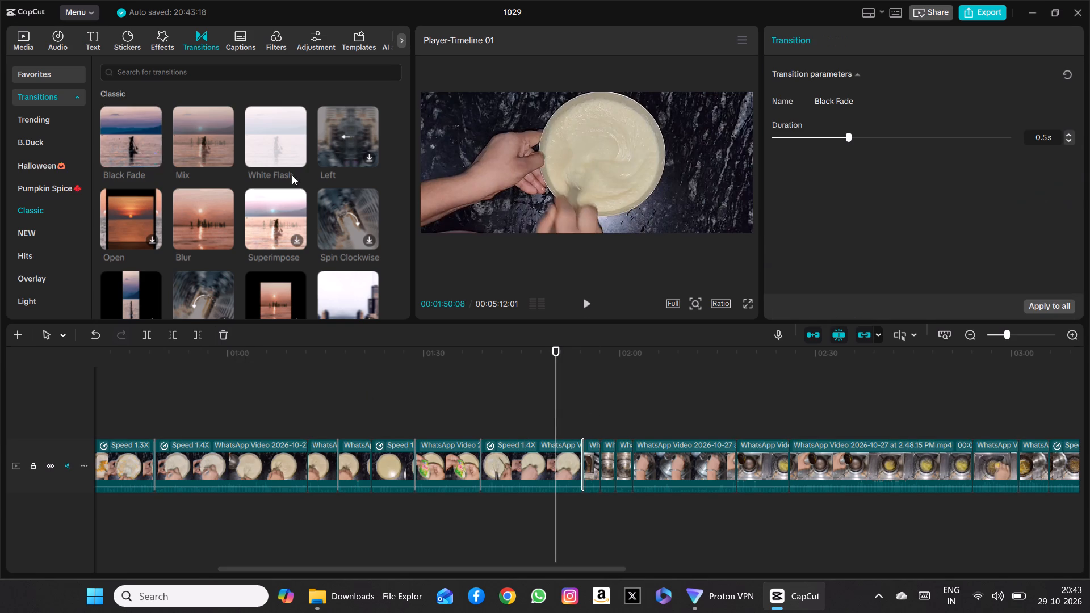
{"action": "left_click", "coordinate": [586, 298]}
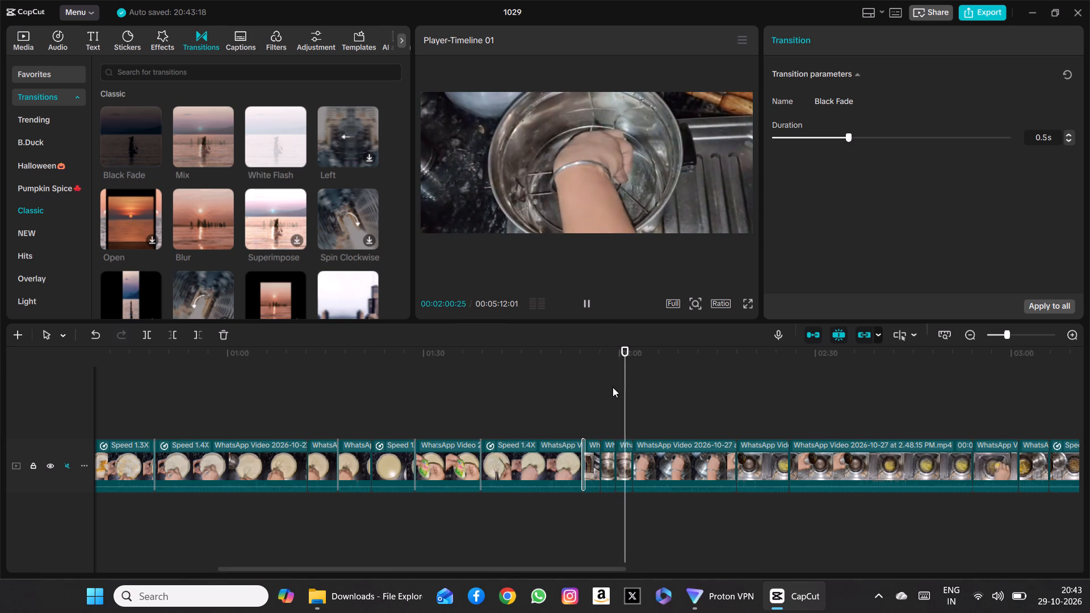
Play on to about 2:18 to review the steamer footage up to the cut to the gas burner clip.
{"action": "scroll", "coordinate": [624, 387], "scroll_direction": "left", "scroll_amount": 1}
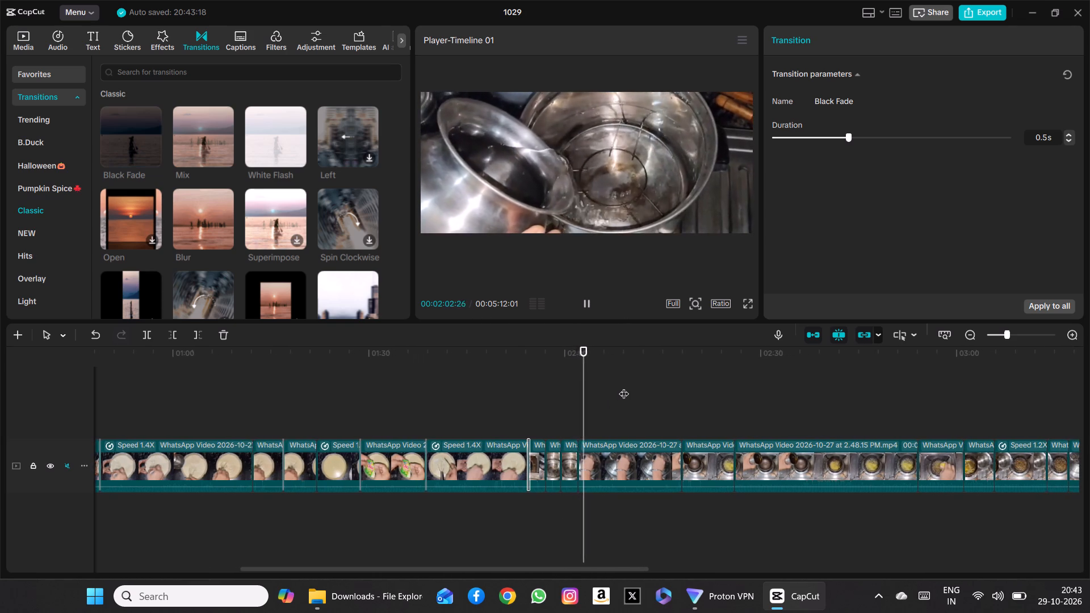
{"action": "left_click", "coordinate": [588, 303]}
{"action": "left_click", "coordinate": [588, 303]}
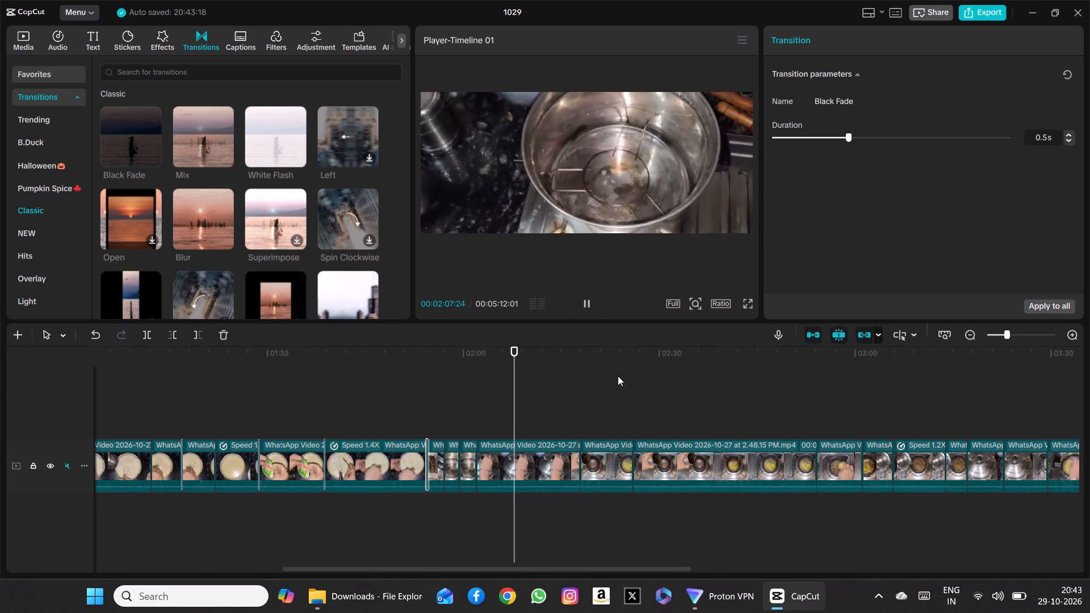
{"action": "left_click", "coordinate": [586, 304]}
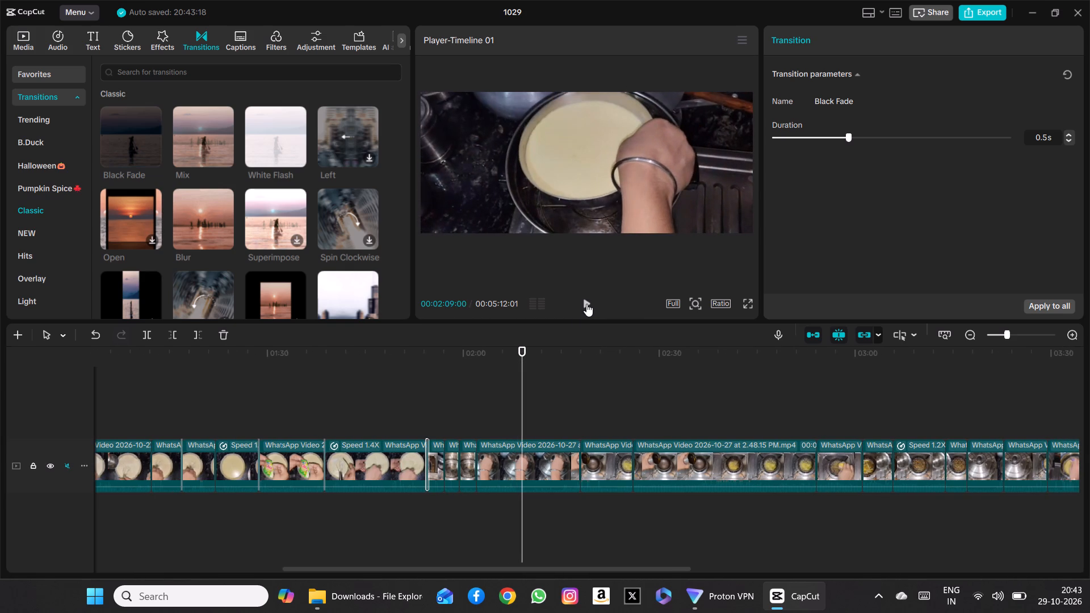
{"action": "left_click", "coordinate": [588, 297]}
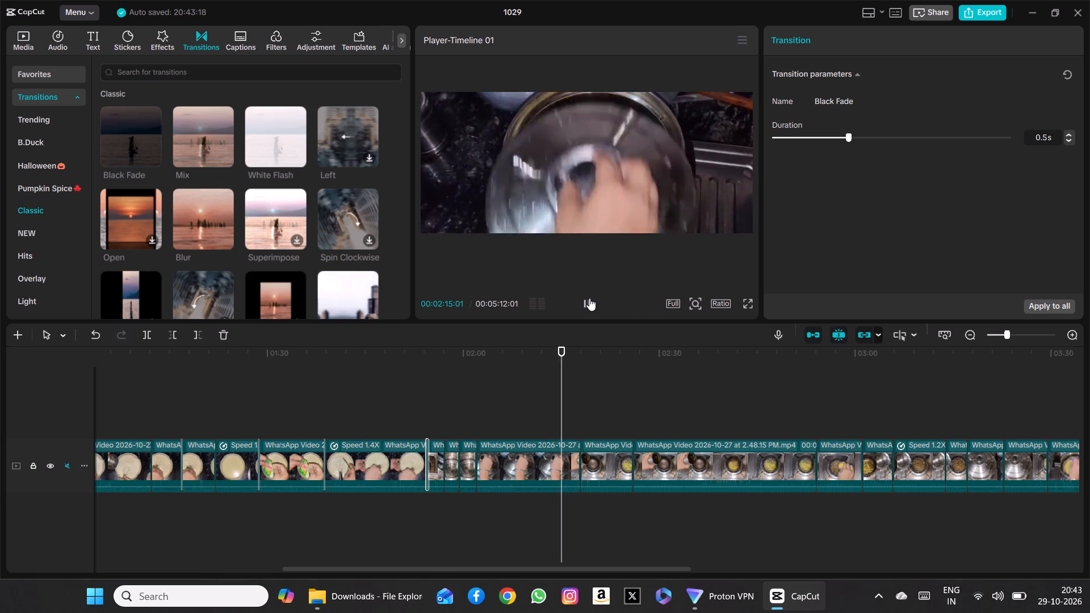
{"action": "left_click", "coordinate": [589, 298]}
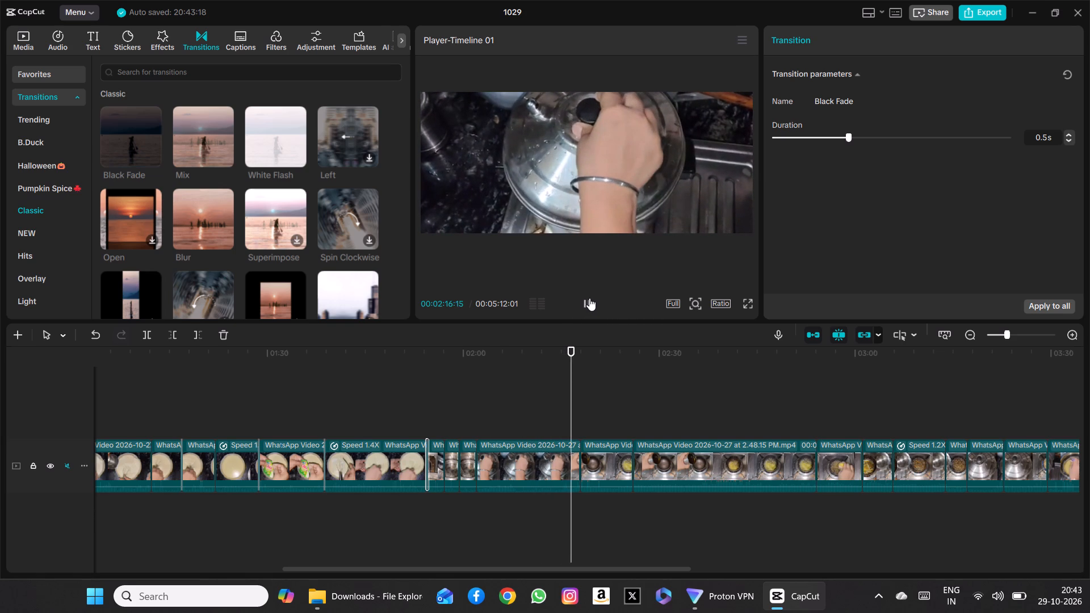
{"action": "left_click", "coordinate": [584, 303]}
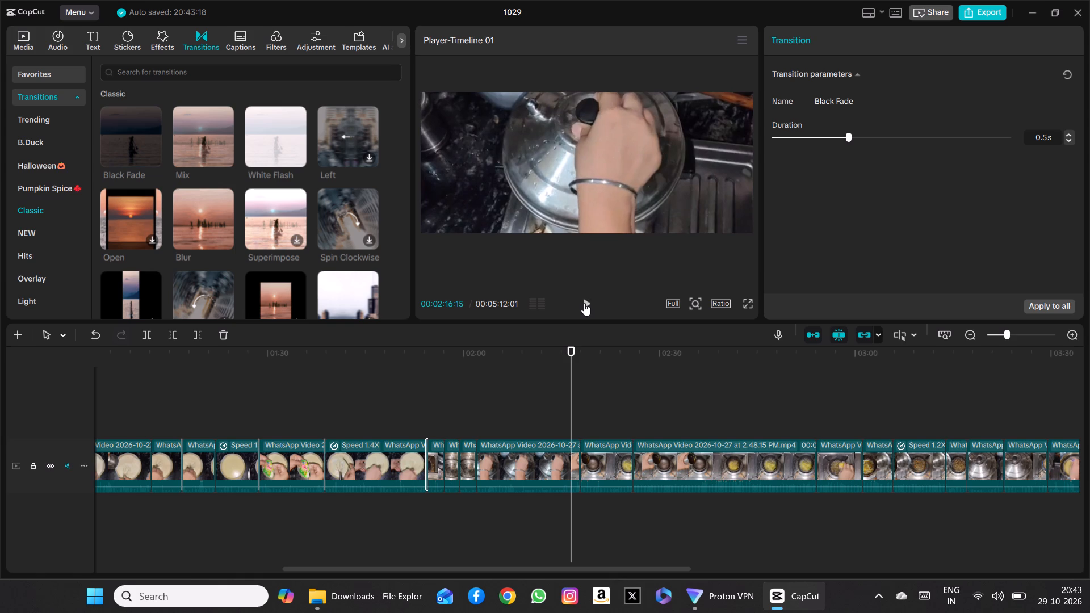
{"action": "left_click", "coordinate": [584, 303]}
{"action": "left_click", "coordinate": [584, 303]}
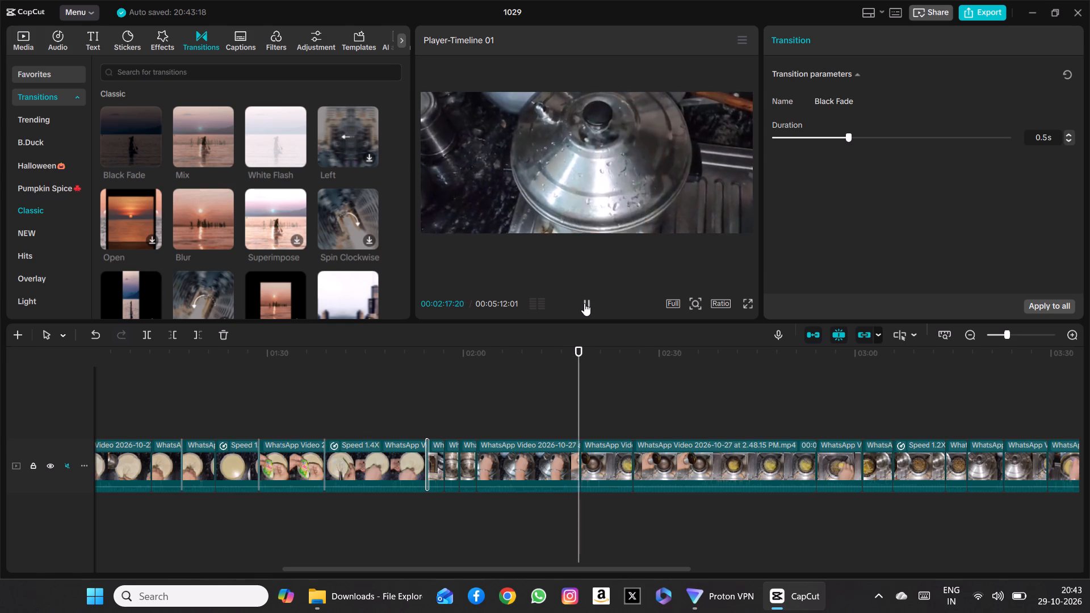
{"action": "left_click", "coordinate": [584, 303]}
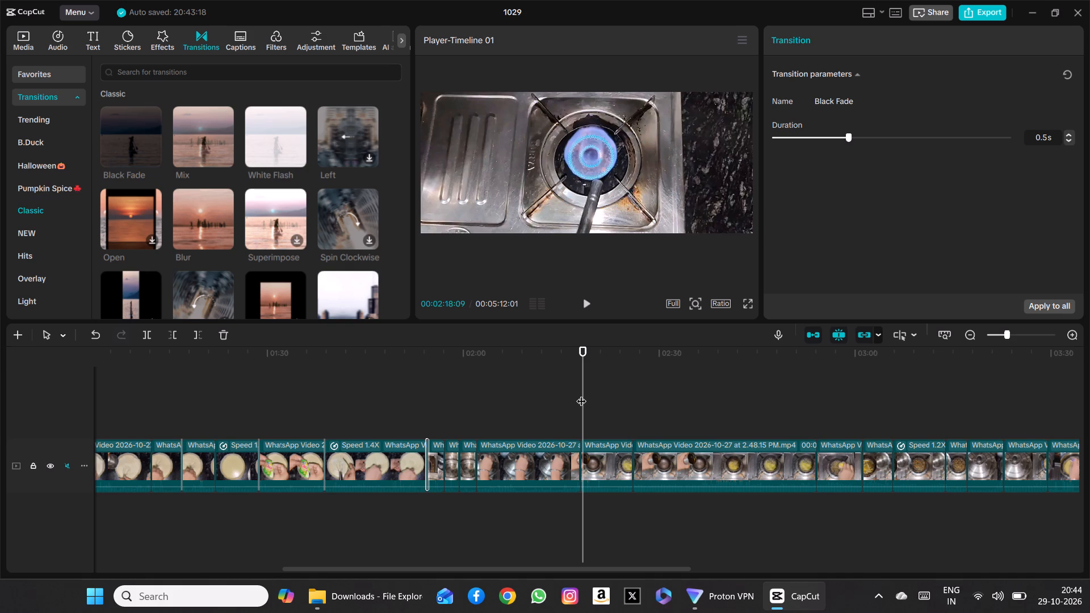
Add a Black Fade transition at the cut at about 2:18, between the steamer lid and gas burner clips, and play it back from about 2:11.
{"action": "left_click", "coordinate": [581, 394]}
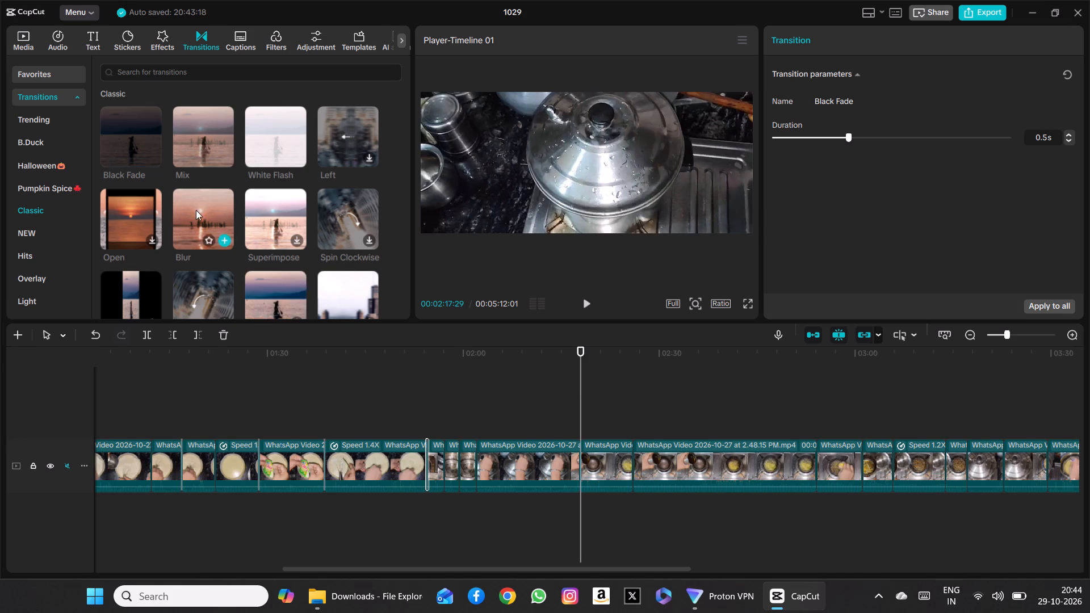
{"action": "left_click", "coordinate": [152, 159]}
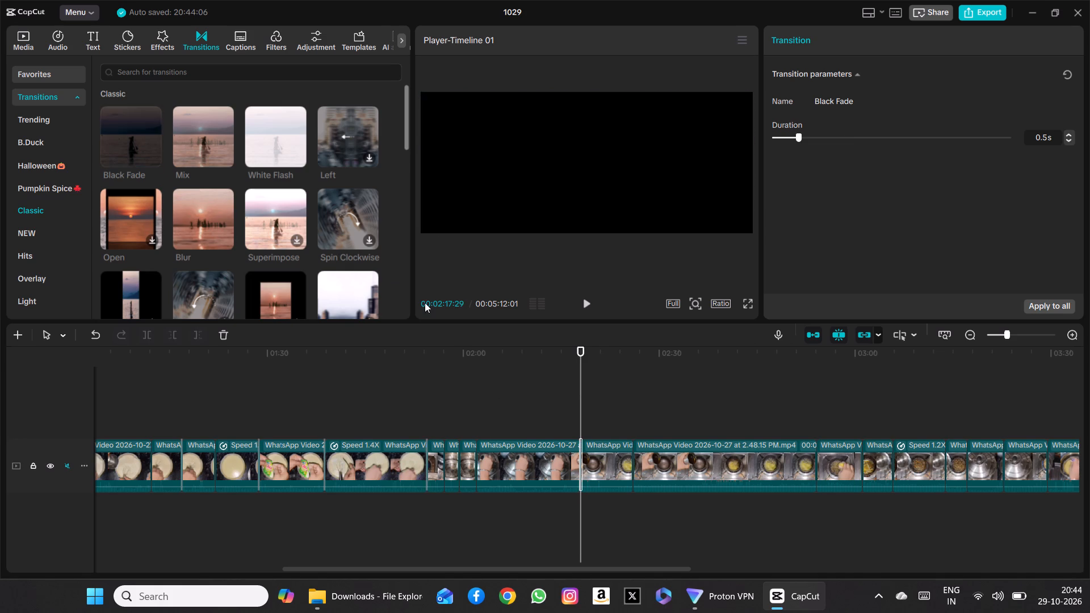
{"action": "left_click_drag", "start_coordinate": [582, 384], "coordinate": [538, 388]}
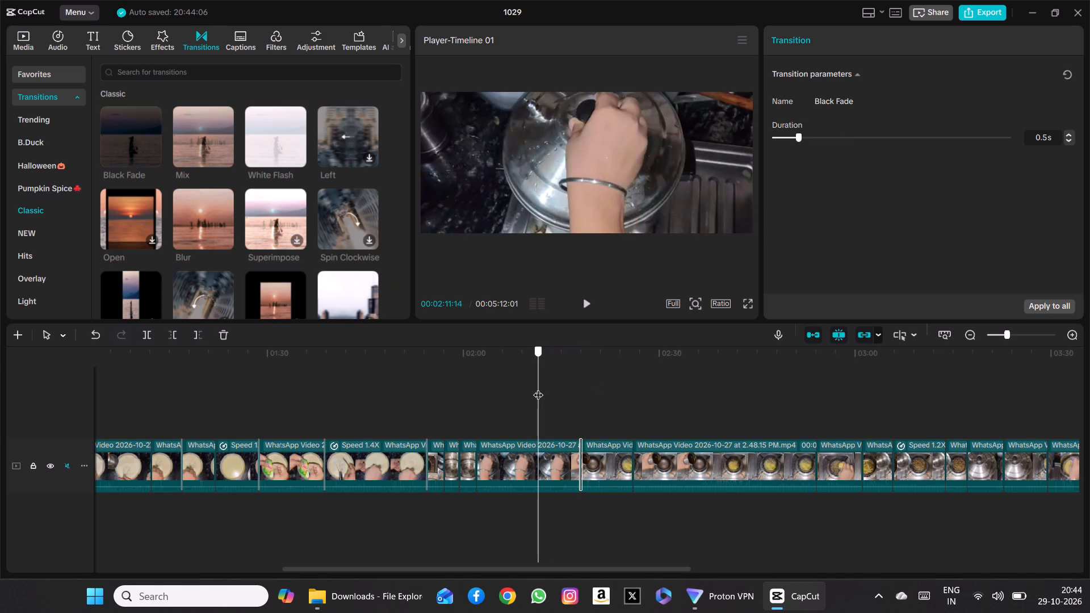
{"action": "left_click", "coordinate": [586, 303]}
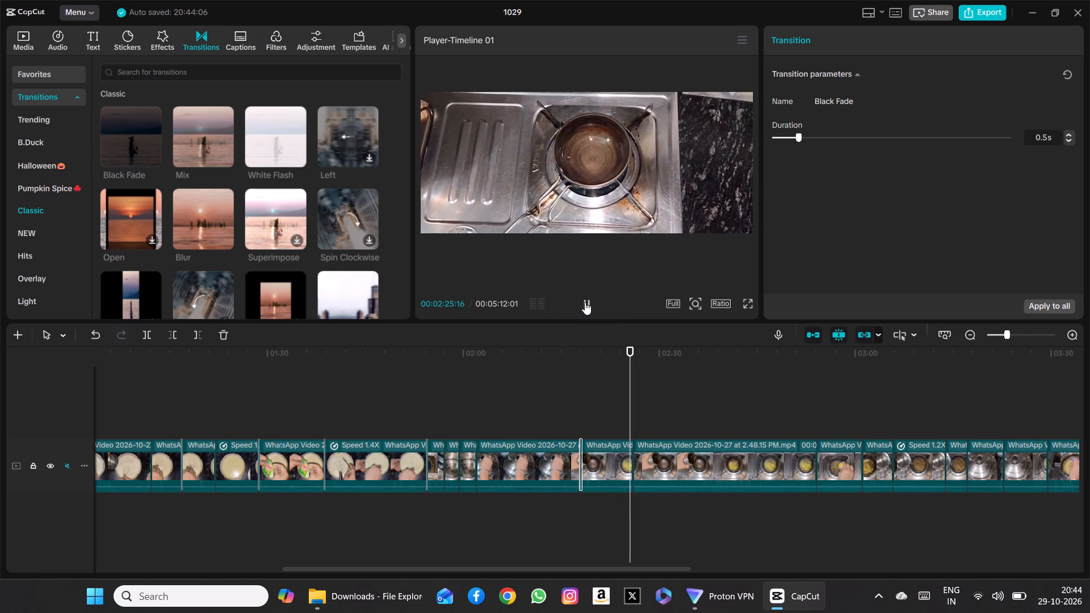
{"action": "left_click", "coordinate": [585, 302]}
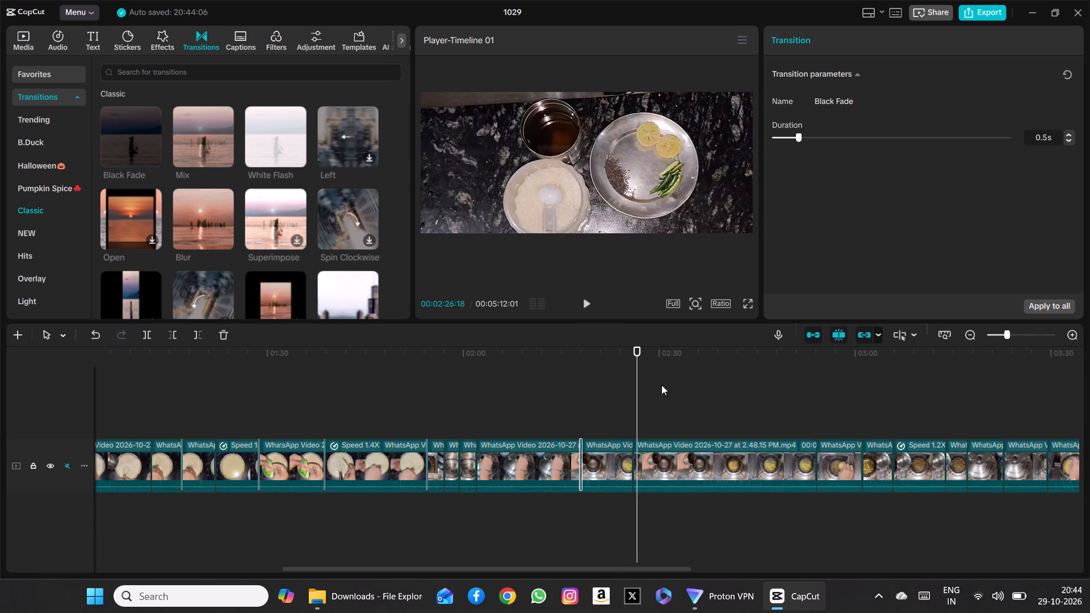
Add a Mix transition at the cut at about 2:26, before the ingredients shot, set its duration to 1.0 s and play it back.
{"action": "left_click", "coordinate": [635, 398]}
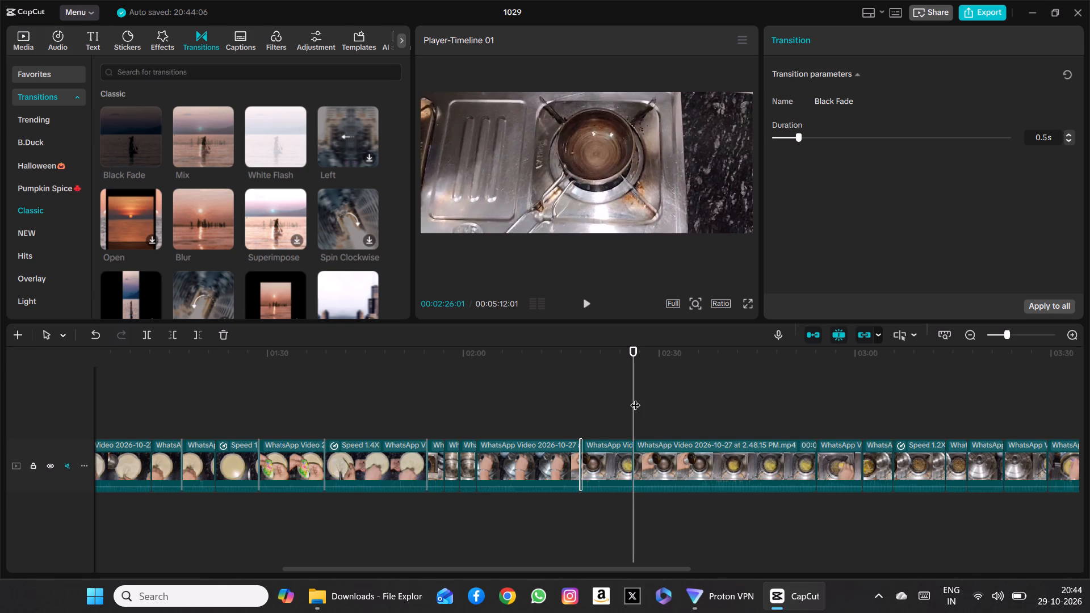
{"action": "left_click", "coordinate": [224, 157]}
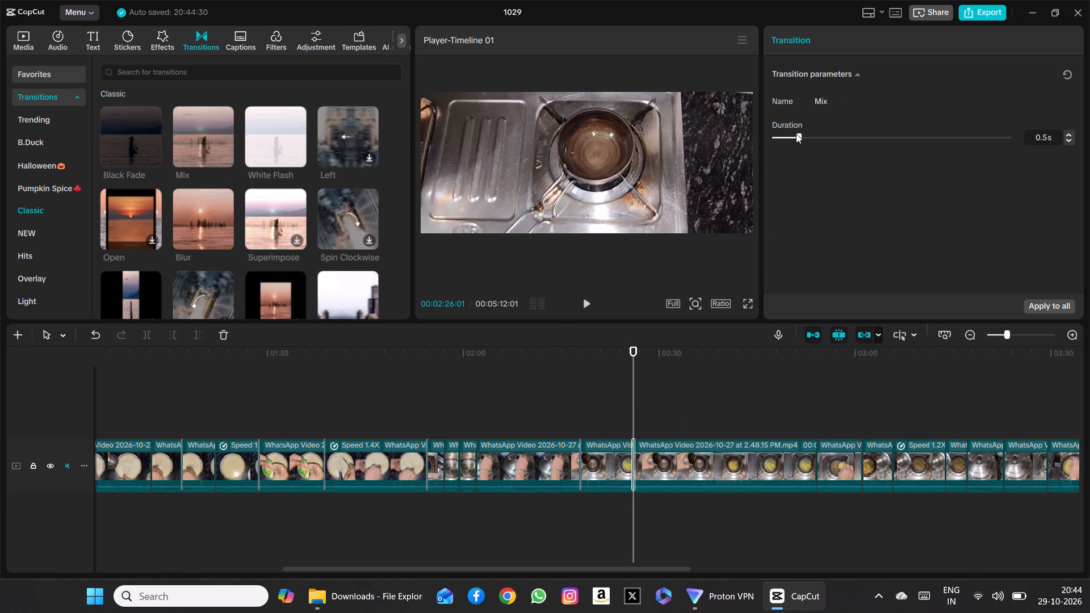
{"action": "left_click_drag", "start_coordinate": [796, 134], "coordinate": [827, 133]}
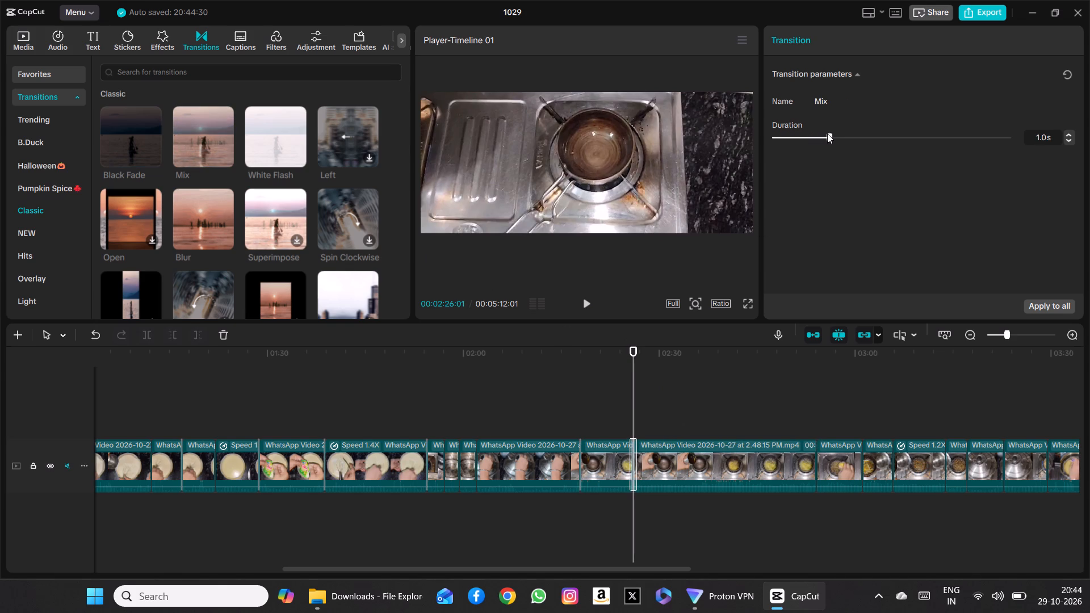
{"action": "left_click_drag", "start_coordinate": [827, 133], "coordinate": [832, 134]}
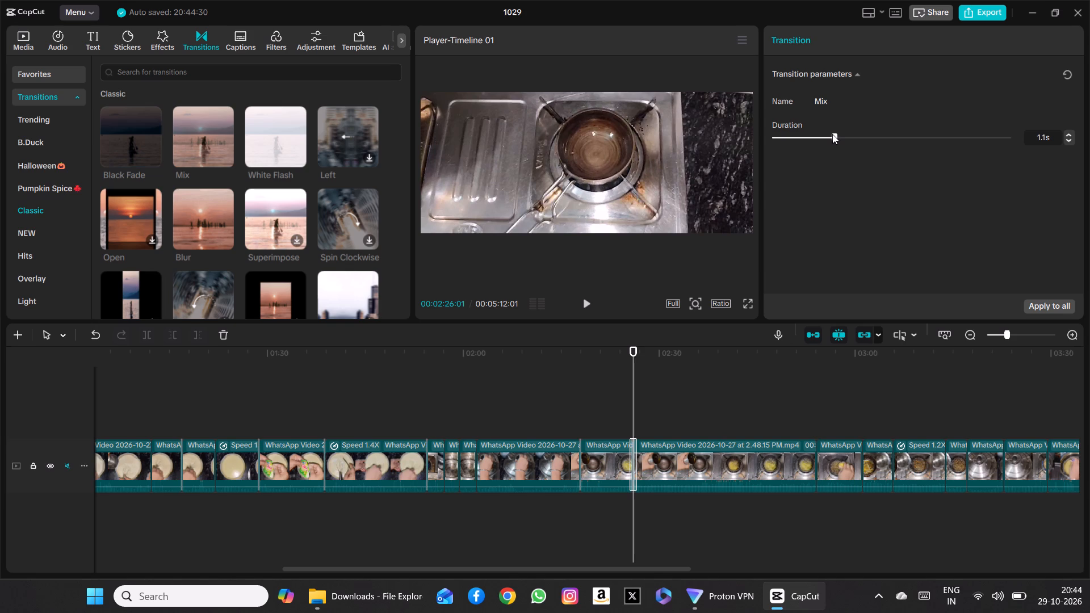
{"action": "left_click_drag", "start_coordinate": [832, 134], "coordinate": [831, 136]}
{"action": "left_click", "coordinate": [831, 136]}
{"action": "left_click_drag", "start_coordinate": [635, 392], "coordinate": [542, 389]}
{"action": "left_click", "coordinate": [584, 303]}
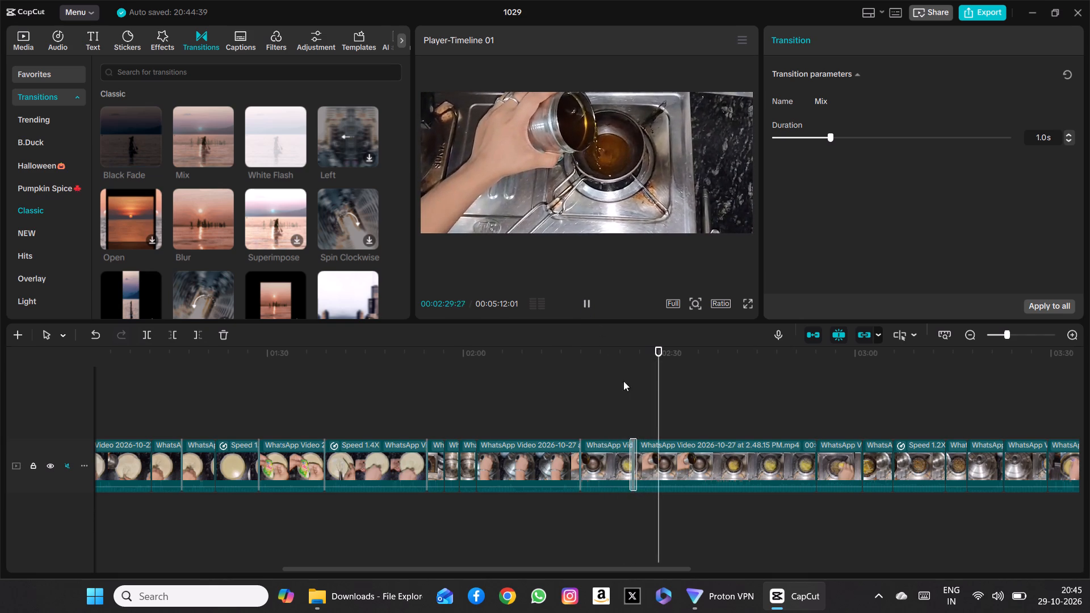
Play from about 2:30 to 2:55 to review the tempering footage up to the lemon-squeezing clip.
{"action": "scroll", "coordinate": [628, 391], "scroll_direction": "left", "scroll_amount": 1}
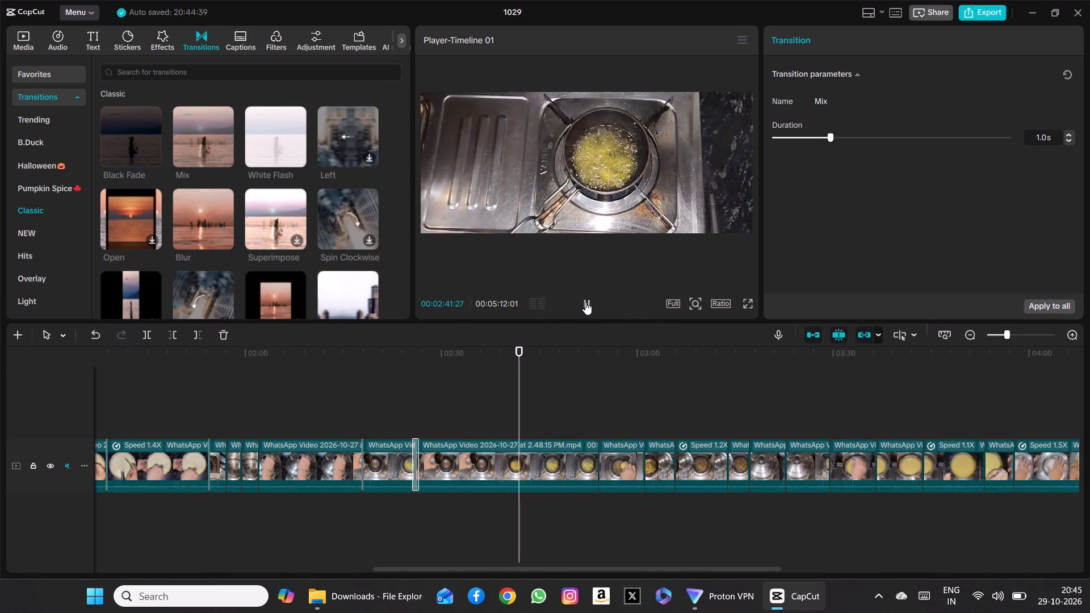
{"action": "scroll", "coordinate": [599, 370], "scroll_direction": "left", "scroll_amount": 1}
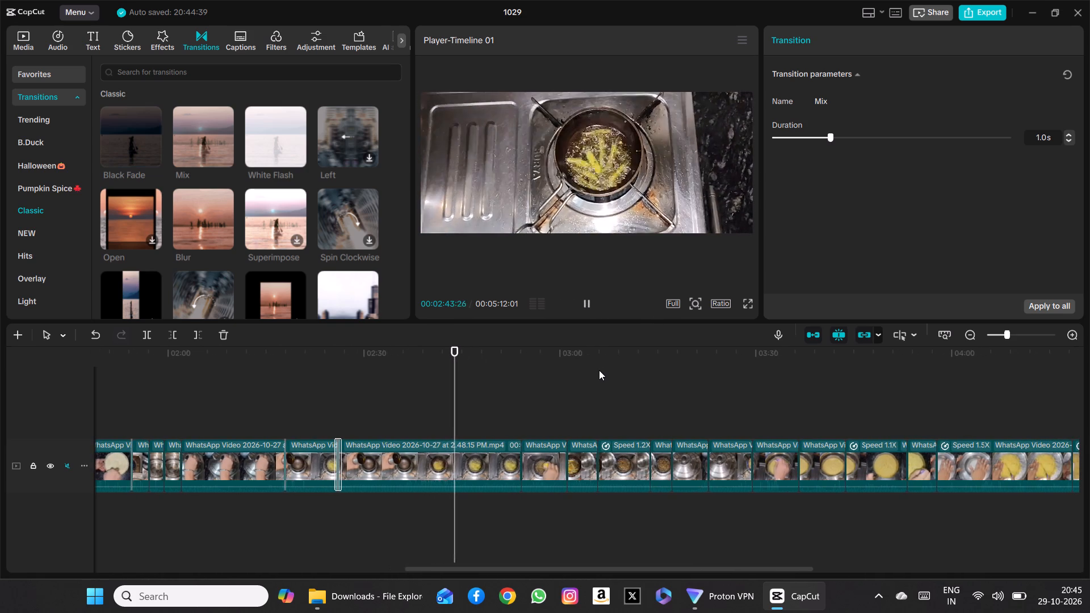
{"action": "scroll", "coordinate": [599, 370], "scroll_direction": "left", "scroll_amount": 1}
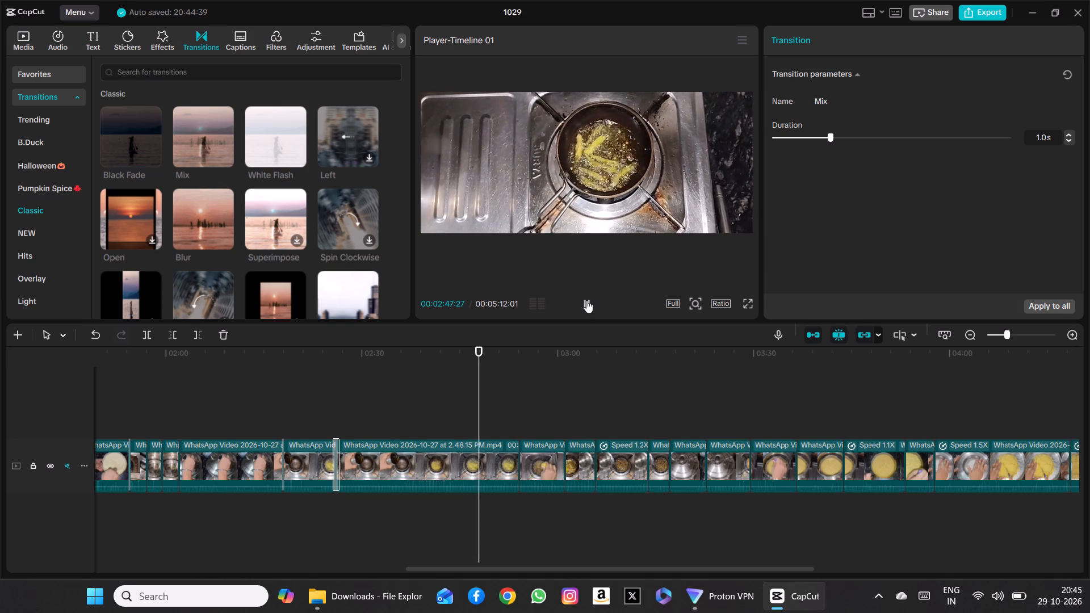
{"action": "left_click", "coordinate": [586, 300]}
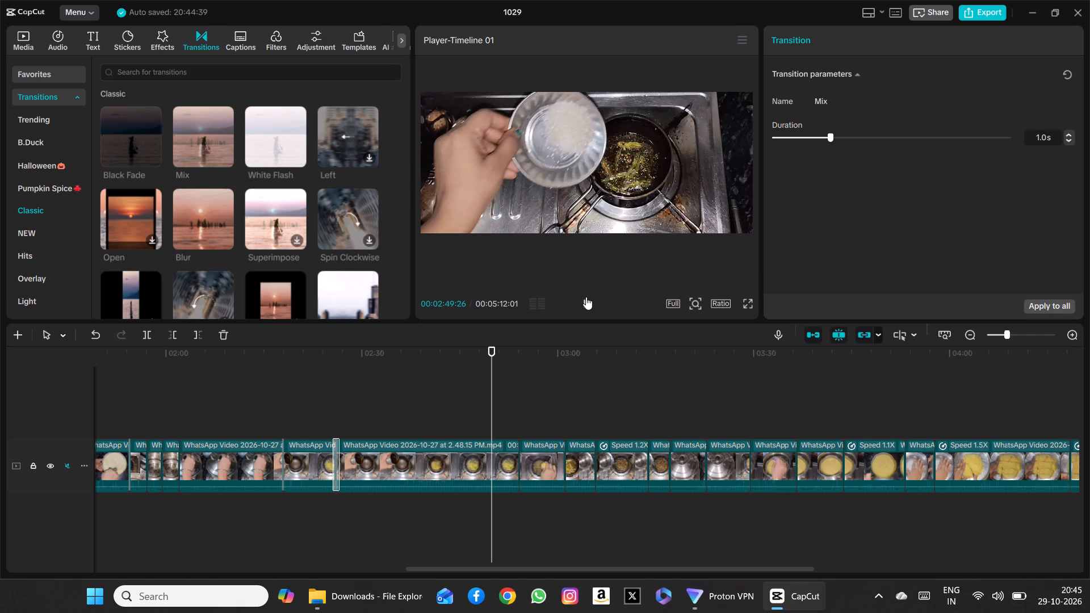
{"action": "left_click", "coordinate": [582, 305]}
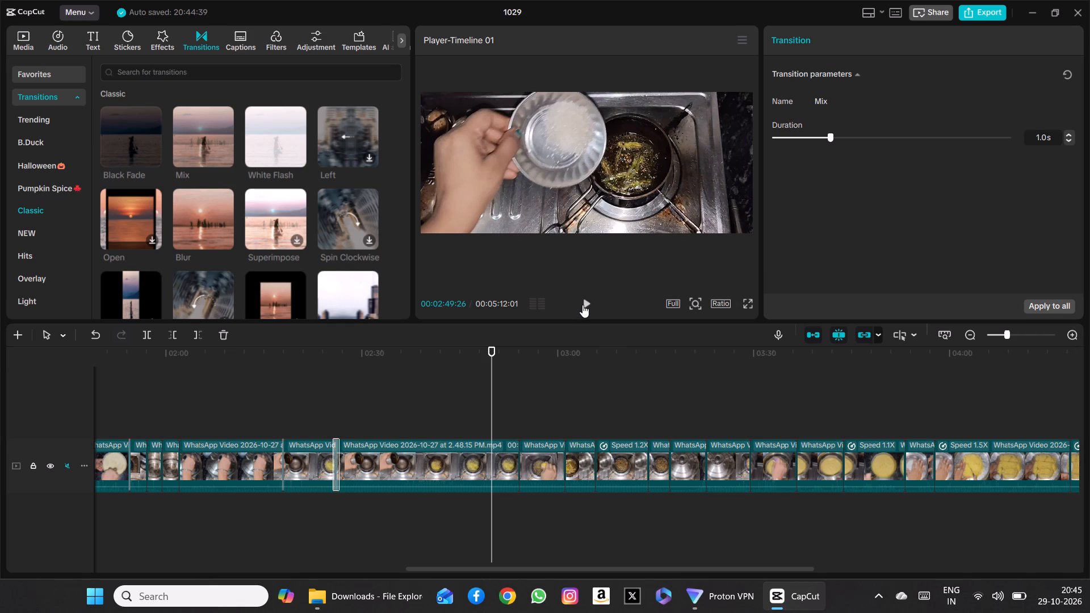
{"action": "left_click", "coordinate": [584, 302]}
{"action": "left_click", "coordinate": [584, 302]}
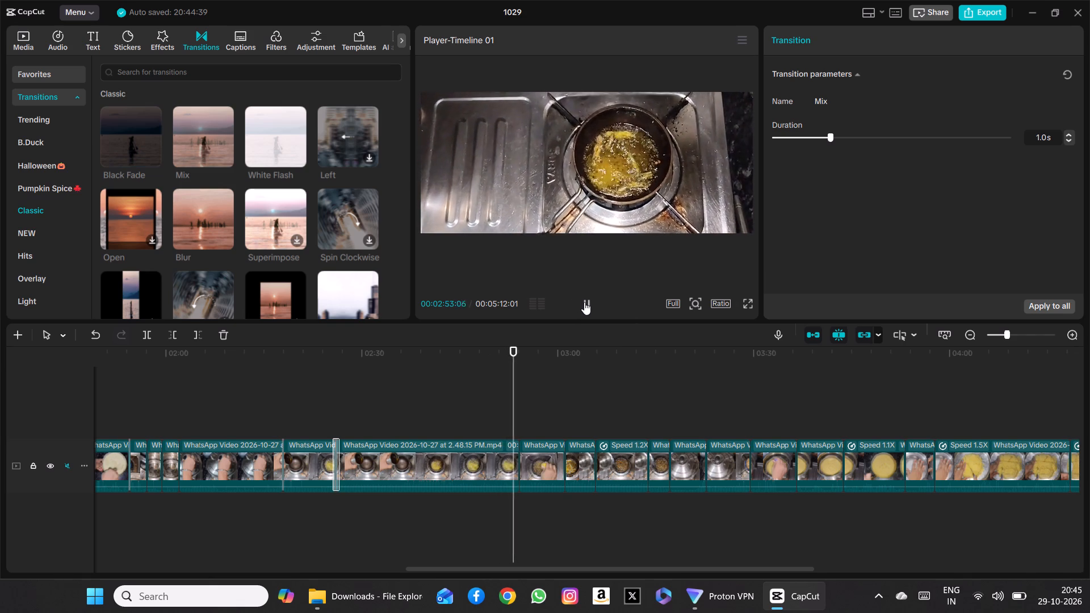
{"action": "left_click", "coordinate": [584, 302]}
{"action": "left_click", "coordinate": [584, 302]}
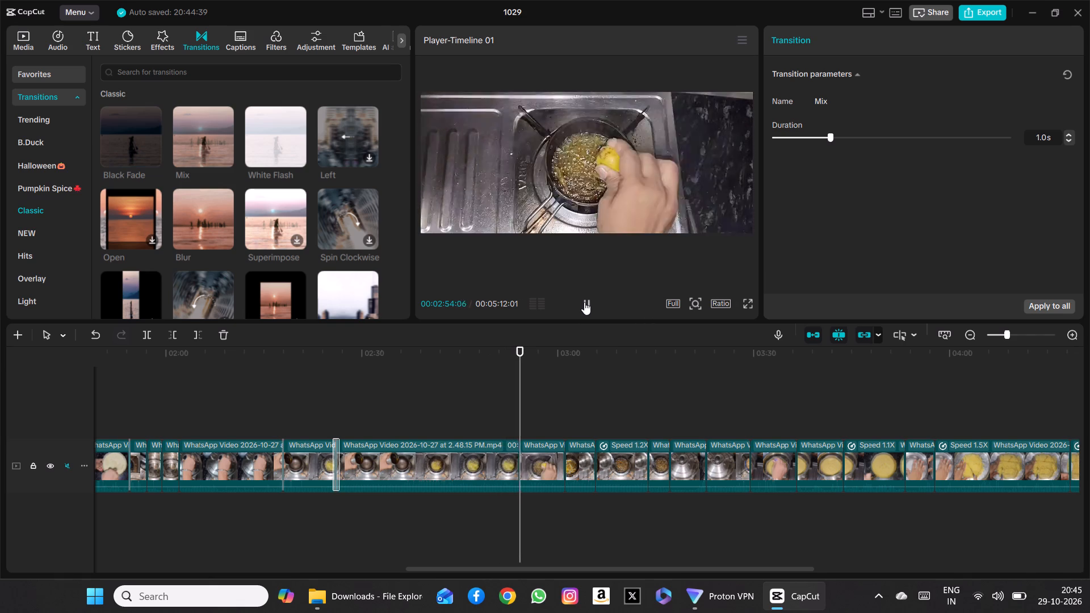
{"action": "left_click", "coordinate": [584, 302]}
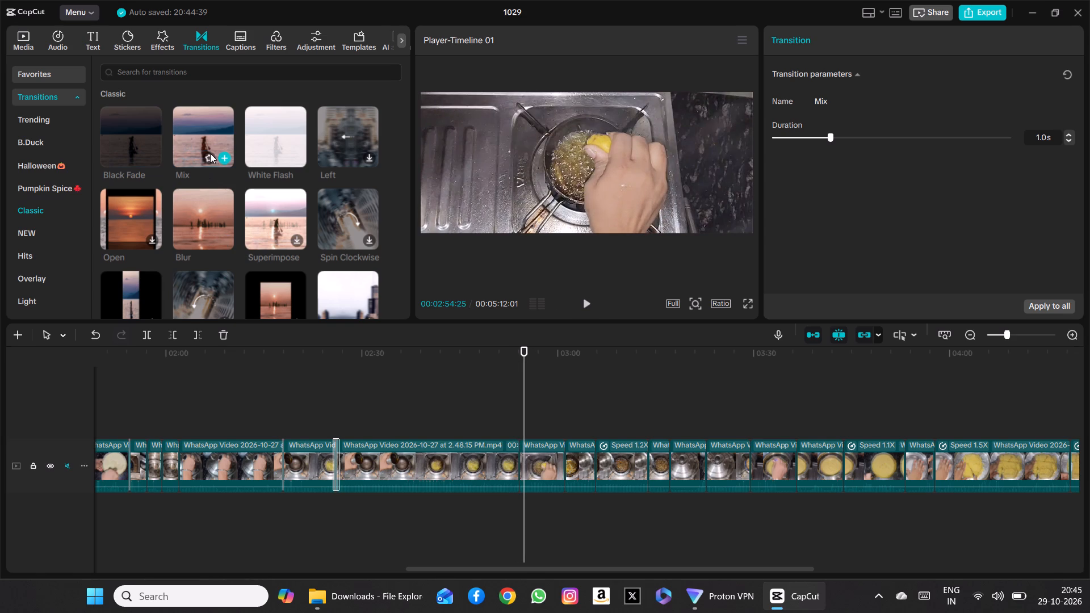
Add a Mix transition at the cut at about 2:54, before the lemon-squeezing clip, and return the playhead to about 2:48.
{"action": "left_click", "coordinate": [219, 157]}
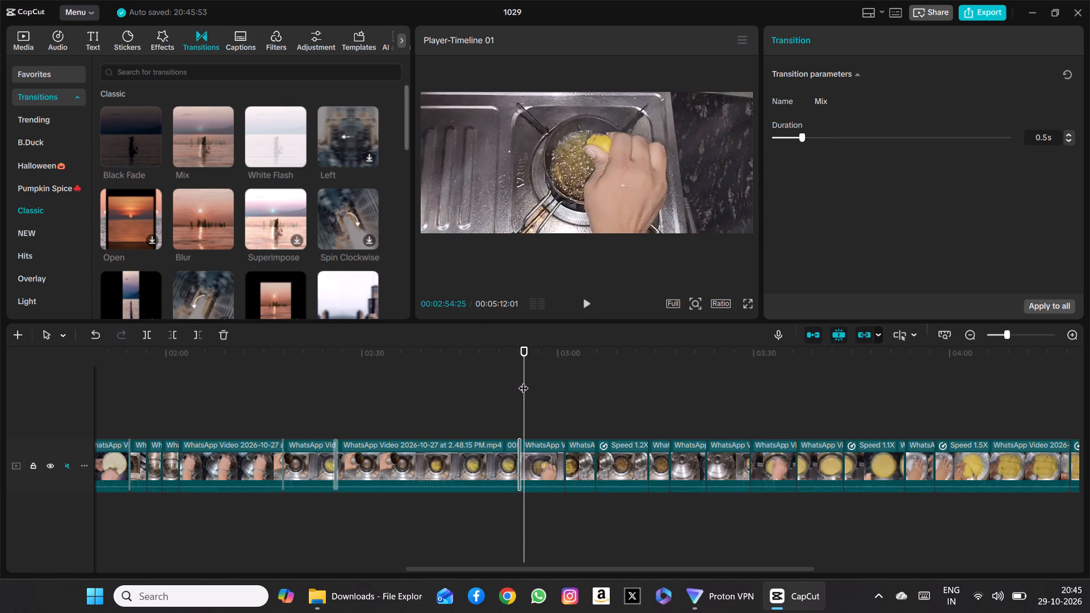
{"action": "left_click_drag", "start_coordinate": [524, 381], "coordinate": [480, 375]}
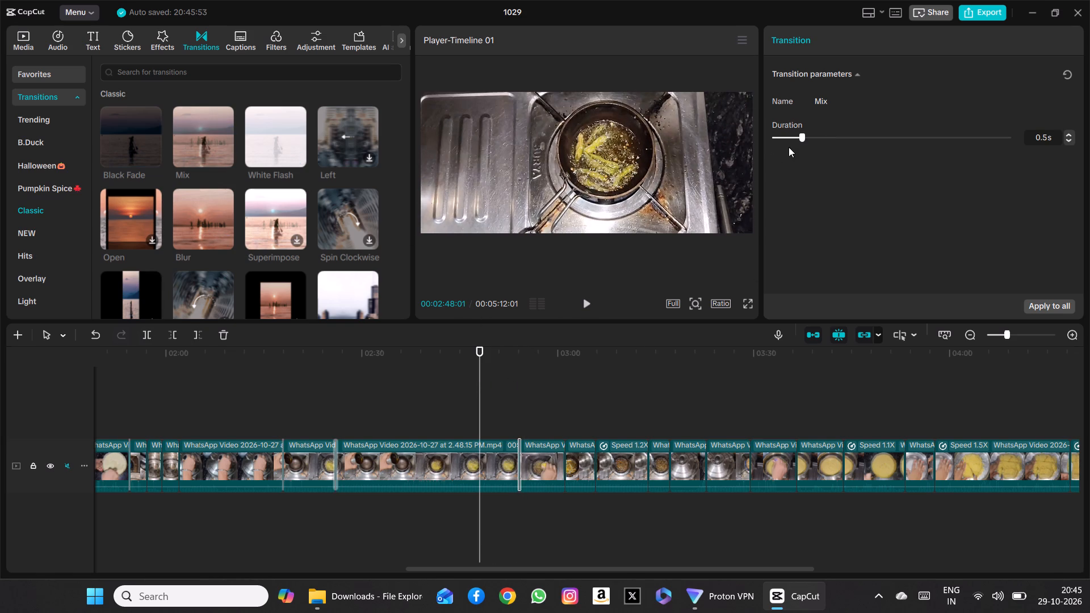
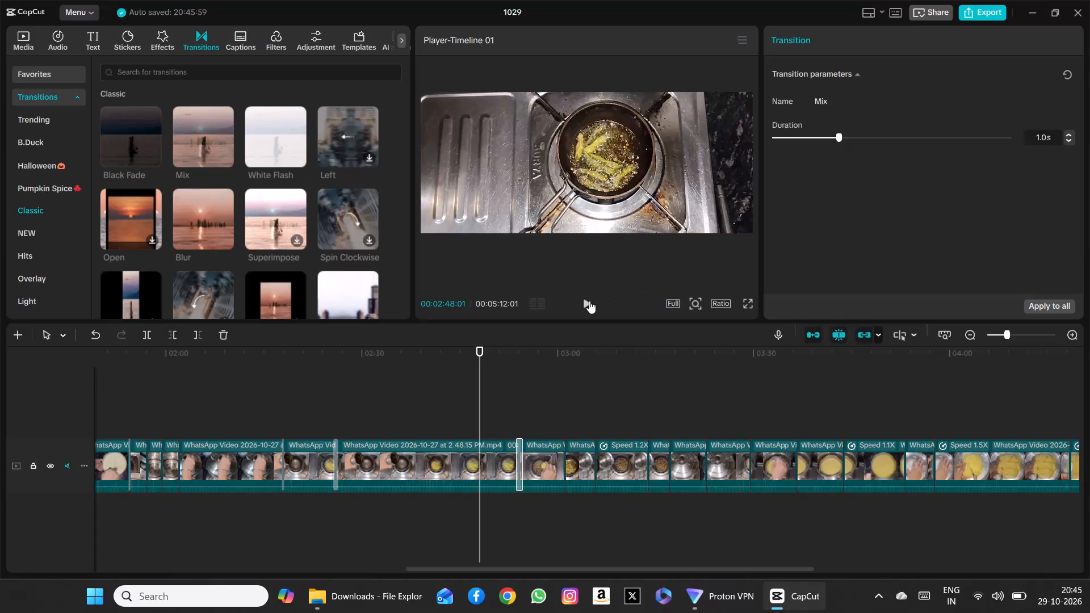
Play from about 2:48 to 3:02 to review the Mix transition leading into the lemon-squeezing clip.
{"action": "left_click", "coordinate": [584, 303]}
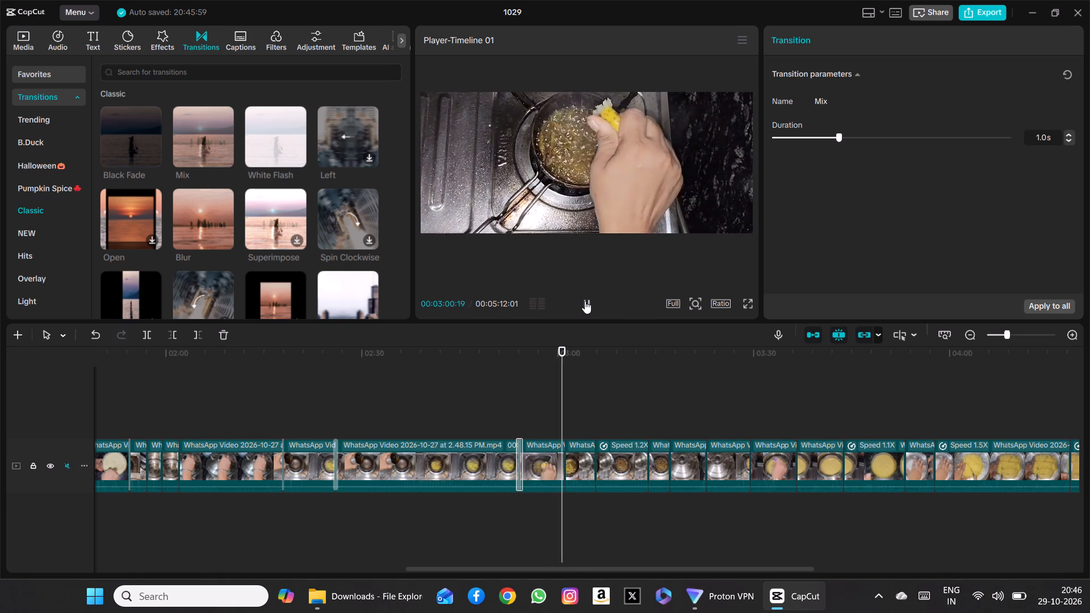
{"action": "left_click", "coordinate": [585, 301]}
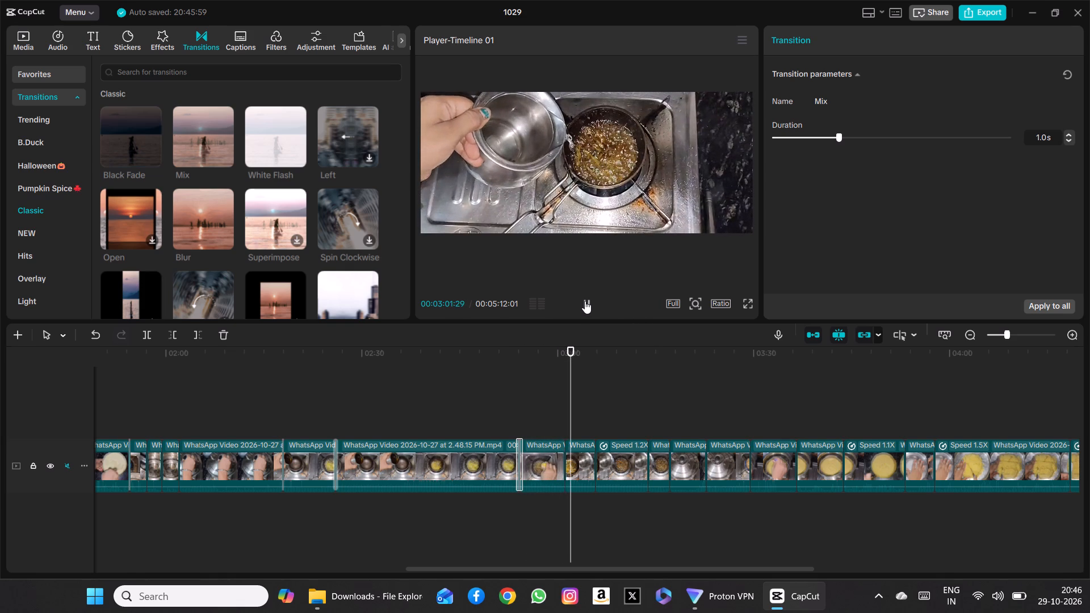
Download the Superimpose transition and add it at the cut at about 3:01, between the lemon-squeezing clip and the steel pot clip.
{"action": "scroll", "coordinate": [572, 389], "scroll_direction": "left", "scroll_amount": 1}
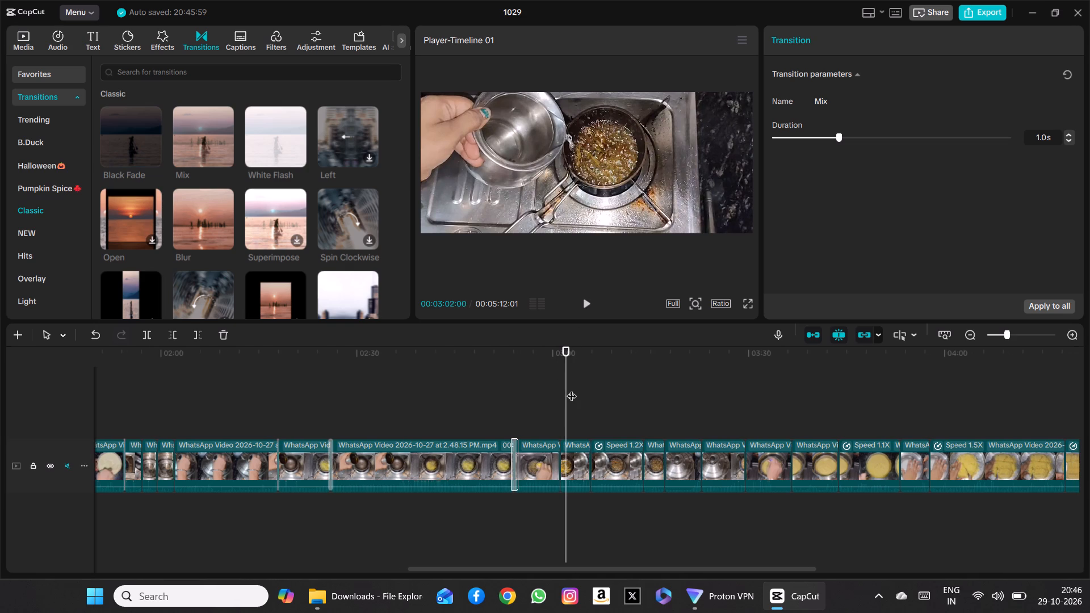
{"action": "scroll", "coordinate": [572, 389], "scroll_direction": "left", "scroll_amount": 1}
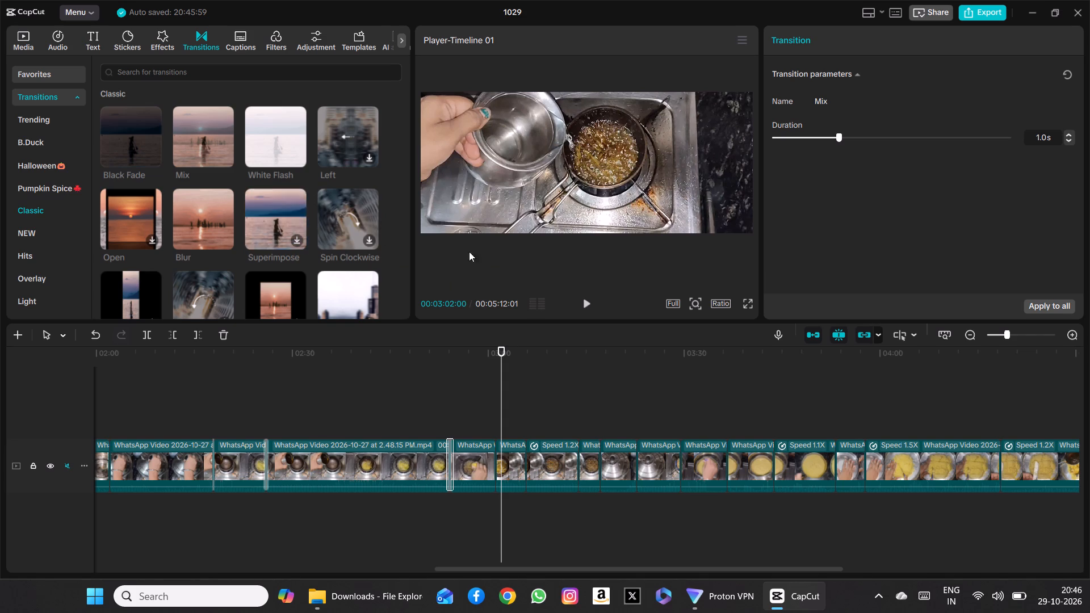
{"action": "left_click", "coordinate": [291, 240]}
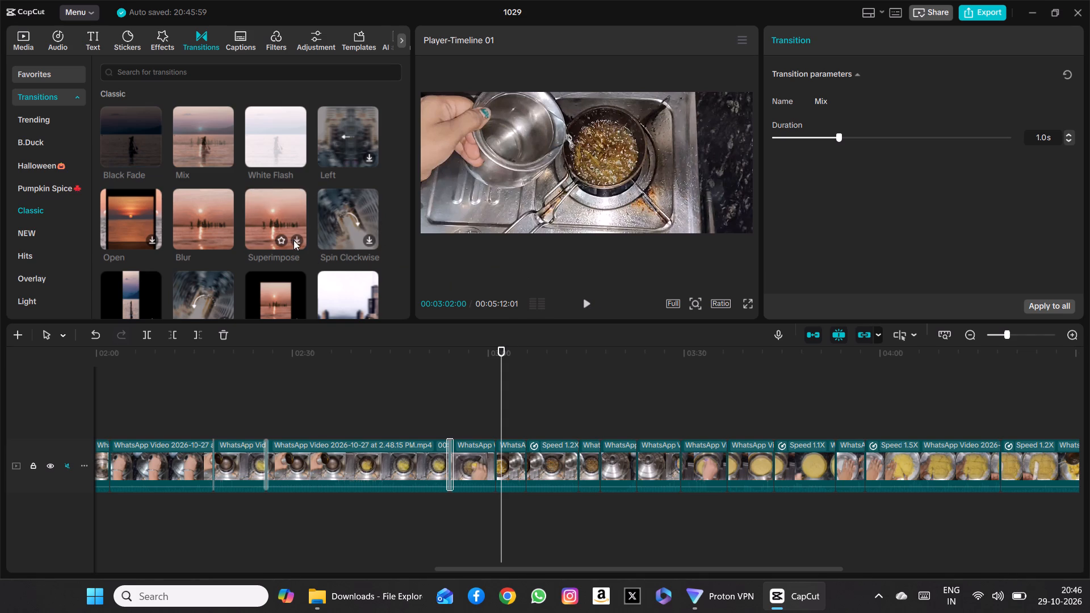
{"action": "left_click", "coordinate": [295, 240]}
{"action": "left_click", "coordinate": [295, 240]}
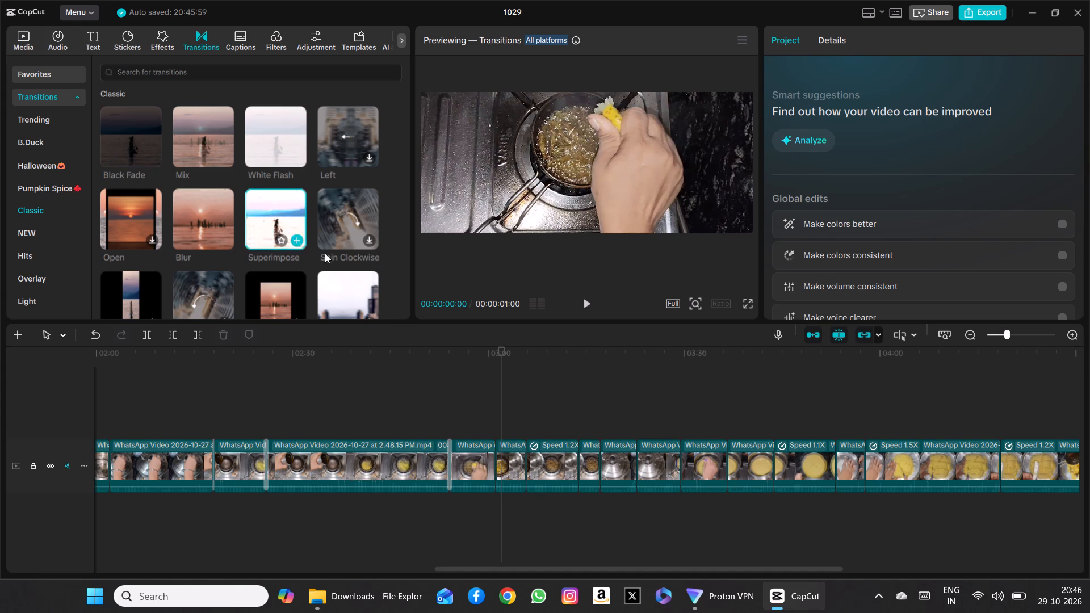
{"action": "left_click", "coordinate": [500, 393]}
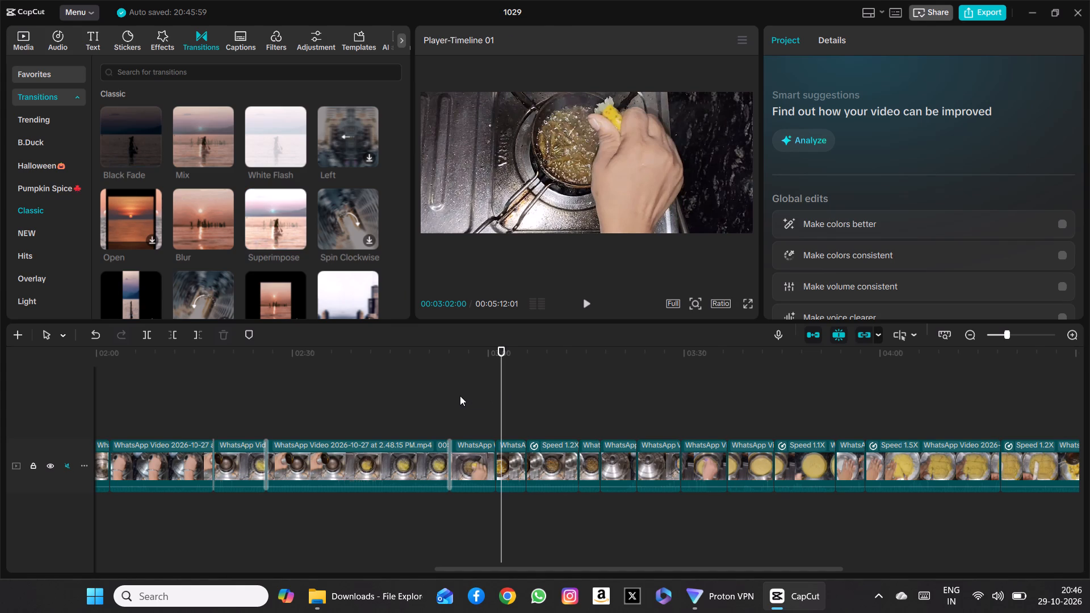
{"action": "left_click_drag", "start_coordinate": [501, 394], "coordinate": [473, 396]}
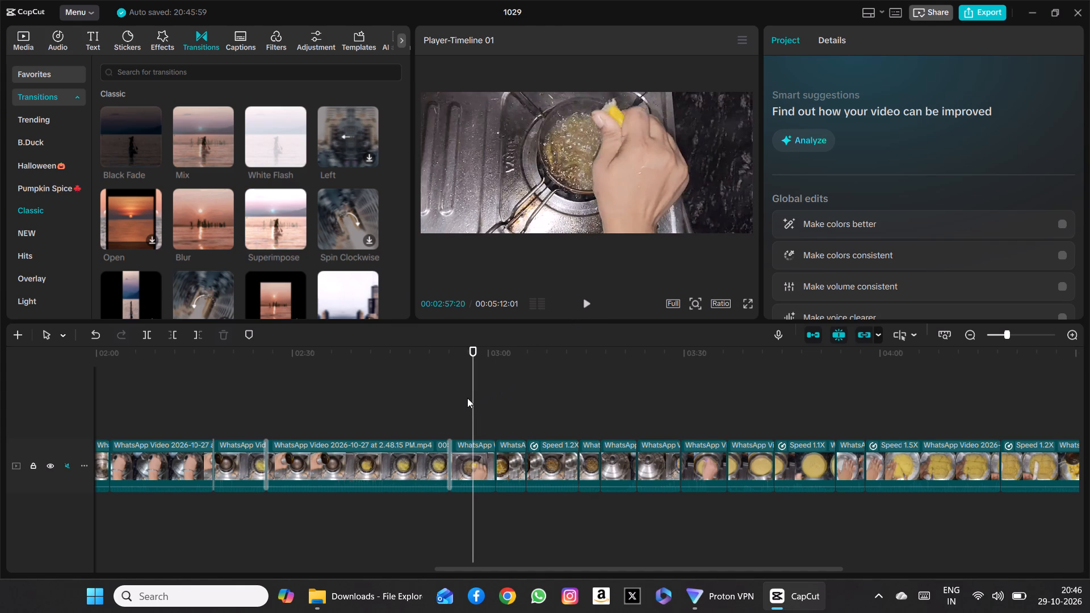
{"action": "left_click_drag", "start_coordinate": [472, 402], "coordinate": [489, 400]}
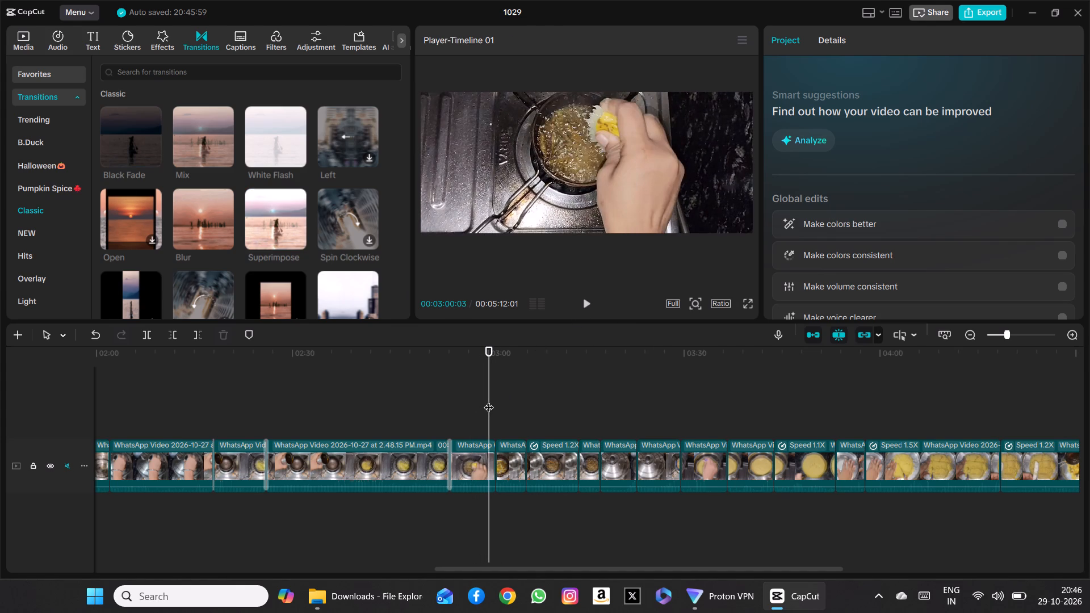
{"action": "left_click", "coordinate": [296, 237]}
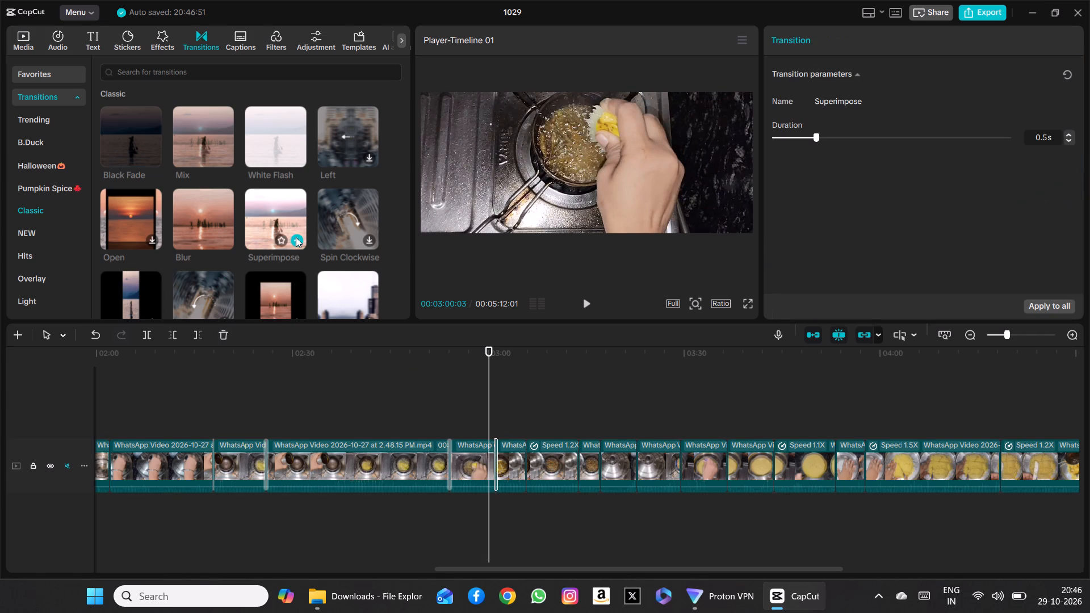
Play back twice from about 2:49 past the cut at about 3:01 to check the Superimpose transition.
{"action": "left_click_drag", "start_coordinate": [489, 401], "coordinate": [414, 398]}
{"action": "left_click", "coordinate": [585, 295]}
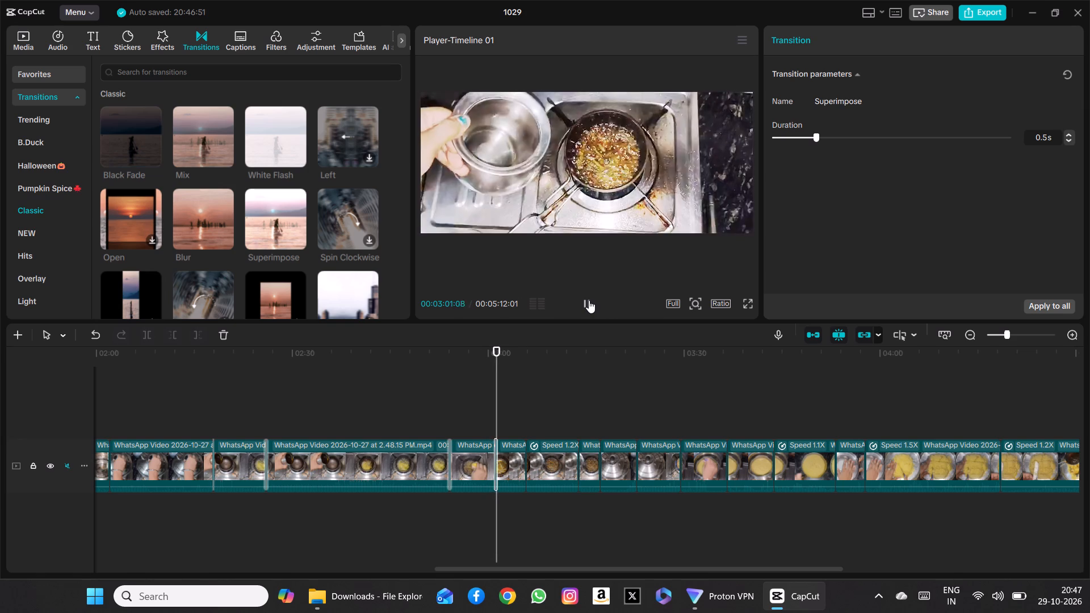
{"action": "left_click", "coordinate": [589, 300]}
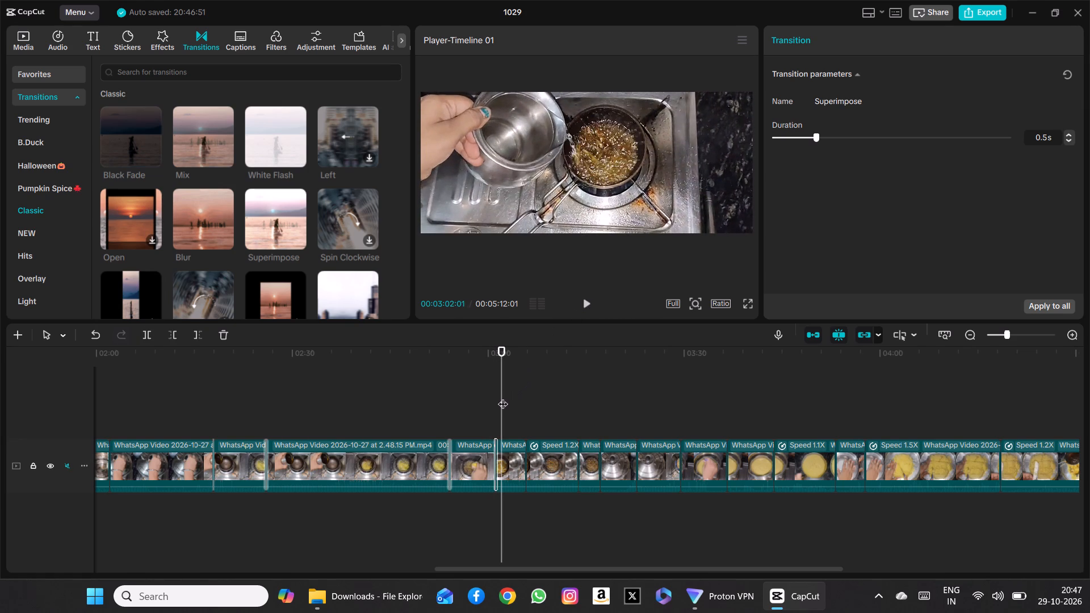
{"action": "left_click_drag", "start_coordinate": [503, 397], "coordinate": [418, 403]}
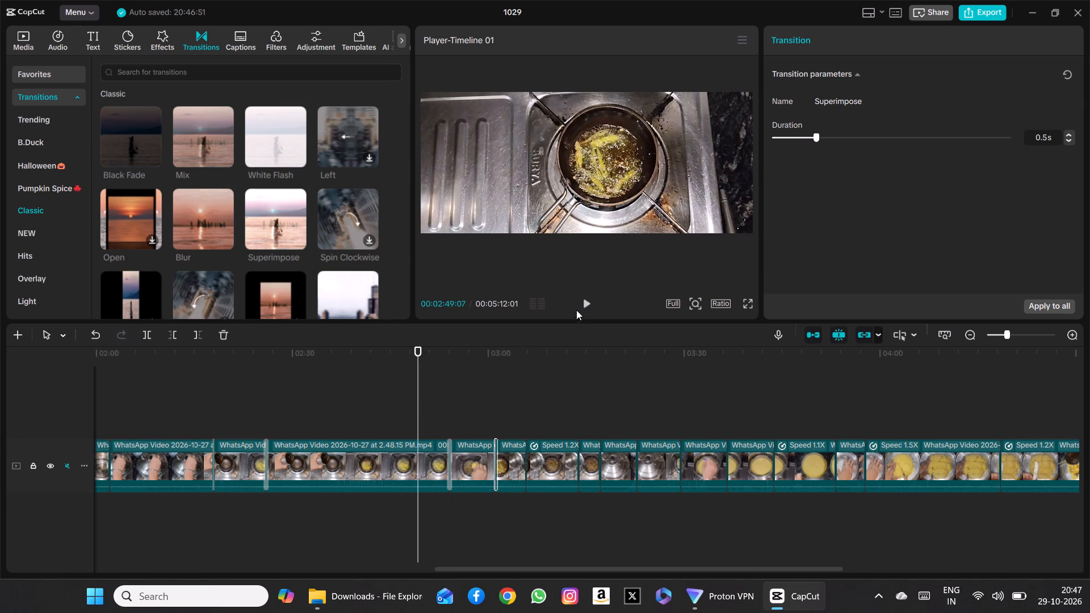
{"action": "left_click", "coordinate": [585, 299]}
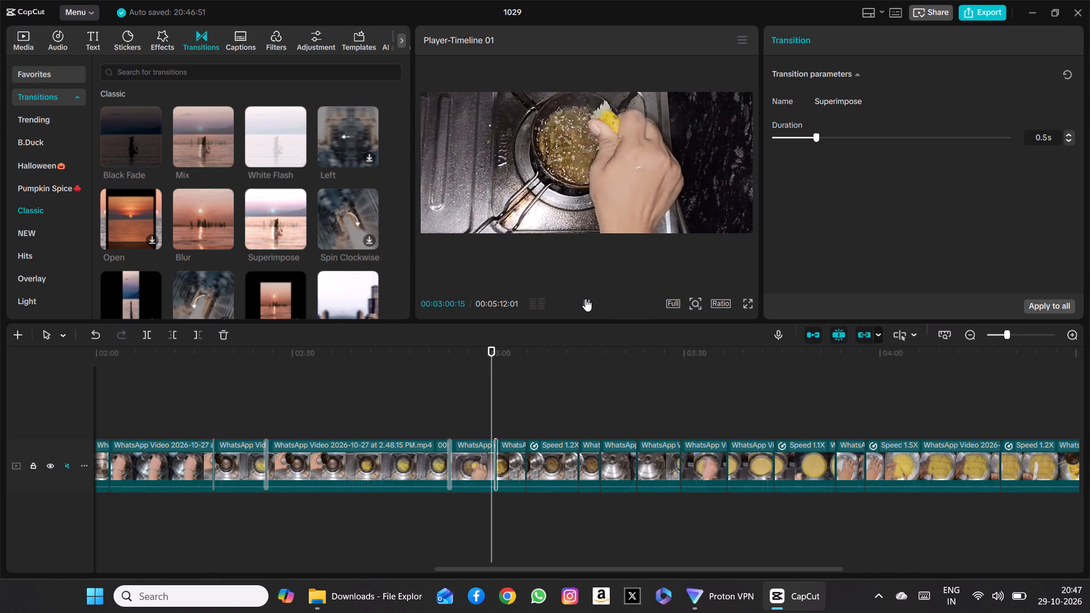
{"action": "left_click", "coordinate": [585, 299]}
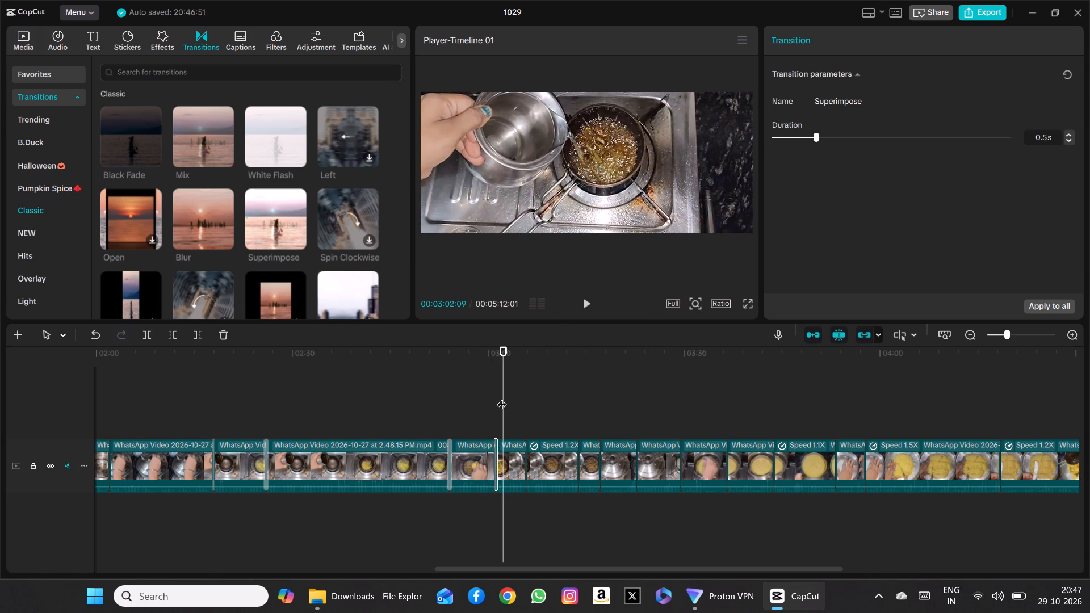
Return the playhead to about 2:13 and play from there to review the transitions starting with the steamer lid clip.
{"action": "left_click_drag", "start_coordinate": [502, 397], "coordinate": [265, 416]}
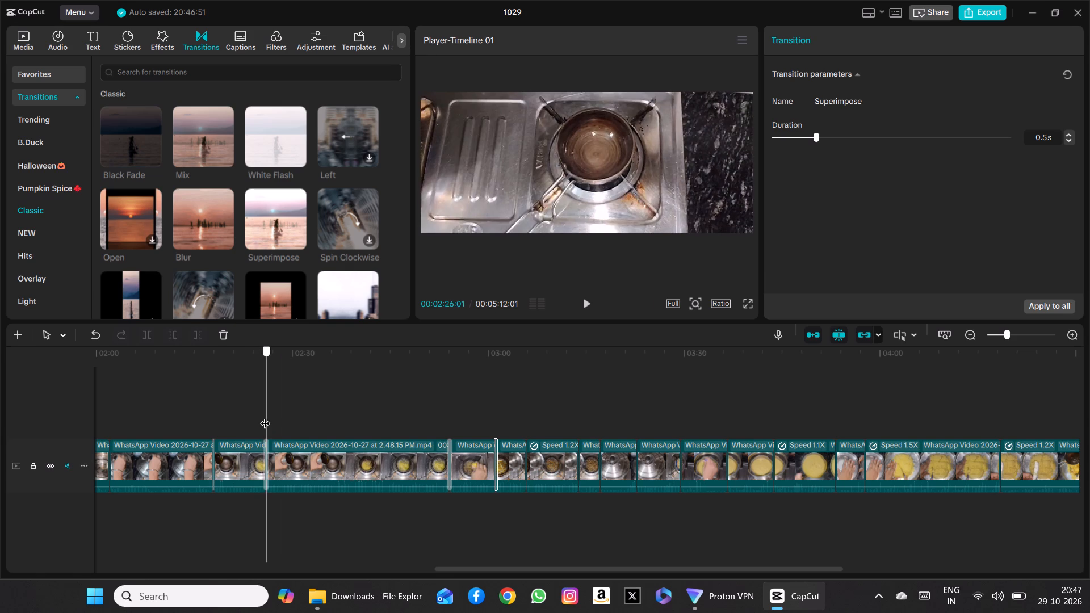
{"action": "left_click_drag", "start_coordinate": [265, 416], "coordinate": [207, 417]}
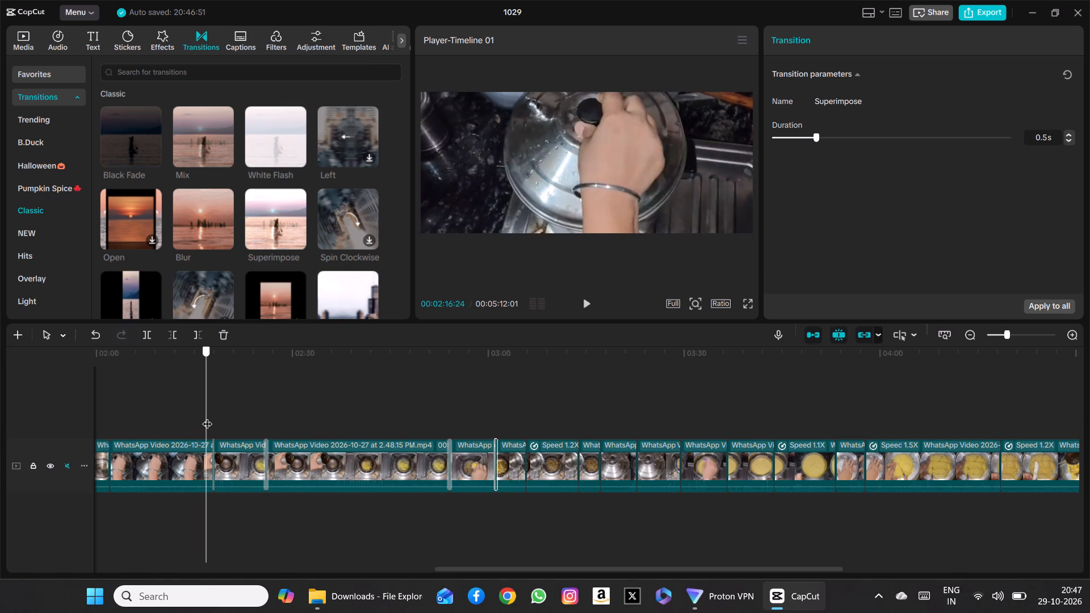
{"action": "left_click_drag", "start_coordinate": [207, 417], "coordinate": [181, 413]}
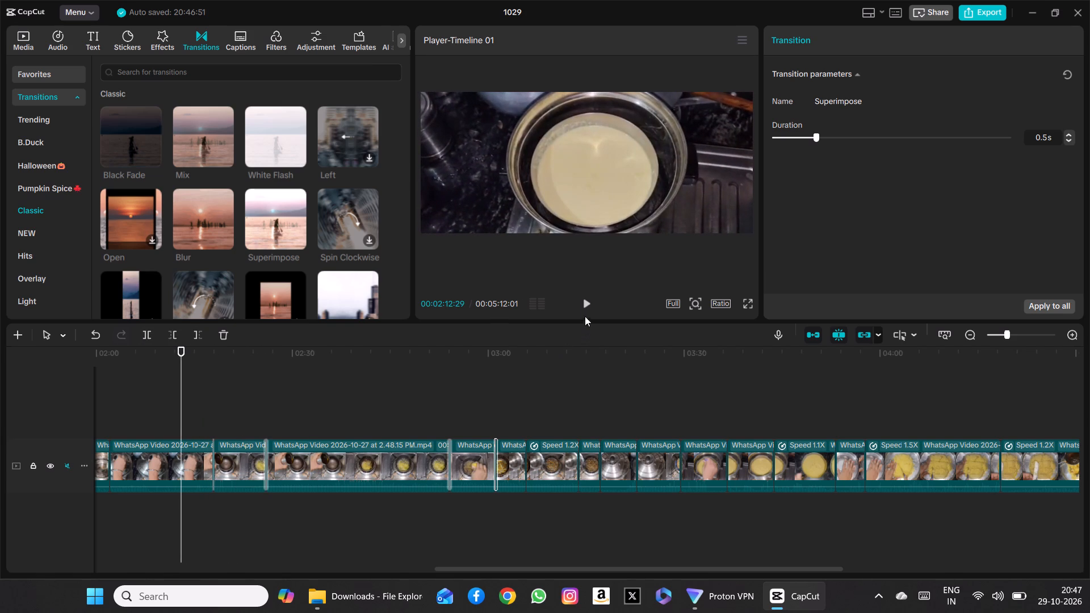
{"action": "left_click", "coordinate": [585, 300]}
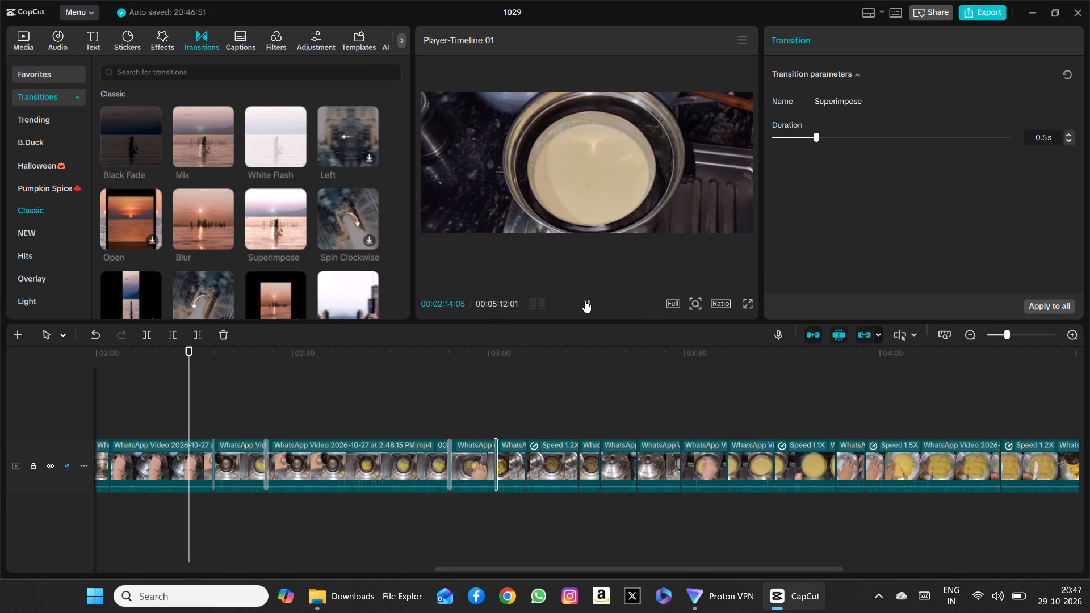
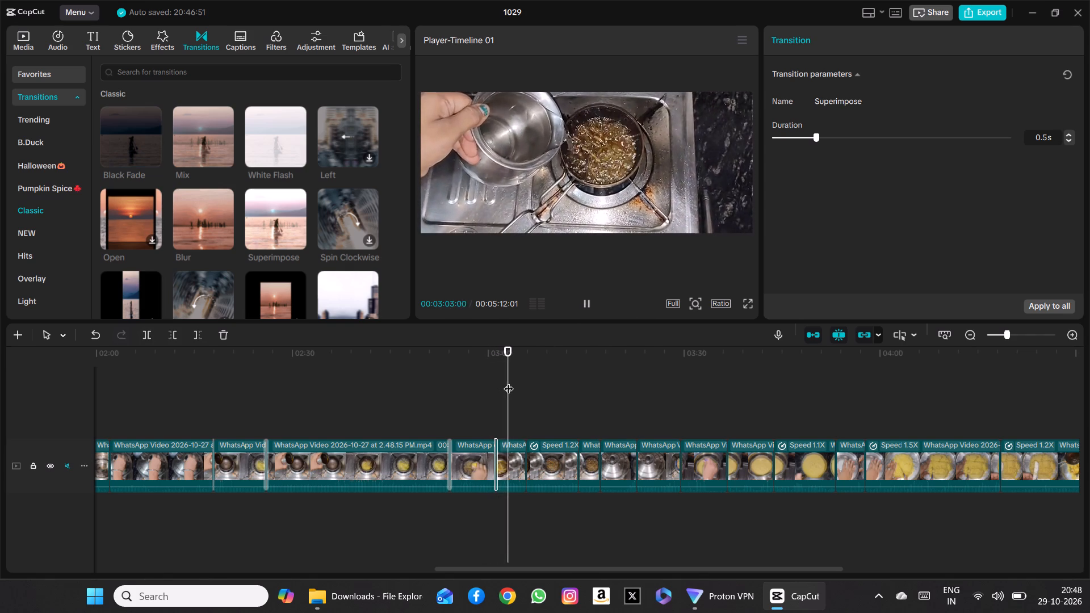
Delete the Superimpose transition at the cut at about 3:01, between the lemon-squeezing clip and the steel pot clip.
{"action": "left_click_drag", "start_coordinate": [509, 381], "coordinate": [497, 383]}
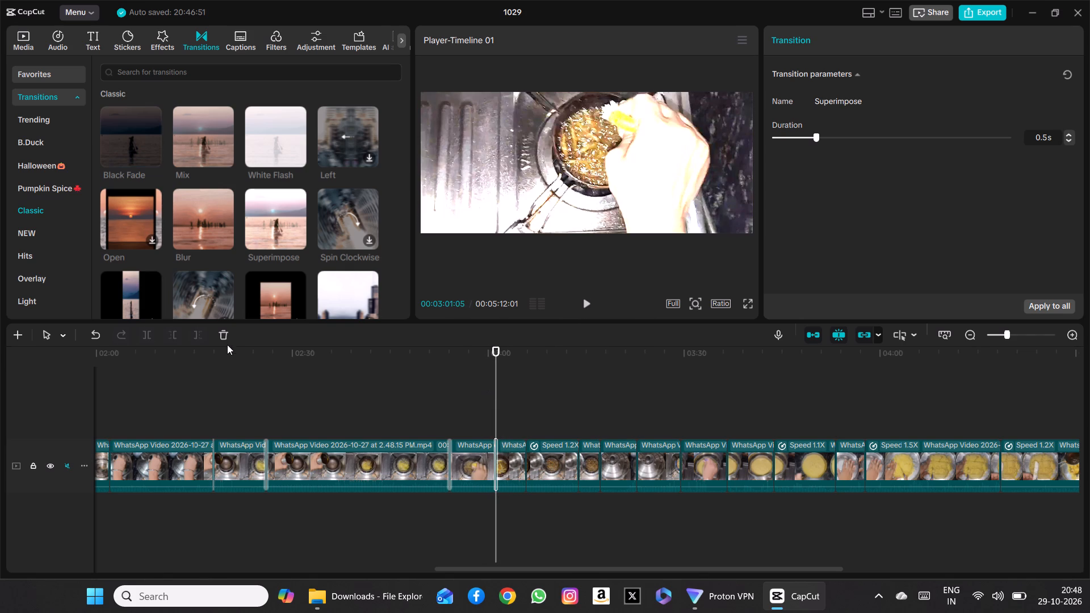
{"action": "left_click", "coordinate": [220, 334]}
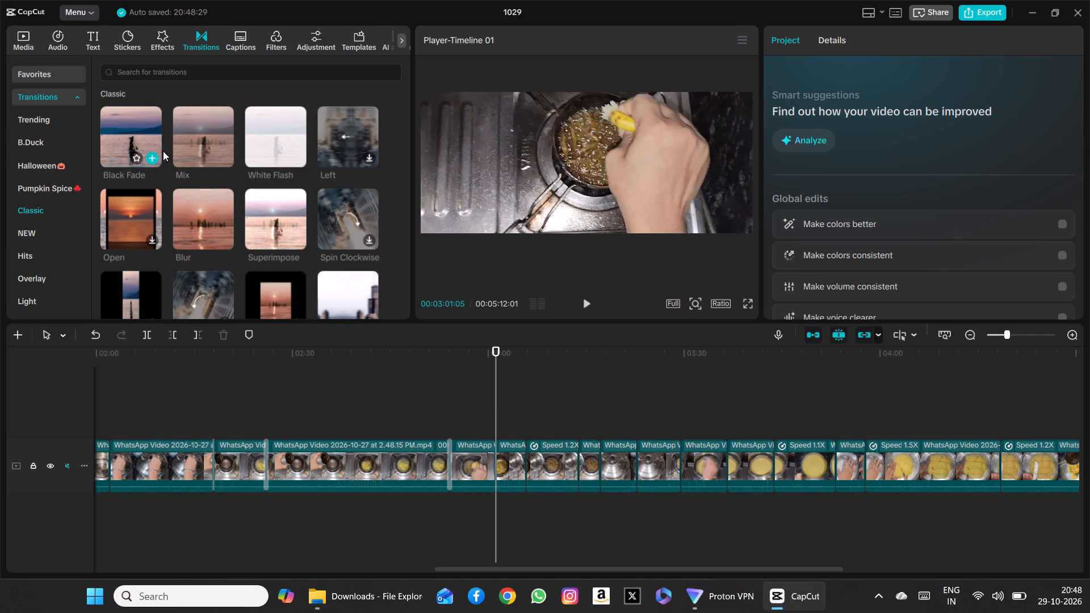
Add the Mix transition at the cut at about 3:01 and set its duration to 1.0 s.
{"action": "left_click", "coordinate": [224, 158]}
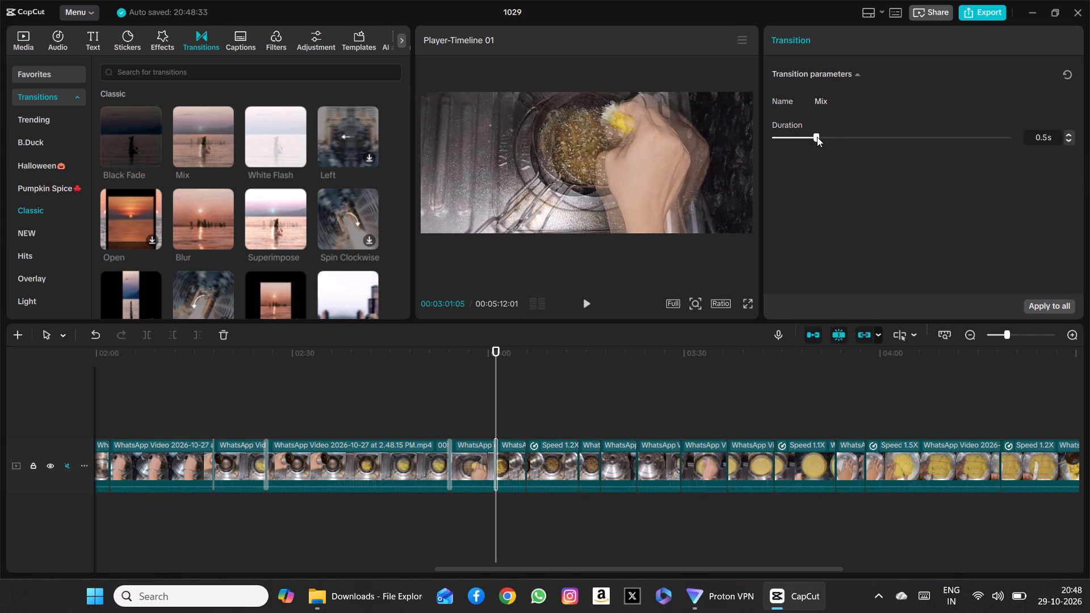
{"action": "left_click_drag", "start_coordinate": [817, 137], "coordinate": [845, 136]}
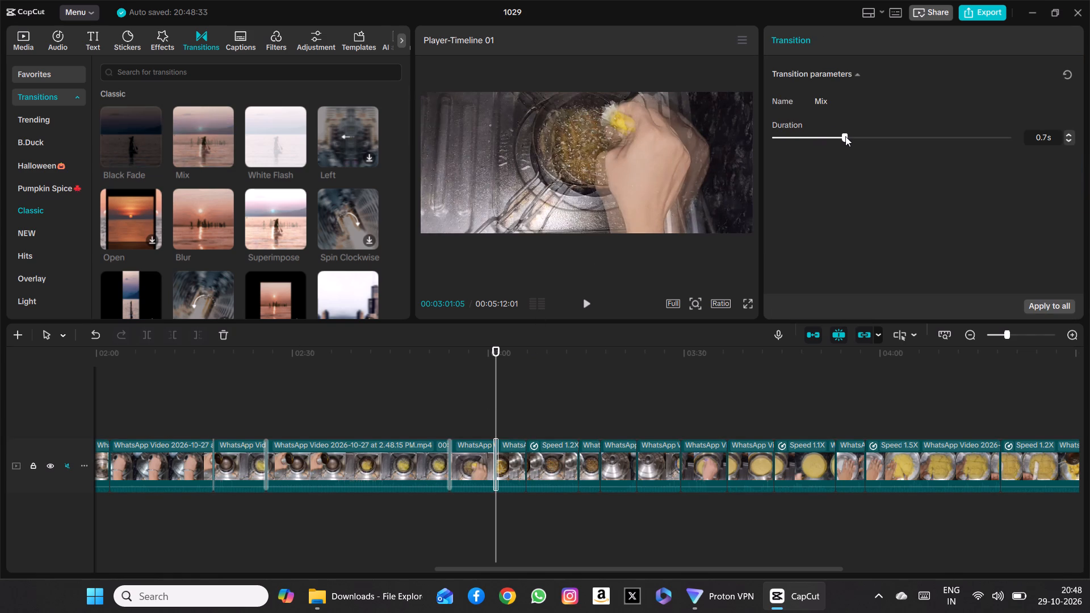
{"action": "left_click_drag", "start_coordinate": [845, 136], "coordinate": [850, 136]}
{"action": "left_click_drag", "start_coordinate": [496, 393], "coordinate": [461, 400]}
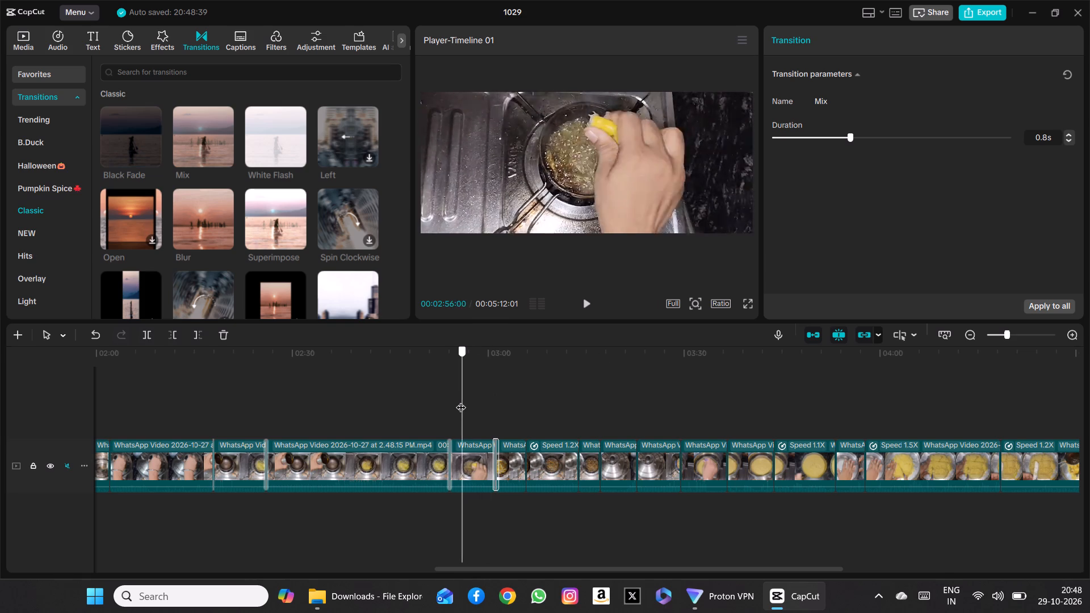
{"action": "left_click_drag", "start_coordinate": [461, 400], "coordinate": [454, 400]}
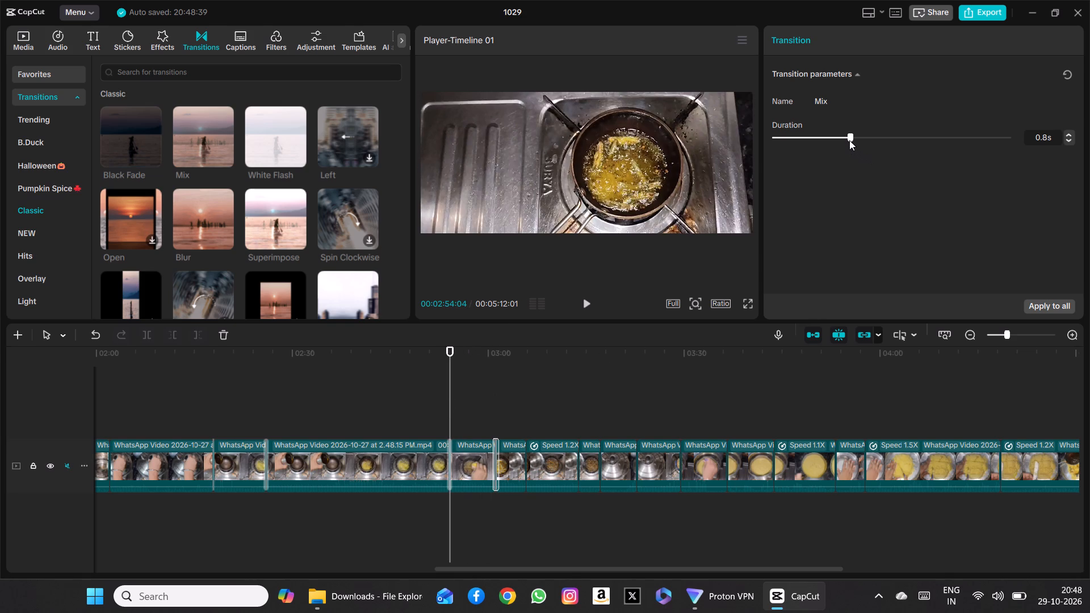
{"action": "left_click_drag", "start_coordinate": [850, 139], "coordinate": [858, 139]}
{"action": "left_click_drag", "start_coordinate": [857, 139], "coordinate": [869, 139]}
Play from about 2:49 to 3:07 to review the Mix transition between the lemon-squeezing clip and the steel pot clip.
{"action": "left_click_drag", "start_coordinate": [454, 414], "coordinate": [414, 417]}
{"action": "left_click", "coordinate": [586, 300]}
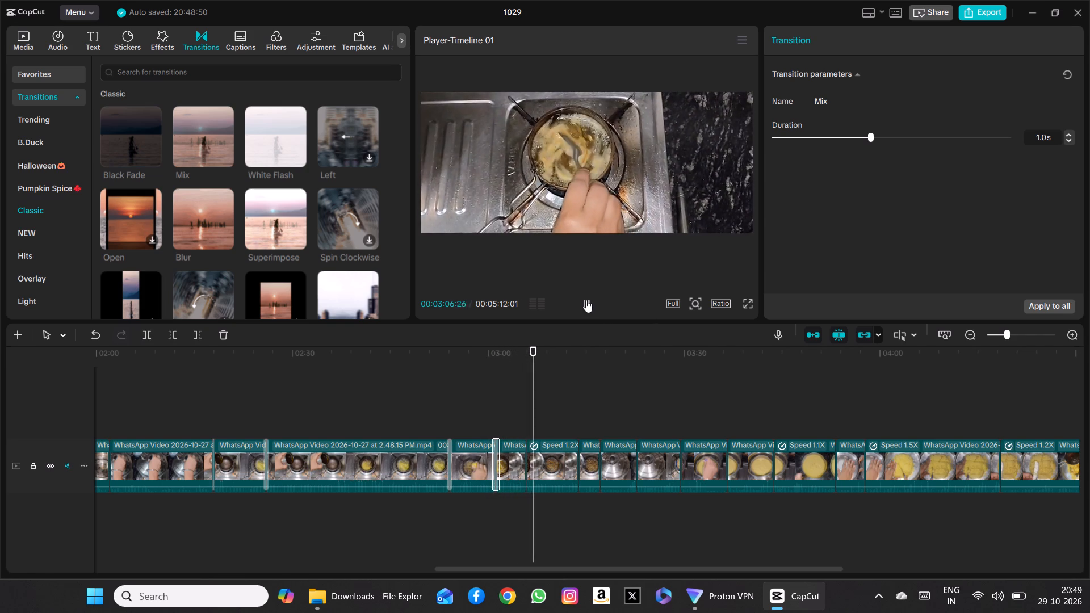
{"action": "left_click", "coordinate": [586, 300]}
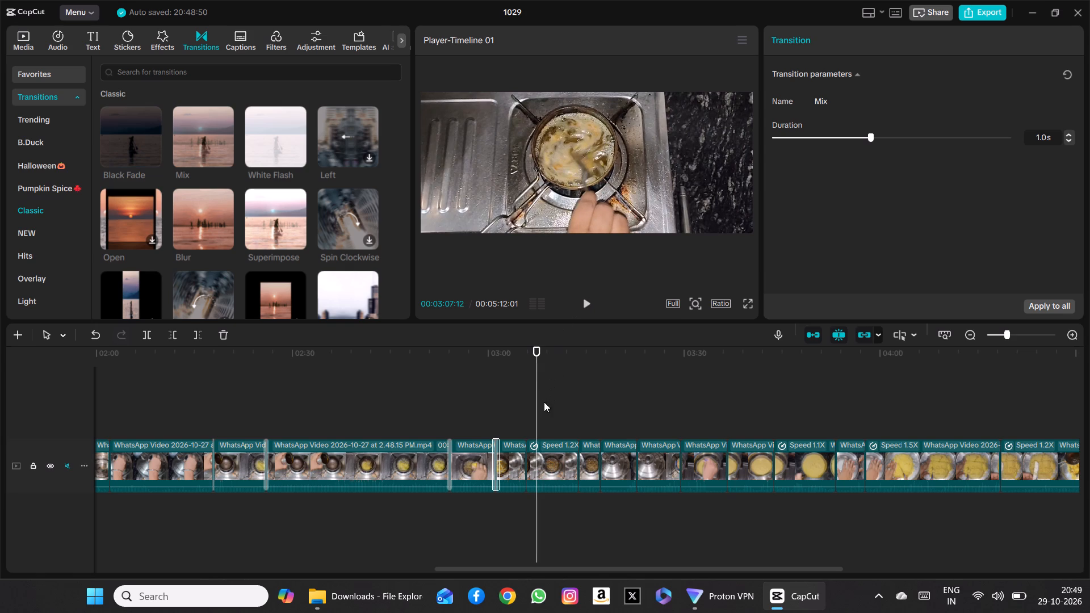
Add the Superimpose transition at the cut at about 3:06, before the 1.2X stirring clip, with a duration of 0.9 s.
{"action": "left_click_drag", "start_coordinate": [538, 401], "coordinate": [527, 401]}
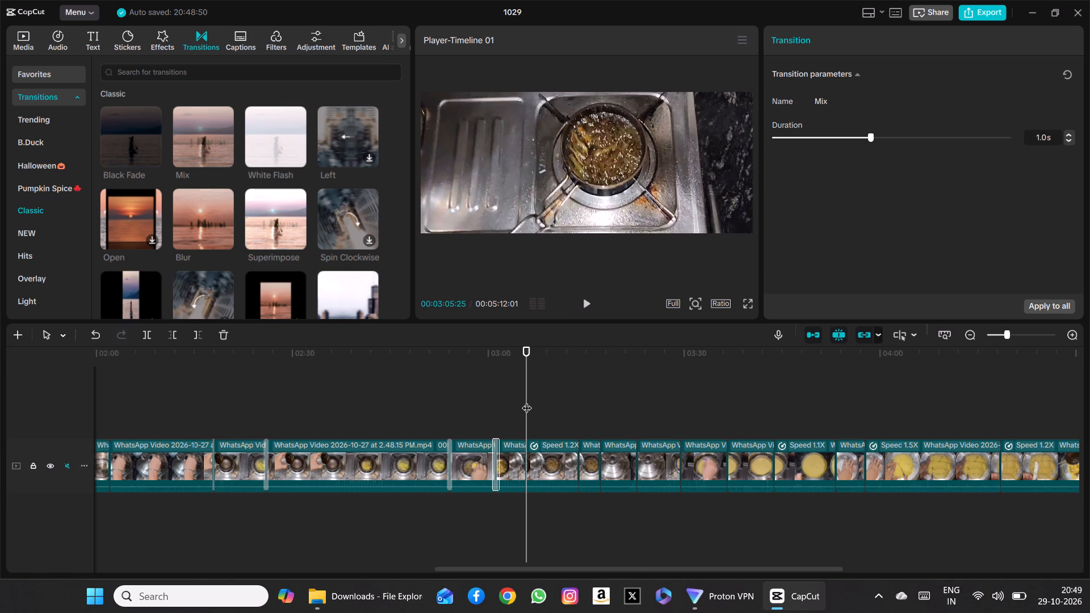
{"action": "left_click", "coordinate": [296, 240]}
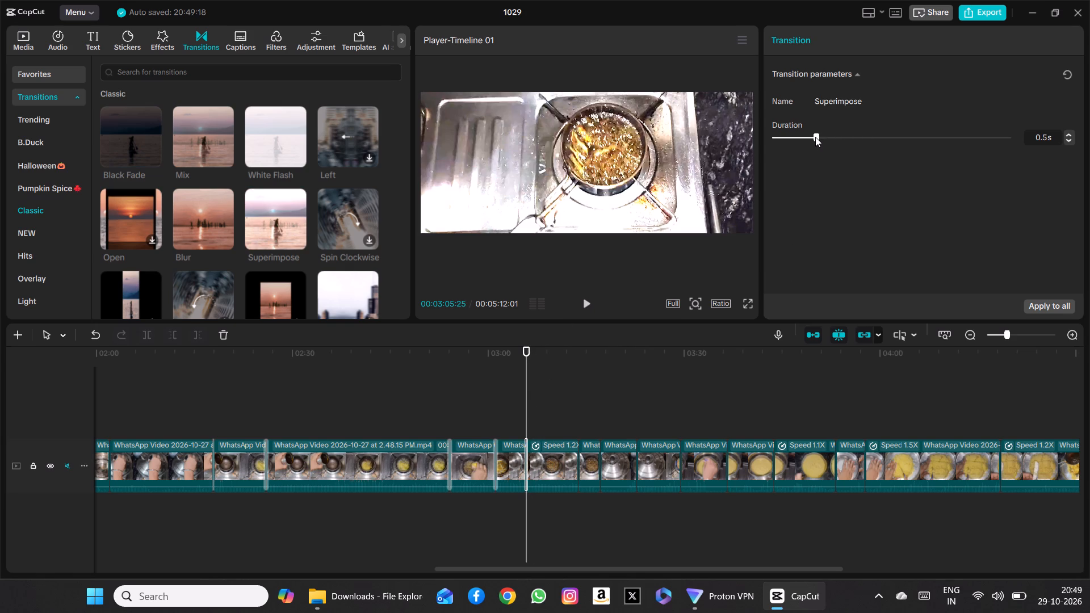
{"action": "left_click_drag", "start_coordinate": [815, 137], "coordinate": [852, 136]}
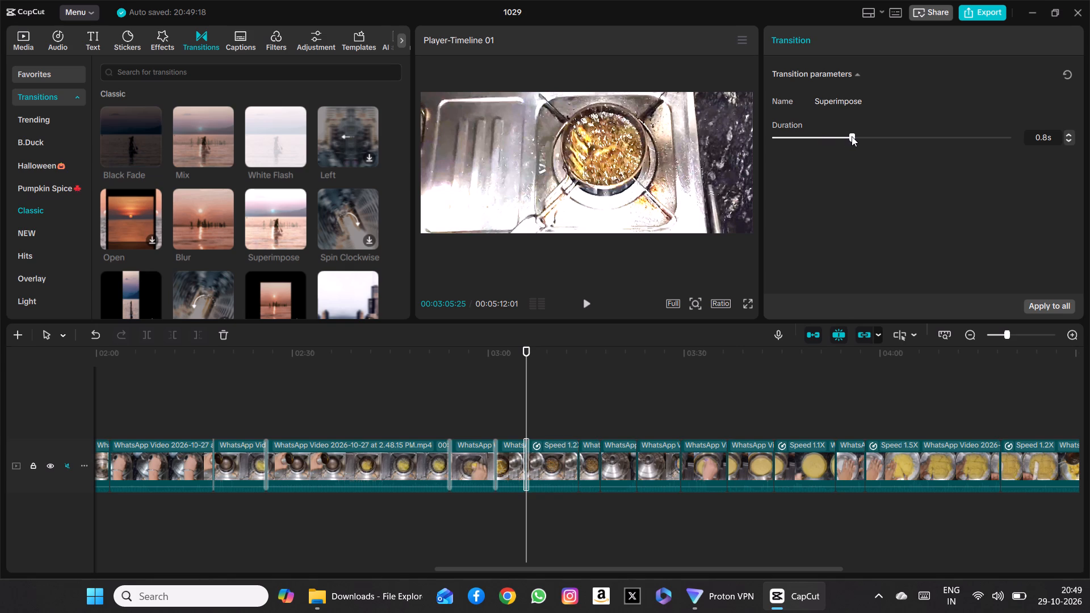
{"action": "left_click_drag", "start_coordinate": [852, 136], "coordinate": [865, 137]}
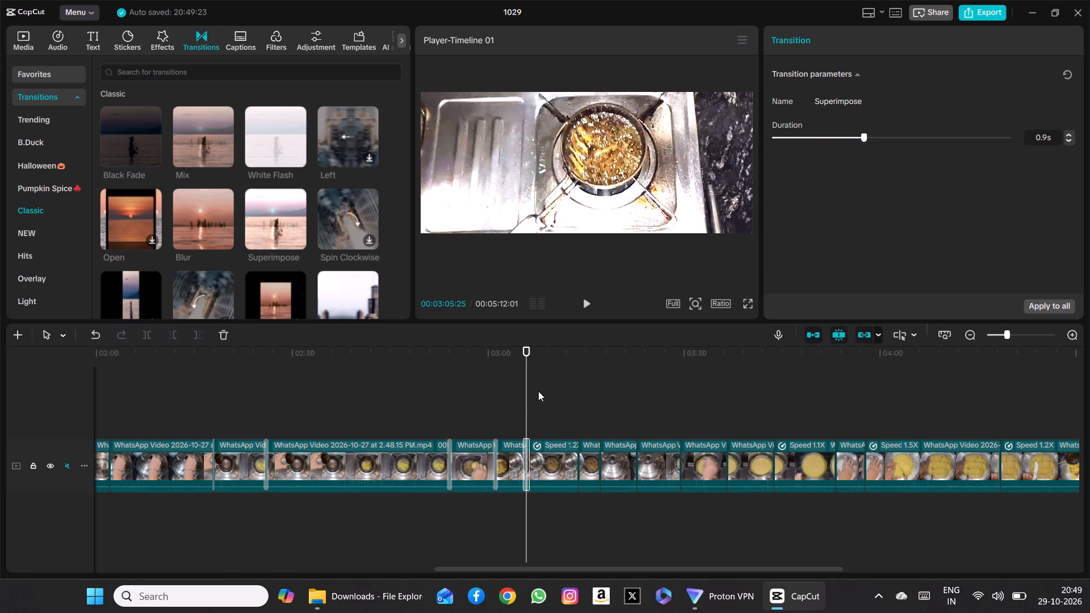
Play from about 2:51 to 3:08 to check the transitions around the lemon-squeezing, steel pot and stirring clips.
{"action": "left_click_drag", "start_coordinate": [526, 397], "coordinate": [432, 400]}
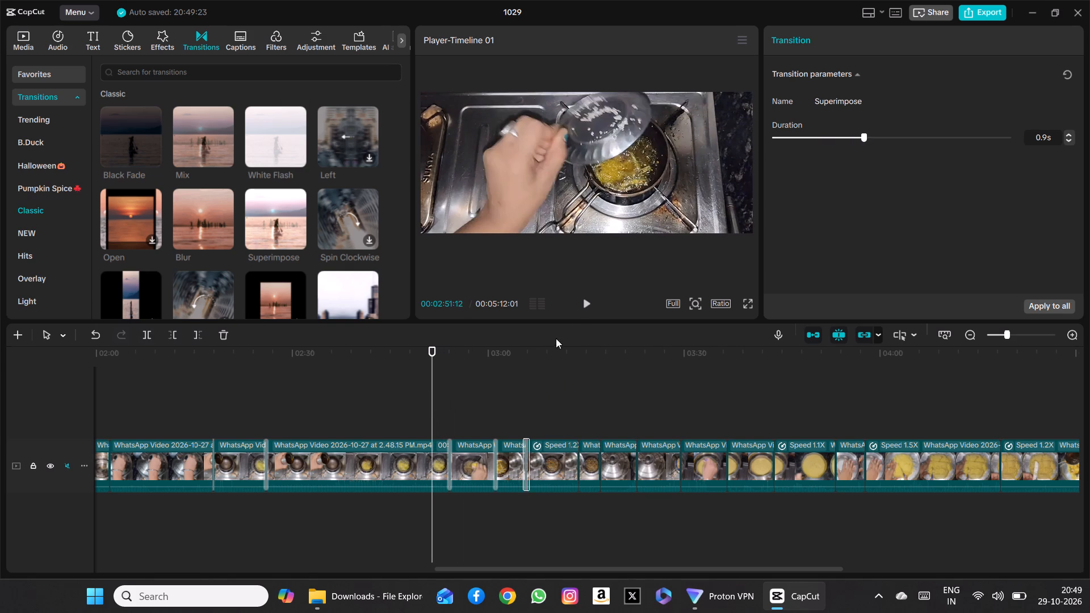
{"action": "left_click", "coordinate": [583, 302]}
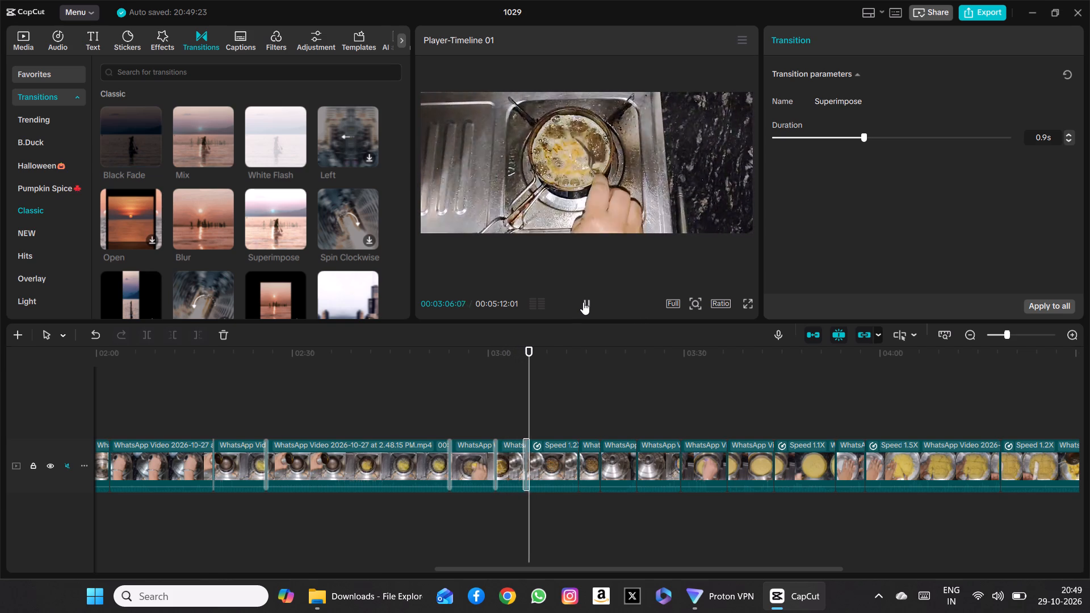
{"action": "left_click", "coordinate": [583, 302]}
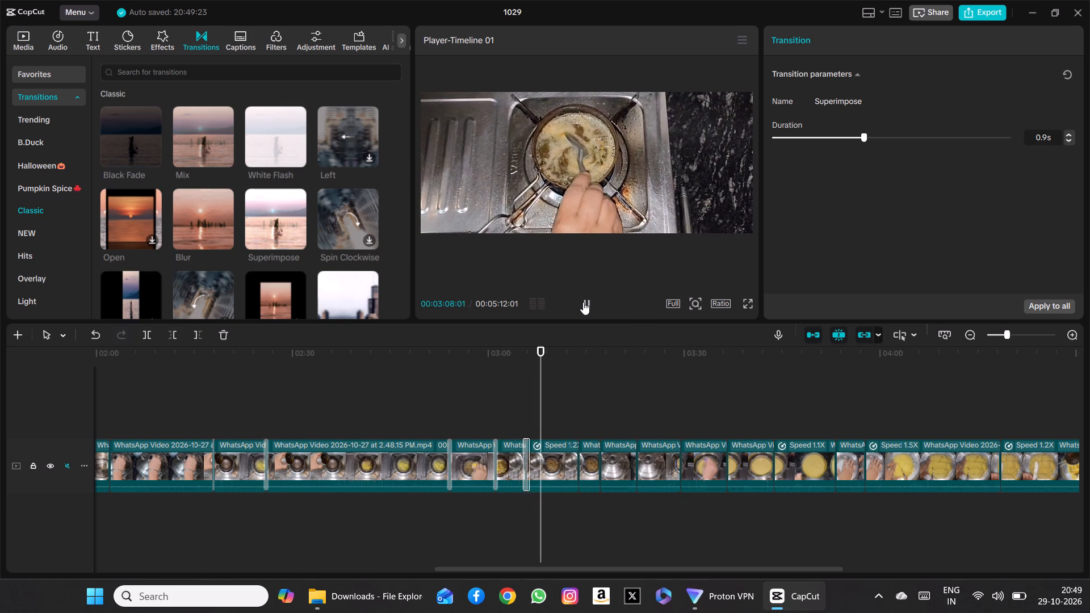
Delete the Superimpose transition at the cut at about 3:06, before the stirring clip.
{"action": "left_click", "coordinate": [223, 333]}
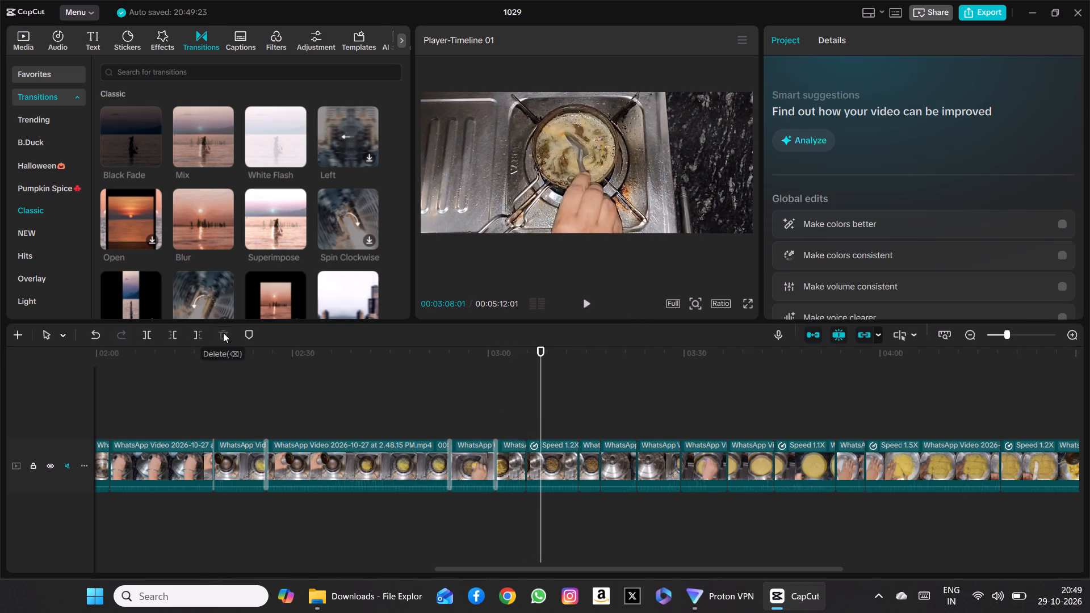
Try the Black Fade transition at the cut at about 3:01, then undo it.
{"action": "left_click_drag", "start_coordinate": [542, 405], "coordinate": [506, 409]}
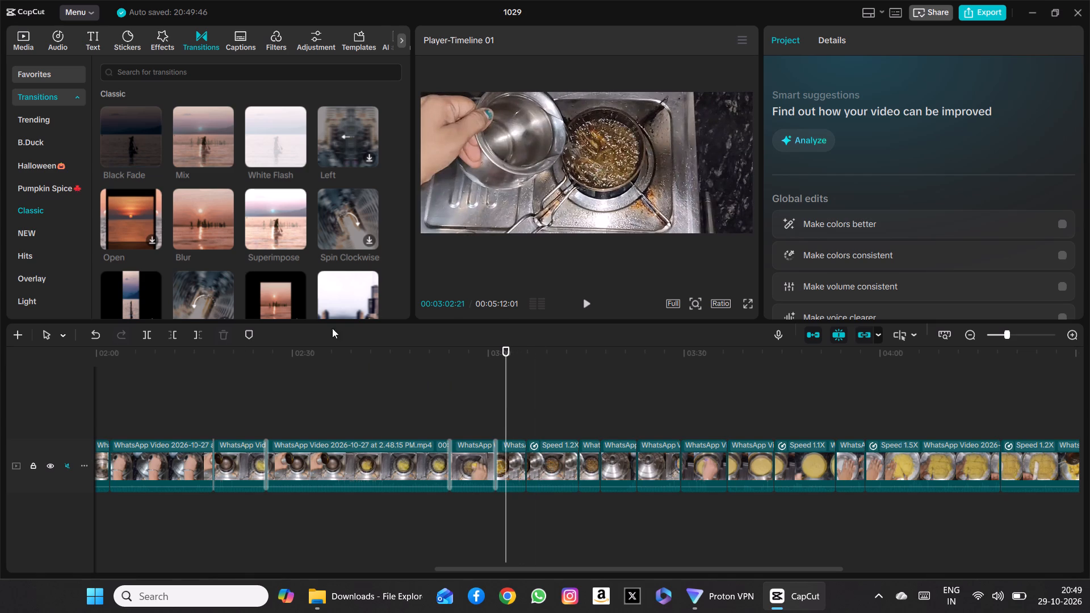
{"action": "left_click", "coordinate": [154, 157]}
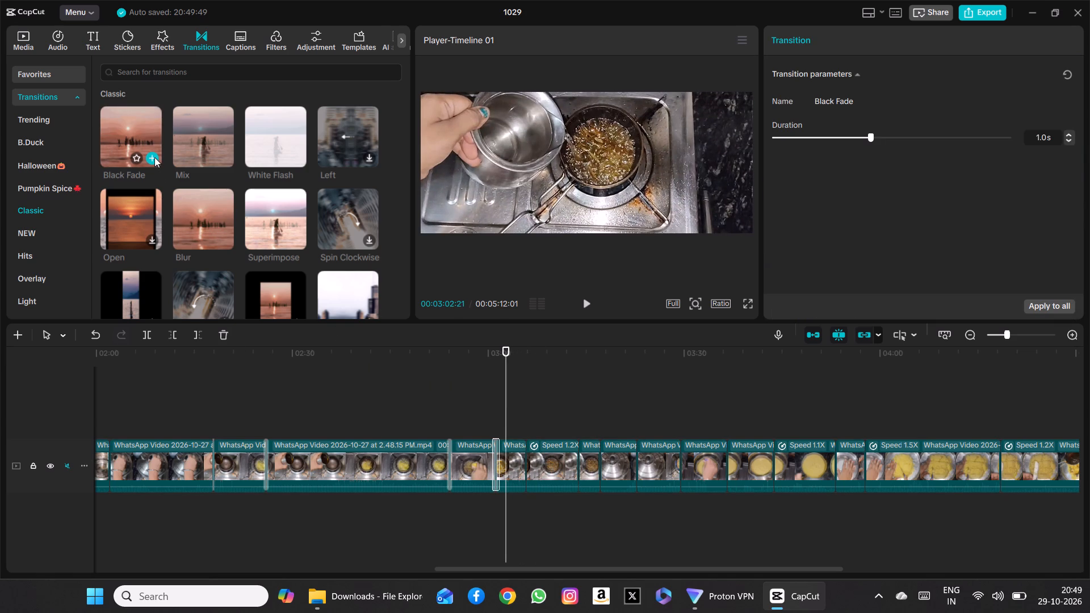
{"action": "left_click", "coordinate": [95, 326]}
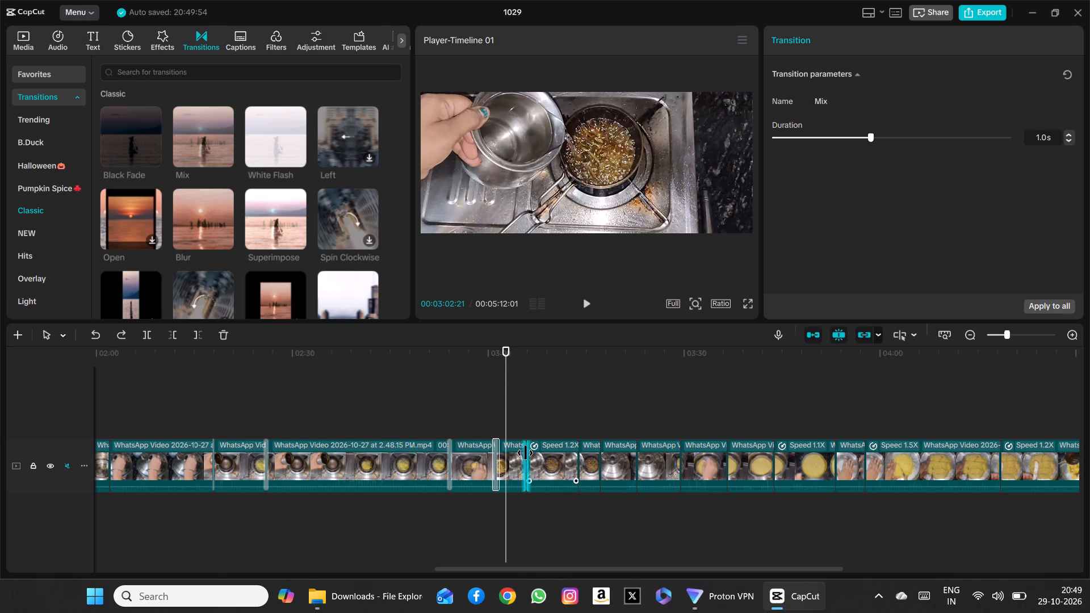
Play from about 2:56 to 3:02 to recheck the Mix transition into the steel pot clip.
{"action": "left_click_drag", "start_coordinate": [505, 418], "coordinate": [512, 418]}
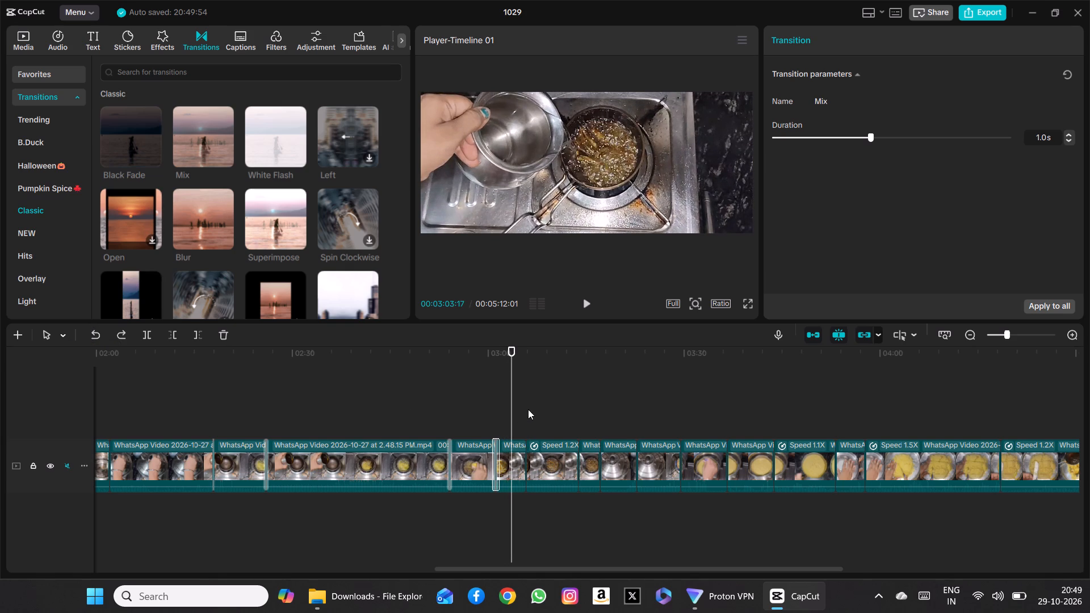
{"action": "left_click", "coordinate": [534, 406]}
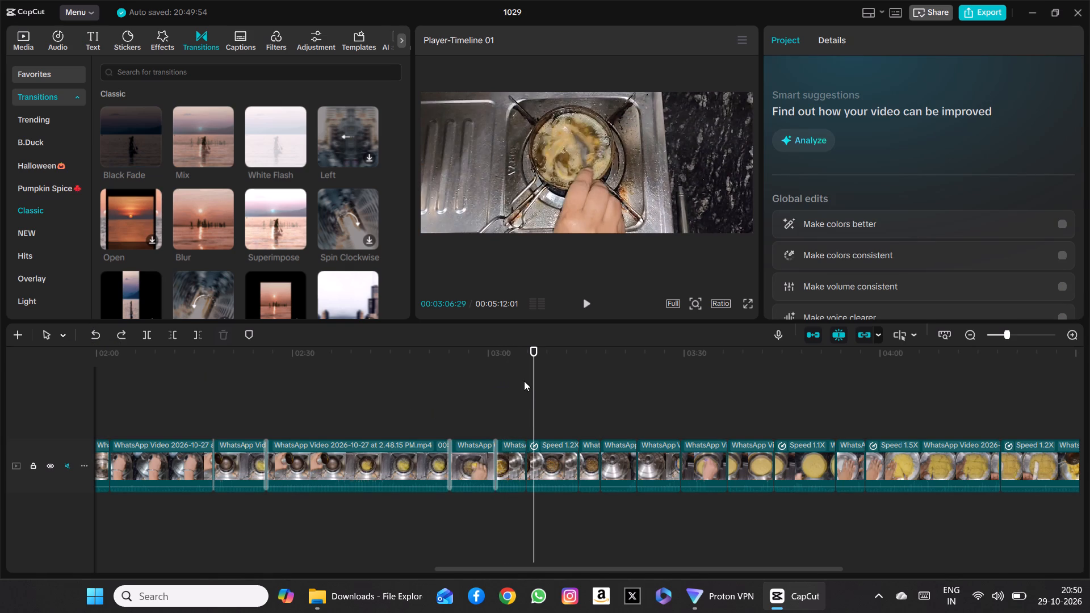
{"action": "left_click_drag", "start_coordinate": [538, 387], "coordinate": [460, 392]}
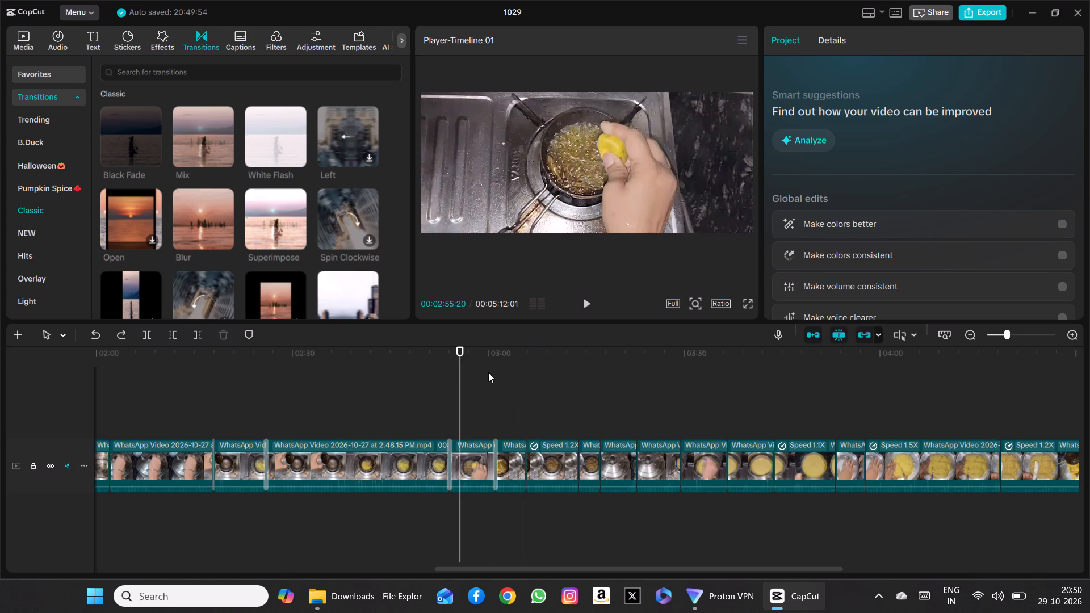
{"action": "left_click", "coordinate": [587, 300]}
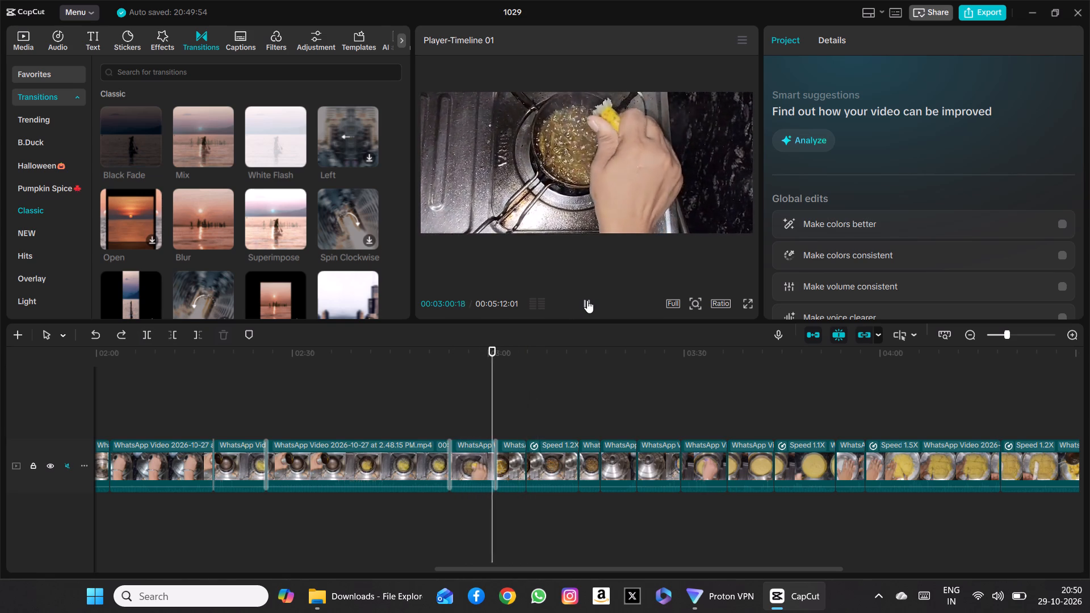
{"action": "left_click", "coordinate": [587, 300]}
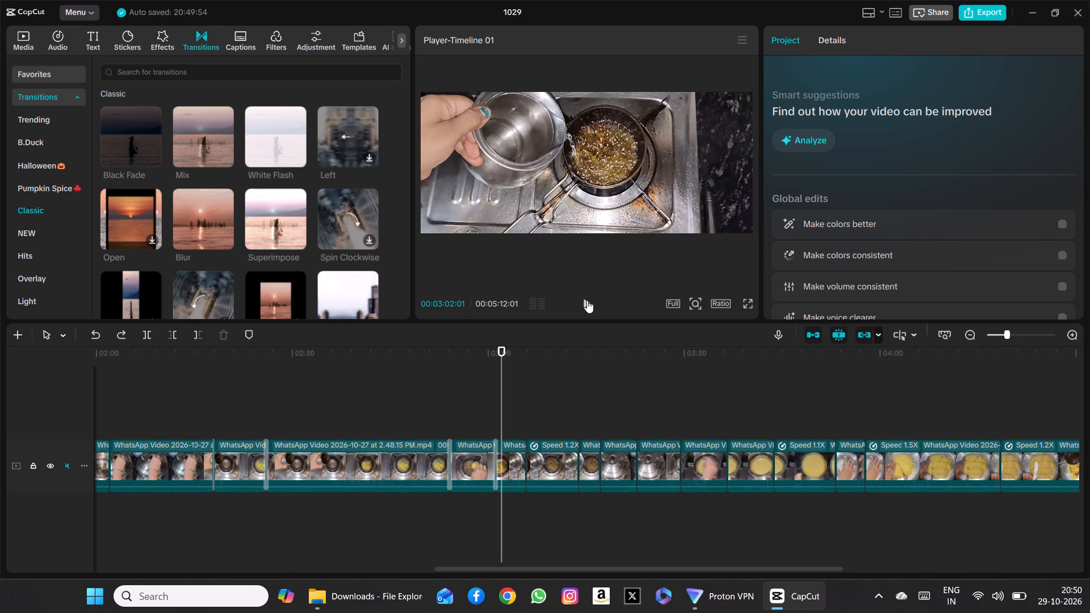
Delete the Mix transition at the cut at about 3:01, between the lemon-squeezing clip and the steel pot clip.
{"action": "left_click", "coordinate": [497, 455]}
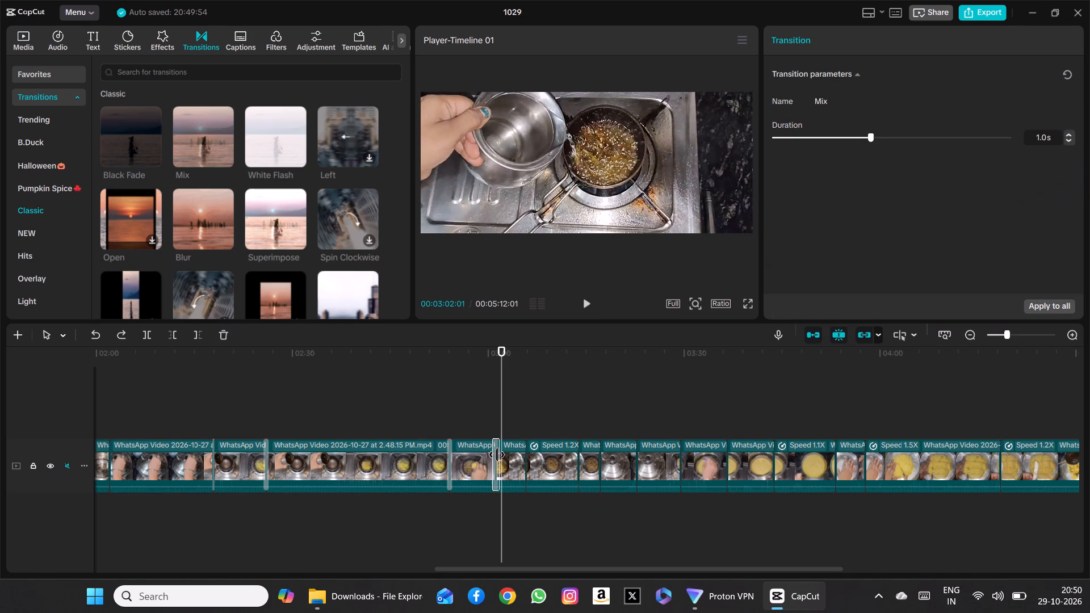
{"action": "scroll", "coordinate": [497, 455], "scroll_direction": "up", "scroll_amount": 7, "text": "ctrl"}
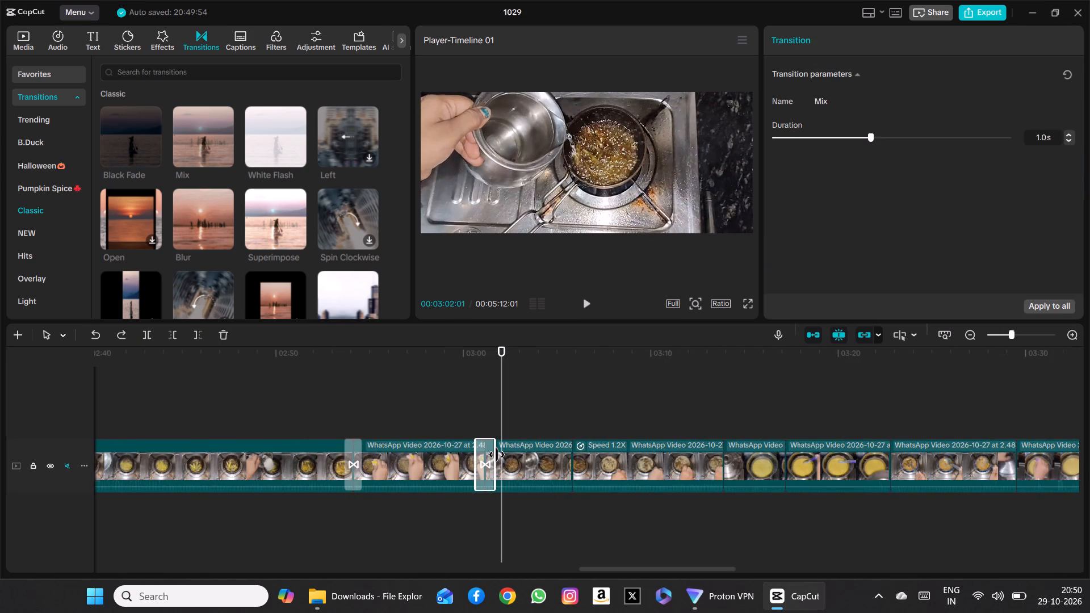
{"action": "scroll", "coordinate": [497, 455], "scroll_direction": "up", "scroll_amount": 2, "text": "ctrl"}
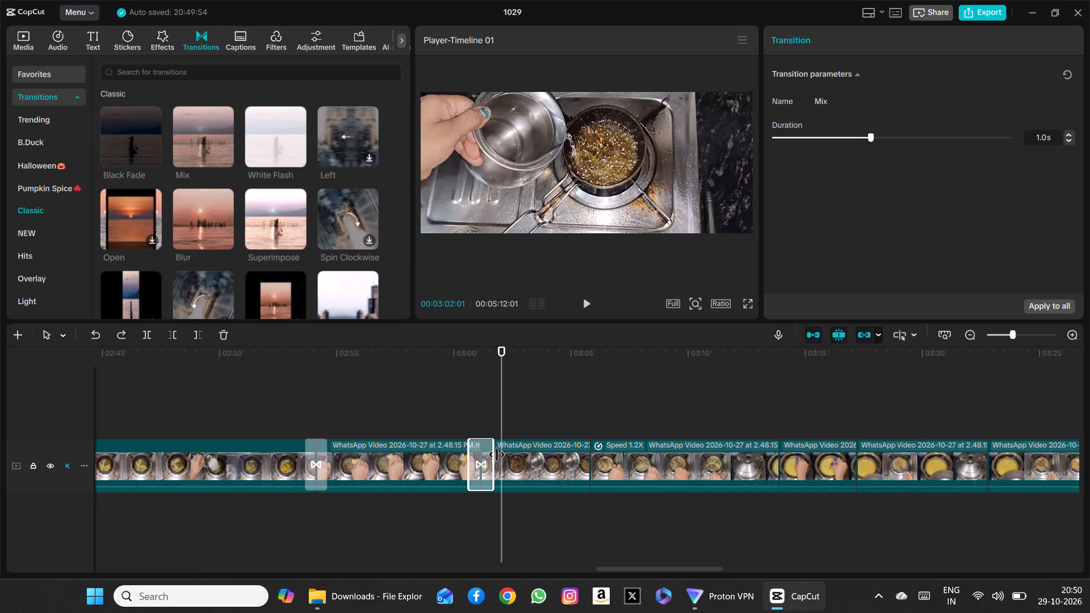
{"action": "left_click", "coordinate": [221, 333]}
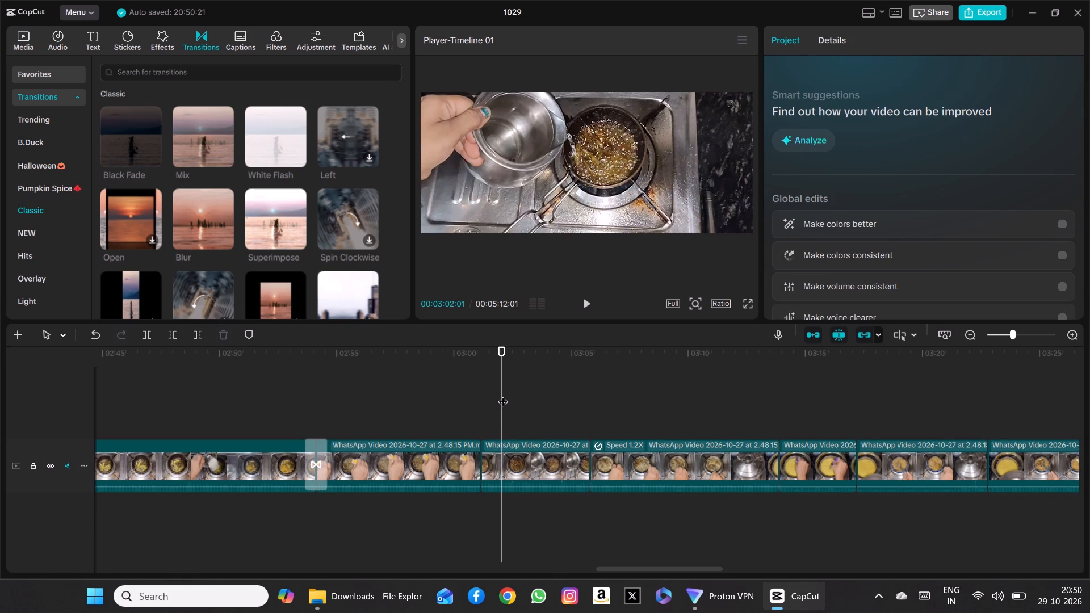
Play from about 2:51 past the cut at about 3:01 to review it without a transition.
{"action": "left_click_drag", "start_coordinate": [503, 394], "coordinate": [249, 378]}
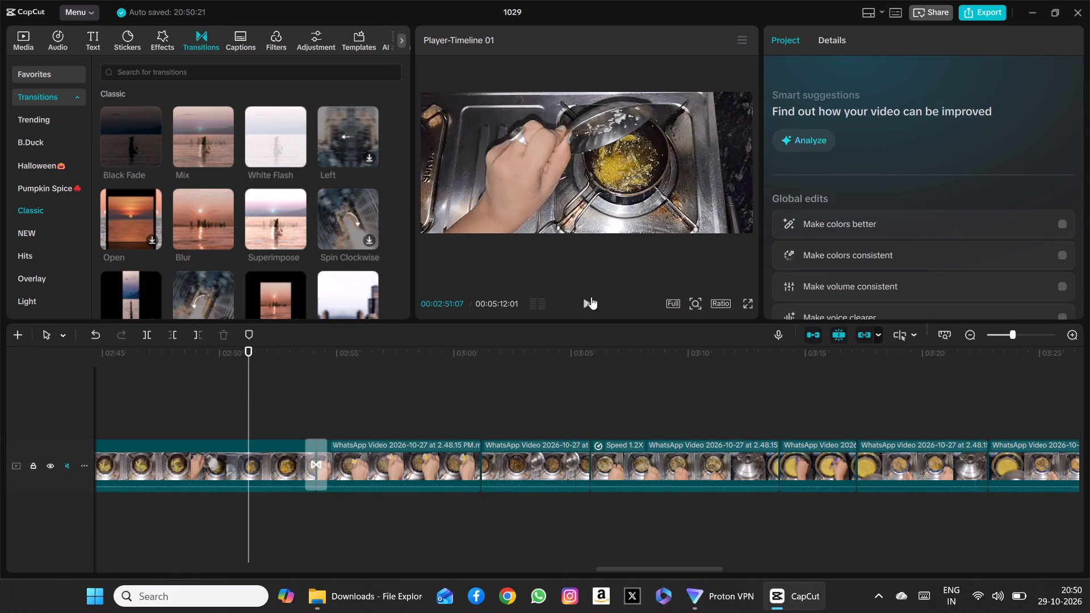
{"action": "left_click", "coordinate": [585, 301]}
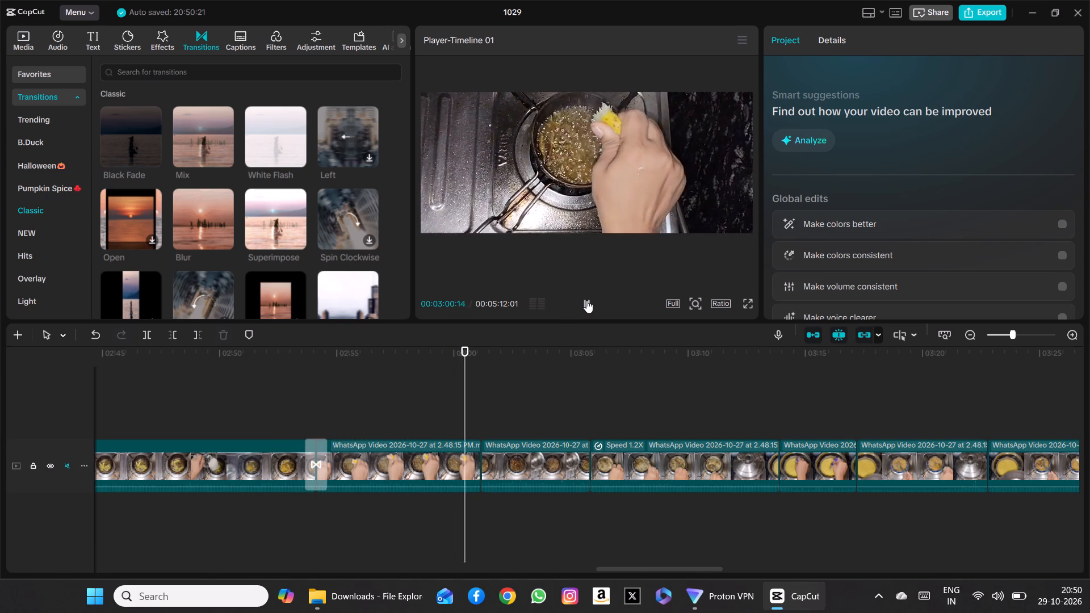
{"action": "left_click", "coordinate": [586, 300]}
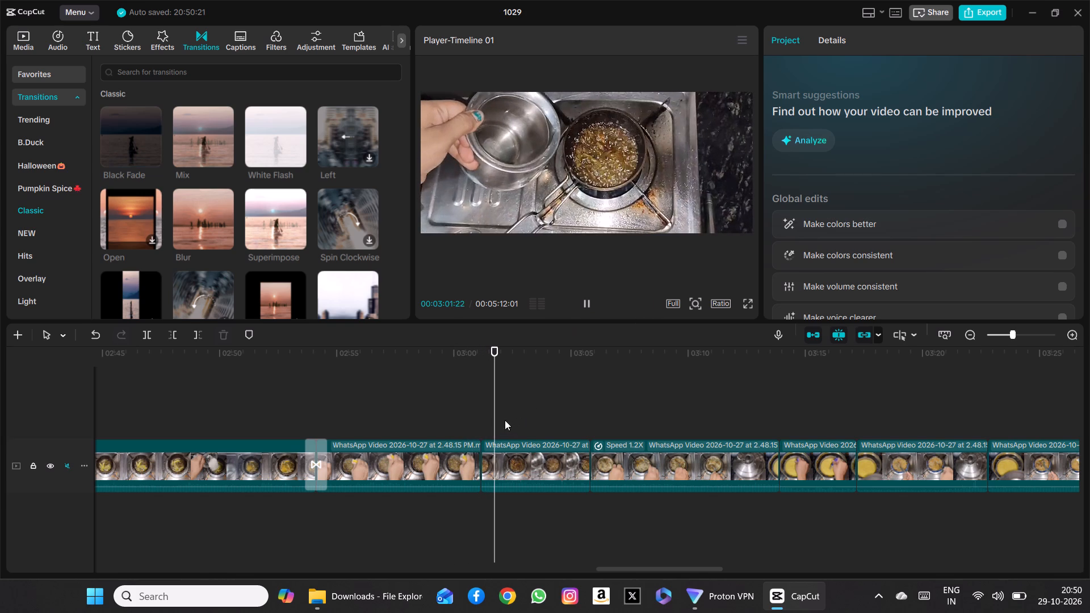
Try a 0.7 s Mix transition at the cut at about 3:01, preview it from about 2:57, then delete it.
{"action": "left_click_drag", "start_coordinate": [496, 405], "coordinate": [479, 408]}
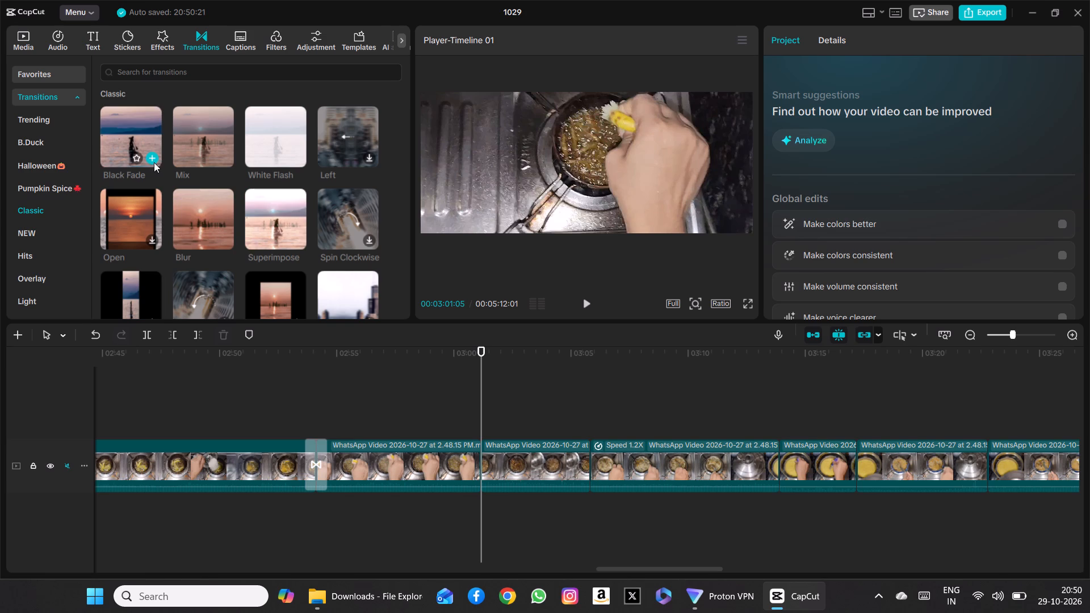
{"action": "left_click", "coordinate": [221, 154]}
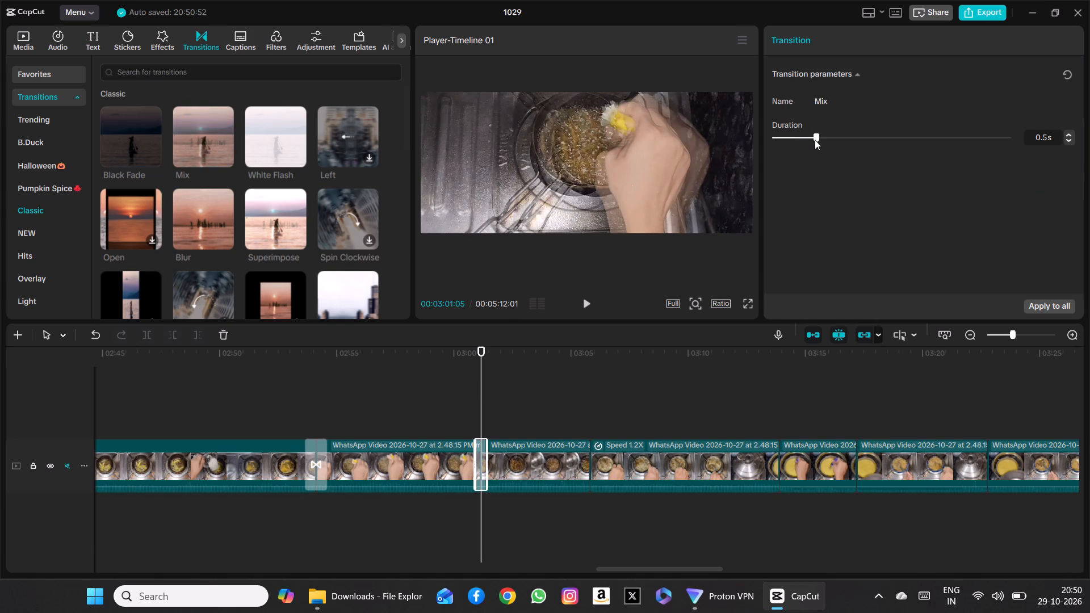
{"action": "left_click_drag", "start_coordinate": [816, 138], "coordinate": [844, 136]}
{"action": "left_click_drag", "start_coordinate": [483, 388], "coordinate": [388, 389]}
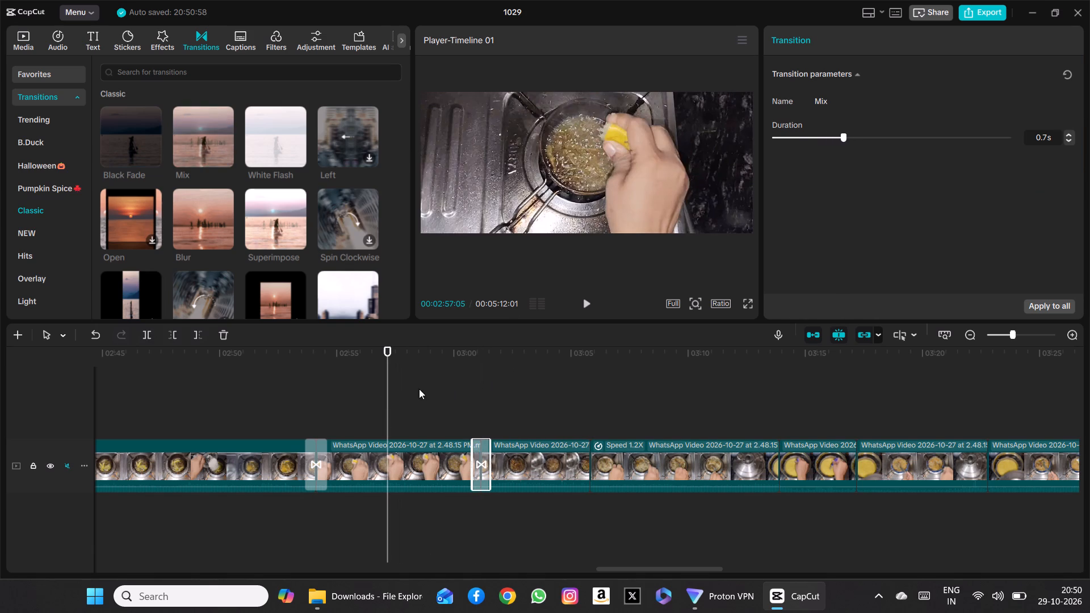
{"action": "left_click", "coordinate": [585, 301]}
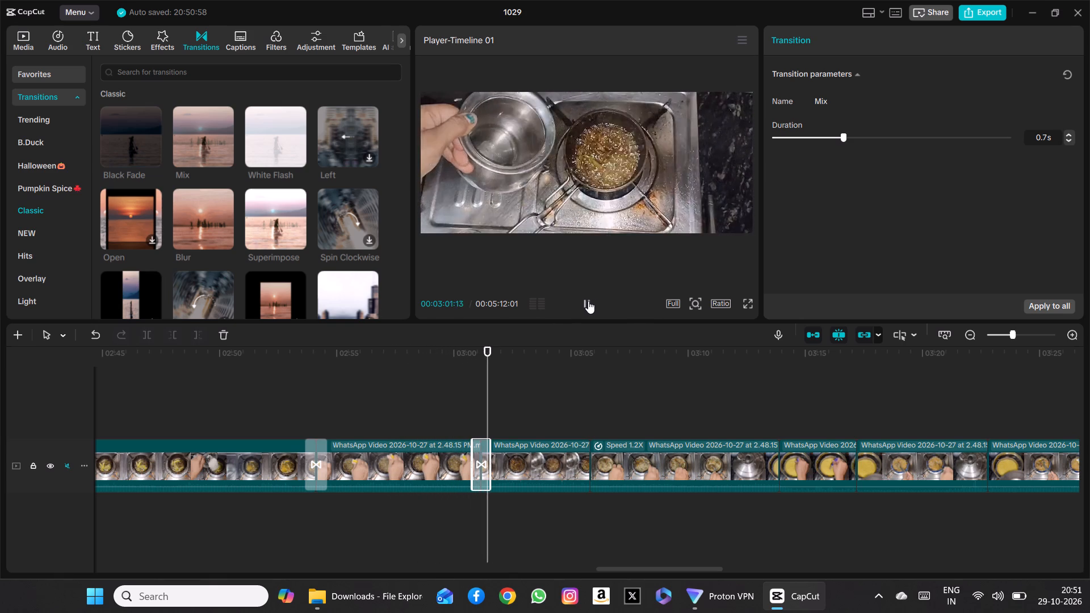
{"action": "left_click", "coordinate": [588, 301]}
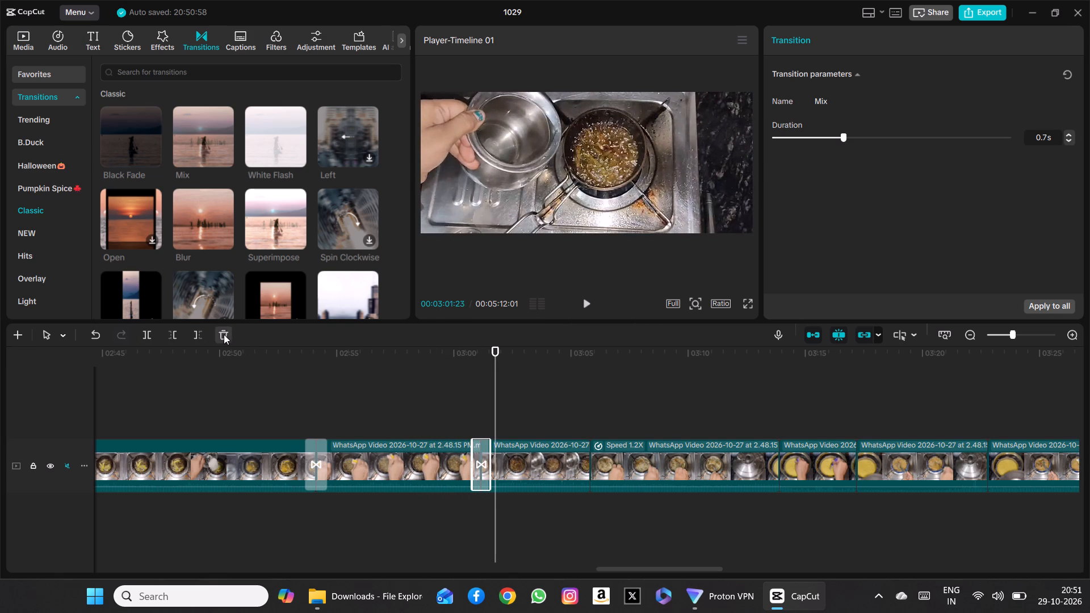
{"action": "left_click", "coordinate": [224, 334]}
Add a Black Fade transition at the cut at about 3:01 and play through it from about 2:58.
{"action": "left_click_drag", "start_coordinate": [496, 407], "coordinate": [419, 405]}
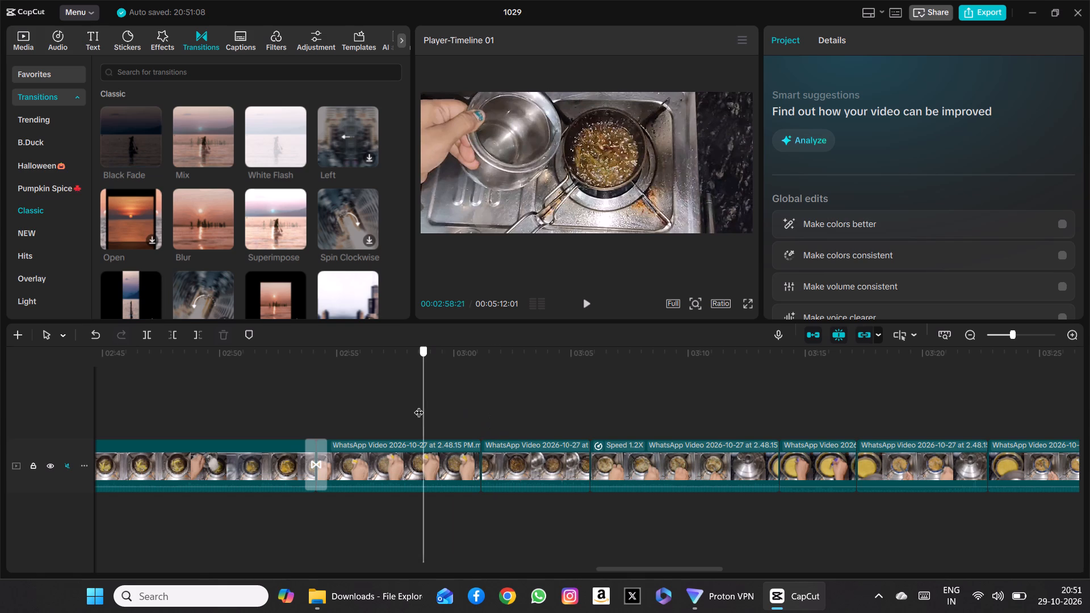
{"action": "left_click_drag", "start_coordinate": [419, 405], "coordinate": [418, 405]}
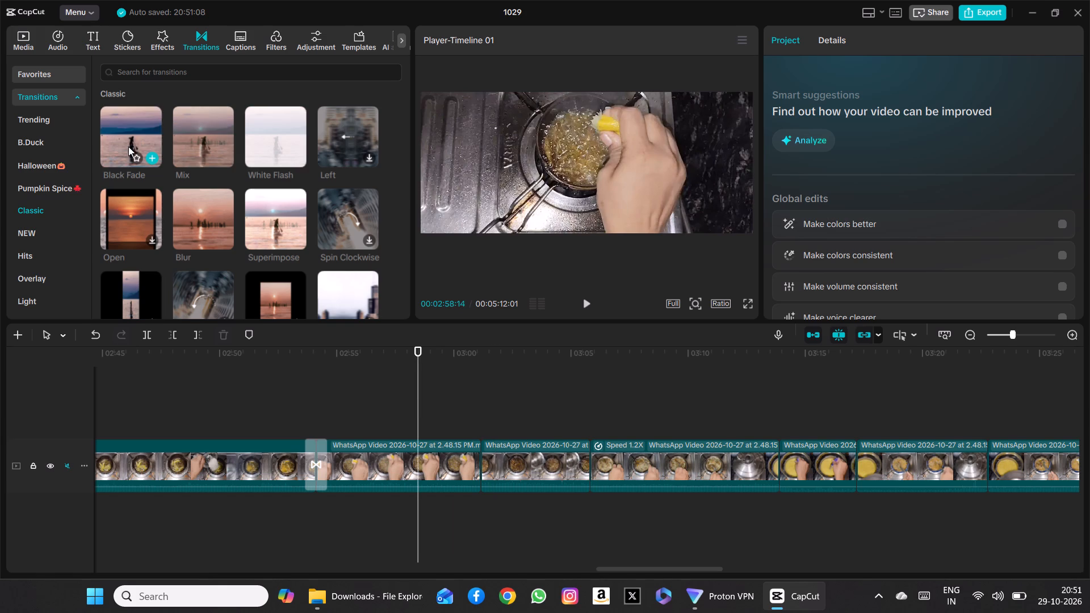
{"action": "left_click", "coordinate": [149, 154]}
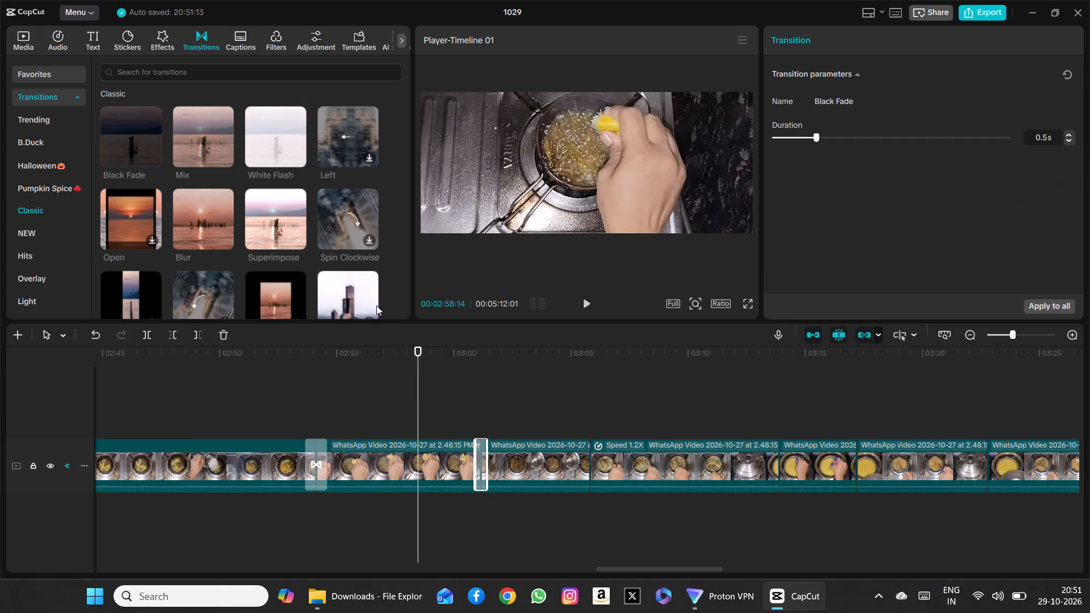
{"action": "left_click", "coordinate": [583, 304]}
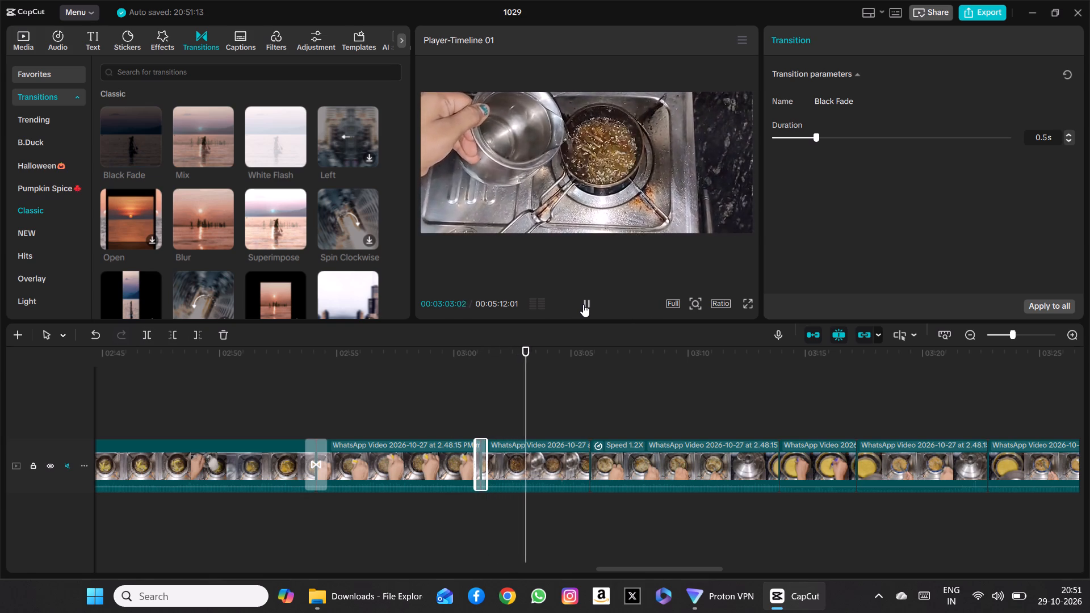
{"action": "left_click", "coordinate": [588, 300]}
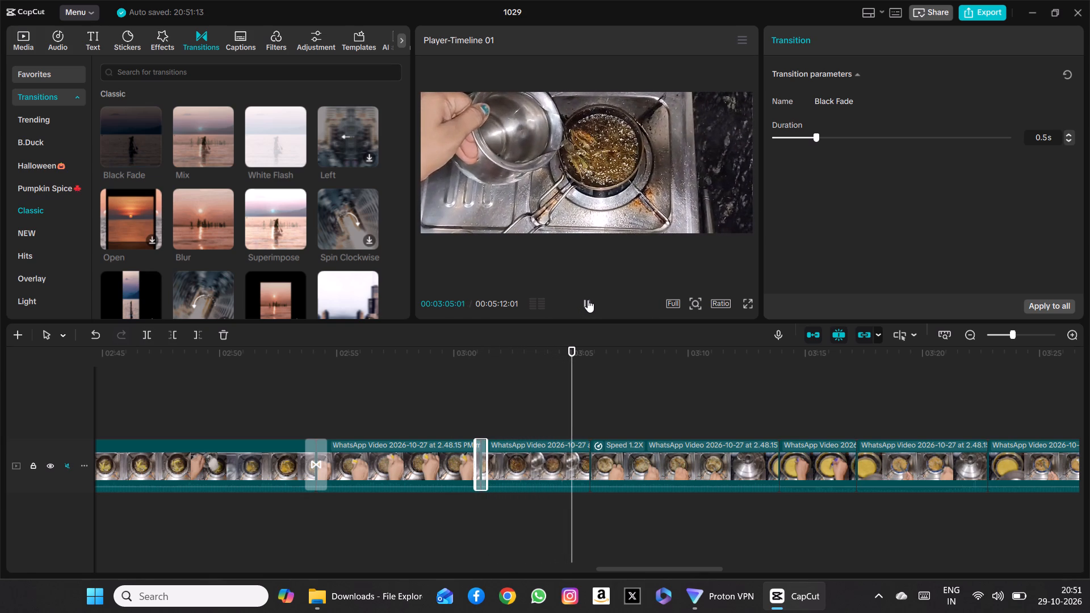
{"action": "left_click", "coordinate": [588, 300]}
{"action": "left_click", "coordinate": [588, 300]}
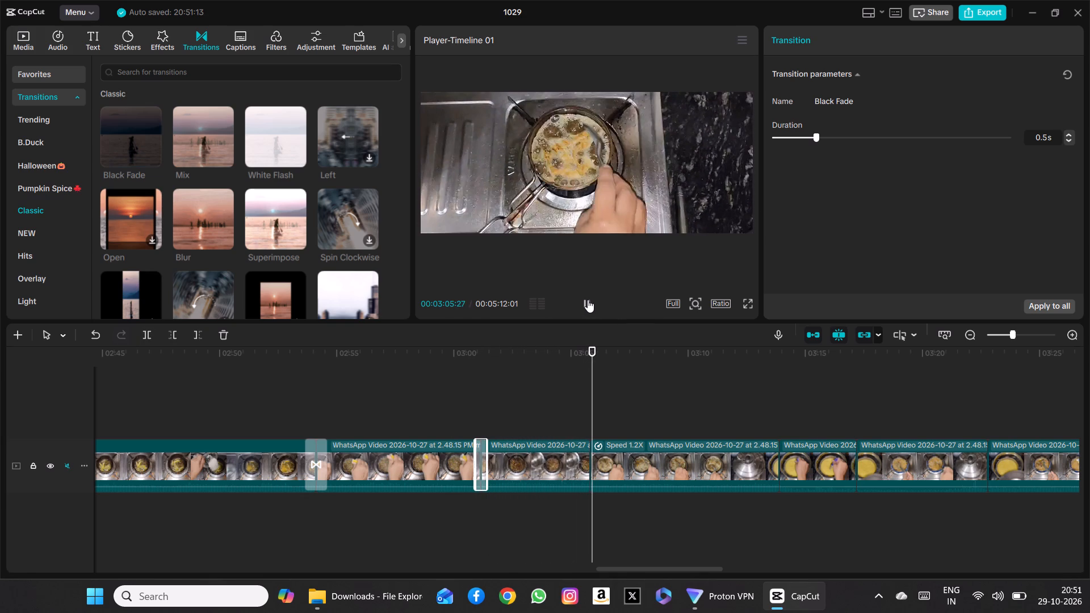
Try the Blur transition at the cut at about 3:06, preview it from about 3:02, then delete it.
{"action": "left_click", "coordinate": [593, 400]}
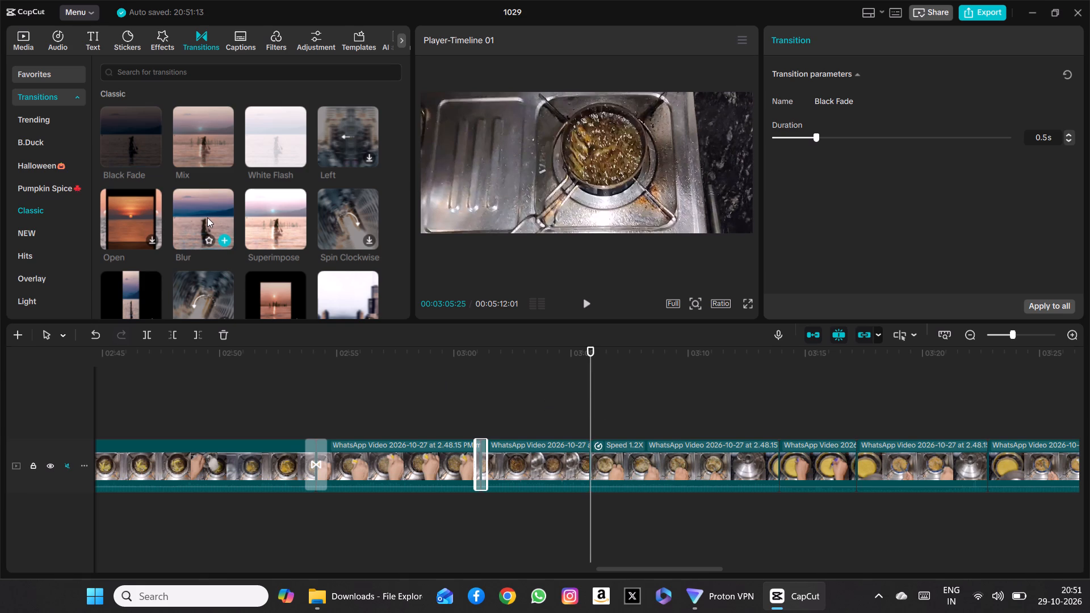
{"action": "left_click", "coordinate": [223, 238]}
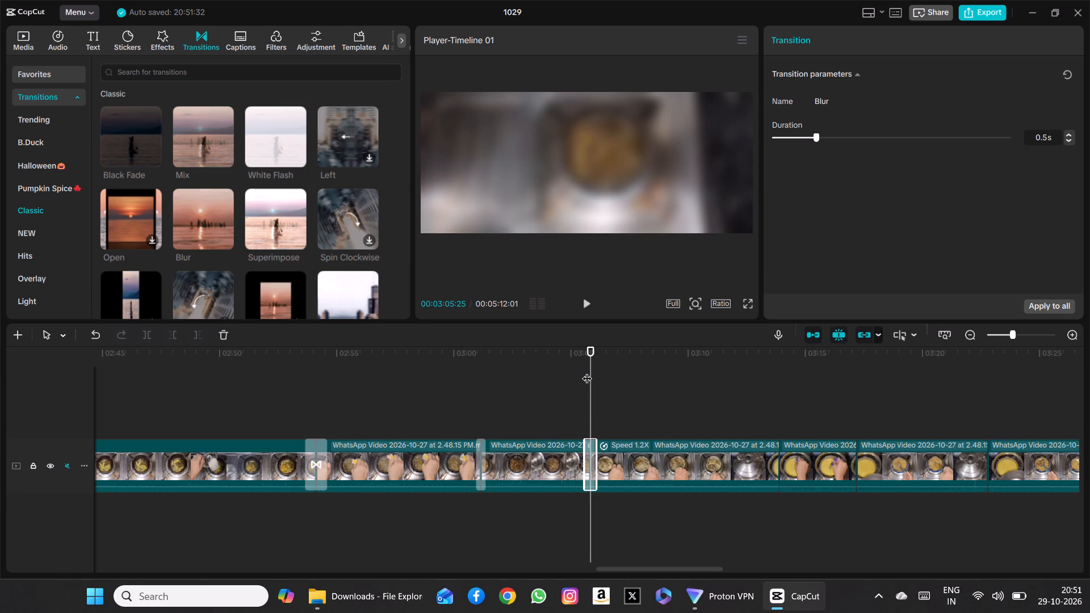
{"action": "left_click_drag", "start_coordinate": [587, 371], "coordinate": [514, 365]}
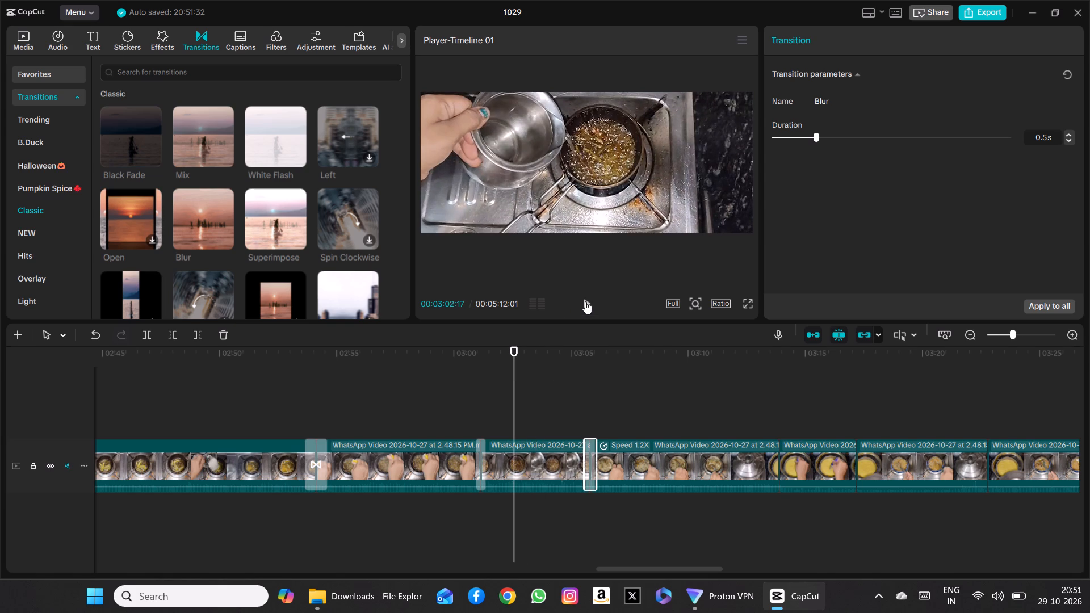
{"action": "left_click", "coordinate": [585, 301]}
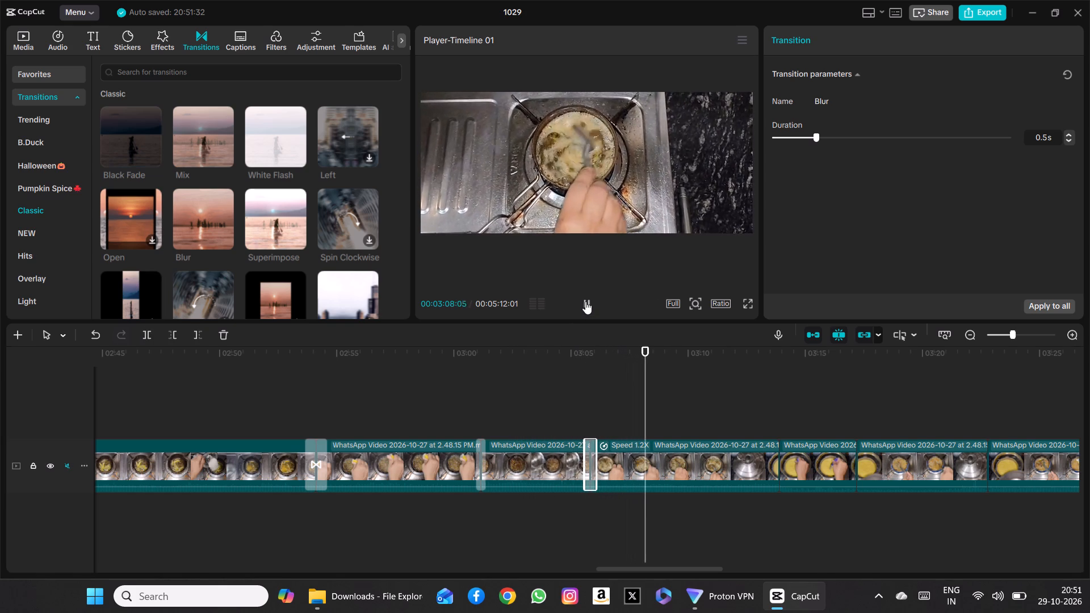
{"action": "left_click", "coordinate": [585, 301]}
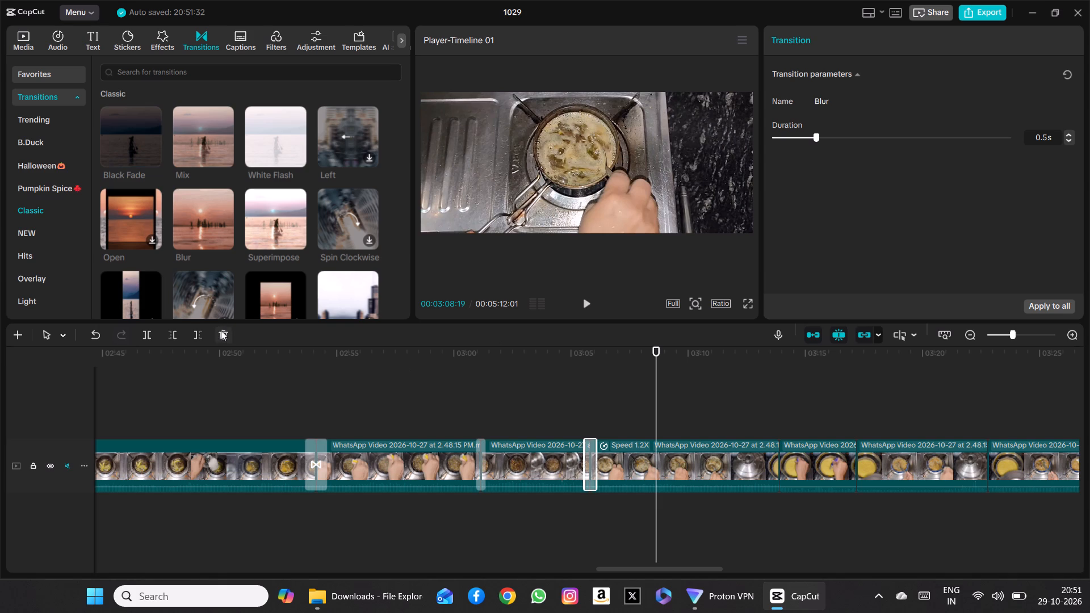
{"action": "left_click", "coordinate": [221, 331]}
Add a Mix transition lasting 0.8 s at the cut at about 3:06 and play through it from about 3:04.
{"action": "left_click_drag", "start_coordinate": [652, 397], "coordinate": [614, 398]}
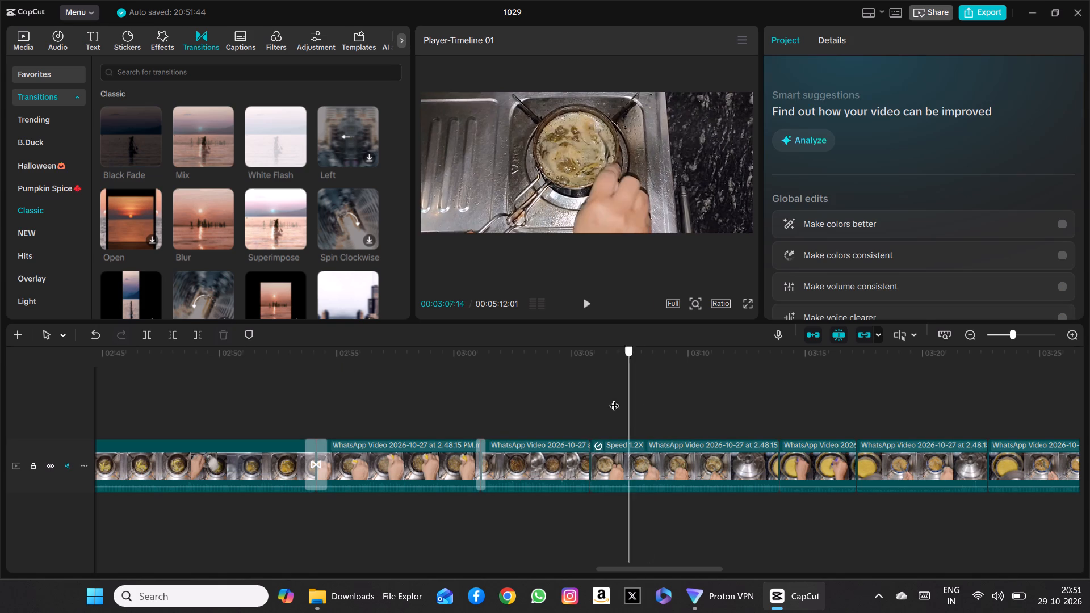
{"action": "left_click_drag", "start_coordinate": [614, 398], "coordinate": [555, 398]}
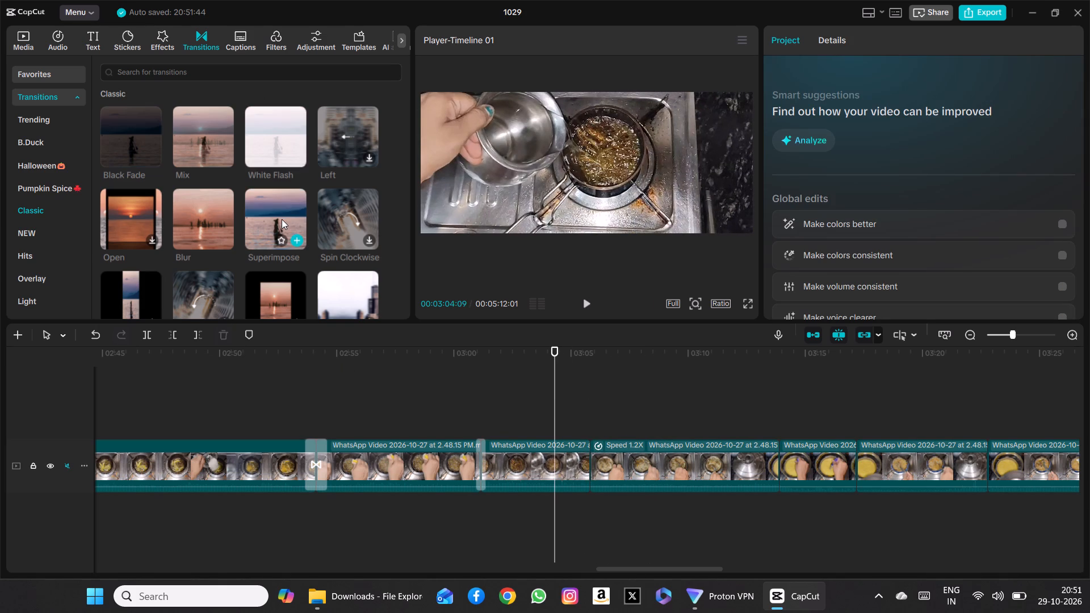
{"action": "left_click", "coordinate": [223, 156]}
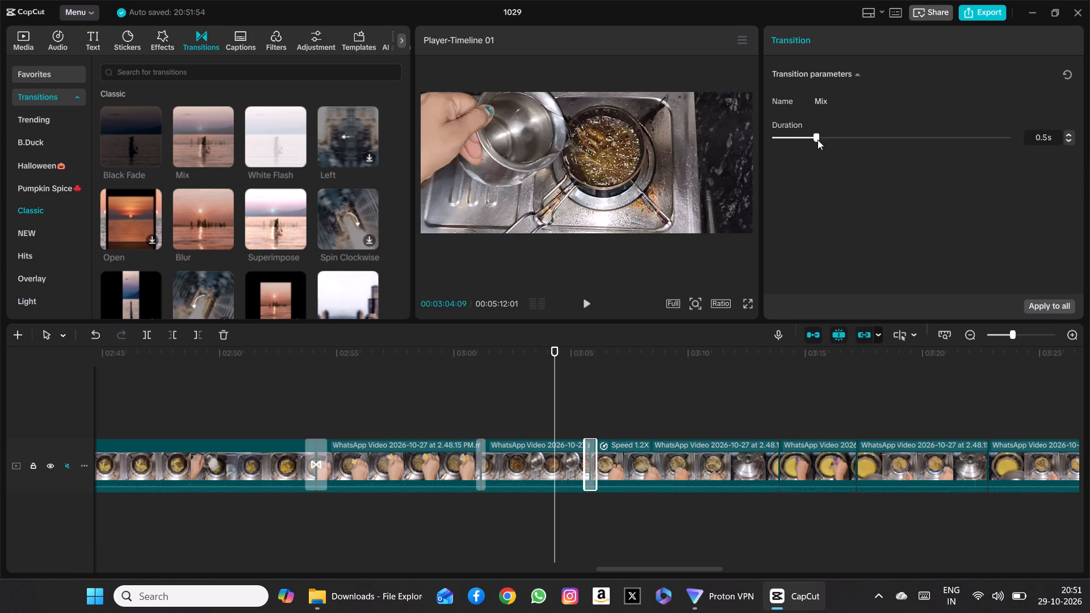
{"action": "left_click_drag", "start_coordinate": [816, 131], "coordinate": [851, 131]}
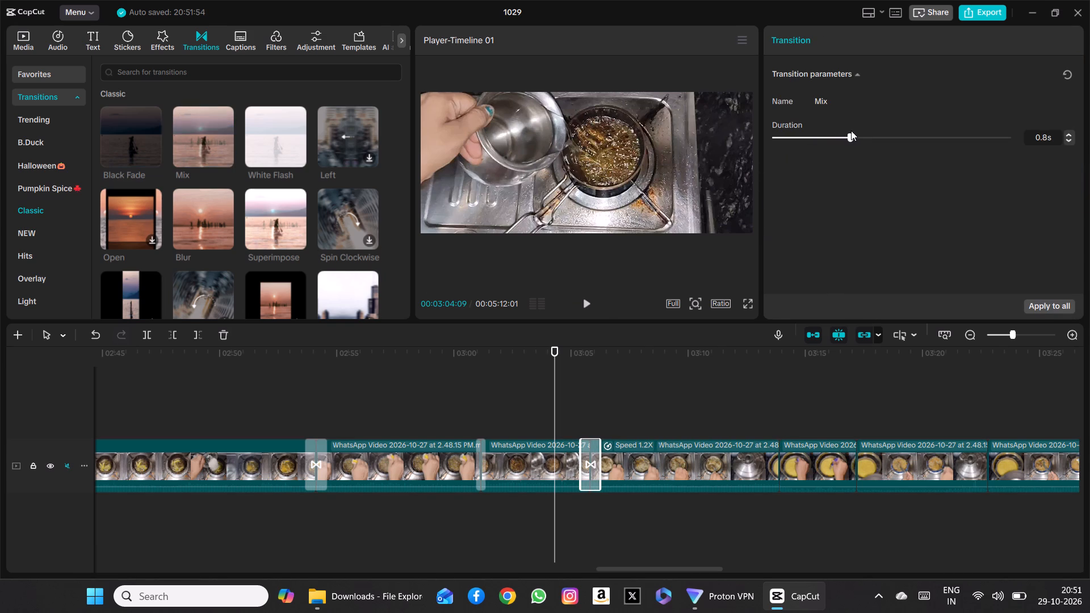
{"action": "left_click", "coordinate": [588, 301]}
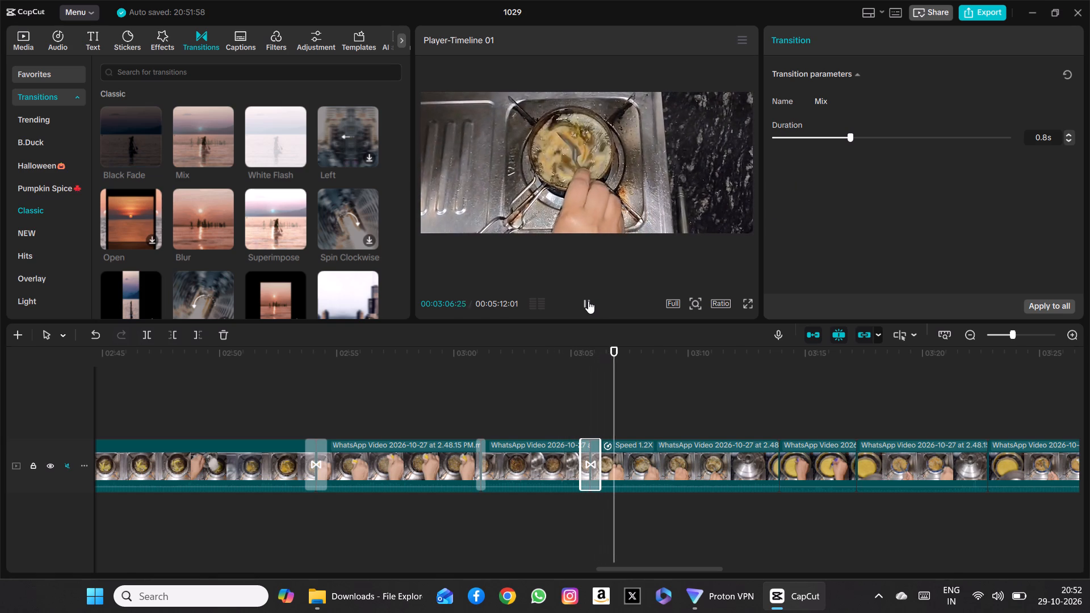
{"action": "left_click", "coordinate": [588, 301]}
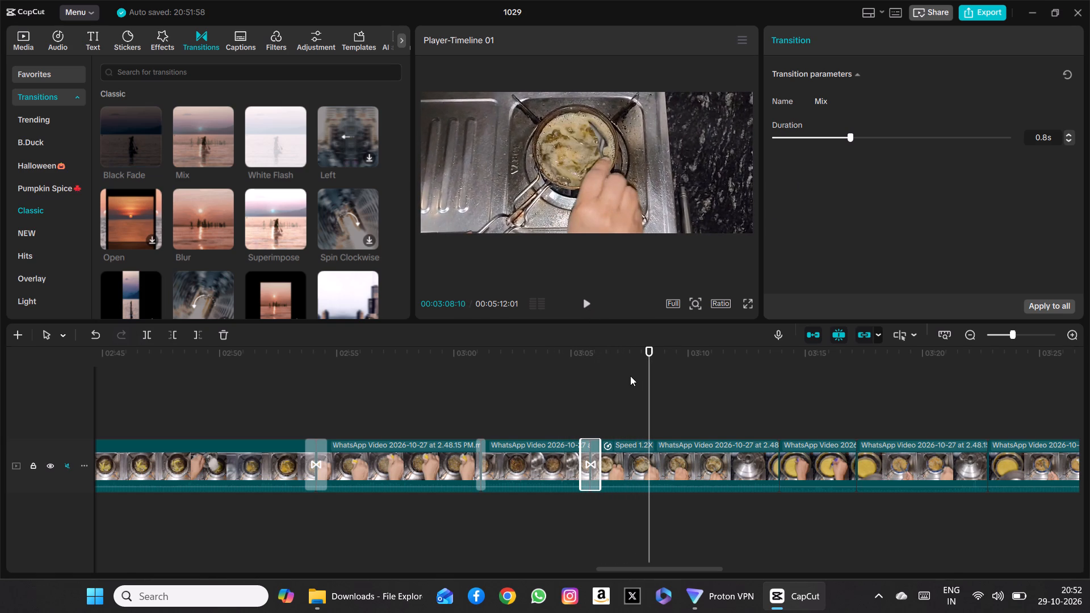
Play the video from the very beginning to review the edited cuts and transitions.
{"action": "scroll", "coordinate": [634, 381], "scroll_direction": "down", "scroll_amount": 9, "text": "ctrl"}
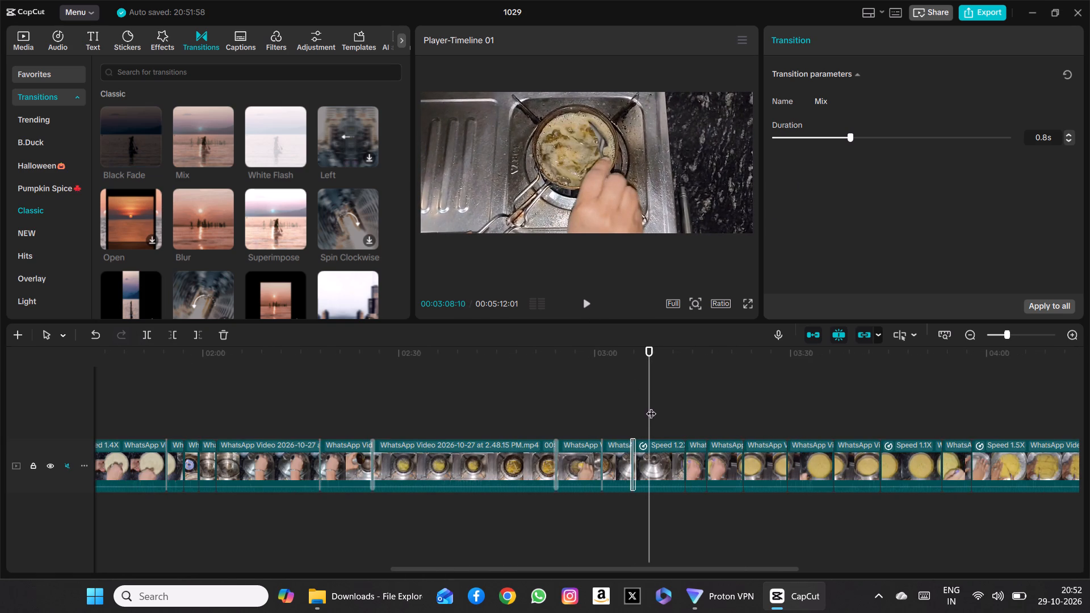
{"action": "left_click_drag", "start_coordinate": [652, 406], "coordinate": [146, 376]}
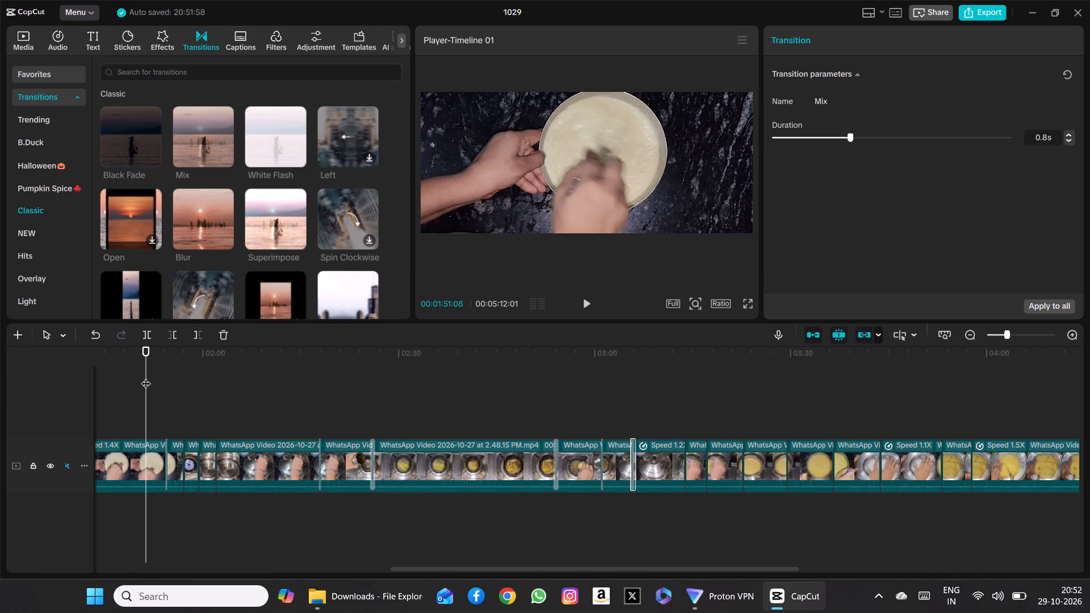
{"action": "left_click_drag", "start_coordinate": [146, 376], "coordinate": [30, 362]}
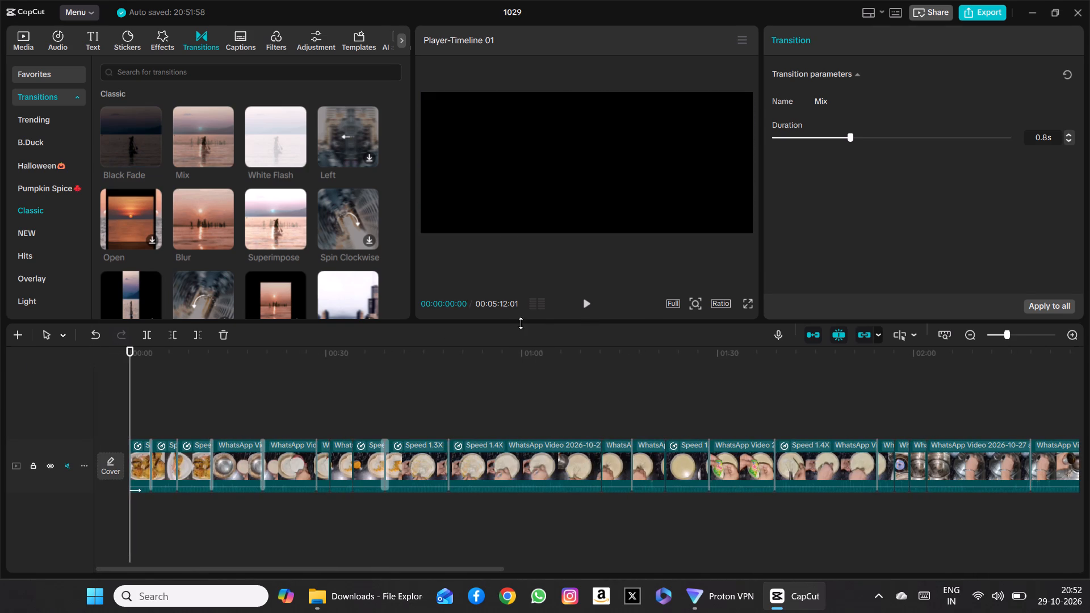
{"action": "left_click", "coordinate": [588, 303]}
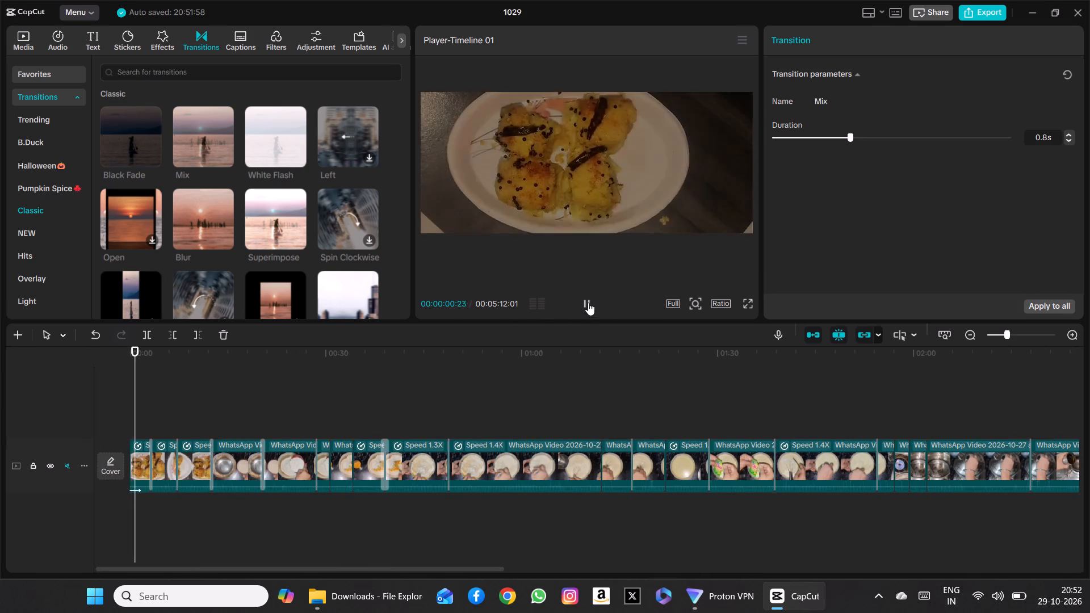
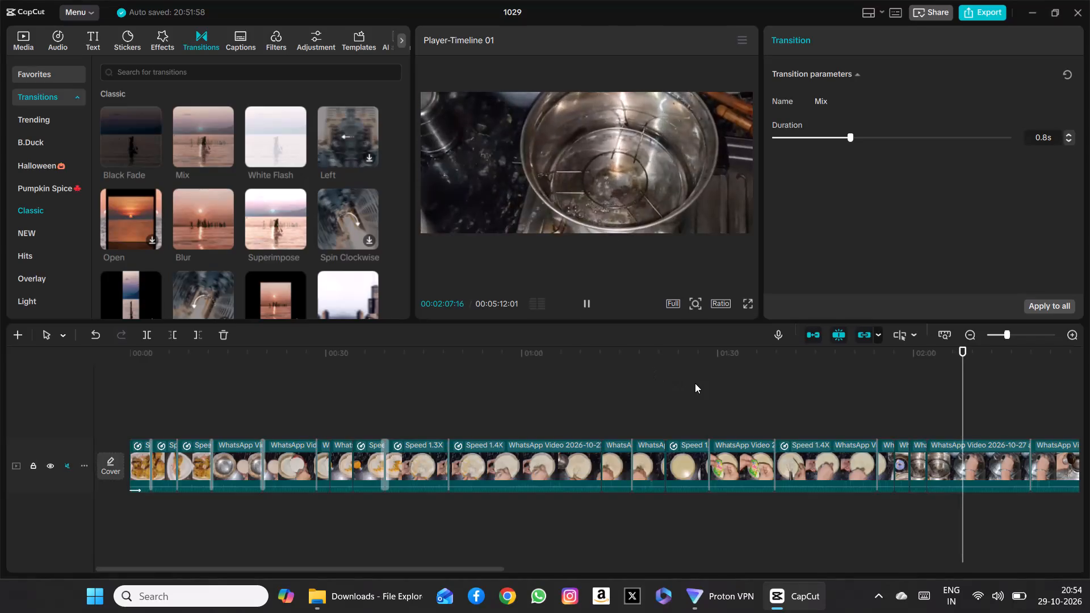
Continue playing the edit from about 2:07 to about 3:14 to review the cuts and transitions.
{"action": "scroll", "coordinate": [695, 383], "scroll_direction": "left", "scroll_amount": 1}
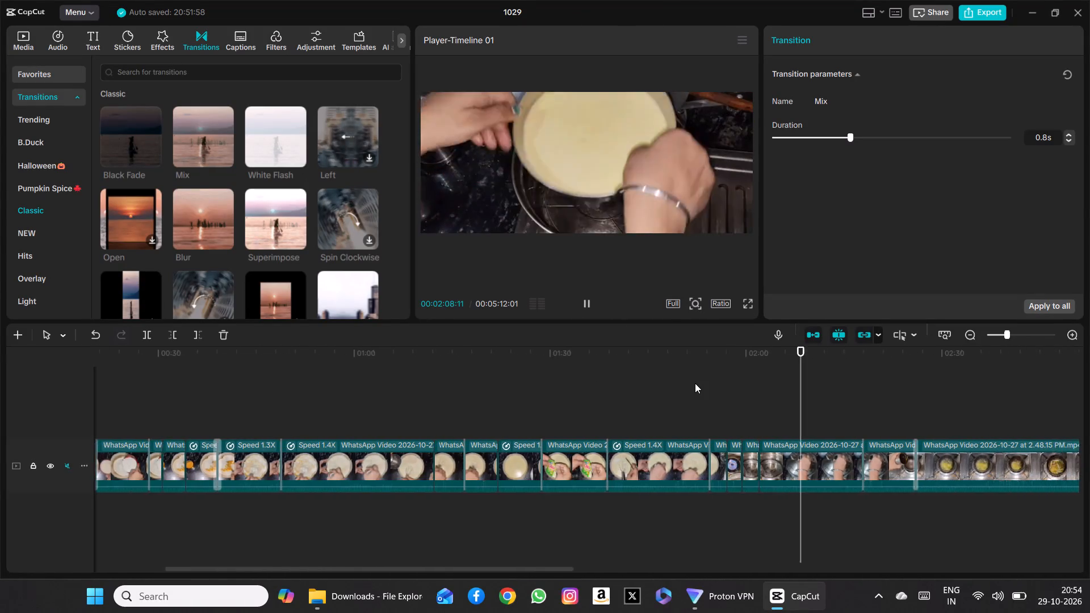
{"action": "scroll", "coordinate": [695, 383], "scroll_direction": "left", "scroll_amount": 2}
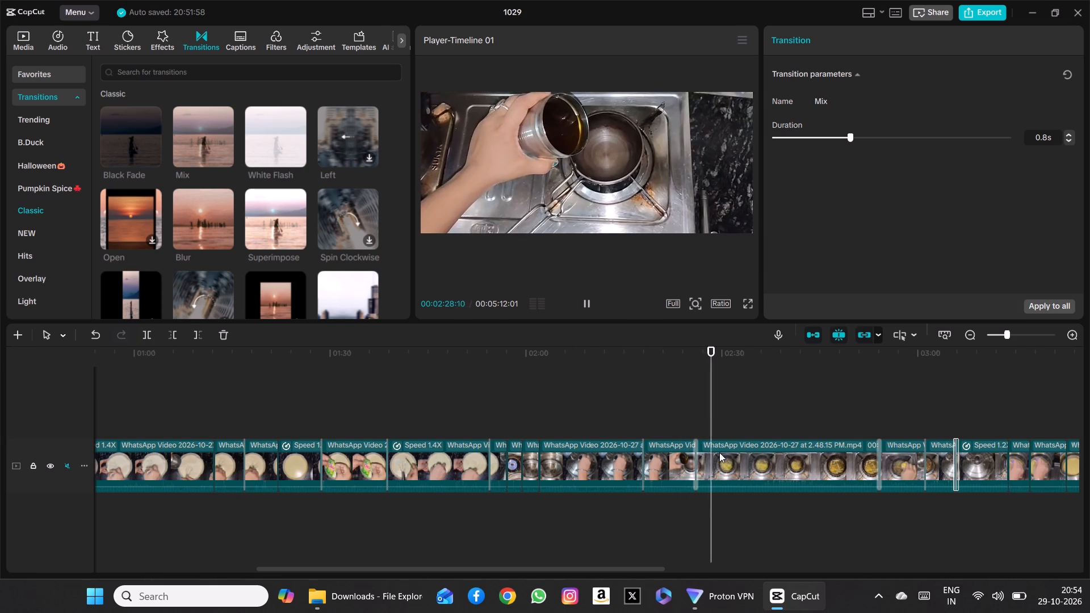
{"action": "scroll", "coordinate": [784, 418], "scroll_direction": "left", "scroll_amount": 1}
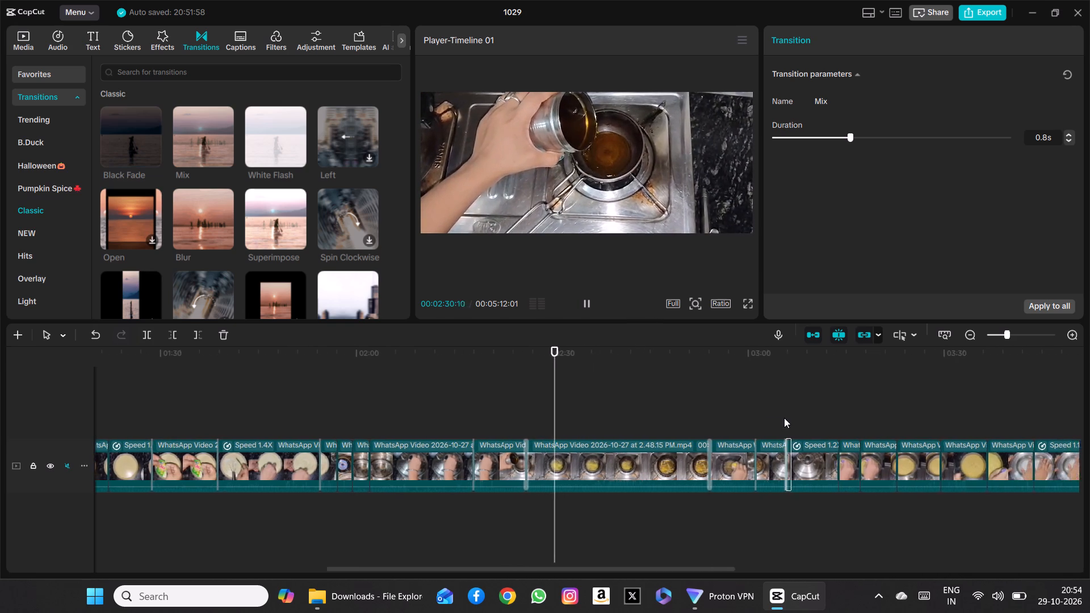
{"action": "scroll", "coordinate": [784, 418], "scroll_direction": "left", "scroll_amount": 1}
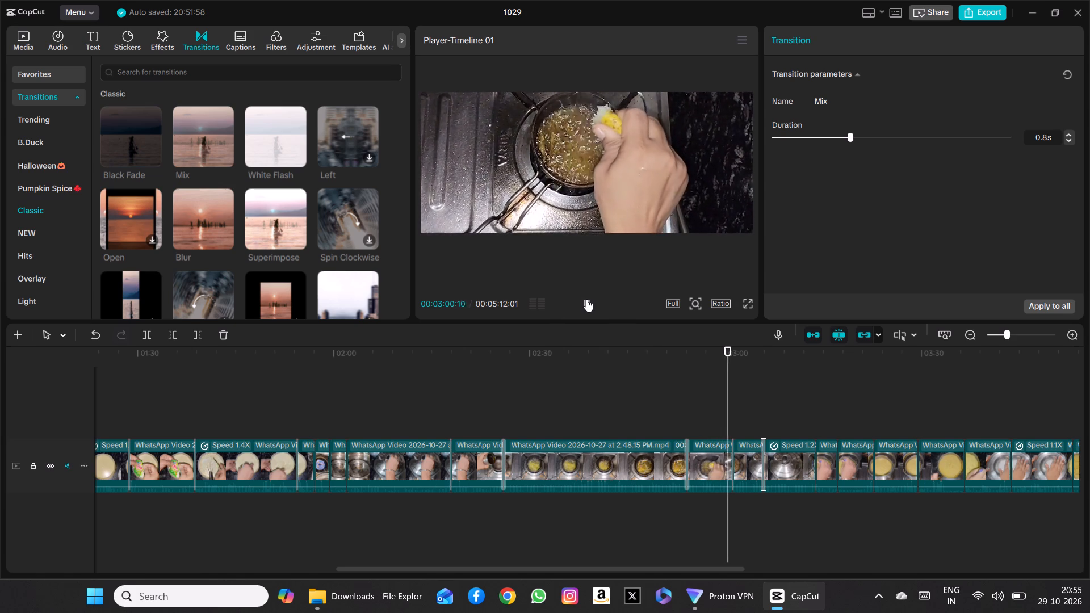
{"action": "left_click", "coordinate": [586, 299]}
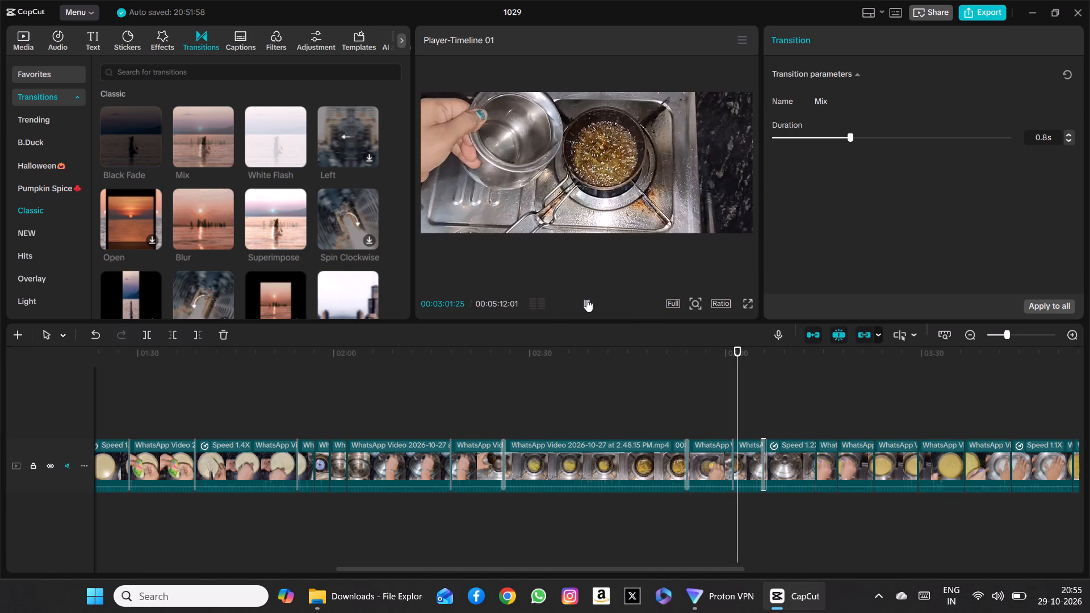
{"action": "left_click", "coordinate": [586, 299]}
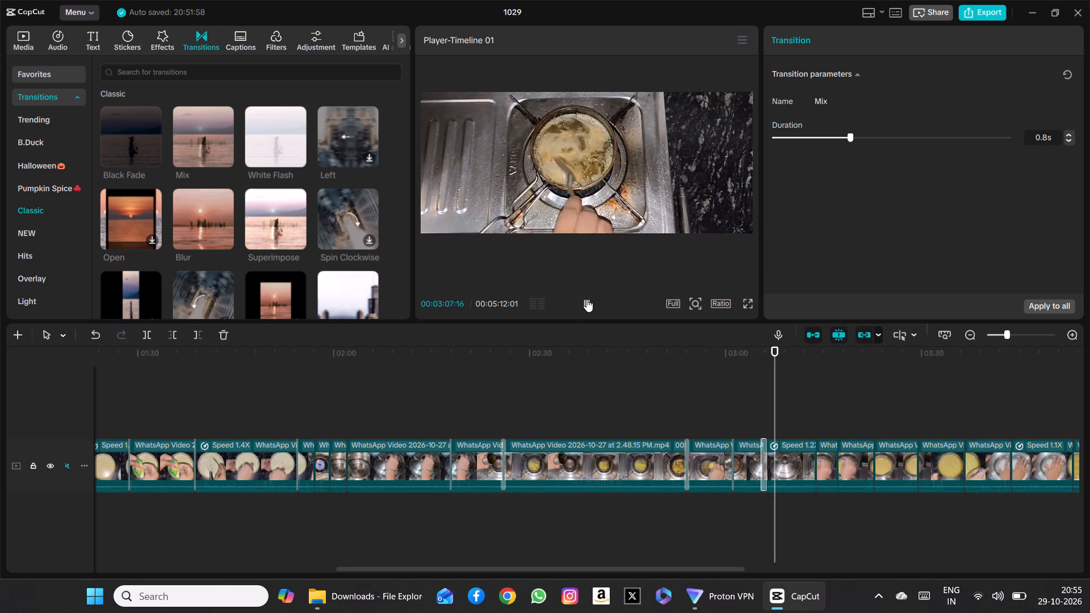
{"action": "scroll", "coordinate": [632, 395], "scroll_direction": "left", "scroll_amount": 1}
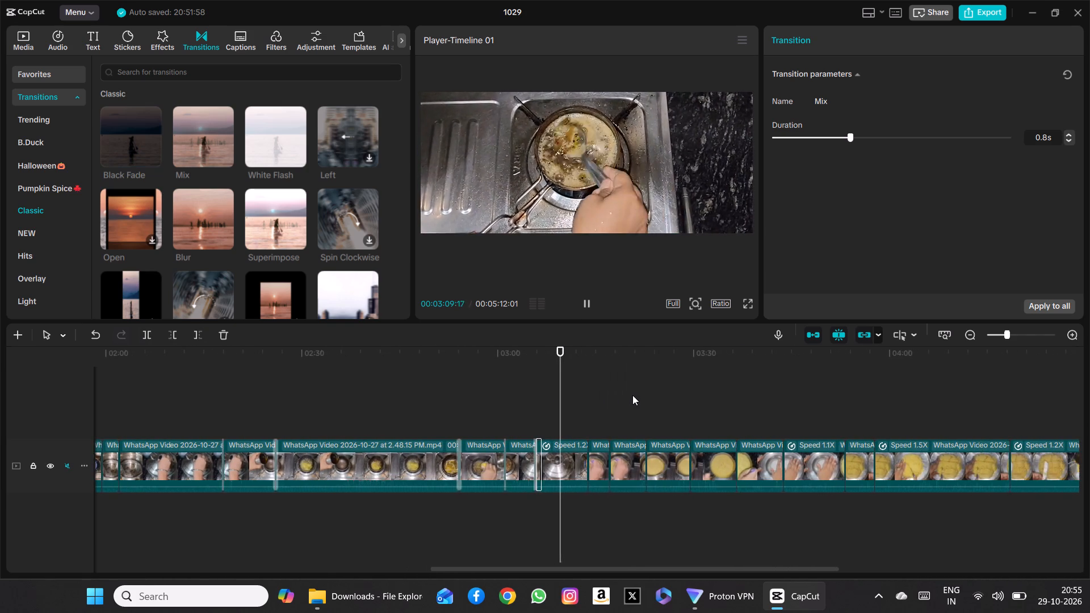
{"action": "scroll", "coordinate": [632, 395], "scroll_direction": "left", "scroll_amount": 1}
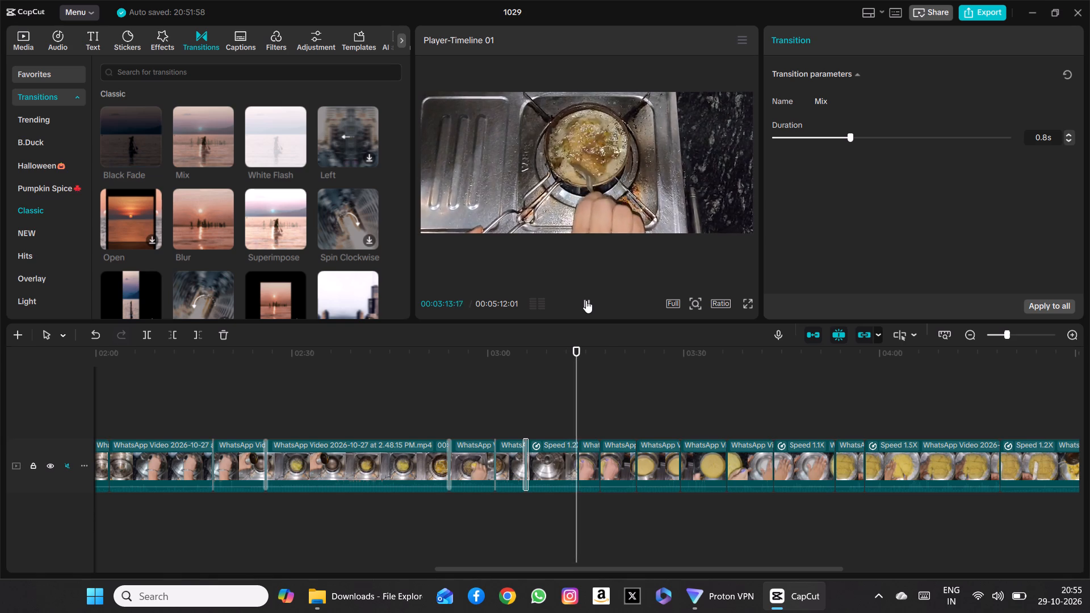
{"action": "left_click", "coordinate": [586, 300]}
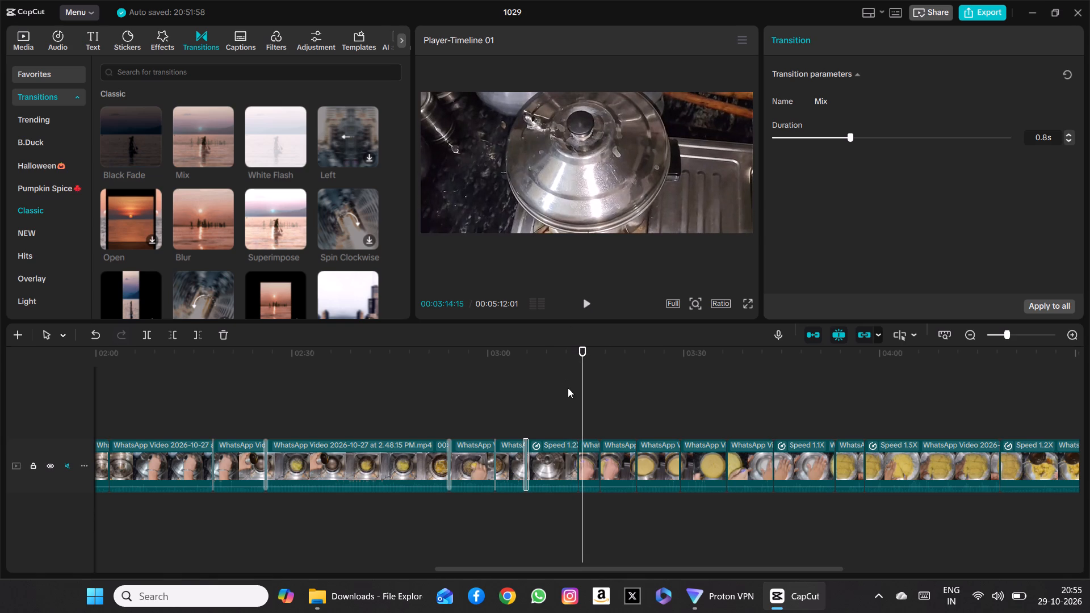
Add a Black Fade transition lasting 1.0 s at the cut at about 3:14.
{"action": "left_click_drag", "start_coordinate": [580, 394], "coordinate": [571, 394]}
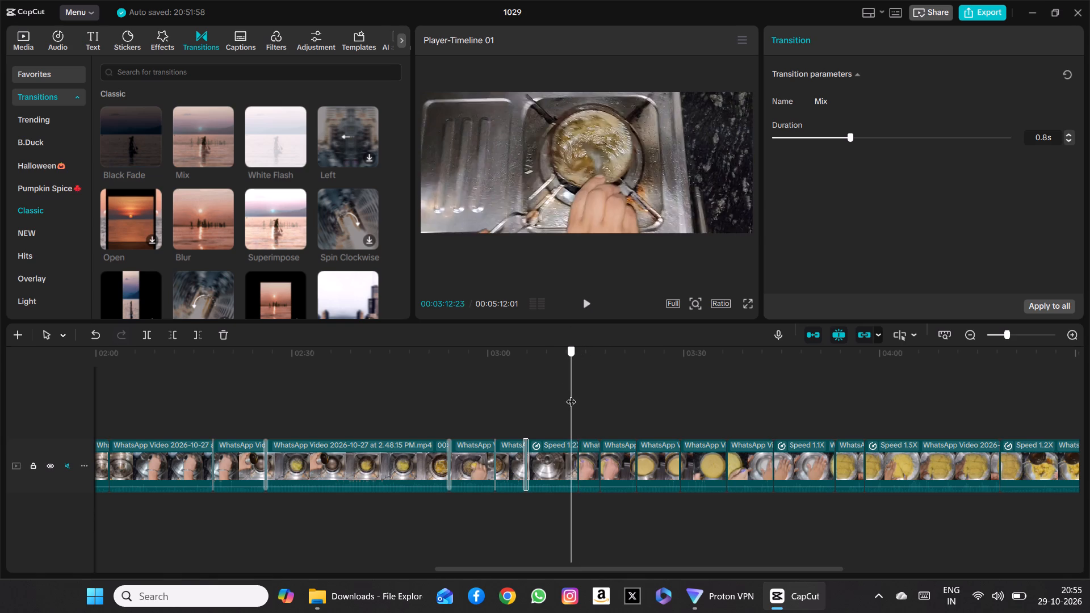
{"action": "left_click_drag", "start_coordinate": [571, 394], "coordinate": [571, 394]}
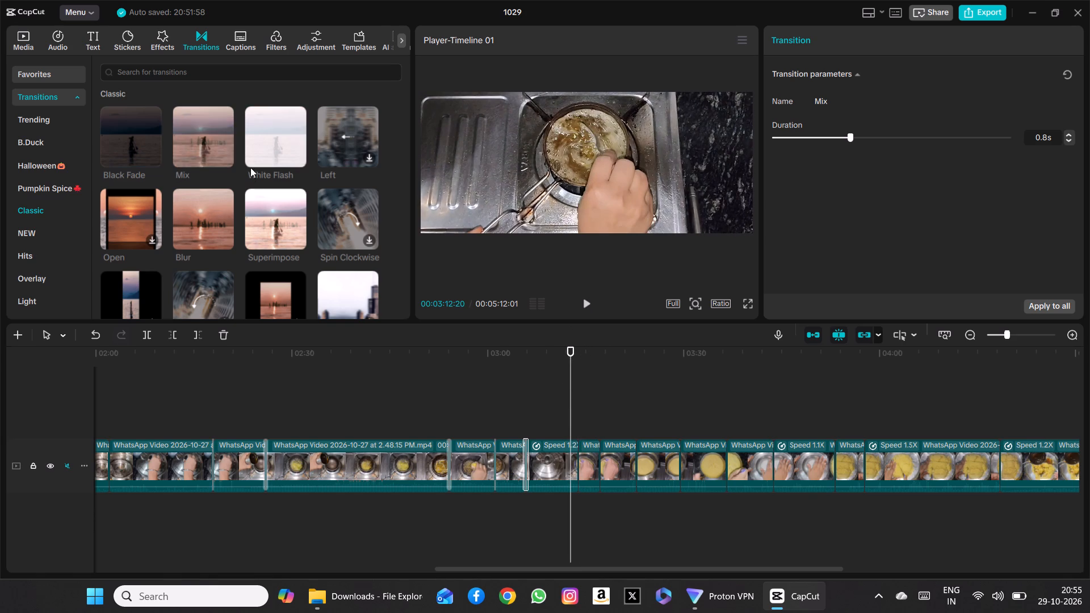
{"action": "left_click", "coordinate": [156, 160]}
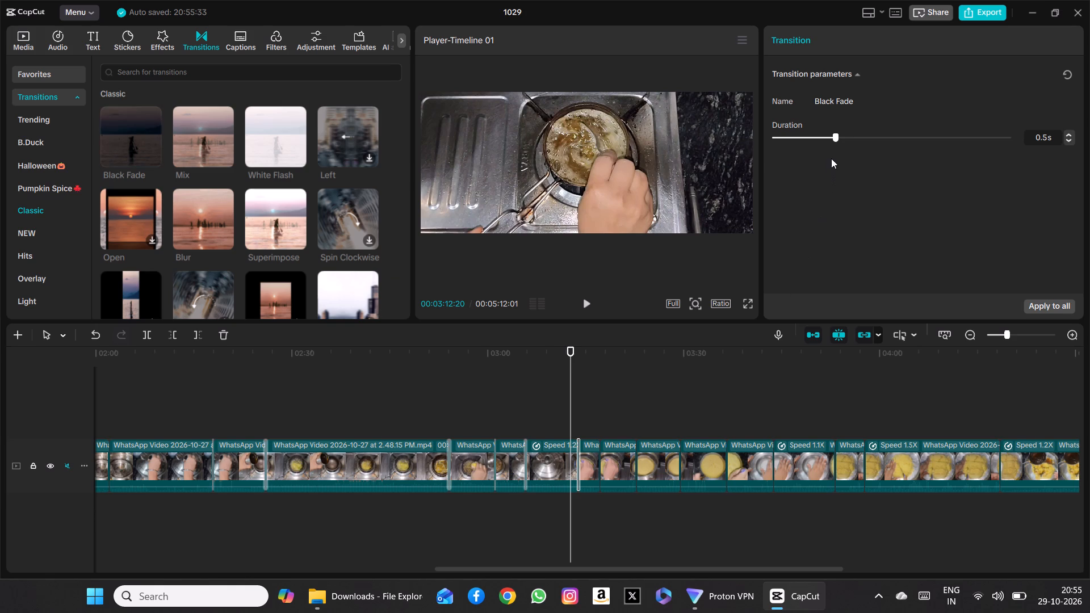
{"action": "left_click_drag", "start_coordinate": [836, 140], "coordinate": [876, 138]}
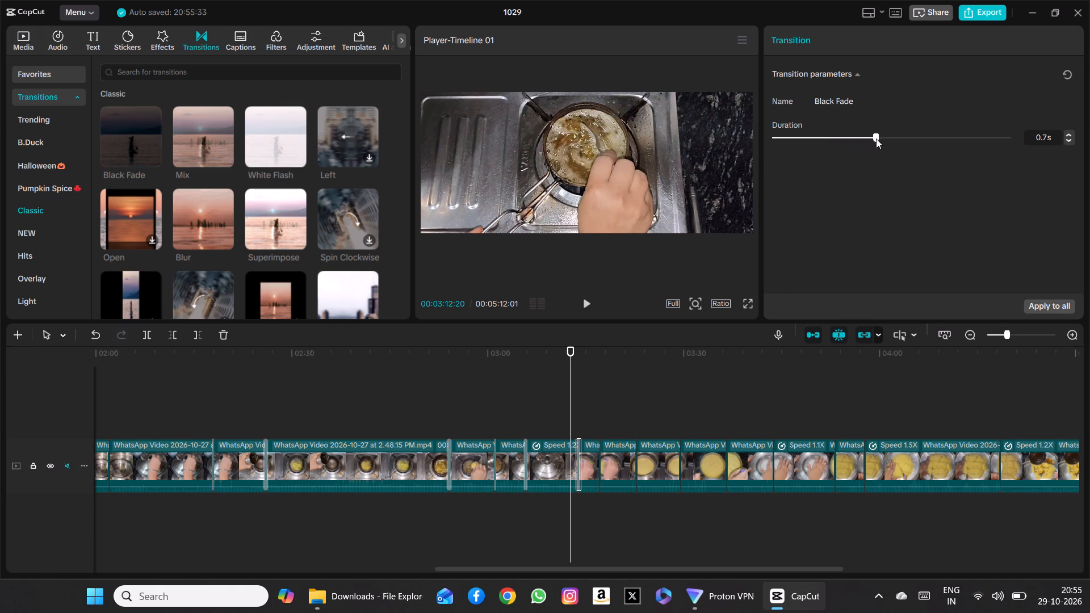
{"action": "left_click_drag", "start_coordinate": [876, 138], "coordinate": [899, 143]}
{"action": "left_click_drag", "start_coordinate": [899, 143], "coordinate": [905, 143]}
{"action": "left_click_drag", "start_coordinate": [905, 143], "coordinate": [913, 145]}
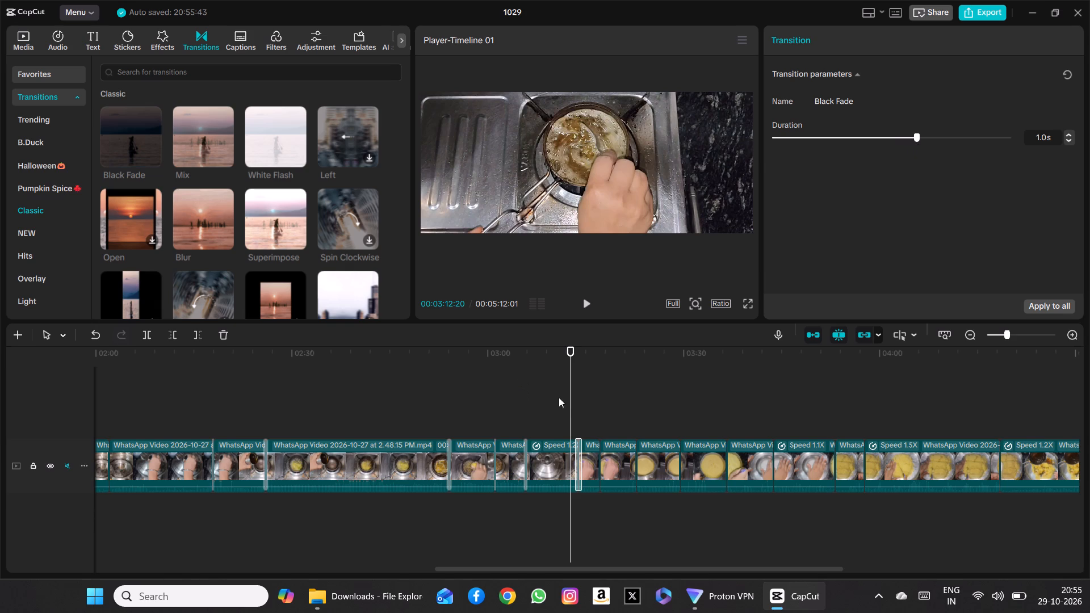
Play through the Black Fade at about 3:14 from about 2:57, then review again from about 2:54 to about 3:23.
{"action": "left_click_drag", "start_coordinate": [570, 391], "coordinate": [467, 385]}
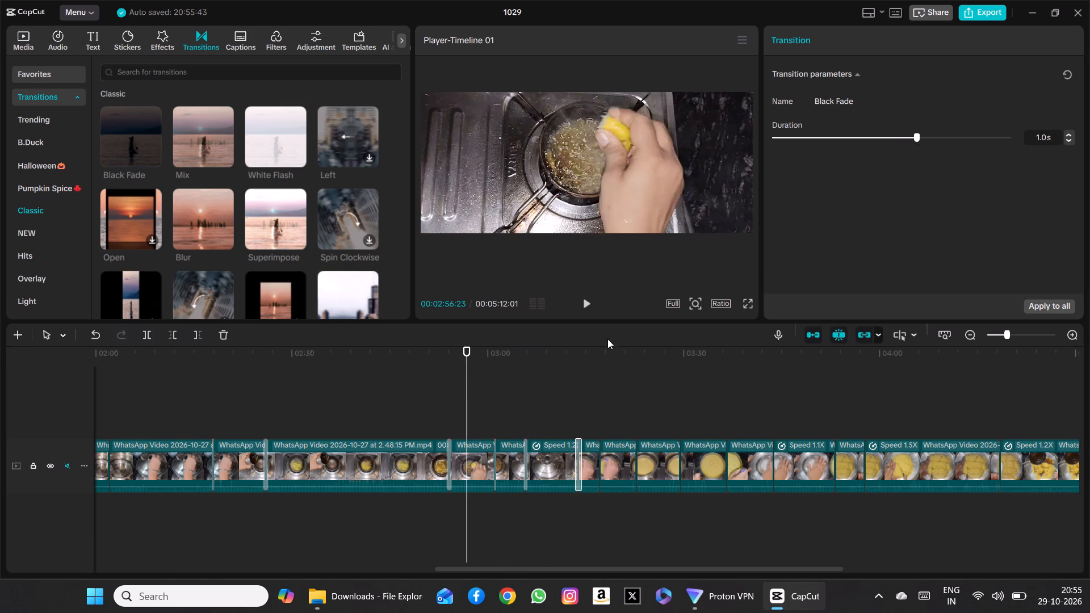
{"action": "left_click", "coordinate": [585, 300]}
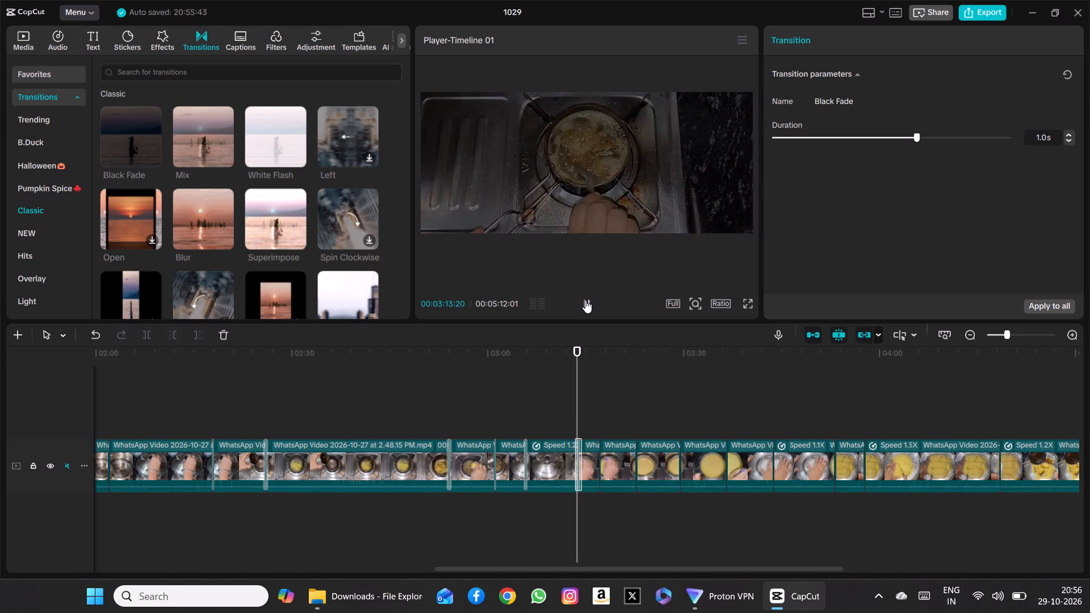
{"action": "left_click", "coordinate": [585, 300]}
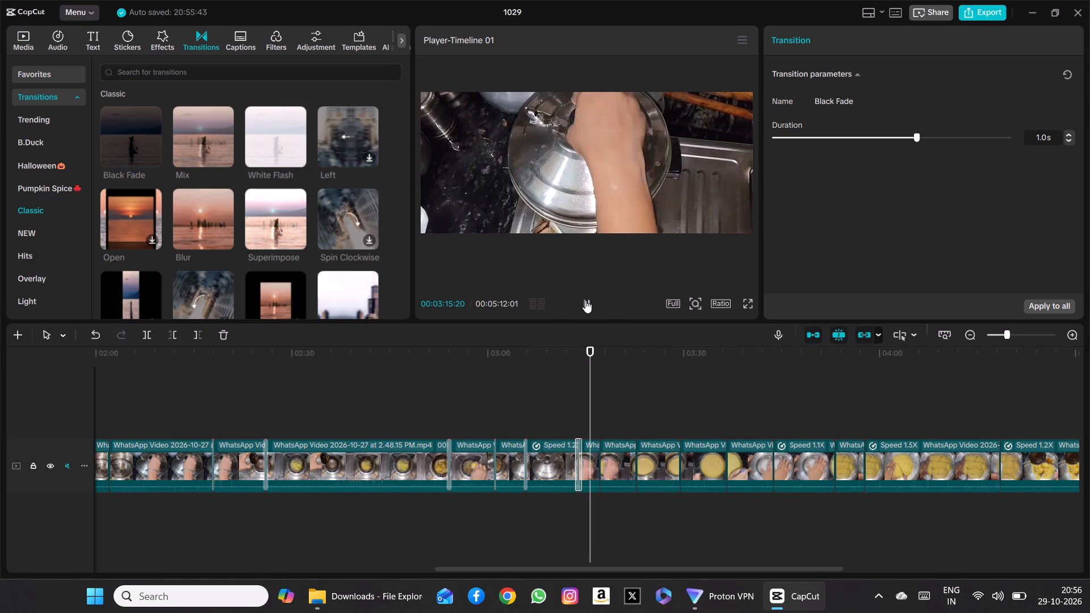
{"action": "left_click_drag", "start_coordinate": [593, 395], "coordinate": [452, 400]}
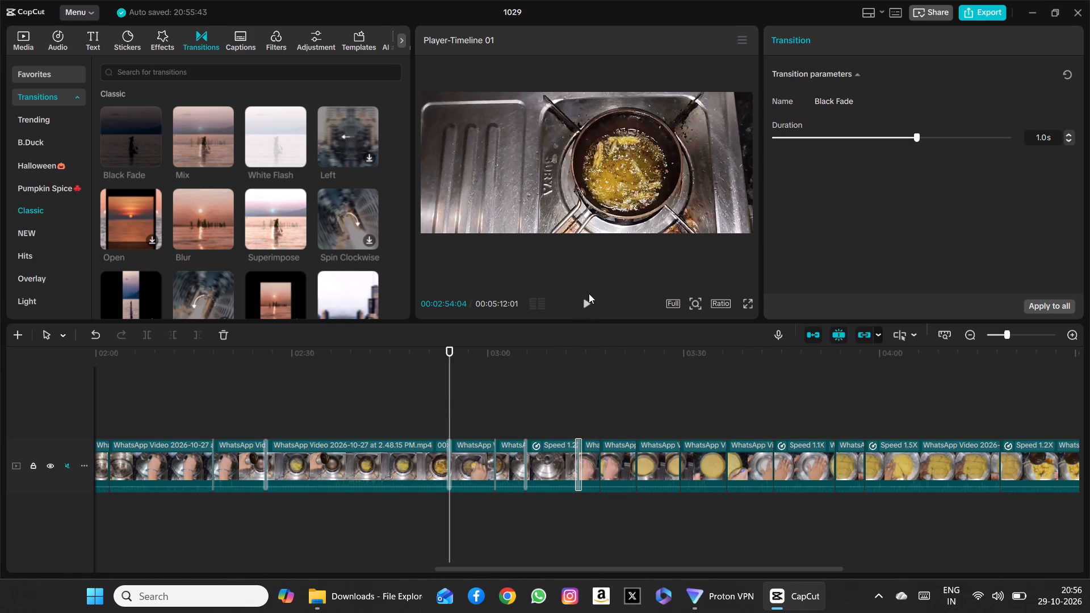
{"action": "left_click", "coordinate": [582, 305]}
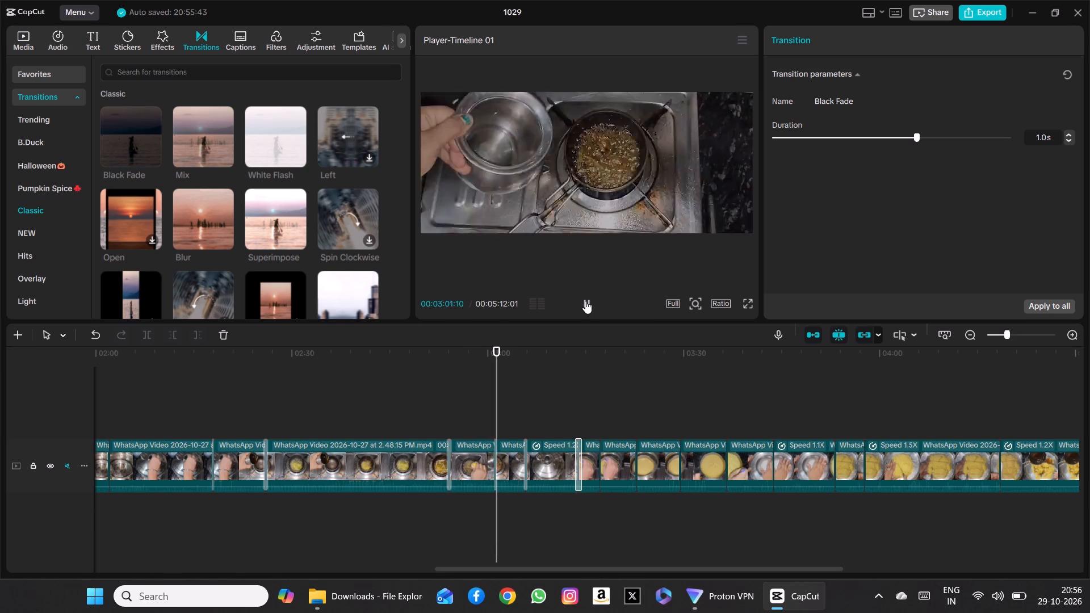
{"action": "left_click", "coordinate": [585, 301]}
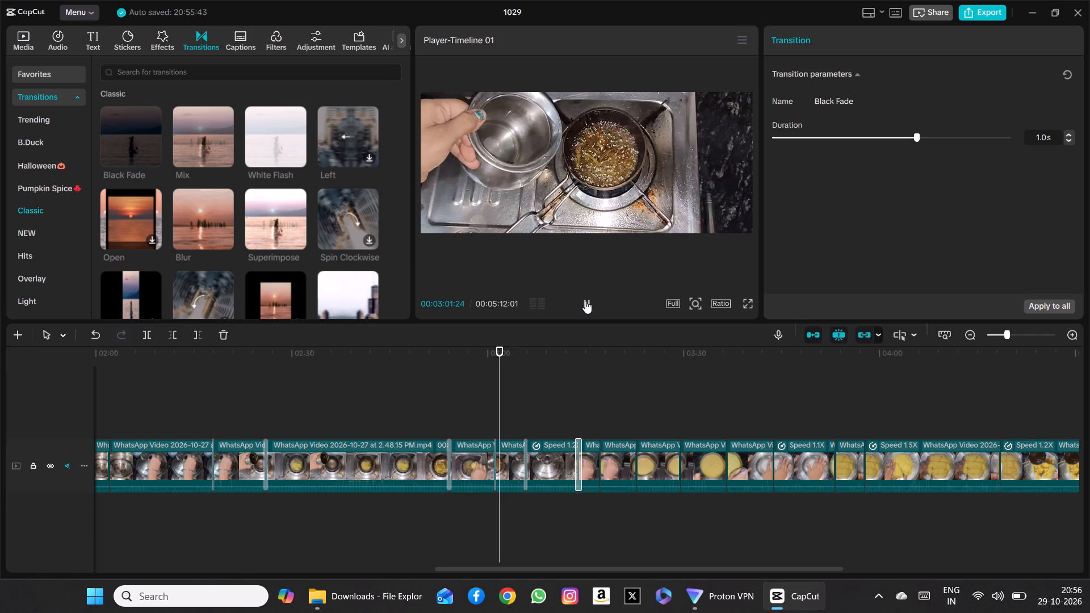
{"action": "left_click", "coordinate": [585, 301]}
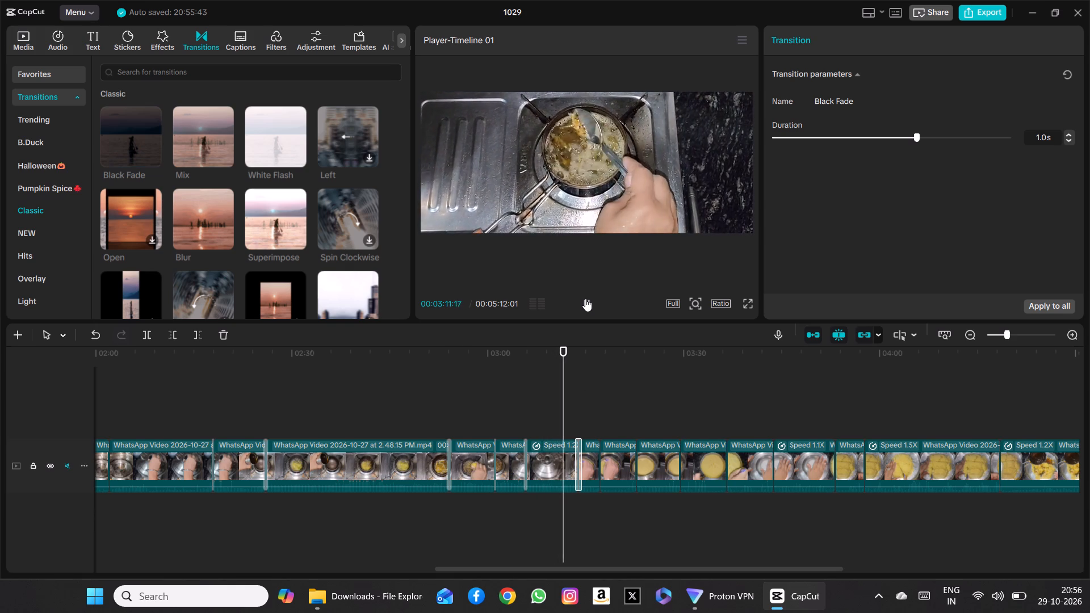
{"action": "scroll", "coordinate": [592, 416], "scroll_direction": "left", "scroll_amount": 1}
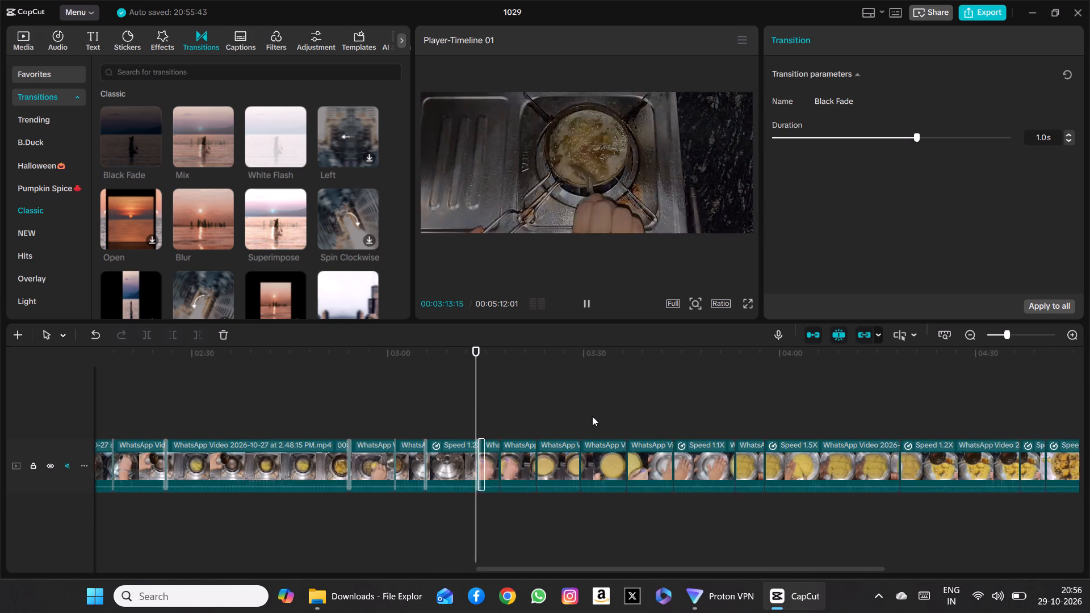
{"action": "scroll", "coordinate": [592, 416], "scroll_direction": "left", "scroll_amount": 1}
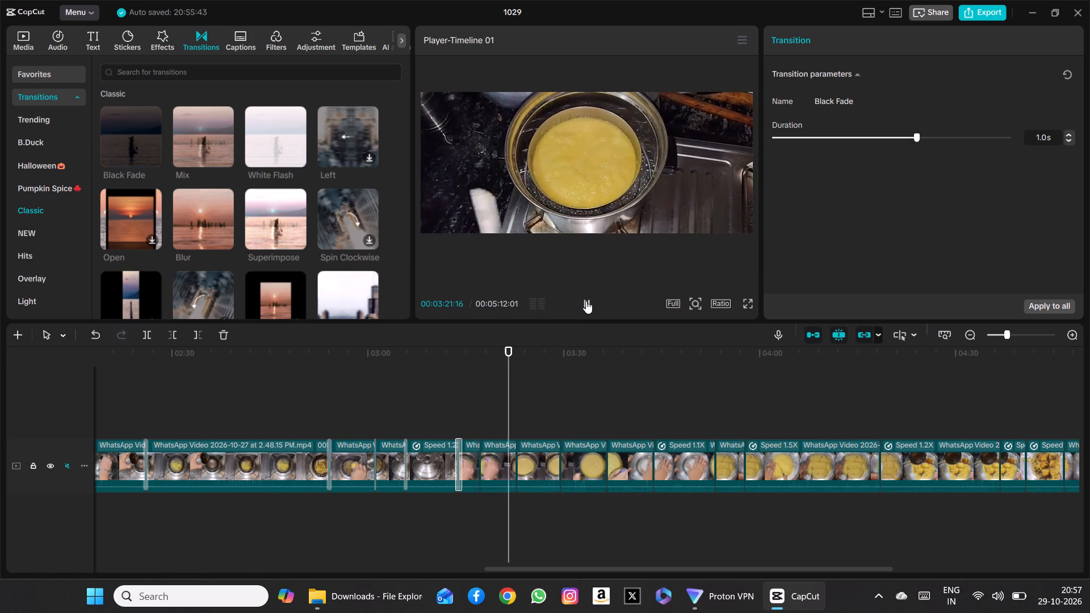
{"action": "left_click", "coordinate": [588, 299]}
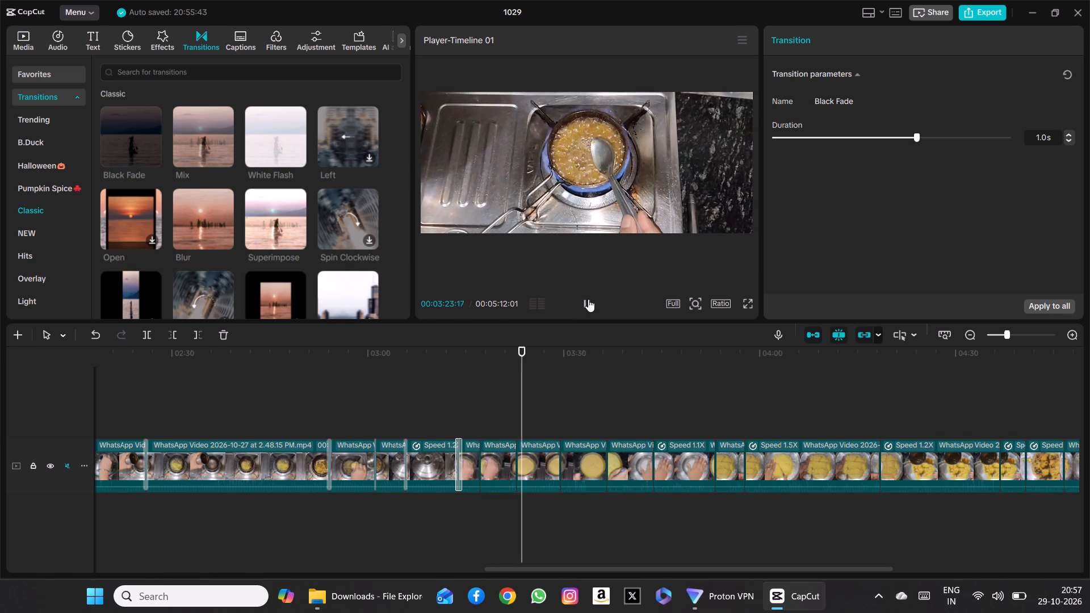
Add a Mix transition lasting 1.1 s at the cut at about 3:23 and play through it from about 3:17.
{"action": "left_click_drag", "start_coordinate": [523, 385], "coordinate": [469, 385]}
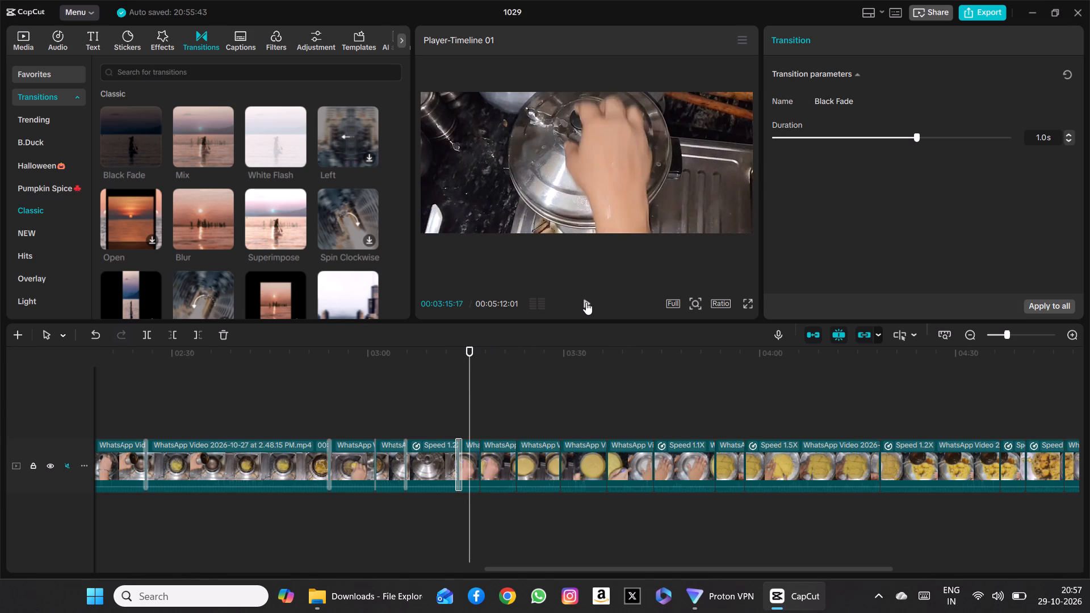
{"action": "left_click", "coordinate": [586, 301]}
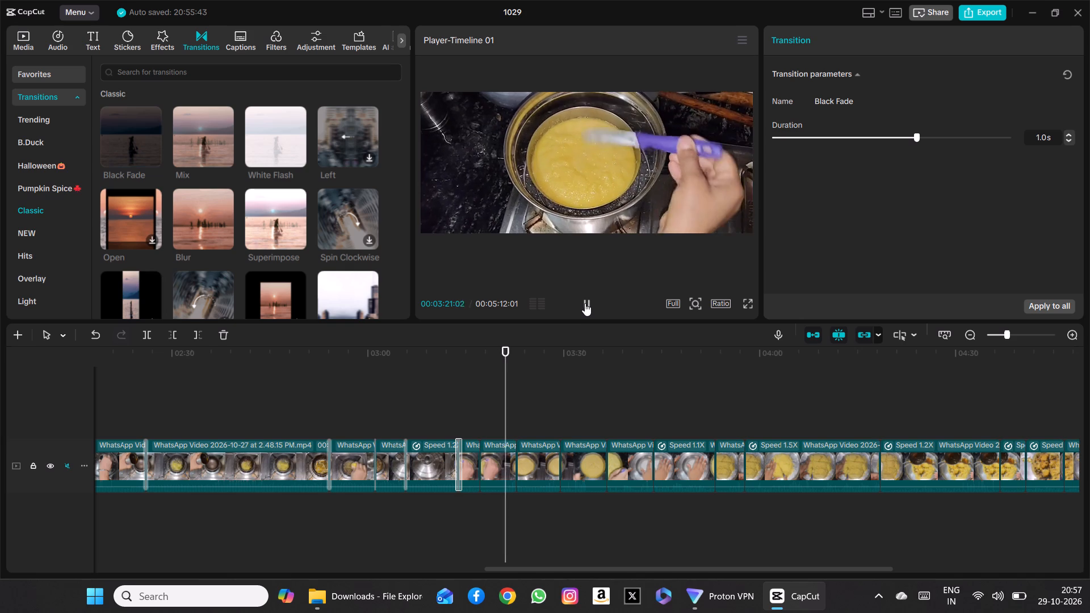
{"action": "left_click", "coordinate": [586, 302]}
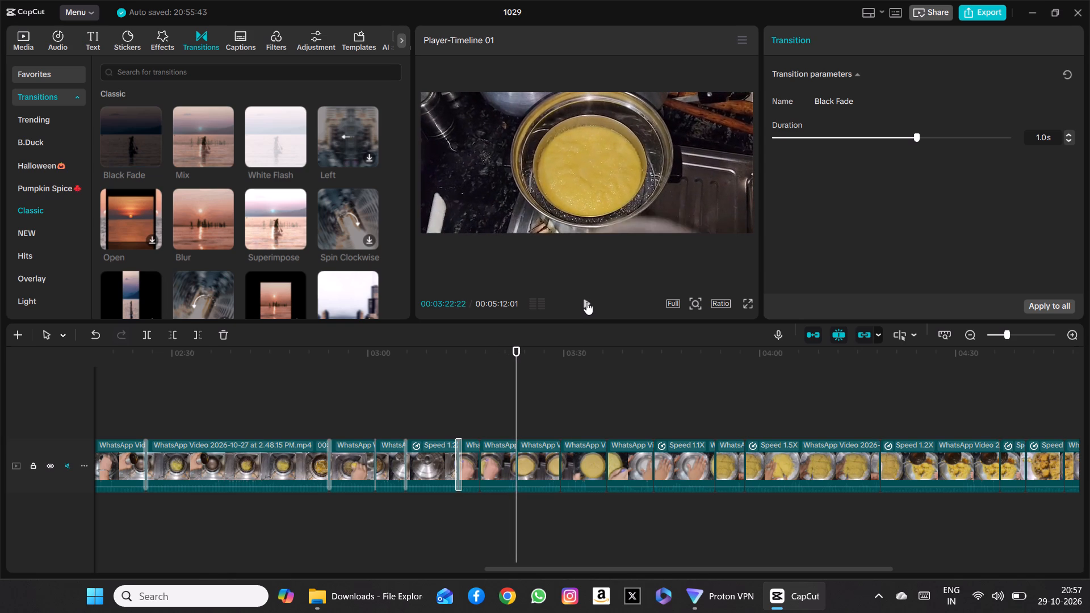
{"action": "left_click", "coordinate": [586, 302]}
{"action": "left_click", "coordinate": [586, 302]}
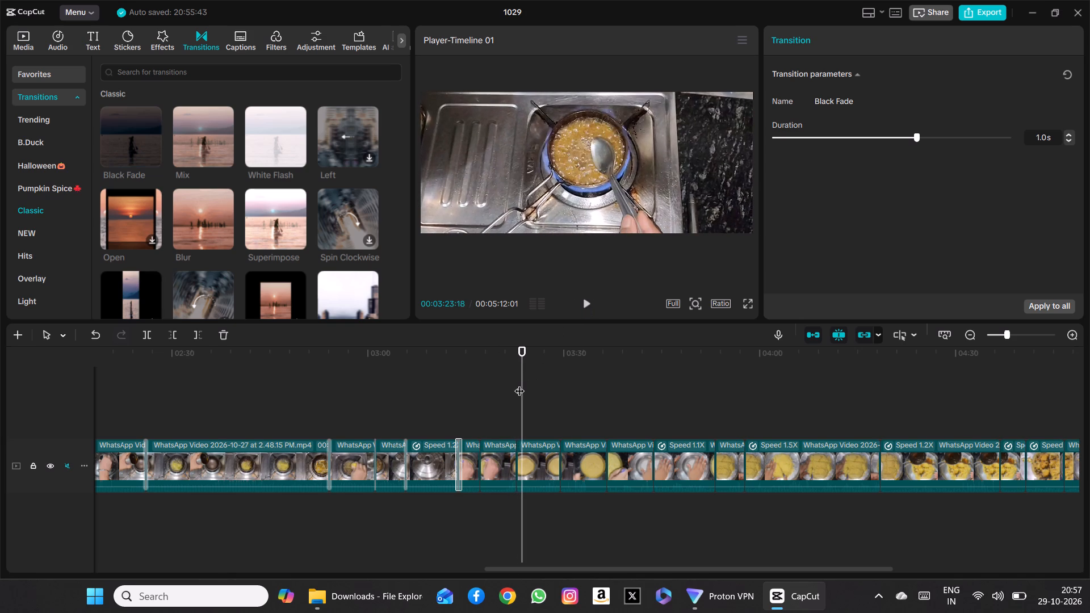
{"action": "left_click", "coordinate": [519, 383]}
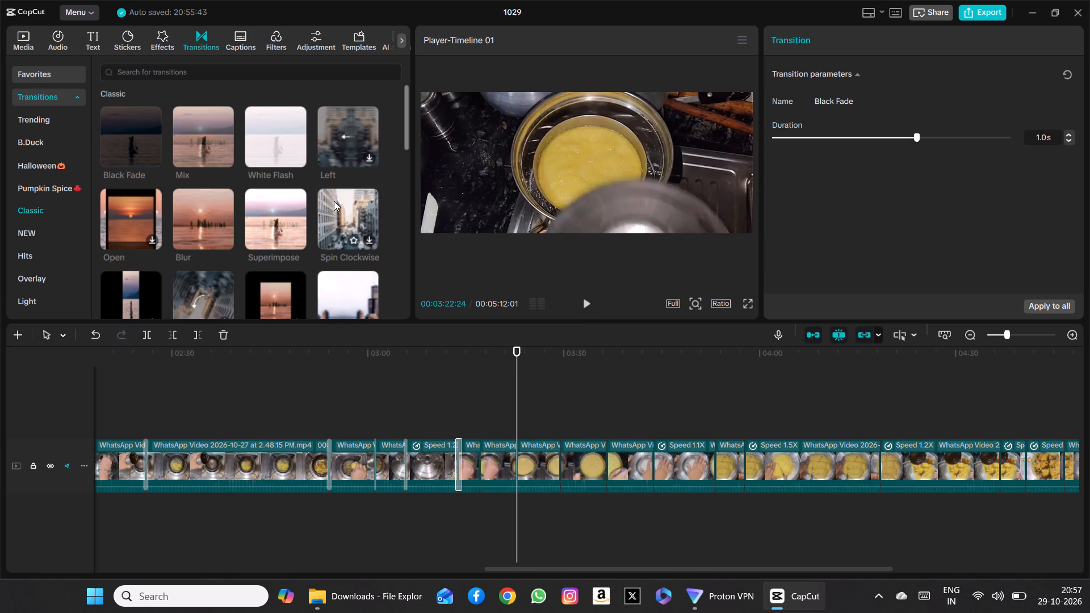
{"action": "left_click", "coordinate": [228, 158]}
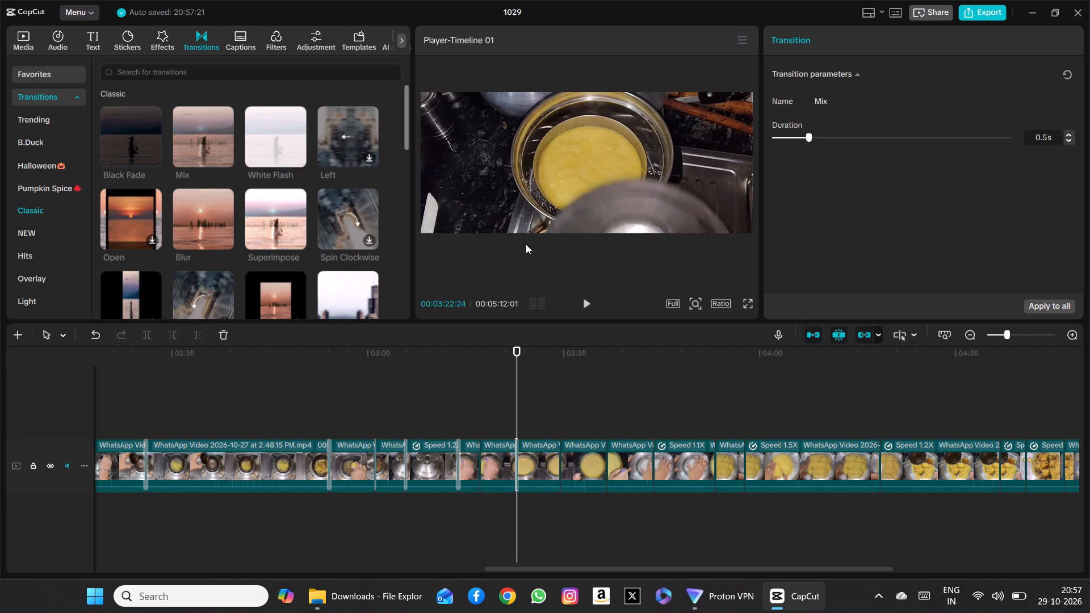
{"action": "left_click_drag", "start_coordinate": [808, 138], "coordinate": [833, 137]}
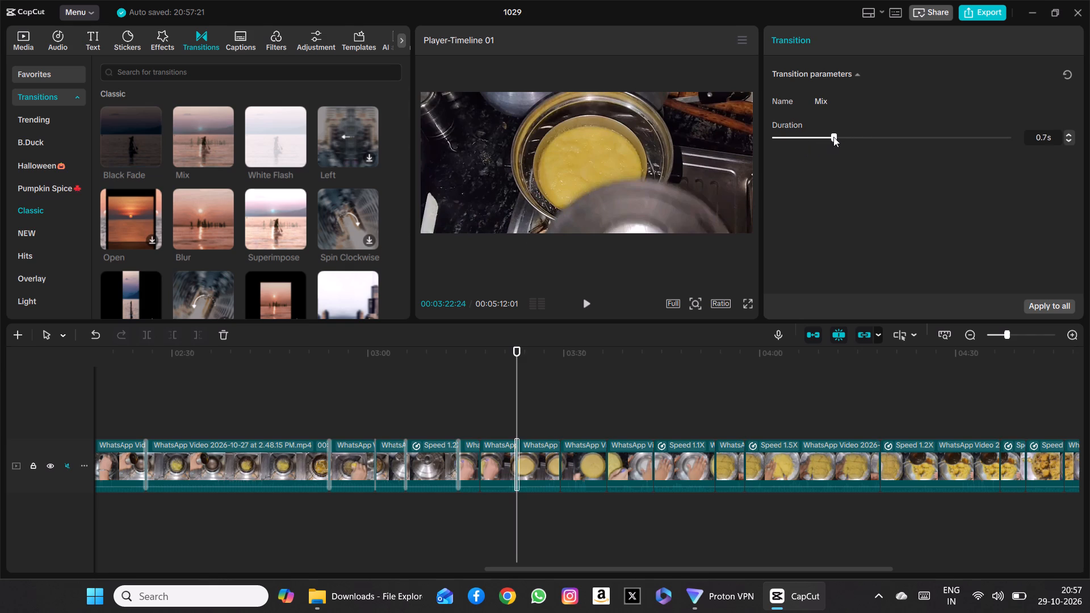
{"action": "left_click_drag", "start_coordinate": [833, 137], "coordinate": [863, 143]}
{"action": "left_click_drag", "start_coordinate": [517, 381], "coordinate": [482, 381]}
{"action": "left_click", "coordinate": [589, 304]}
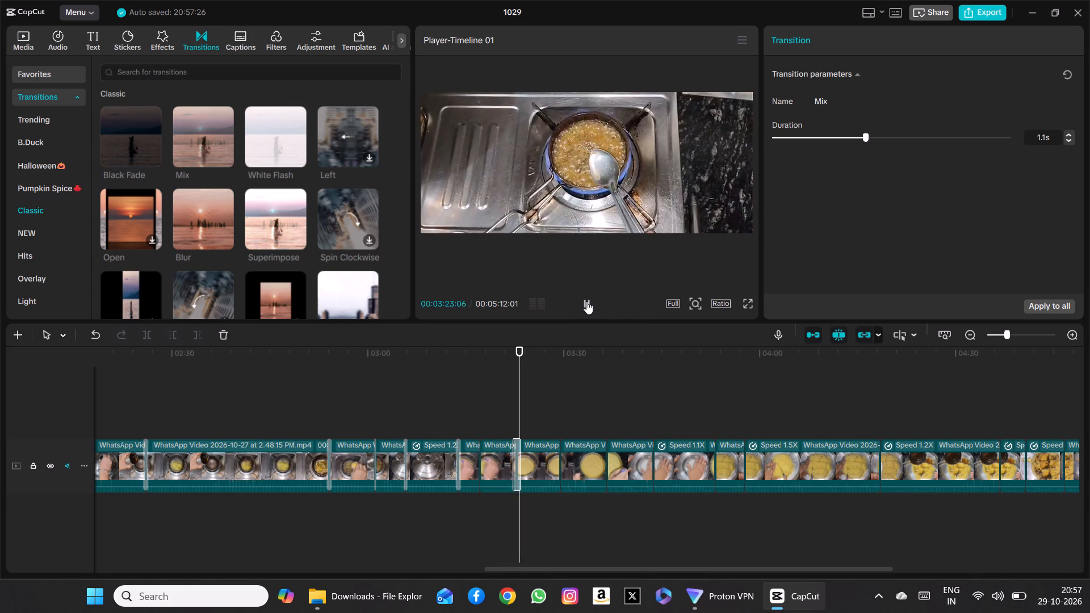
{"action": "left_click", "coordinate": [586, 301]}
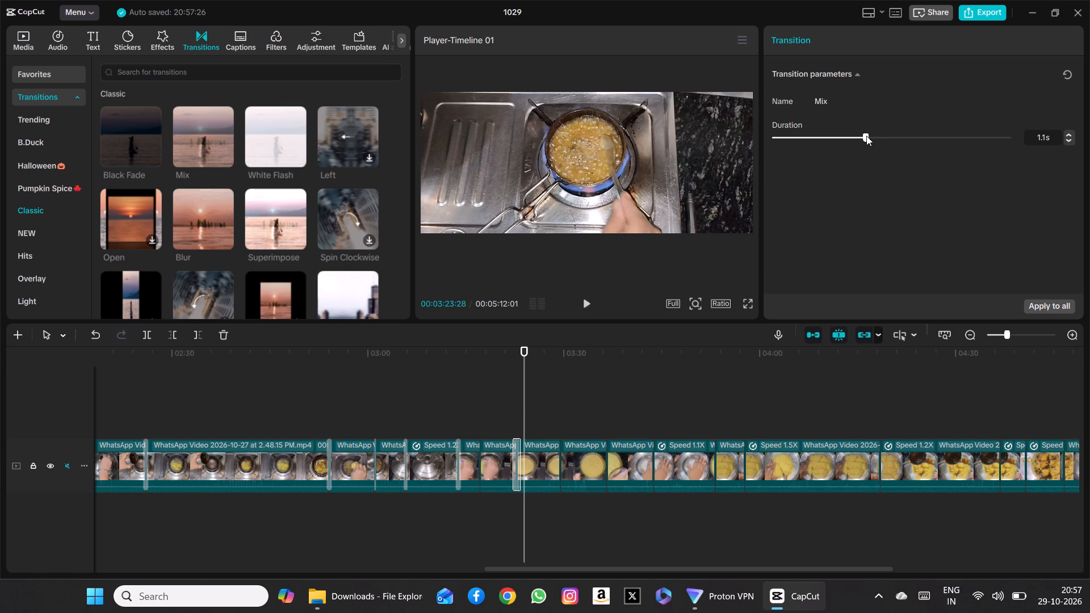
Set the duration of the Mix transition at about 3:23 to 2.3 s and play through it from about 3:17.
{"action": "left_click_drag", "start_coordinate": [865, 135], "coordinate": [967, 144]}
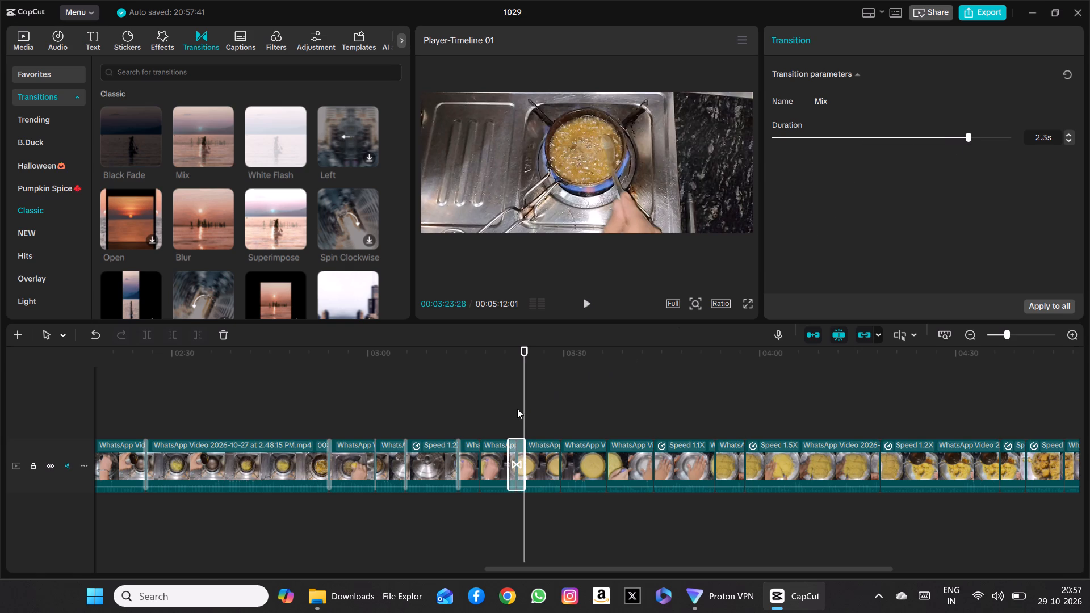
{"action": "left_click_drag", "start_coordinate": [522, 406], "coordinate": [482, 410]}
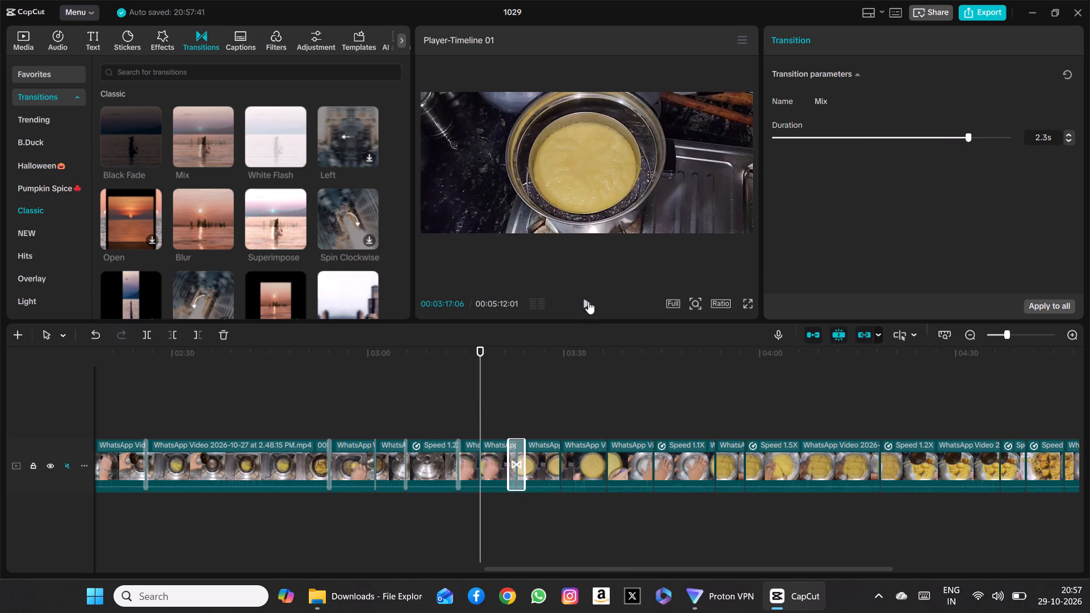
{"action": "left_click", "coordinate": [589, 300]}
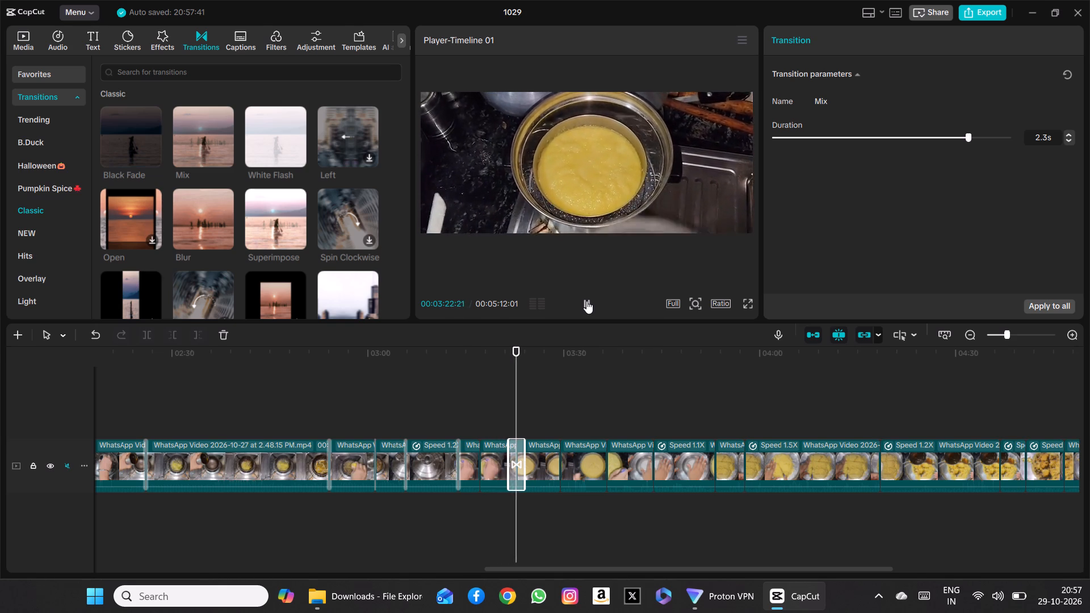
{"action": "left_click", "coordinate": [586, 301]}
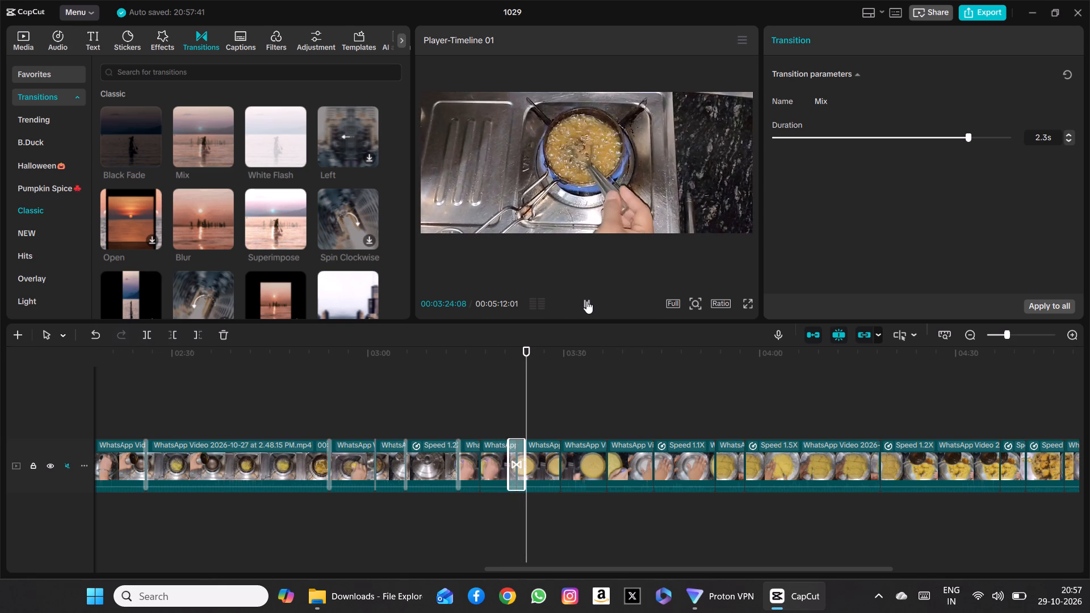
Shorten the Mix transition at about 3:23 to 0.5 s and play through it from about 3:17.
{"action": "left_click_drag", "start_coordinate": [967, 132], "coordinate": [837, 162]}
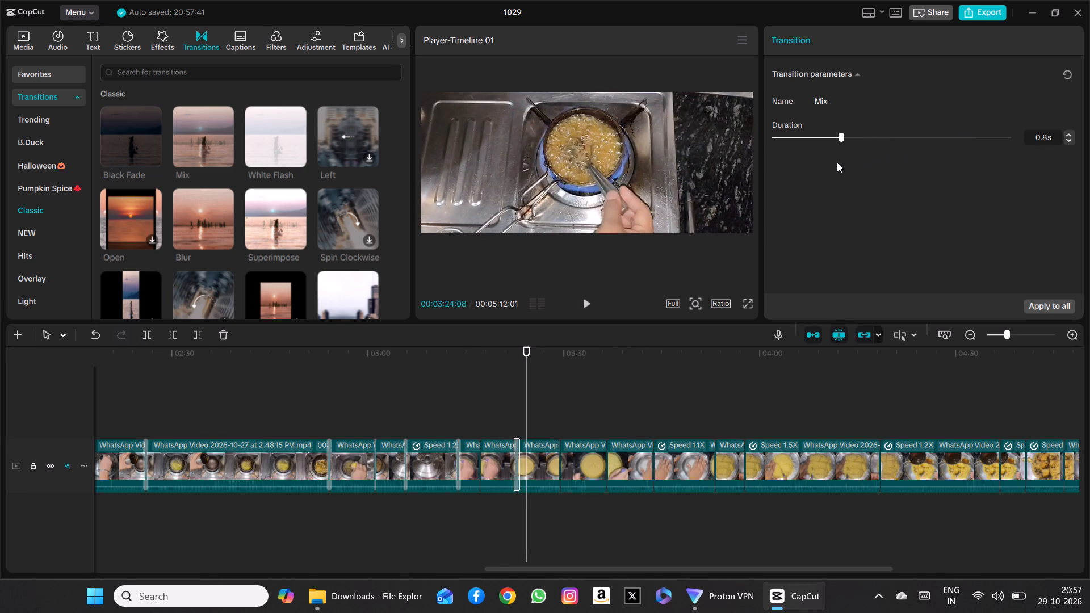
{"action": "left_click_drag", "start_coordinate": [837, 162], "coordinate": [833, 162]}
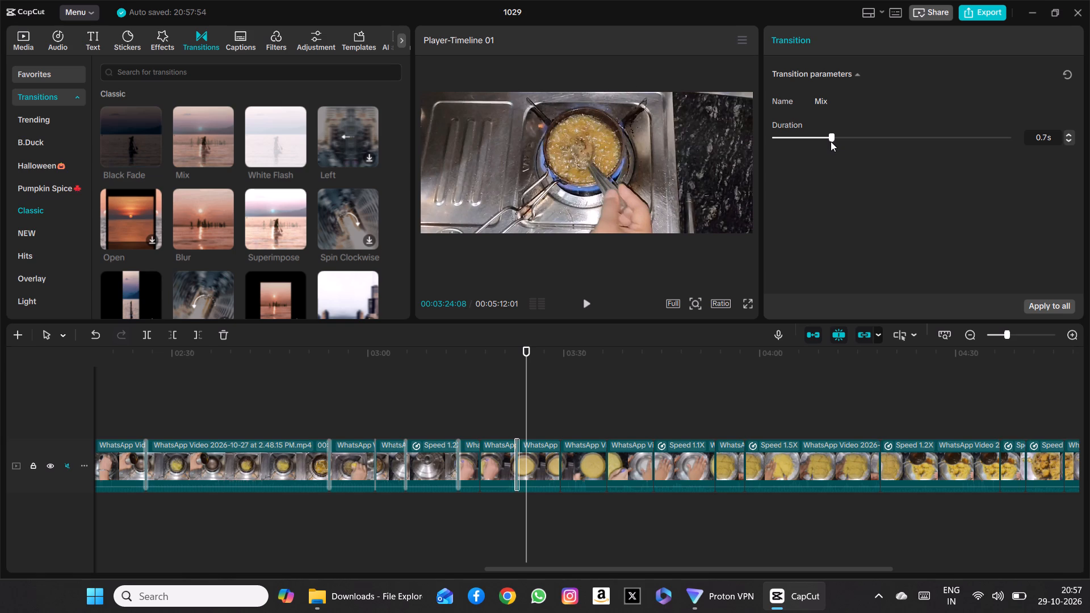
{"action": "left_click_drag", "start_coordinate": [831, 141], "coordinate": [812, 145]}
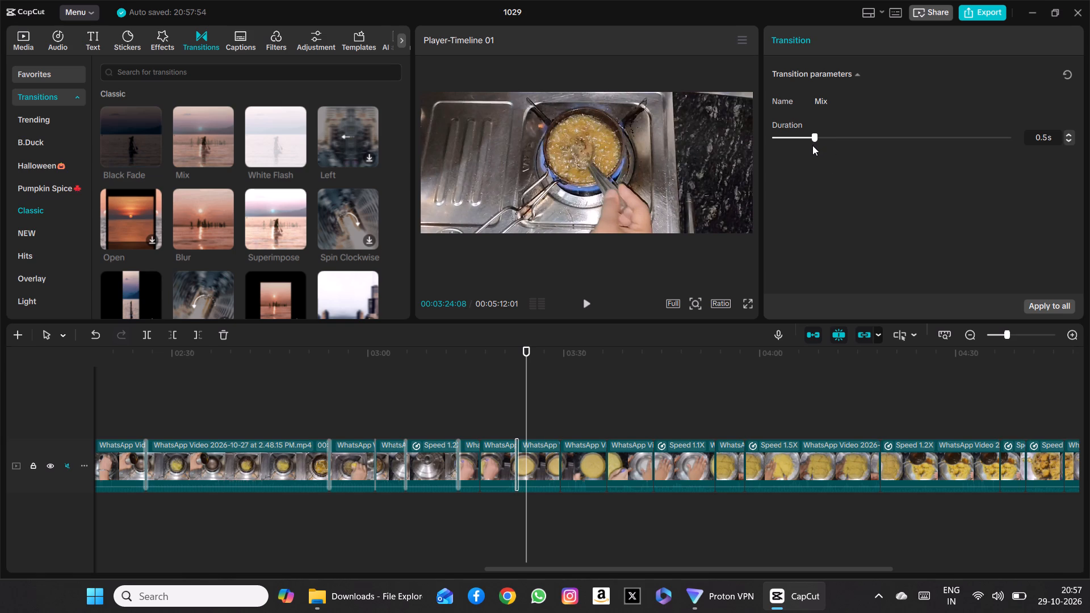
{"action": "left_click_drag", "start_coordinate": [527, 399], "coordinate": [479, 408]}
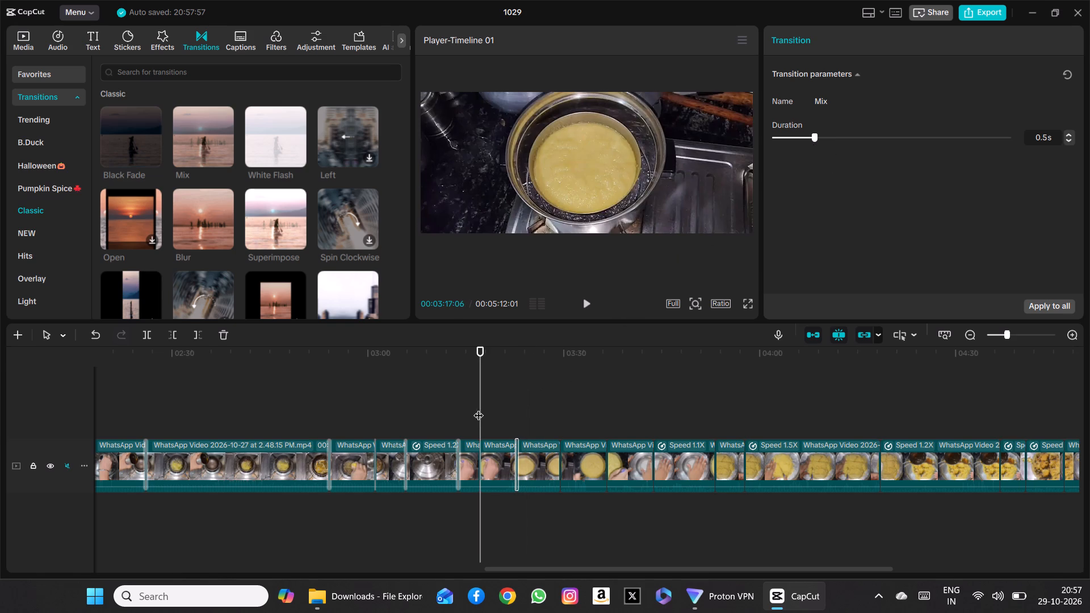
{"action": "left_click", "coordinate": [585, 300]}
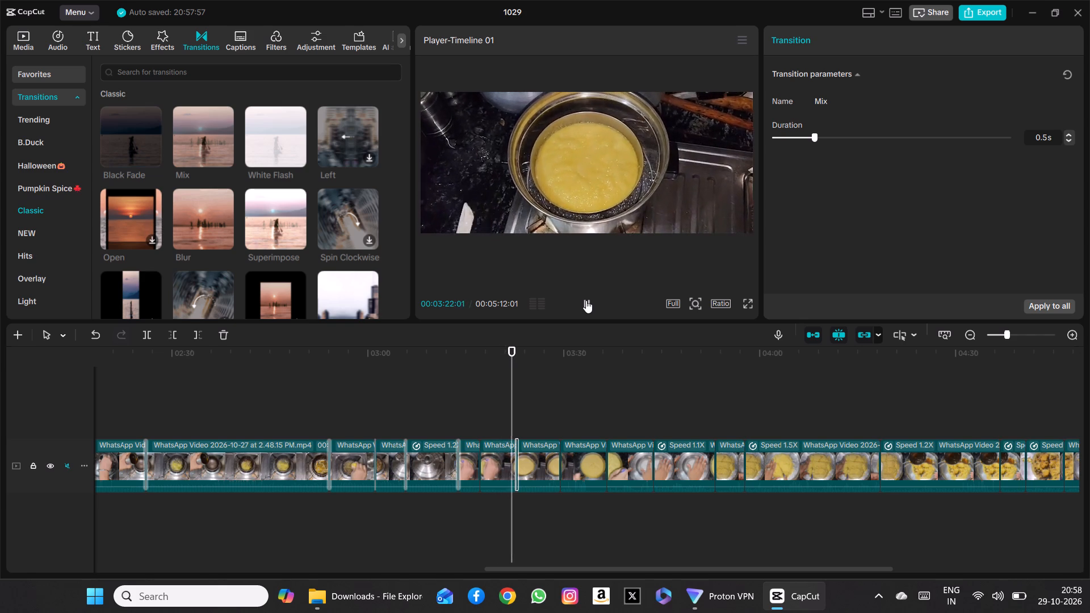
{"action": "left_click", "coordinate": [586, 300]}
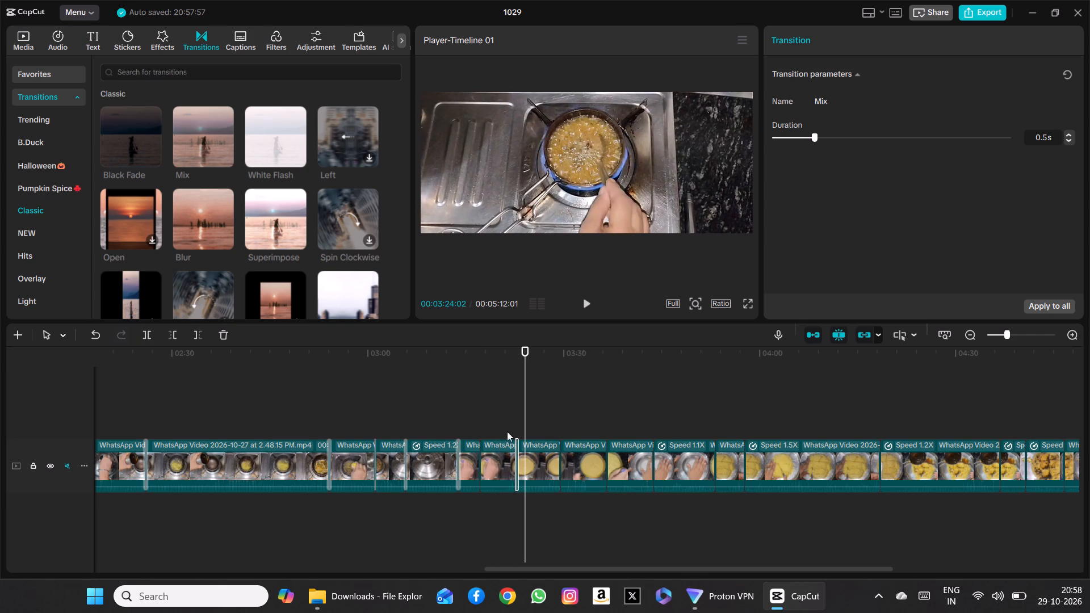
Replace the Mix transition at the cut at about 3:23 with a Blur transition lasting 0.7 s.
{"action": "left_click", "coordinate": [225, 335]}
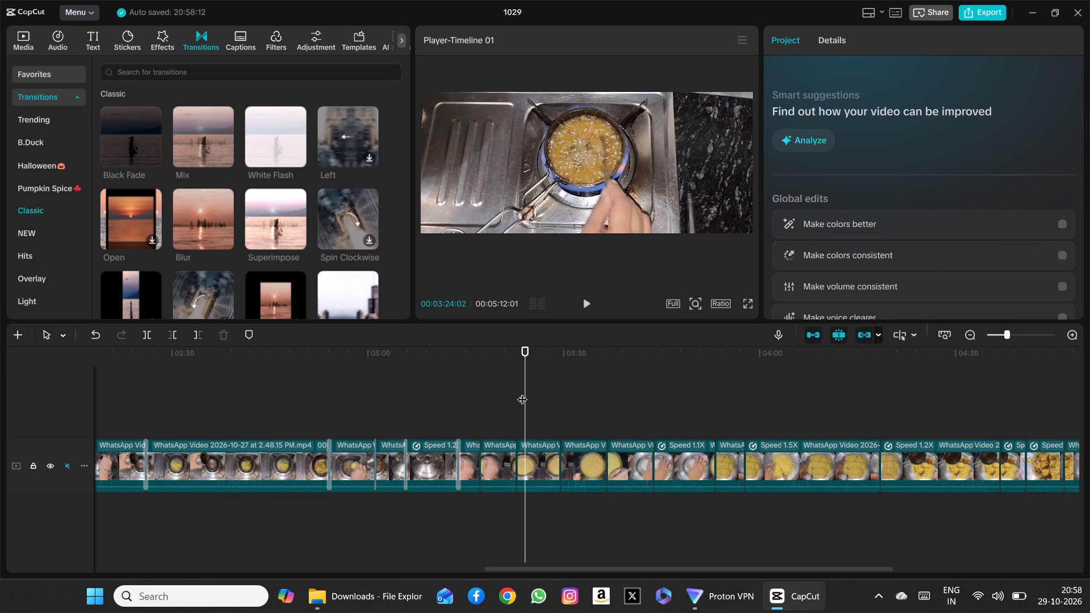
{"action": "left_click_drag", "start_coordinate": [522, 392], "coordinate": [512, 390]}
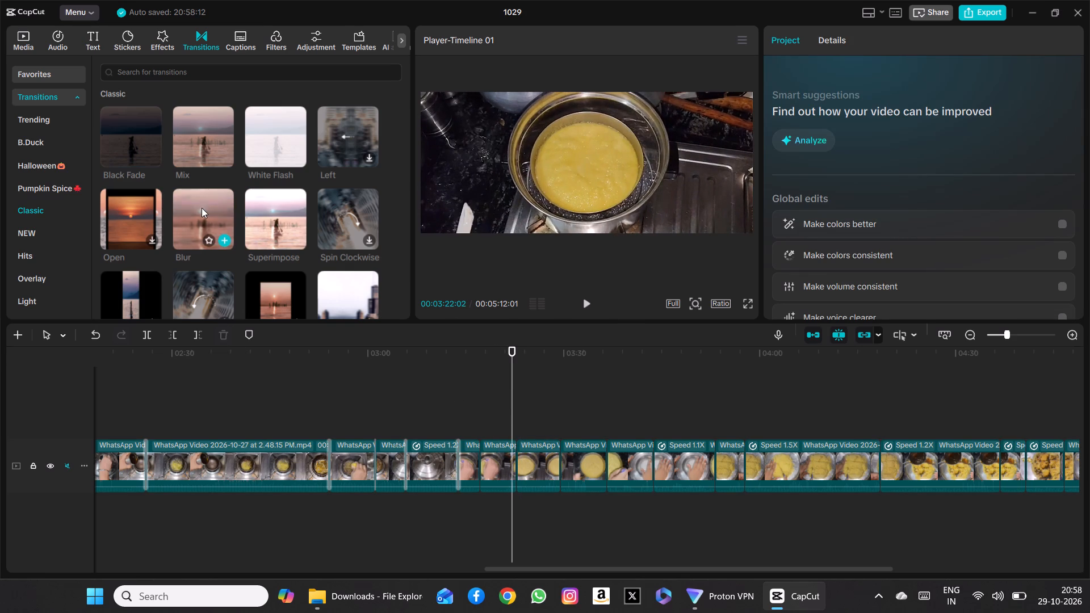
{"action": "left_click", "coordinate": [224, 234]}
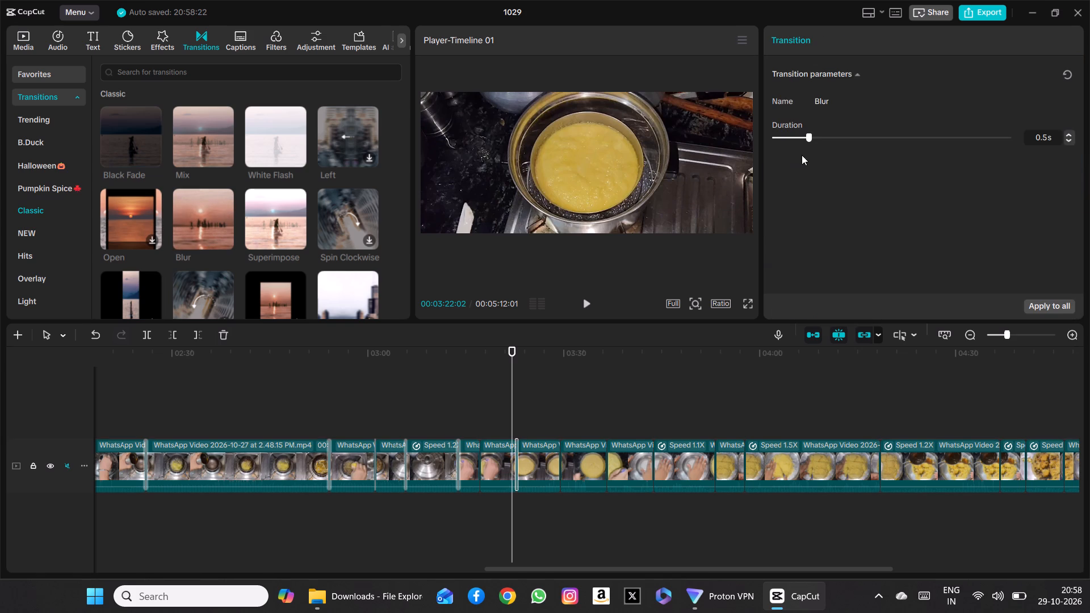
{"action": "left_click_drag", "start_coordinate": [807, 136], "coordinate": [823, 136]}
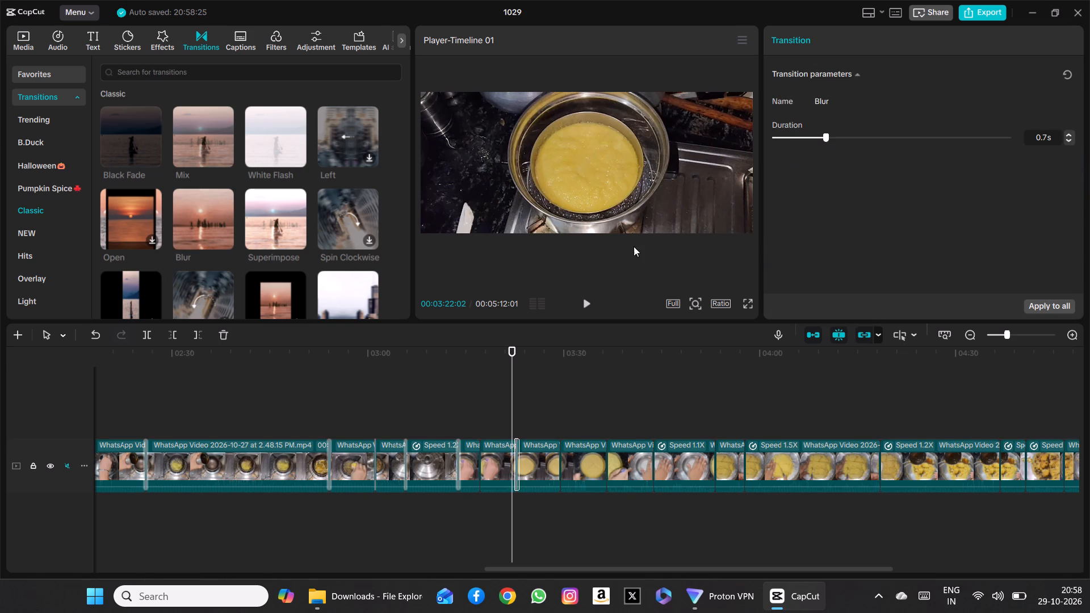
Play through the Blur at about 3:23 from about 3:22, then review again from about 3:18 to about 3:32.
{"action": "left_click", "coordinate": [584, 300]}
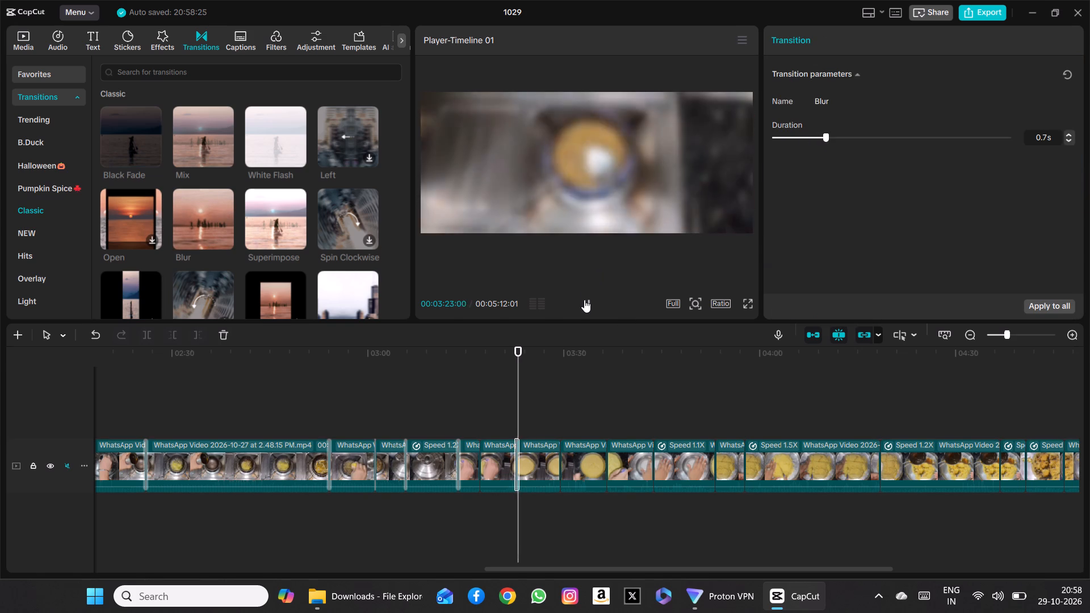
{"action": "left_click", "coordinate": [584, 300]}
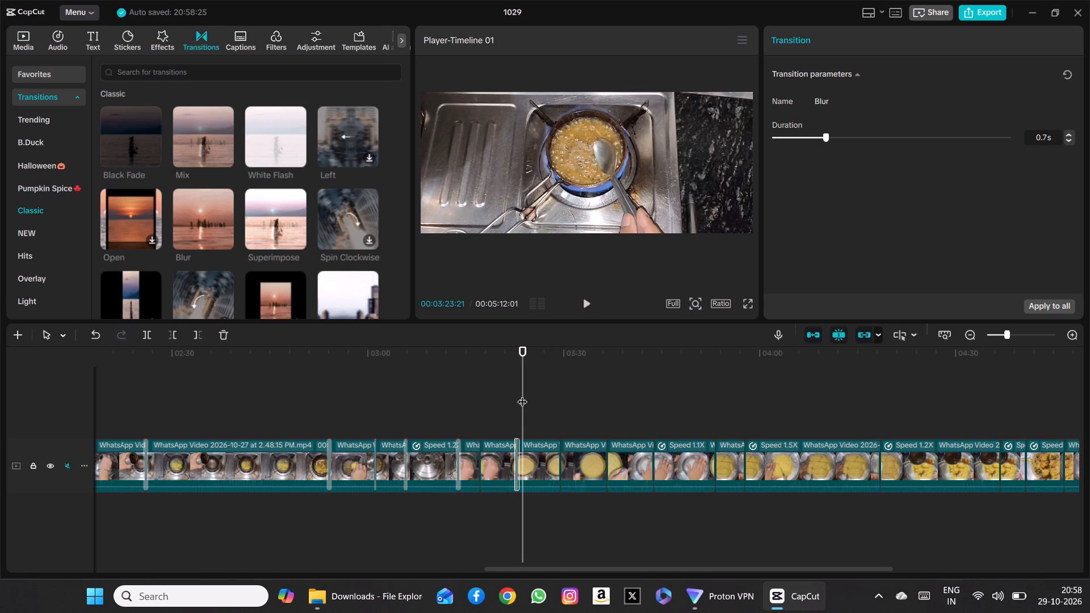
{"action": "left_click_drag", "start_coordinate": [522, 394], "coordinate": [492, 394]}
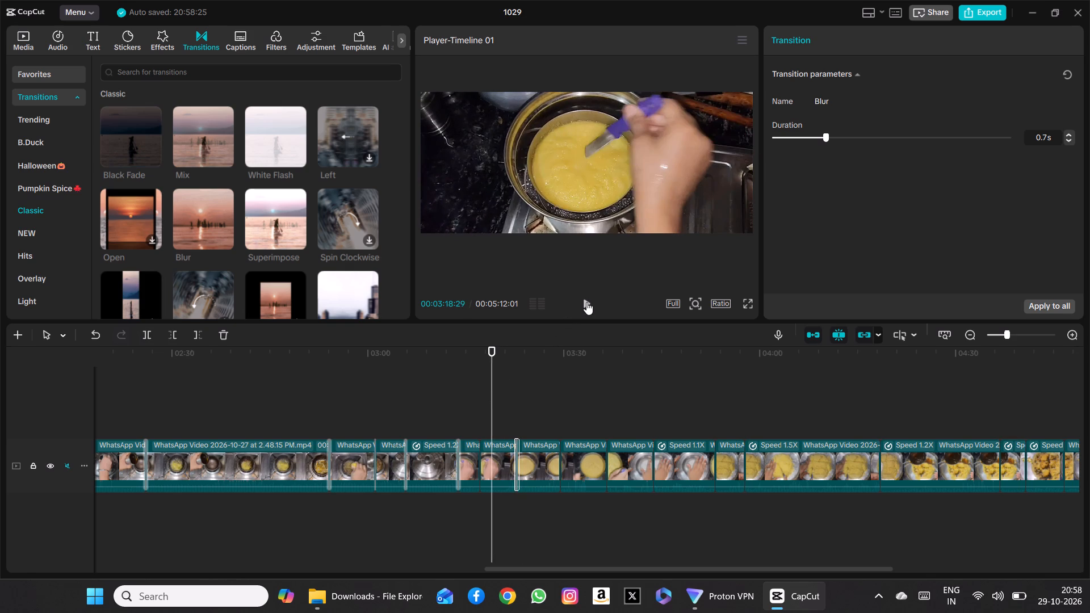
{"action": "left_click", "coordinate": [586, 302]}
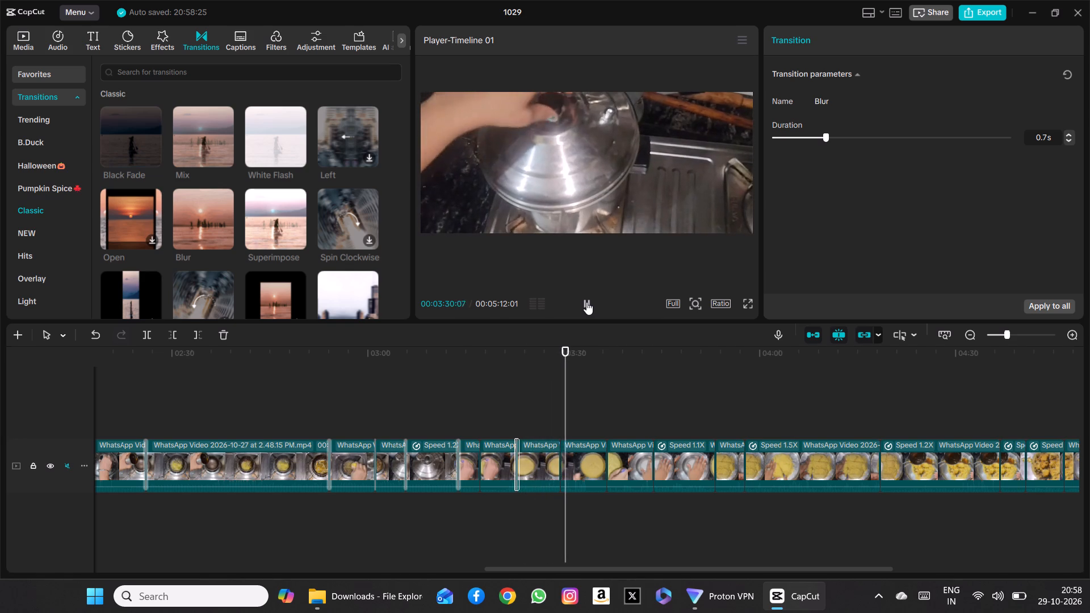
{"action": "left_click", "coordinate": [586, 302]}
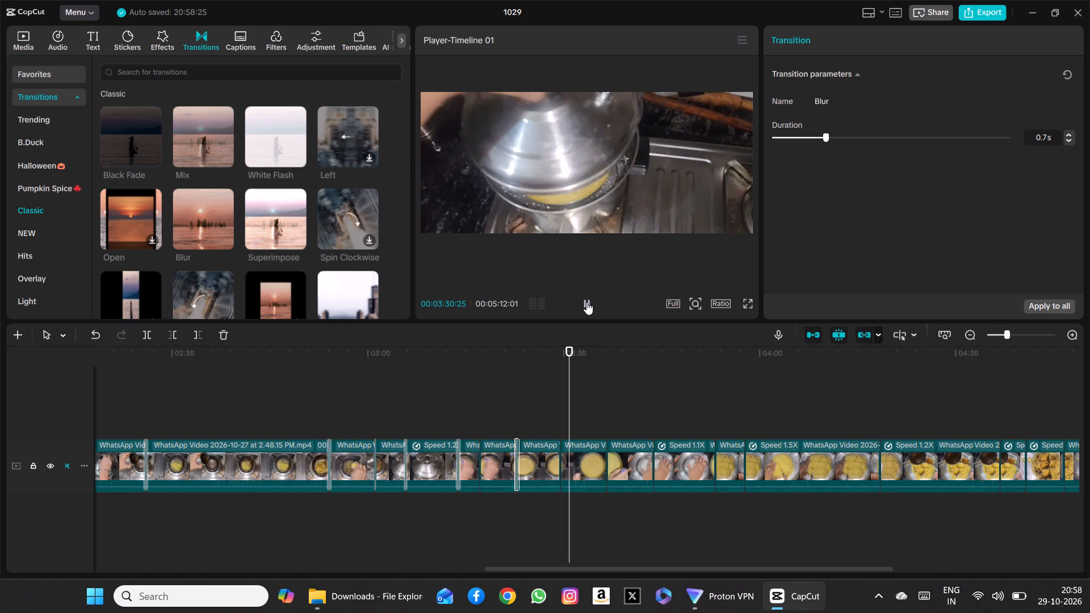
{"action": "left_click", "coordinate": [586, 302]}
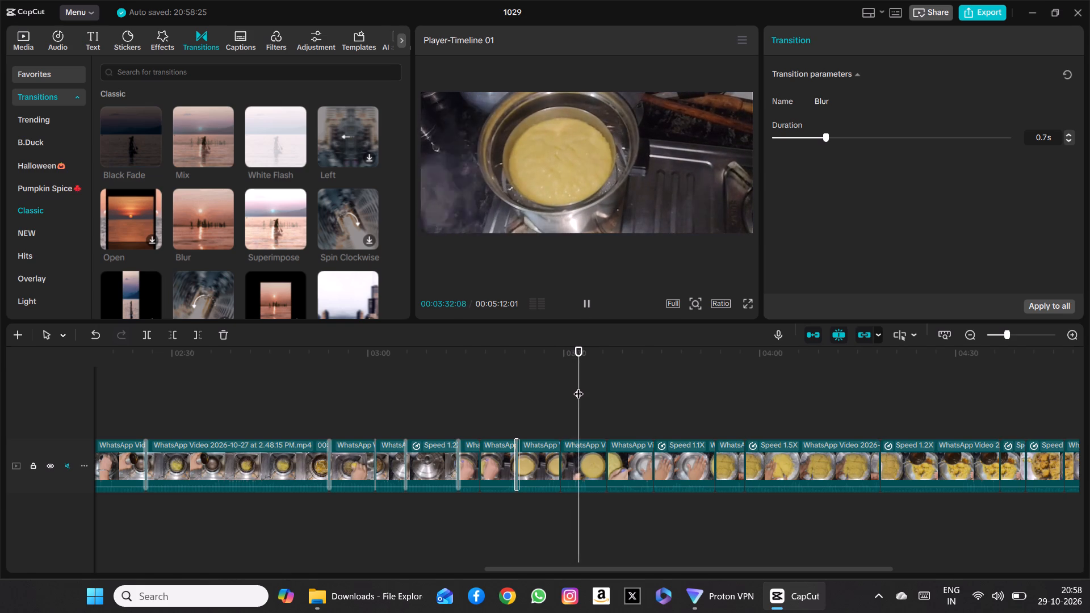
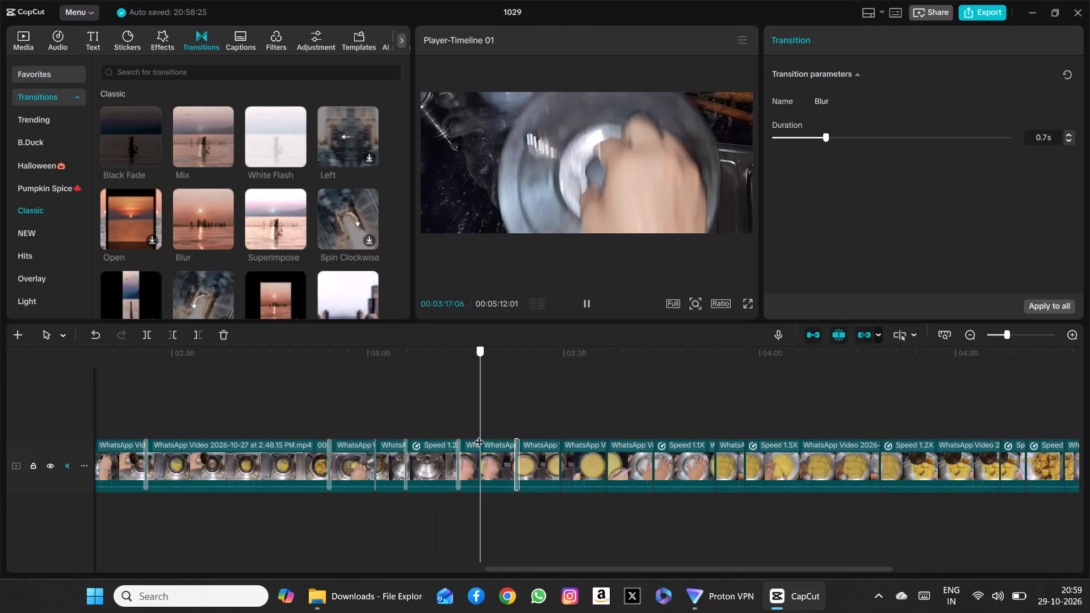
Play on past 3:29 and add a 0.5 s Black Fade transition at the cut at about 3:29.
{"action": "left_click", "coordinate": [583, 298]}
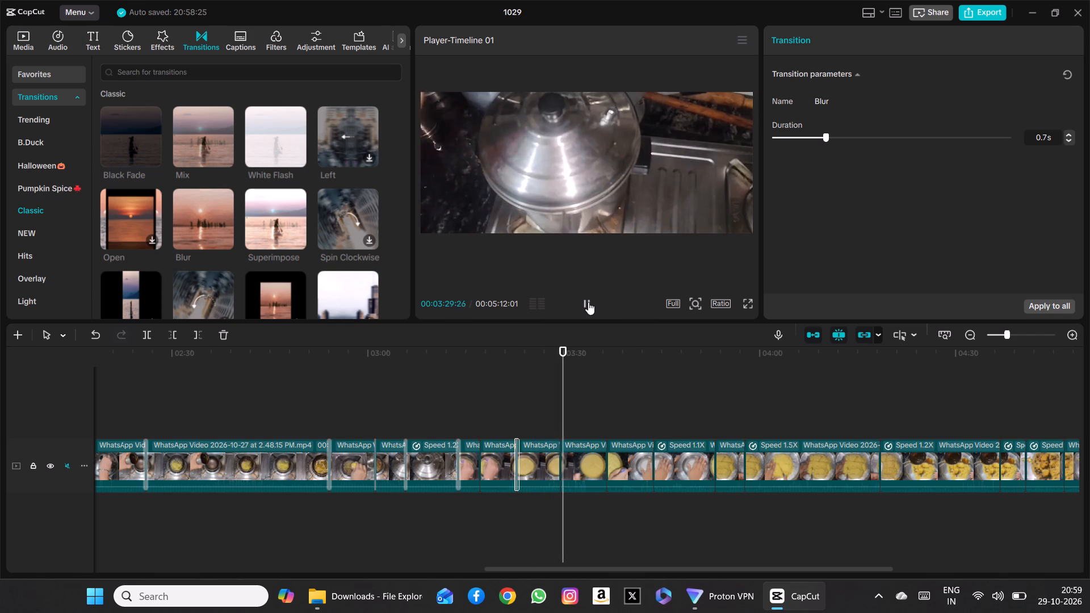
{"action": "left_click", "coordinate": [585, 300]}
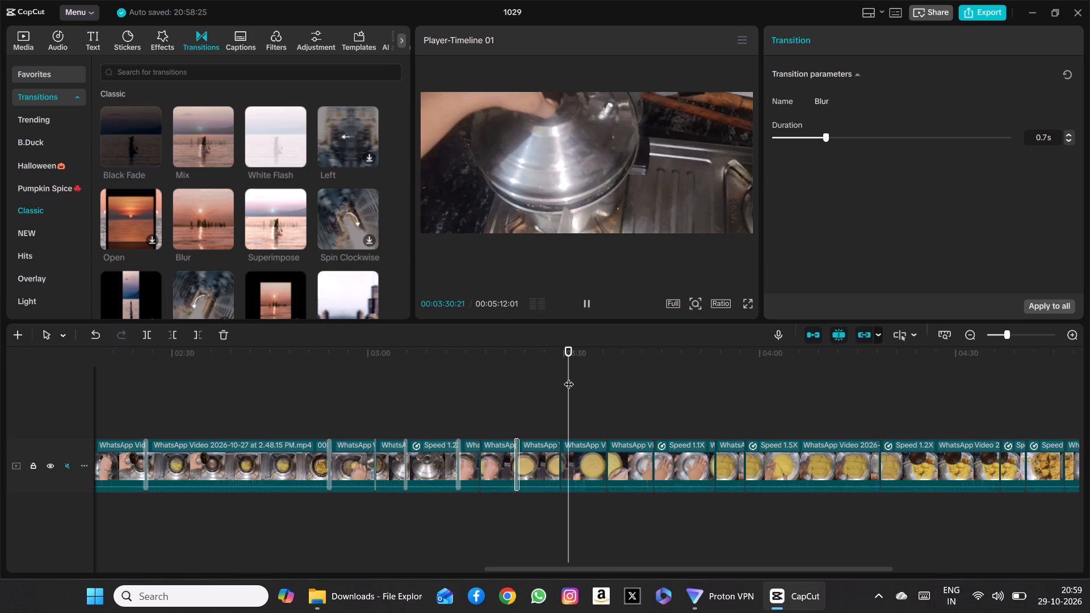
{"action": "left_click_drag", "start_coordinate": [569, 377], "coordinate": [557, 378]}
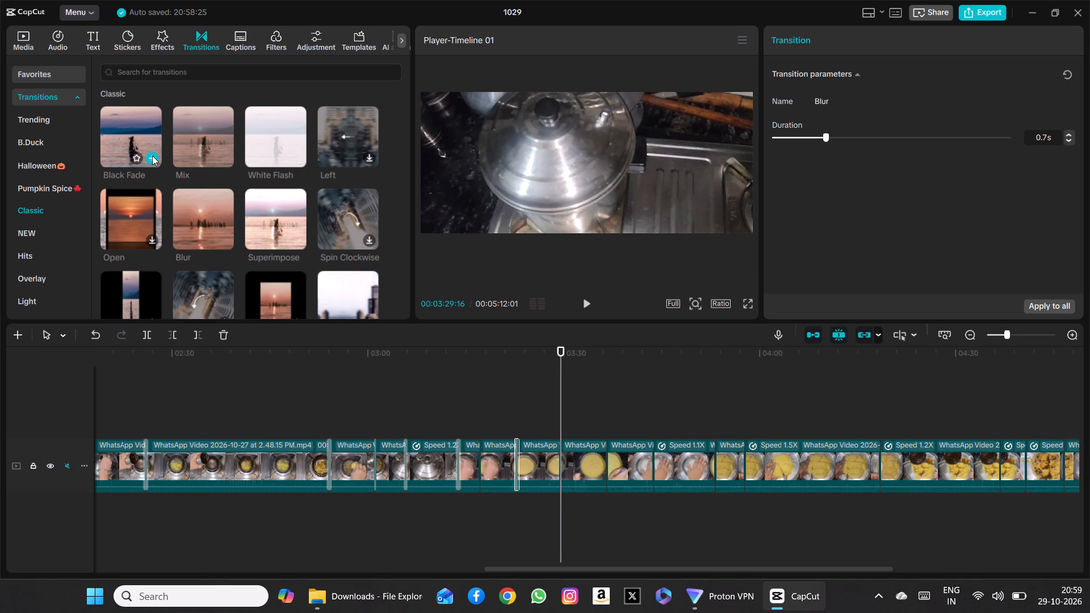
{"action": "left_click", "coordinate": [152, 156]}
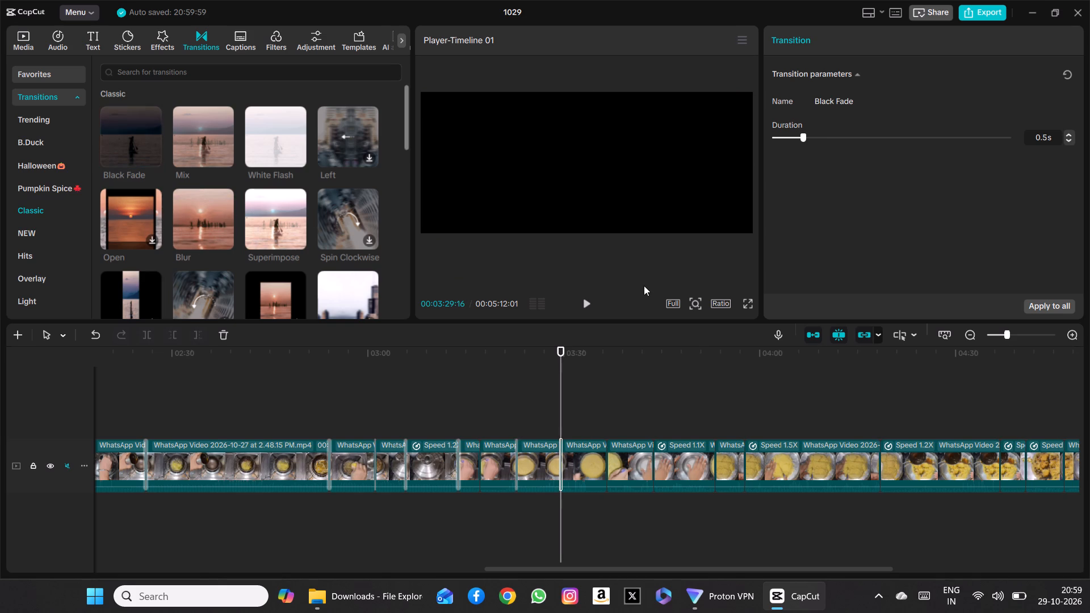
Play through the Black Fade at about 3:29 from about 3:18, then review again from about 3:12 to about 3:37.
{"action": "left_click_drag", "start_coordinate": [564, 376], "coordinate": [487, 381]}
{"action": "left_click", "coordinate": [584, 300]}
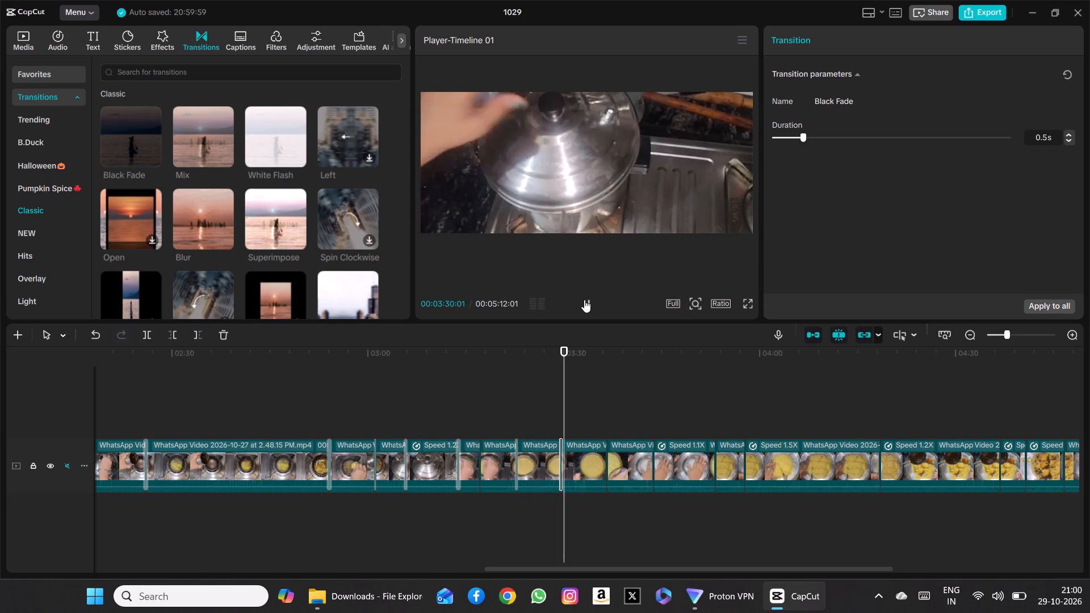
{"action": "left_click", "coordinate": [584, 300]}
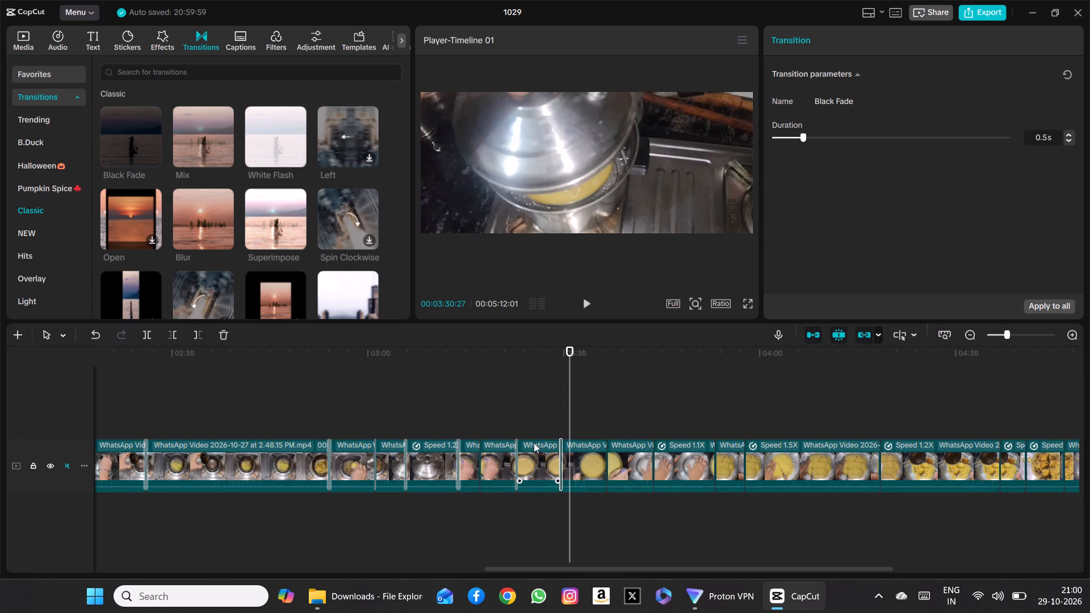
{"action": "left_click_drag", "start_coordinate": [572, 412], "coordinate": [449, 418]}
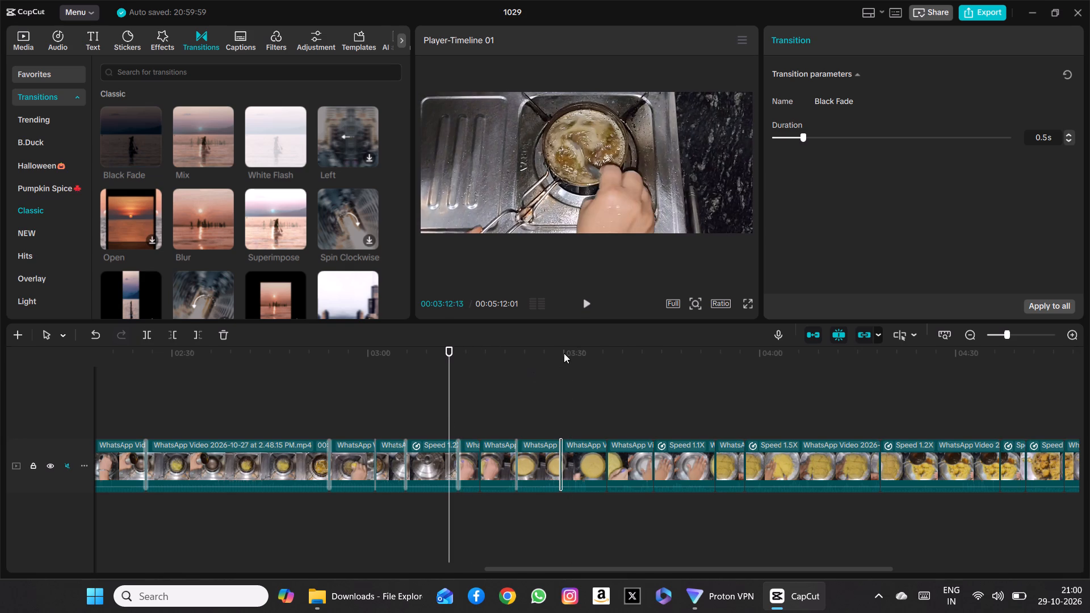
{"action": "left_click", "coordinate": [587, 300]}
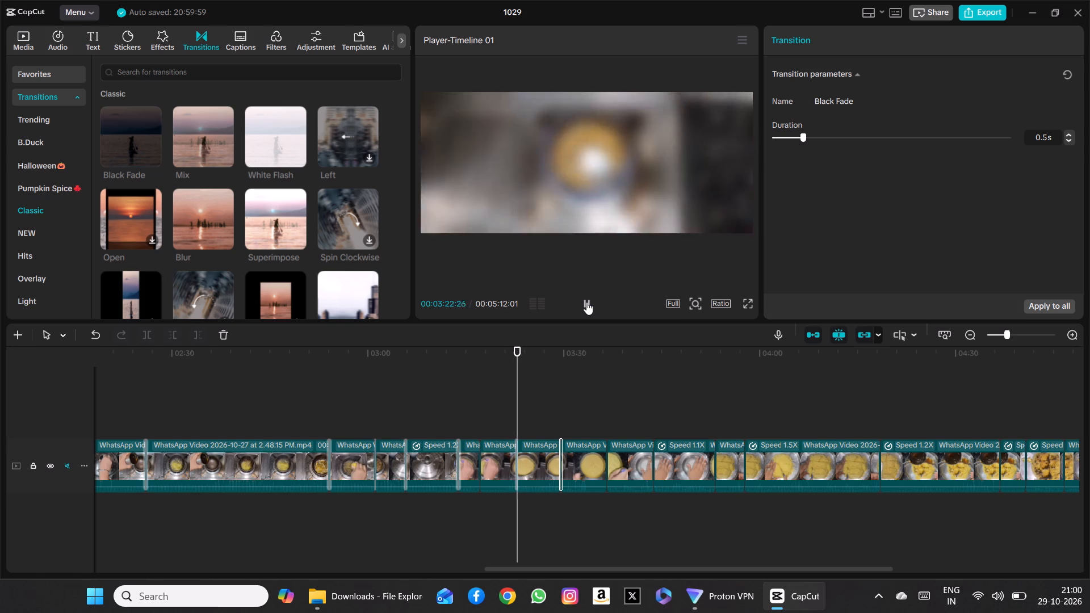
{"action": "left_click", "coordinate": [586, 302]}
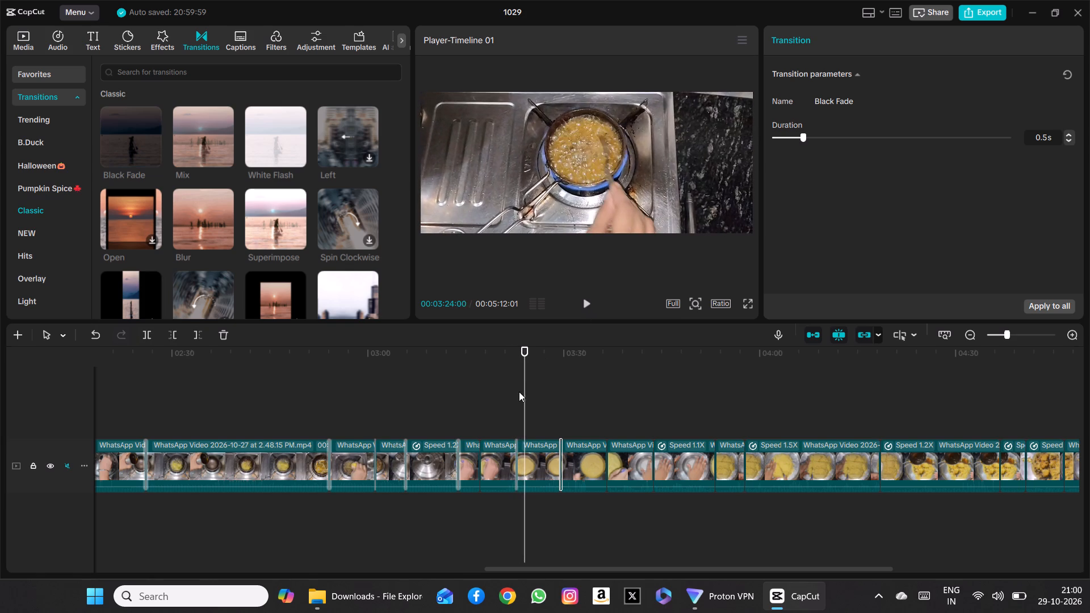
{"action": "left_click", "coordinate": [585, 300]}
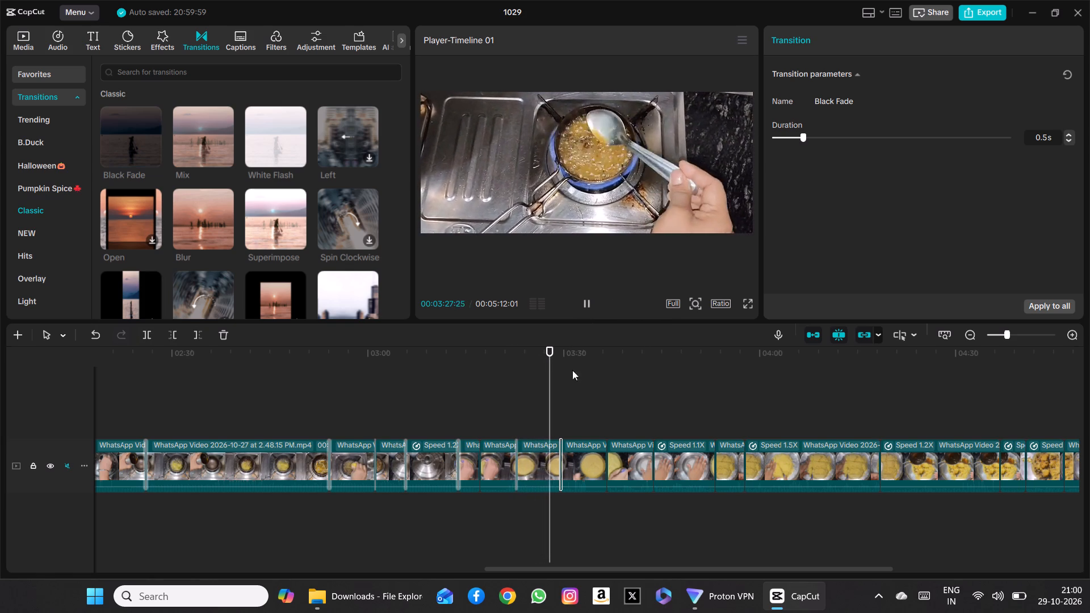
{"action": "scroll", "coordinate": [588, 389], "scroll_direction": "left", "scroll_amount": 1}
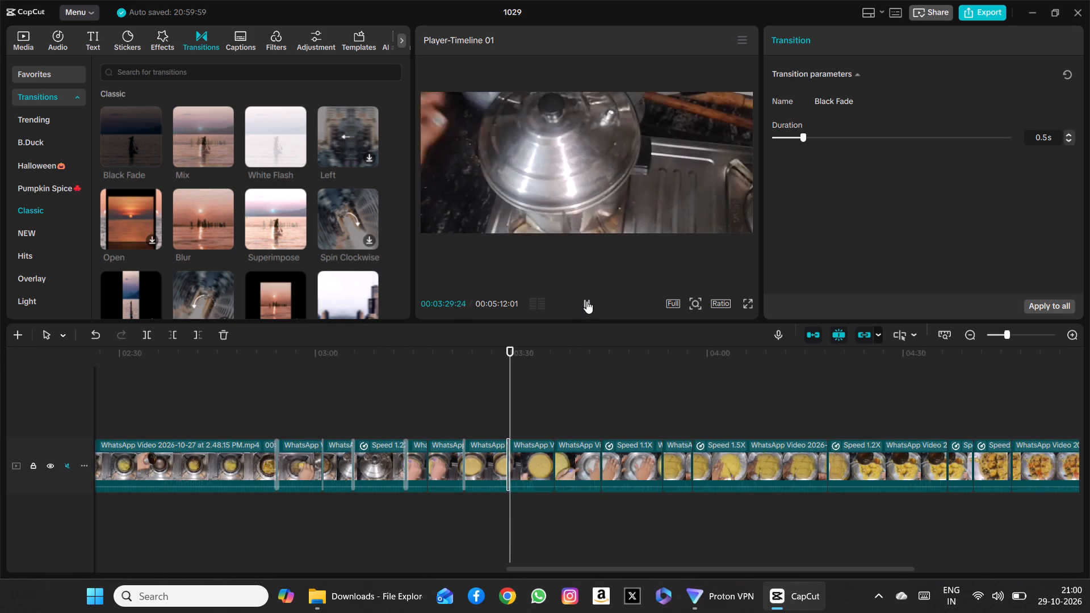
{"action": "left_click", "coordinate": [586, 296]}
{"action": "left_click", "coordinate": [586, 296]}
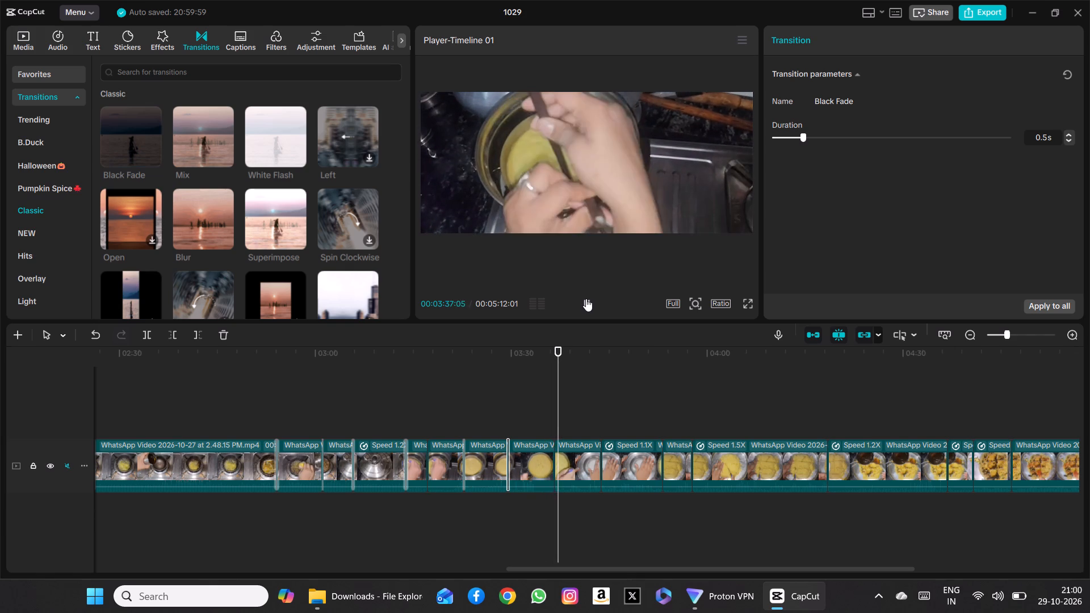
Add a 0.5 s Mix transition at the cut at about 3:37 and play through it from about 3:35.
{"action": "left_click", "coordinate": [586, 299]}
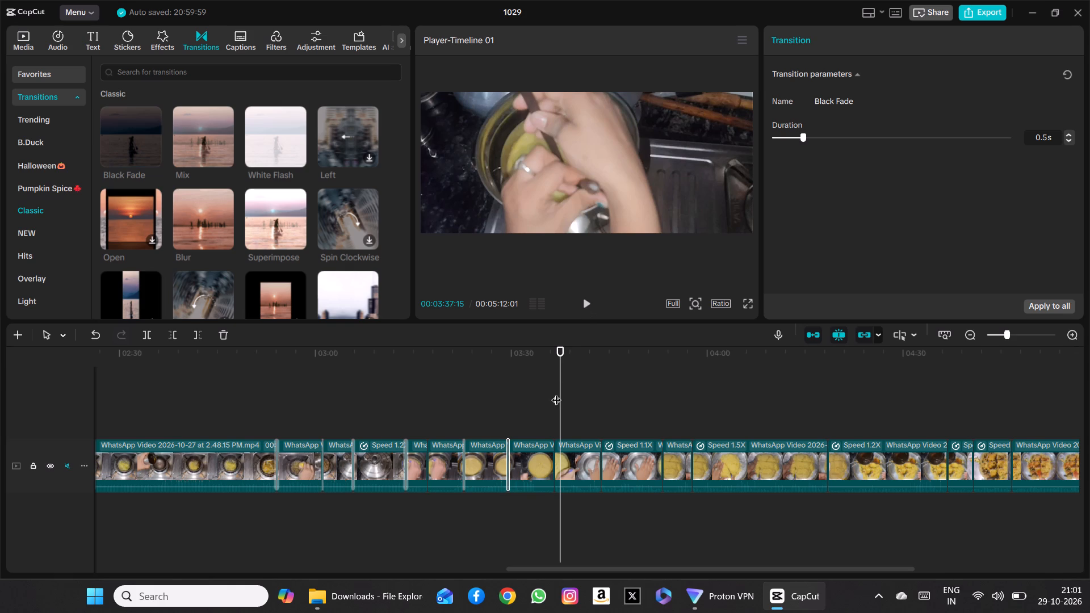
{"action": "left_click_drag", "start_coordinate": [562, 394], "coordinate": [545, 400]}
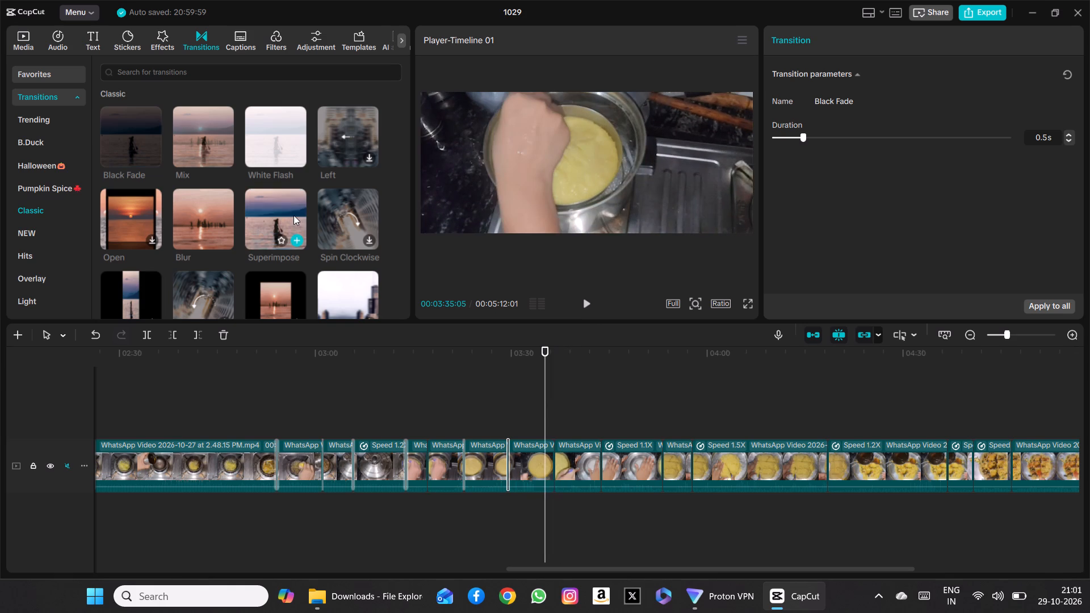
{"action": "left_click", "coordinate": [226, 157]}
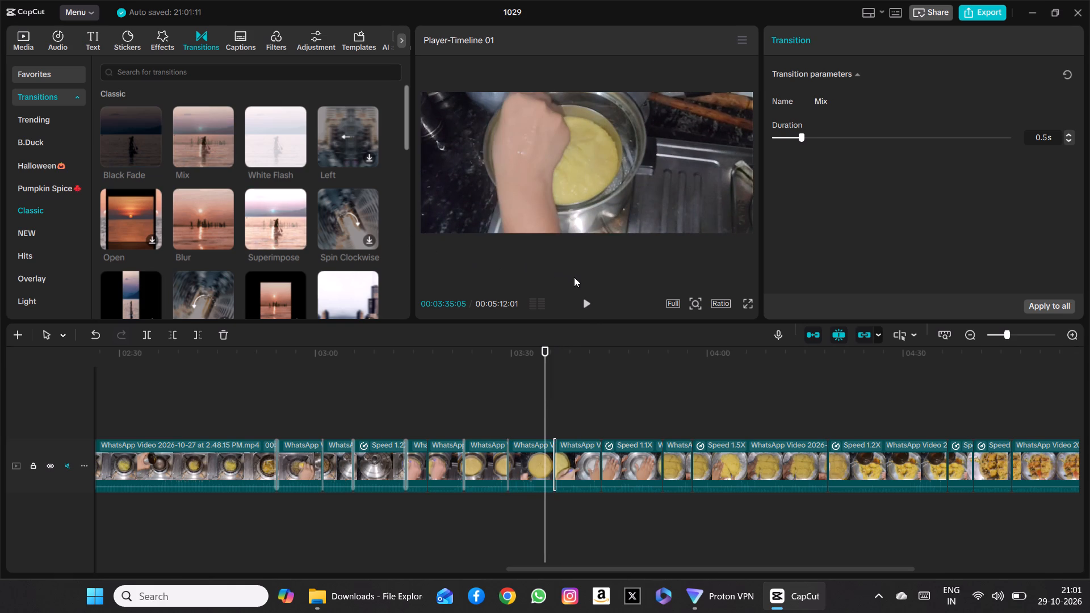
{"action": "left_click", "coordinate": [585, 300]}
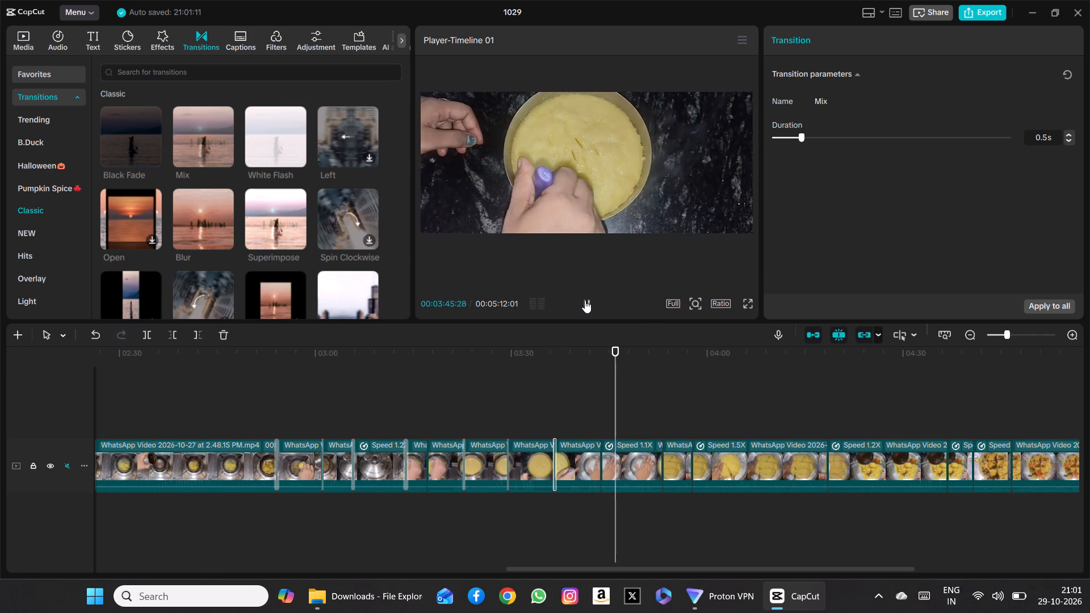
Add a 0.5 s Mix transition at the cut at about 3:44 and play the sequence from about 3:34.
{"action": "left_click", "coordinate": [585, 300]}
{"action": "left_click_drag", "start_coordinate": [619, 414], "coordinate": [611, 414]}
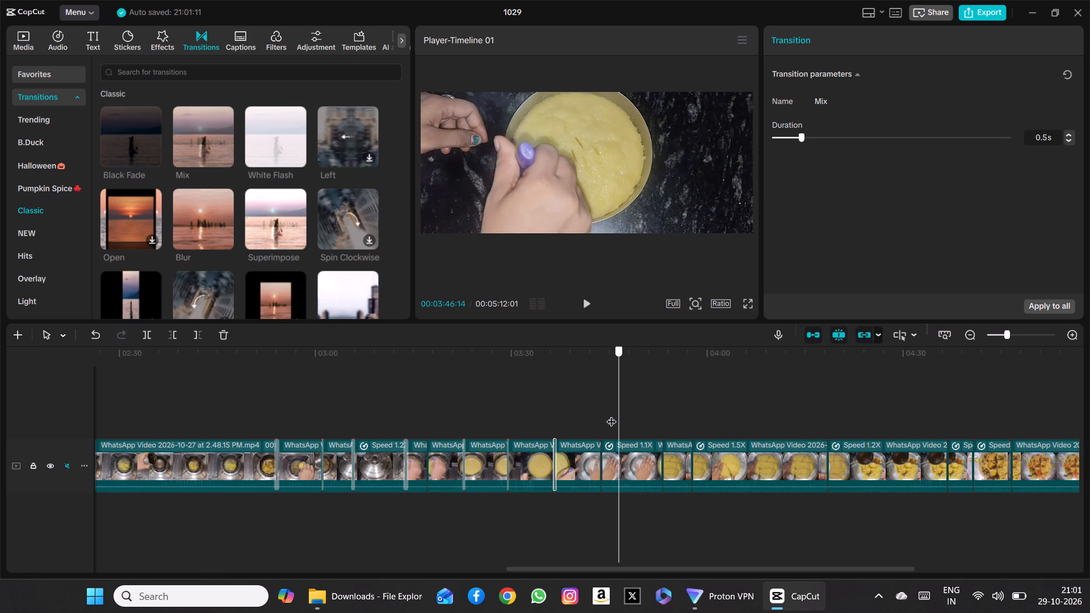
{"action": "left_click_drag", "start_coordinate": [611, 414], "coordinate": [602, 414]}
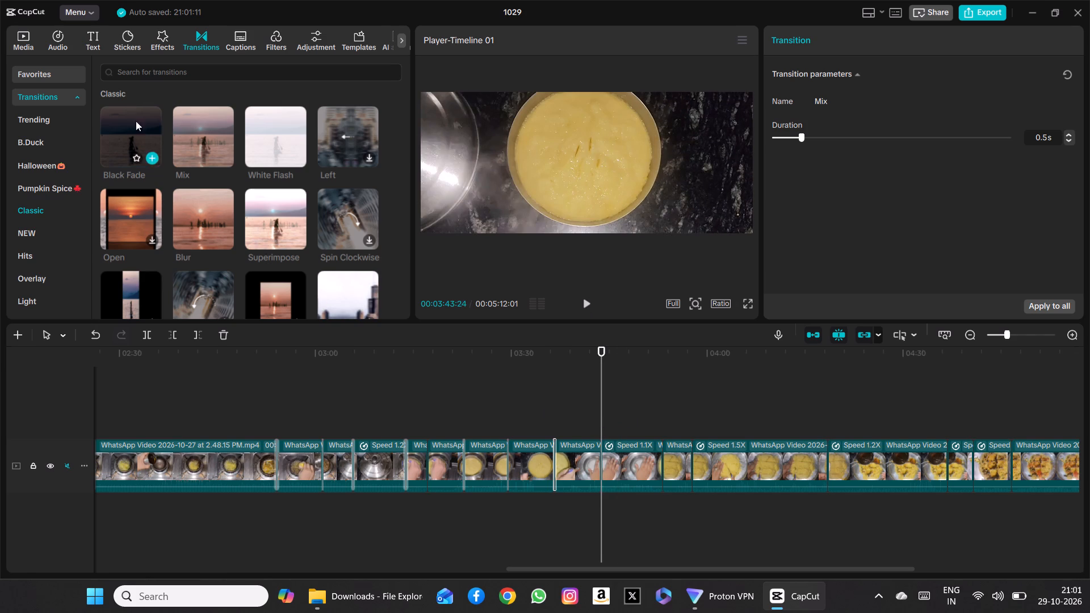
{"action": "left_click", "coordinate": [225, 158]}
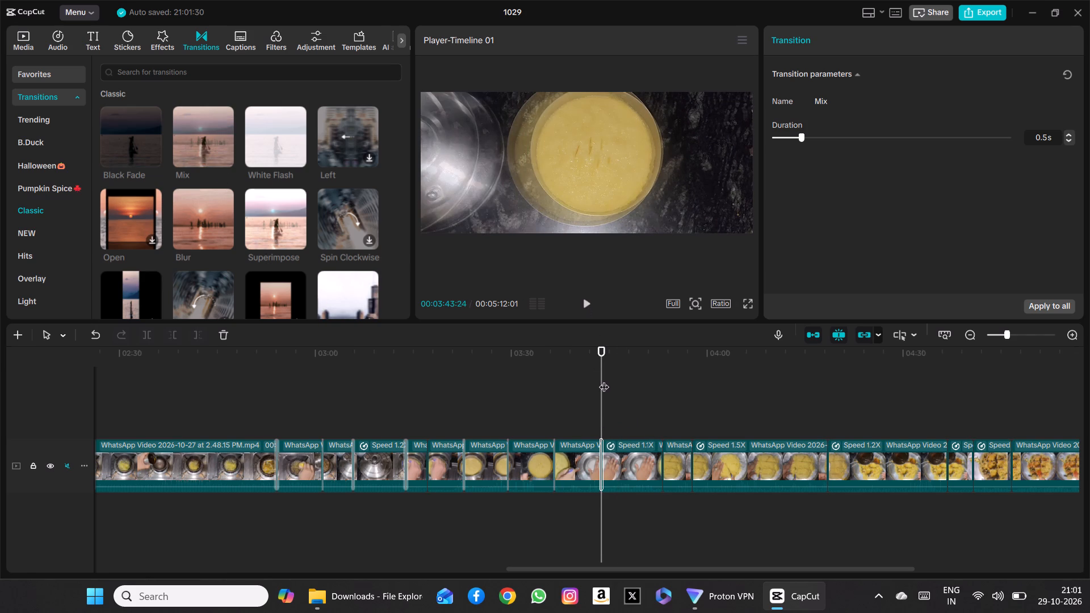
{"action": "left_click_drag", "start_coordinate": [604, 380], "coordinate": [536, 379]}
{"action": "left_click", "coordinate": [587, 303]}
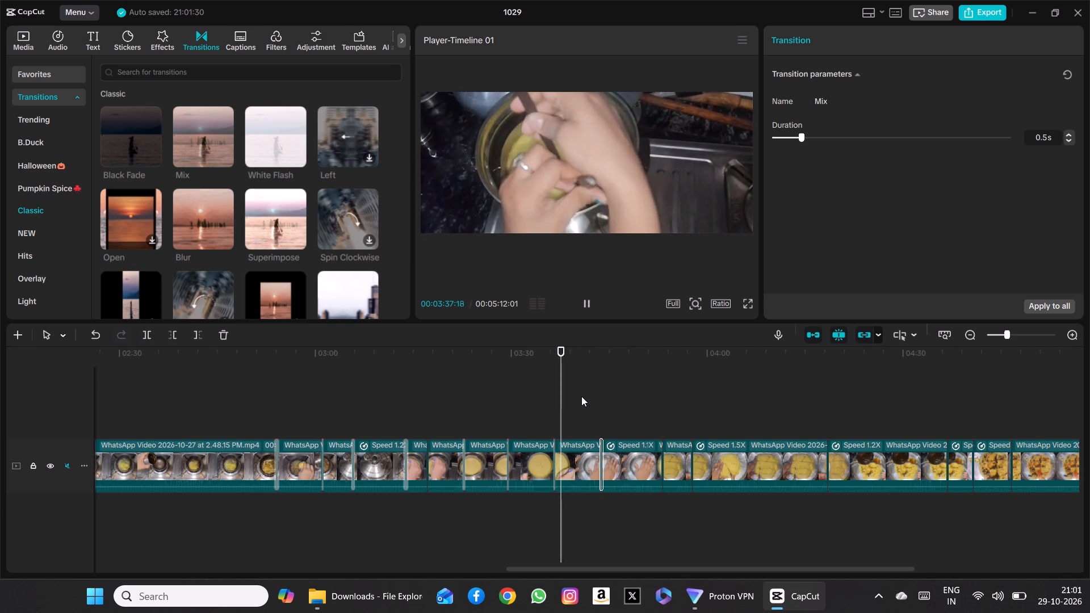
Add a 0.5 s Black Fade transition at the cut at about 3:53 and play through it from about 3:41.
{"action": "scroll", "coordinate": [582, 396], "scroll_direction": "left", "scroll_amount": 1}
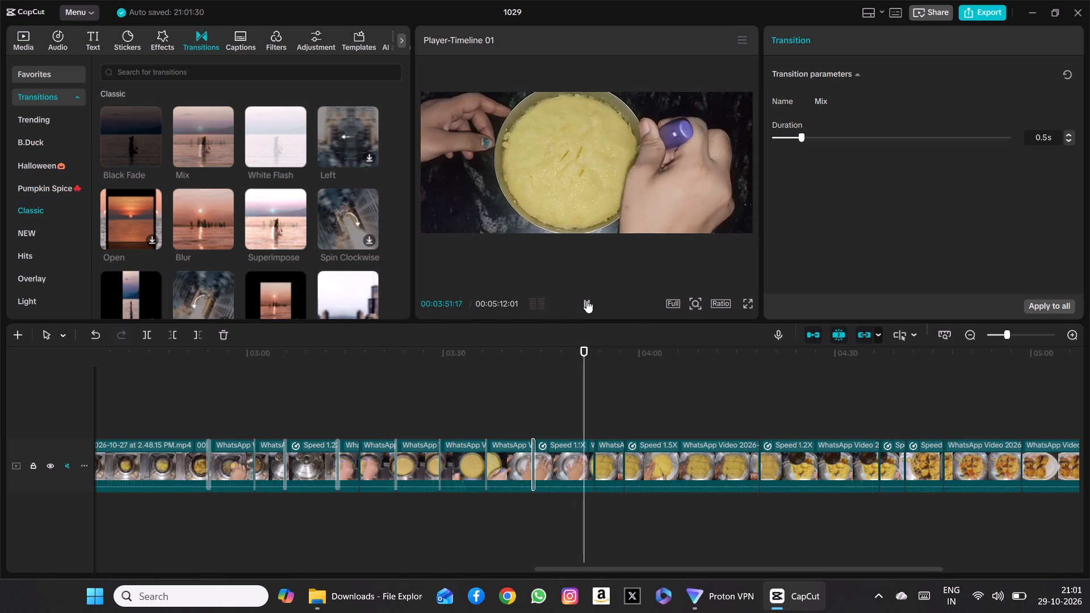
{"action": "left_click", "coordinate": [586, 300]}
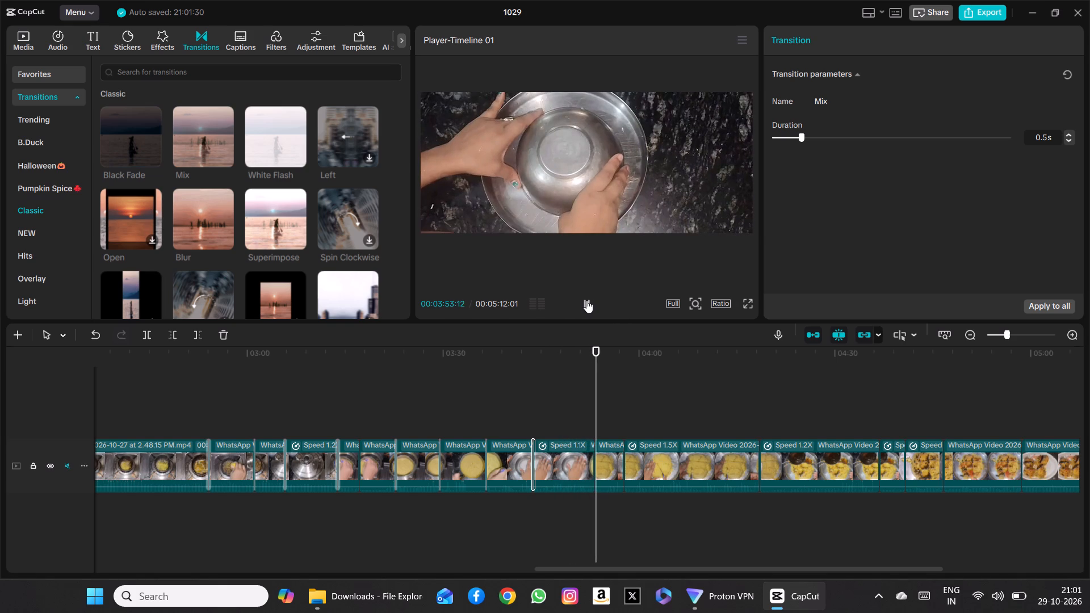
{"action": "left_click", "coordinate": [598, 371]}
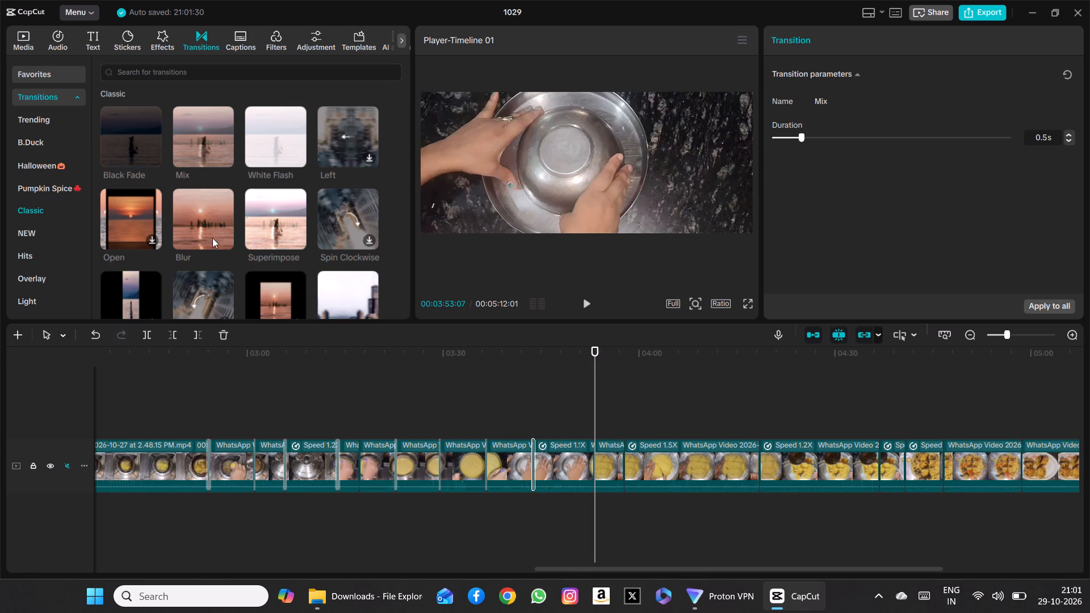
{"action": "left_click", "coordinate": [156, 160]}
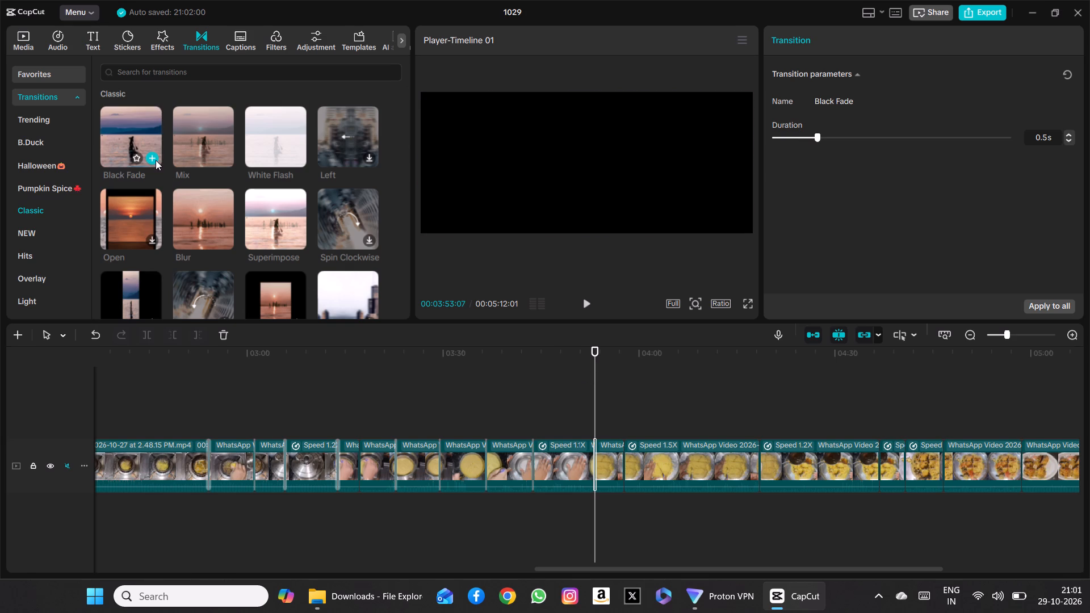
{"action": "left_click_drag", "start_coordinate": [599, 384], "coordinate": [517, 393]}
{"action": "left_click", "coordinate": [582, 304]}
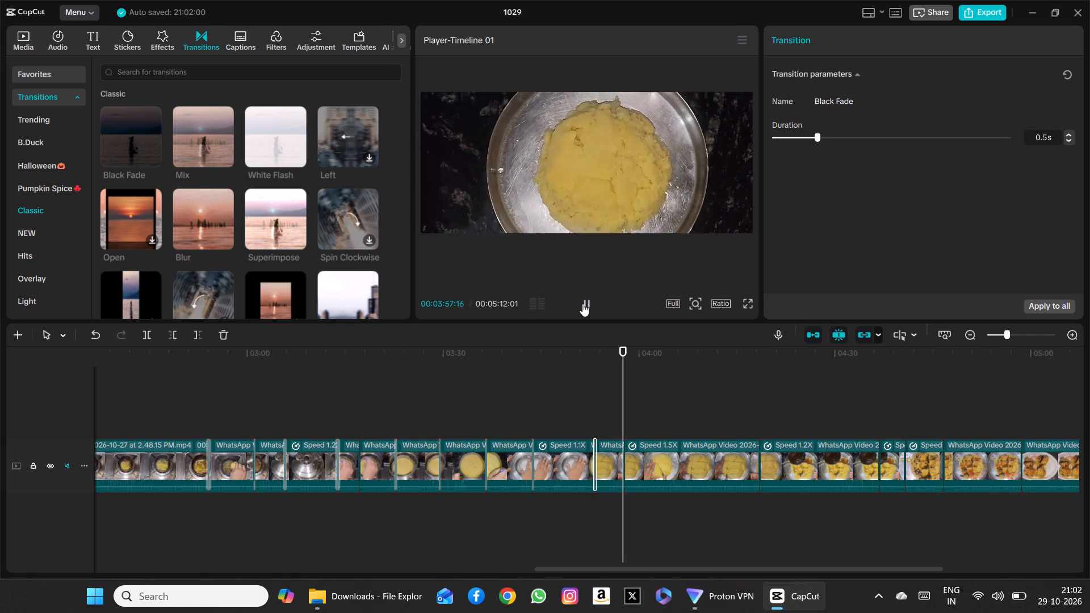
Add a 0.5 s Mix transition at the cut at about 3:57 and play through it from about 3:47.
{"action": "left_click", "coordinate": [582, 304]}
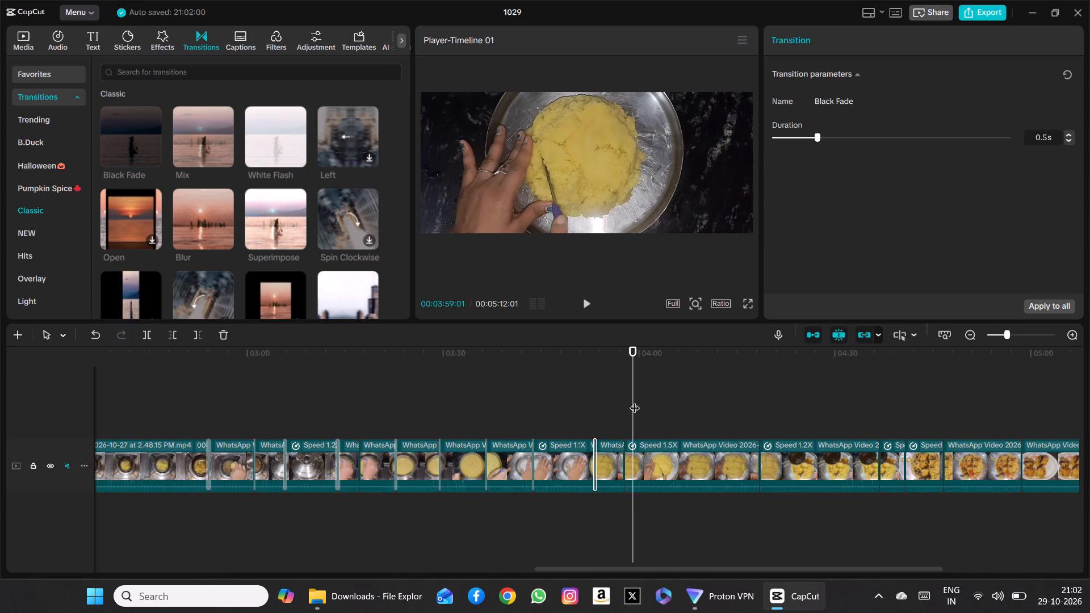
{"action": "left_click_drag", "start_coordinate": [635, 401], "coordinate": [604, 405]}
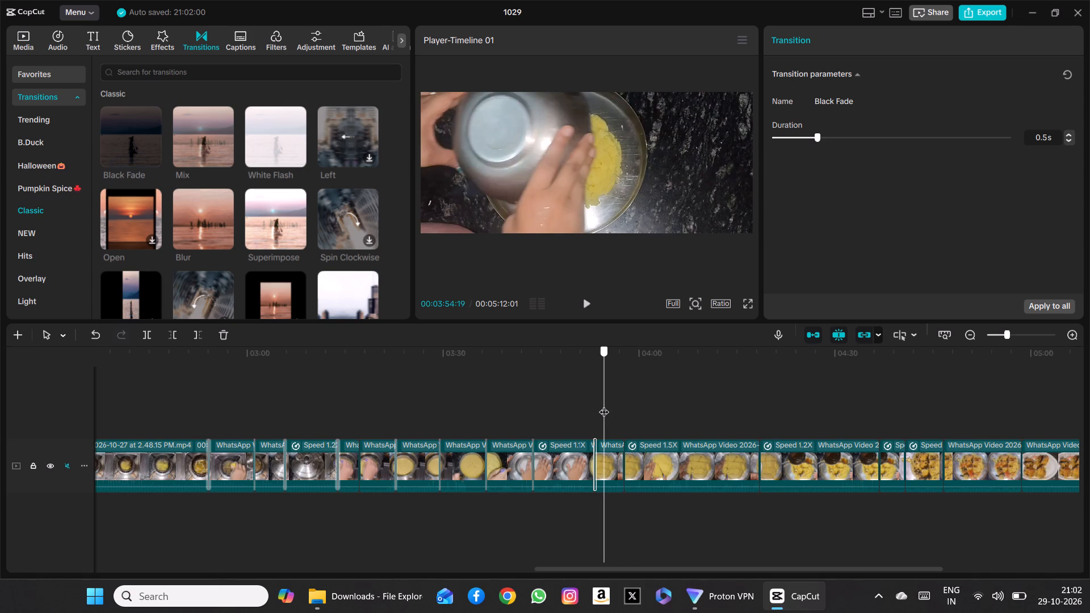
{"action": "left_click_drag", "start_coordinate": [604, 405], "coordinate": [622, 406]}
{"action": "left_click", "coordinate": [225, 156]}
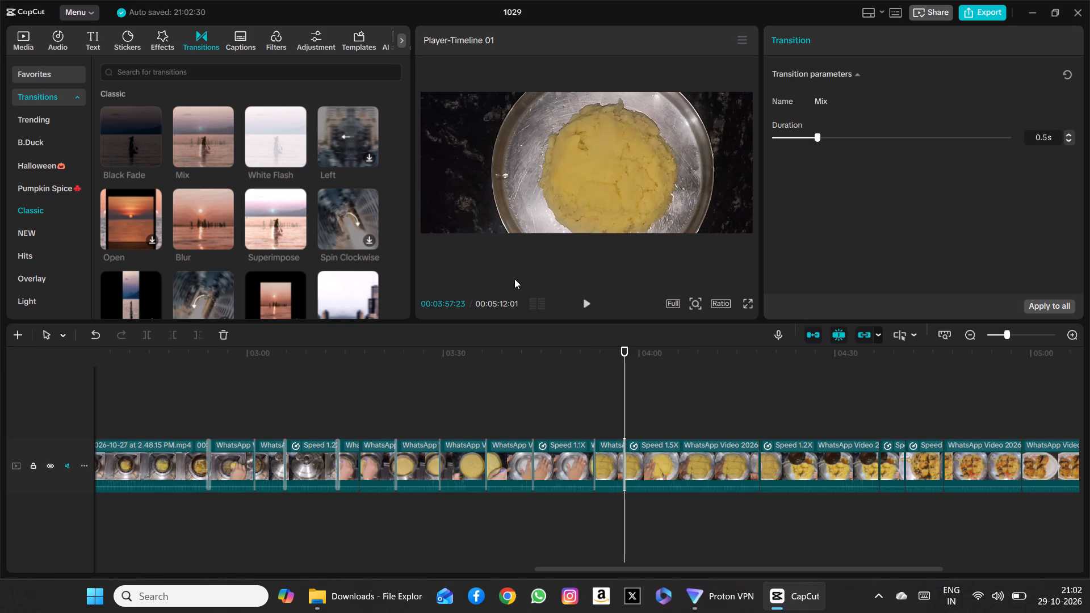
{"action": "left_click_drag", "start_coordinate": [627, 379], "coordinate": [556, 380]}
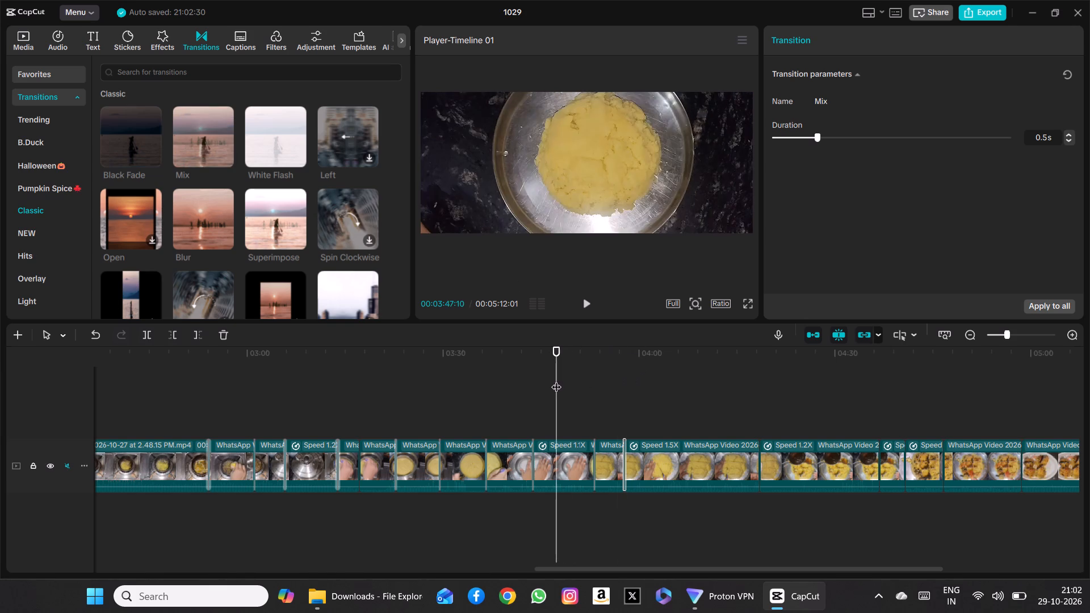
{"action": "left_click", "coordinate": [589, 300]}
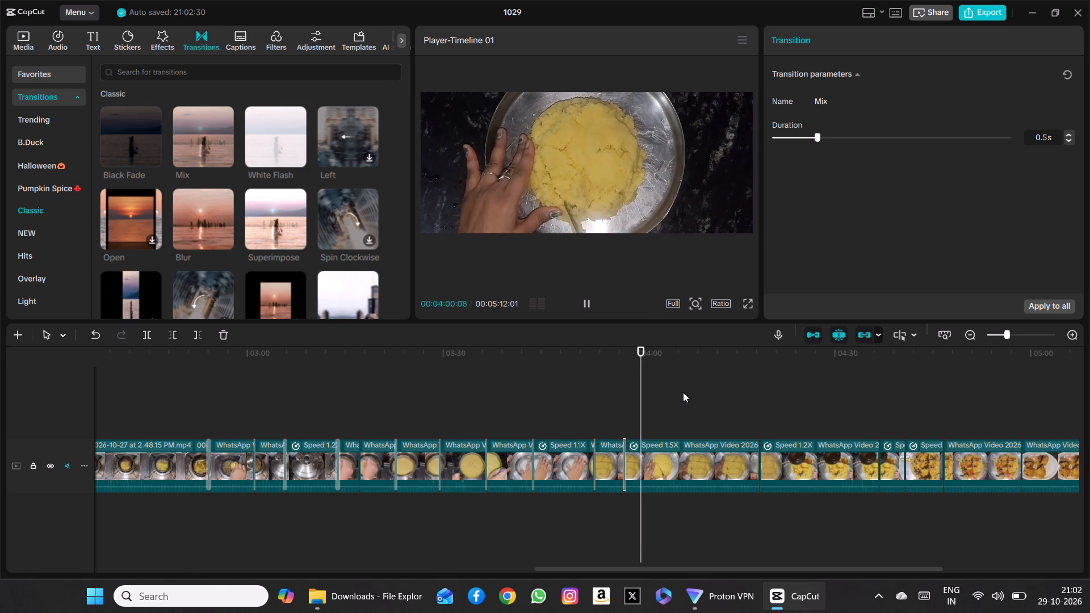
Play on to about 4:19 and add a 0.5 s Mix transition at the cut at about 4:18.
{"action": "scroll", "coordinate": [683, 392], "scroll_direction": "left", "scroll_amount": 2}
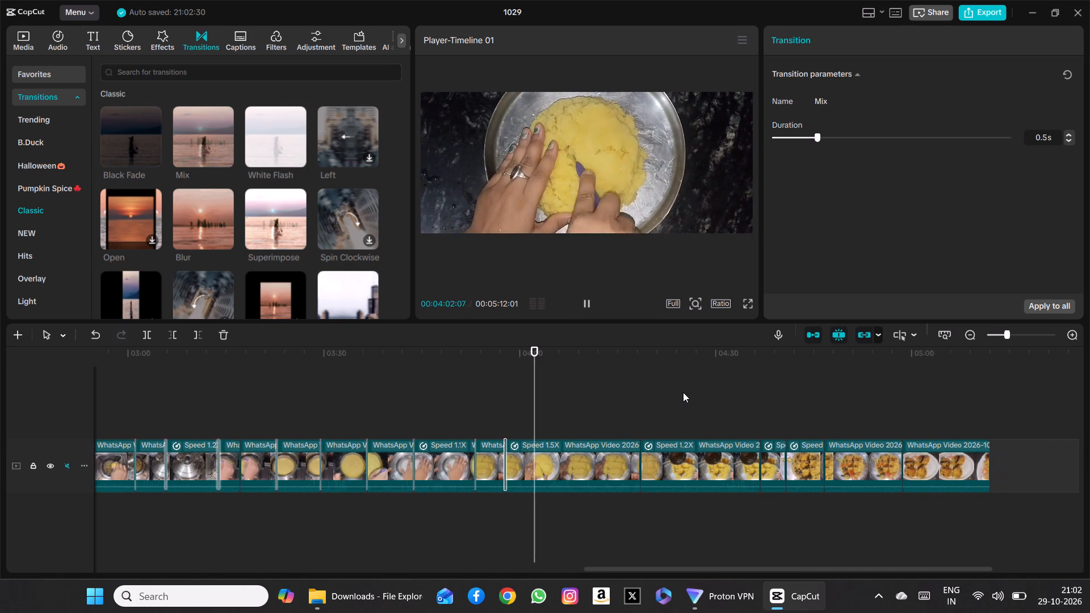
{"action": "scroll", "coordinate": [683, 392], "scroll_direction": "left", "scroll_amount": 1}
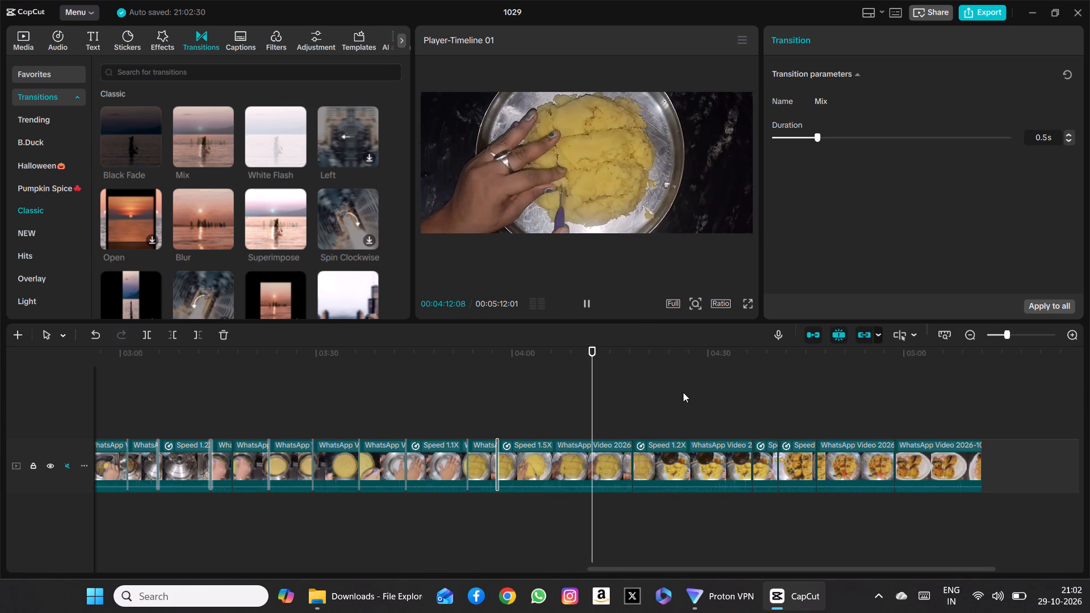
{"action": "left_click", "coordinate": [586, 299]}
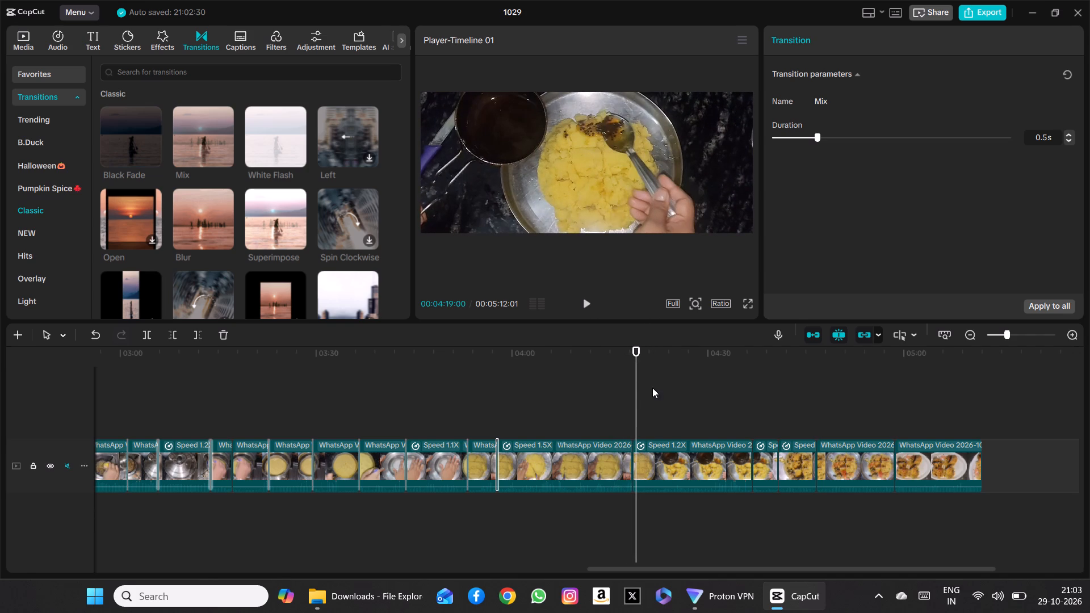
{"action": "left_click_drag", "start_coordinate": [638, 386], "coordinate": [632, 387]}
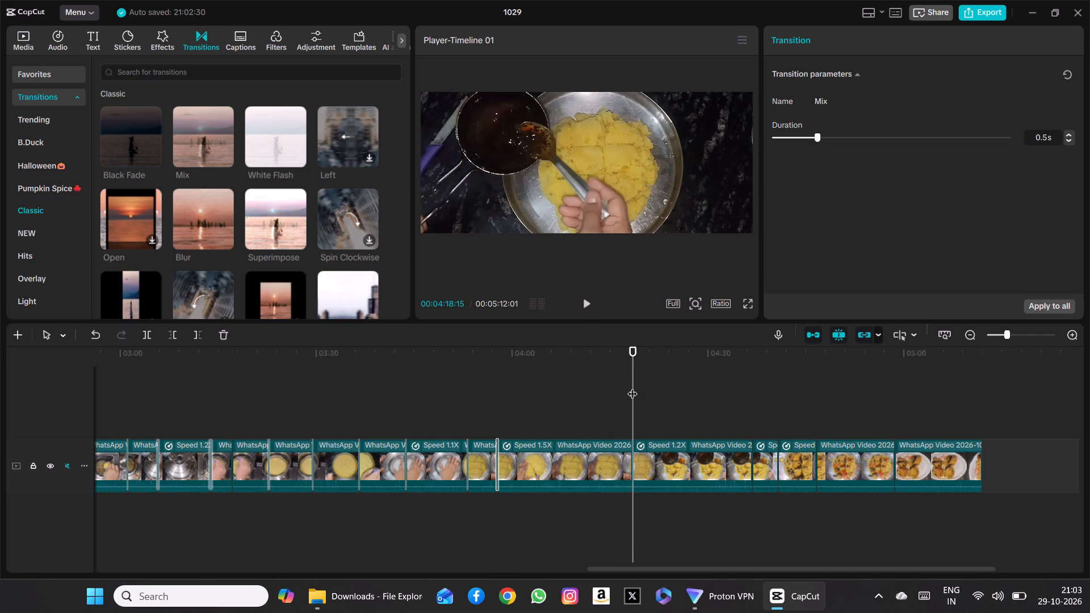
{"action": "left_click", "coordinate": [225, 154]}
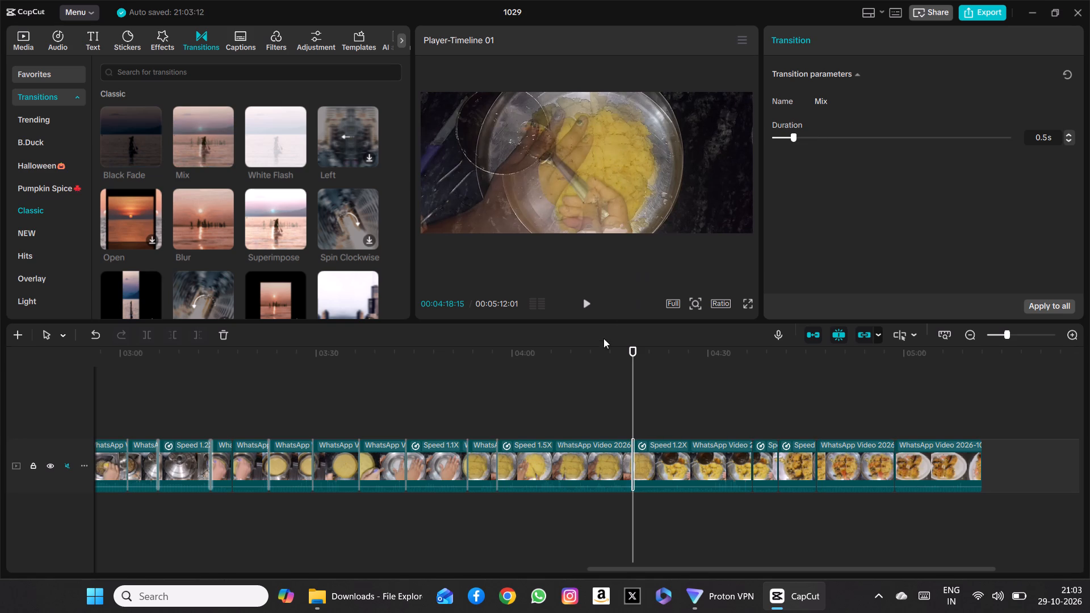
Play the sequence from about 4:11 and add a 0.5 s Mix transition at the cut at about 4:36.
{"action": "left_click_drag", "start_coordinate": [634, 397], "coordinate": [584, 401]}
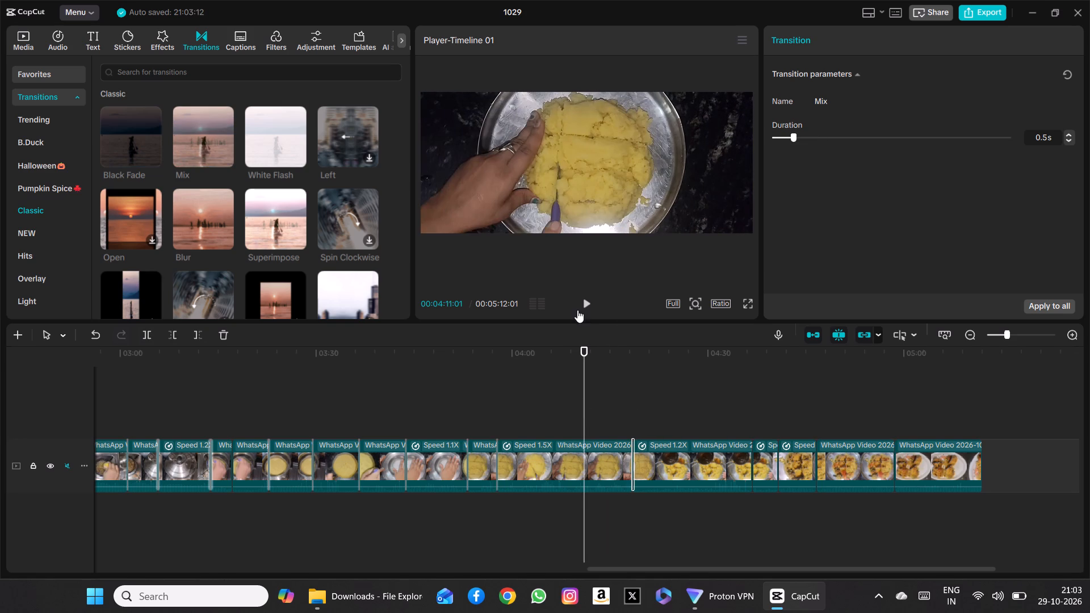
{"action": "left_click", "coordinate": [582, 300]}
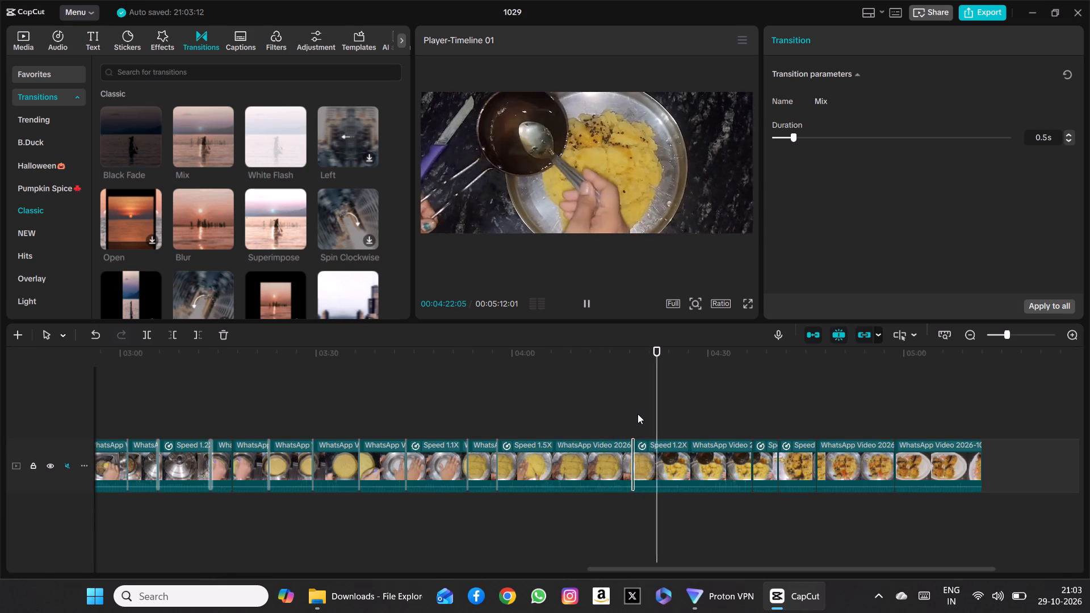
{"action": "scroll", "coordinate": [638, 414], "scroll_direction": "left", "scroll_amount": 1}
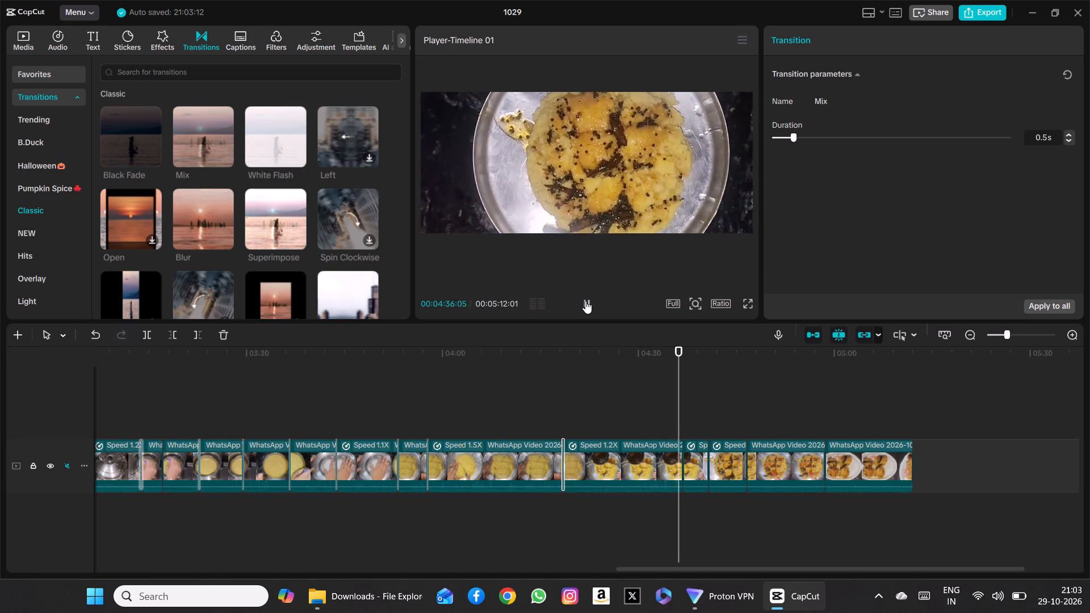
{"action": "left_click", "coordinate": [585, 301]}
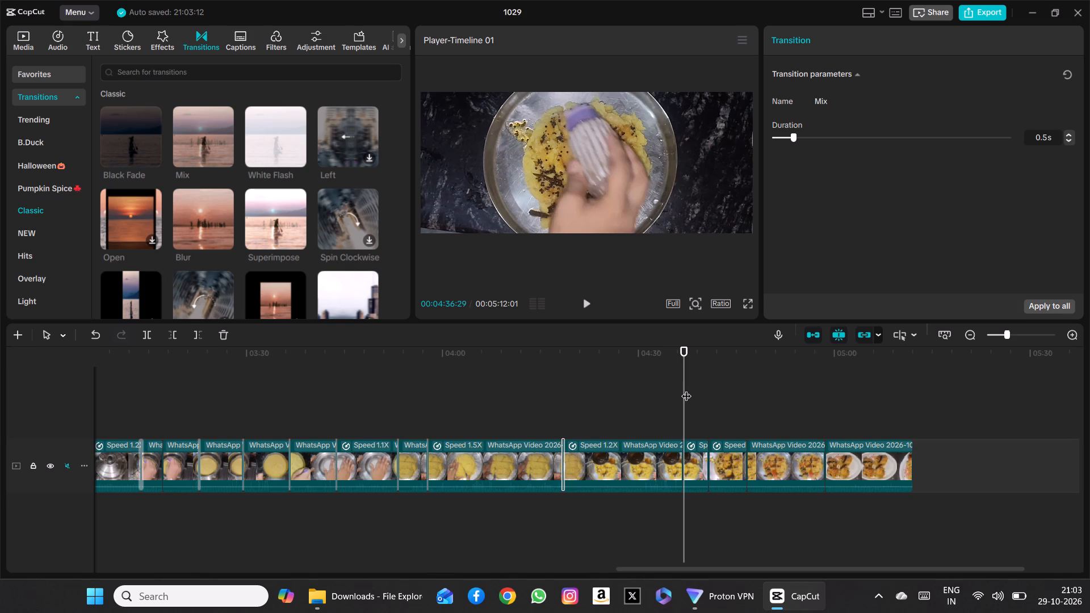
{"action": "left_click_drag", "start_coordinate": [686, 389], "coordinate": [680, 392]}
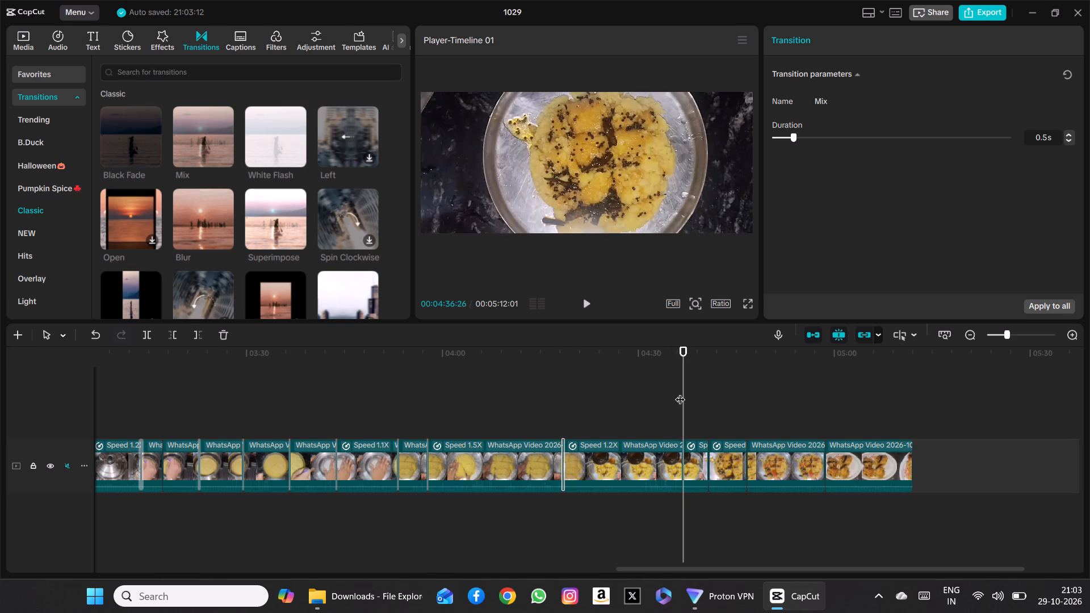
{"action": "left_click", "coordinate": [224, 160]}
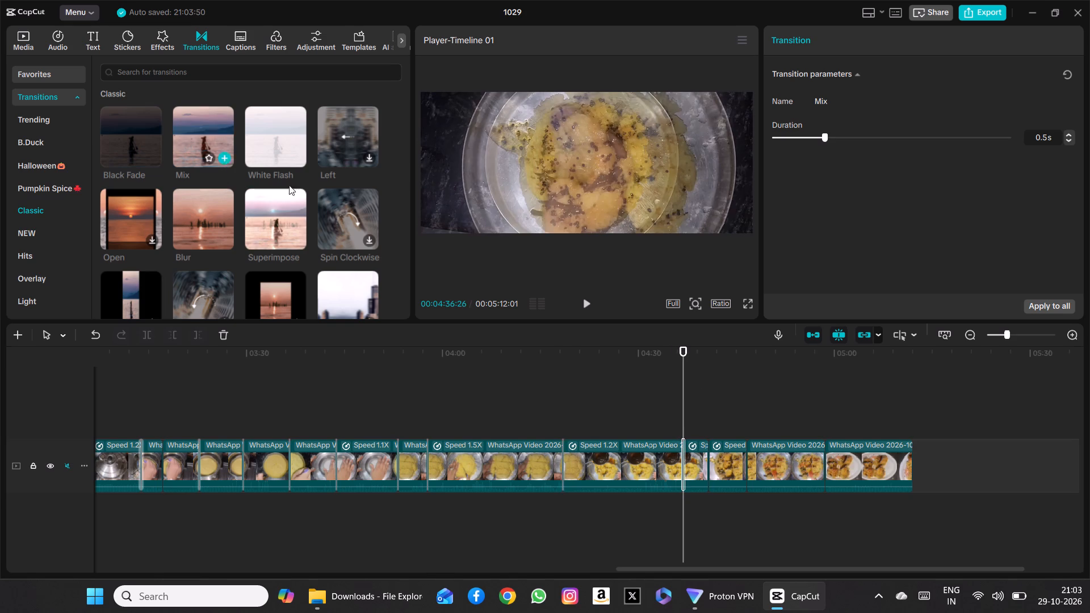
Play from about 4:30 to 4:47 and add a Black Fade transition with a 1.0 s duration at the cut at about 4:46.
{"action": "left_click_drag", "start_coordinate": [688, 388], "coordinate": [636, 388]}
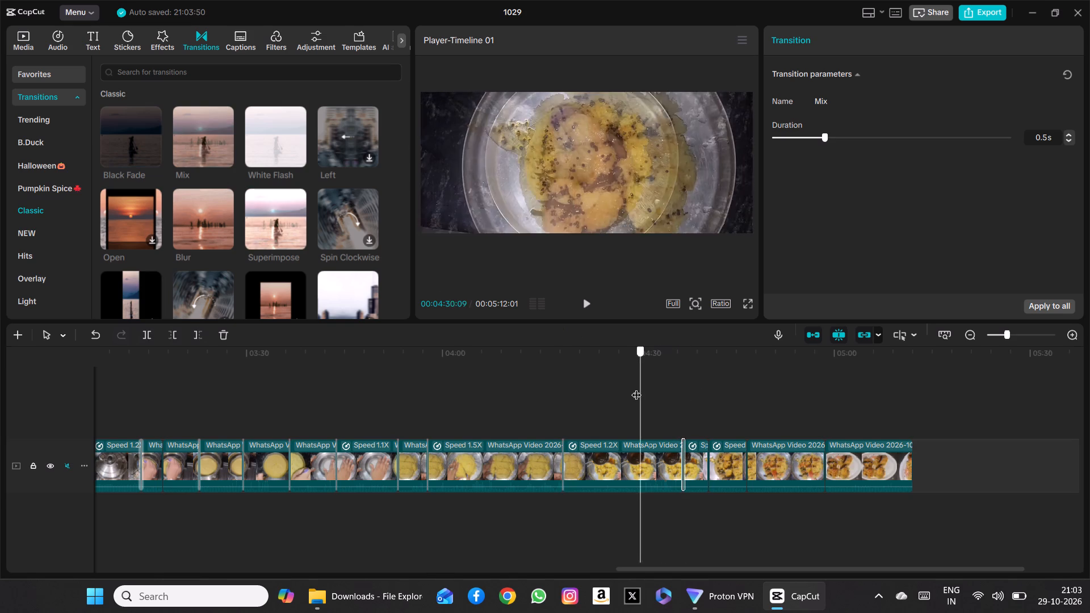
{"action": "left_click_drag", "start_coordinate": [636, 388], "coordinate": [634, 387]}
{"action": "left_click", "coordinate": [586, 298]}
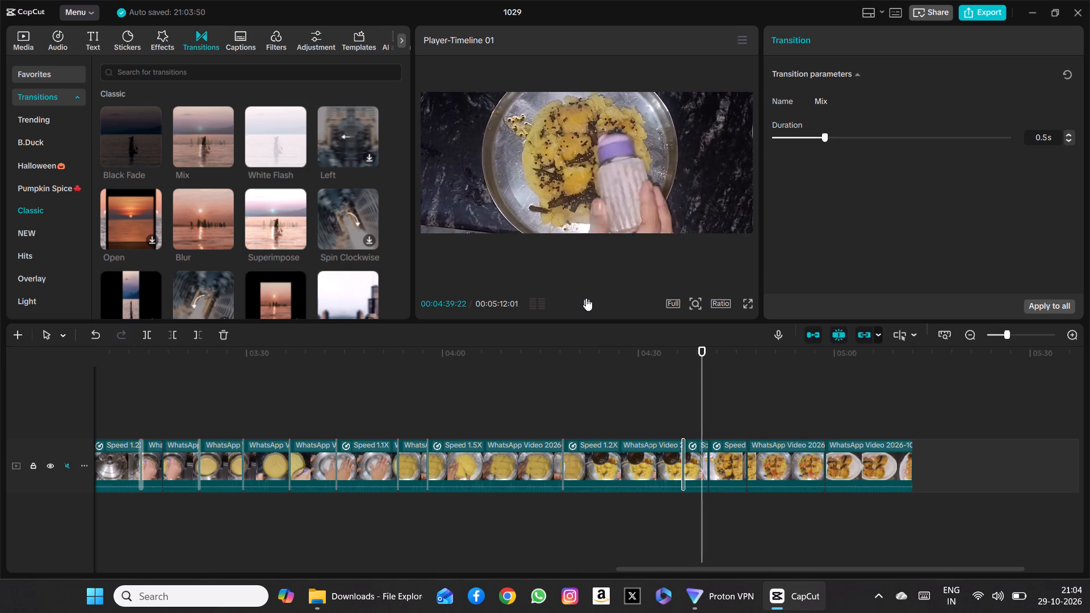
{"action": "left_click", "coordinate": [586, 298]}
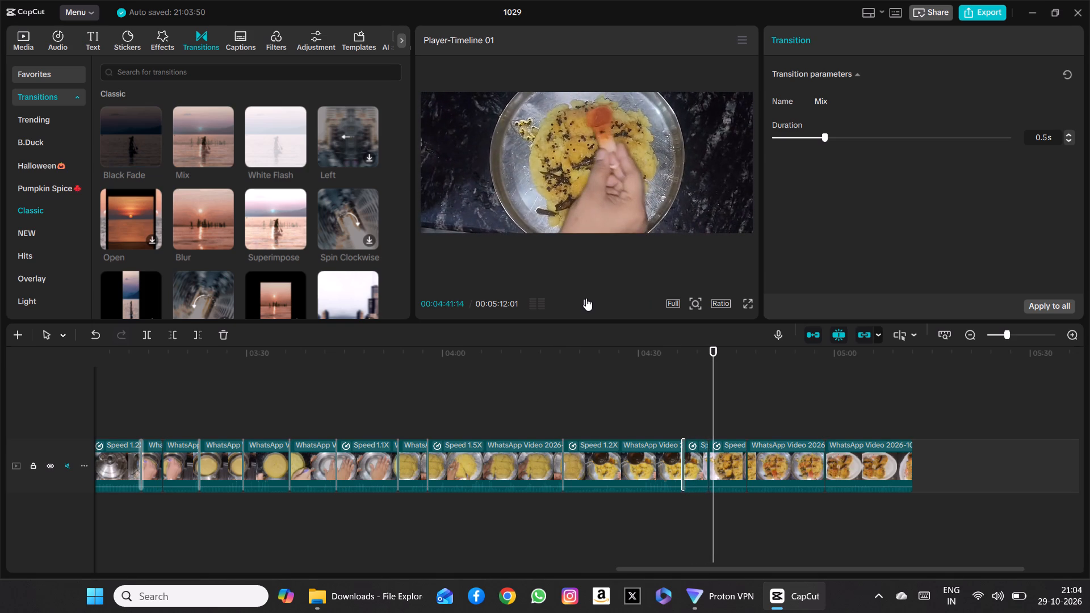
{"action": "left_click", "coordinate": [586, 298]}
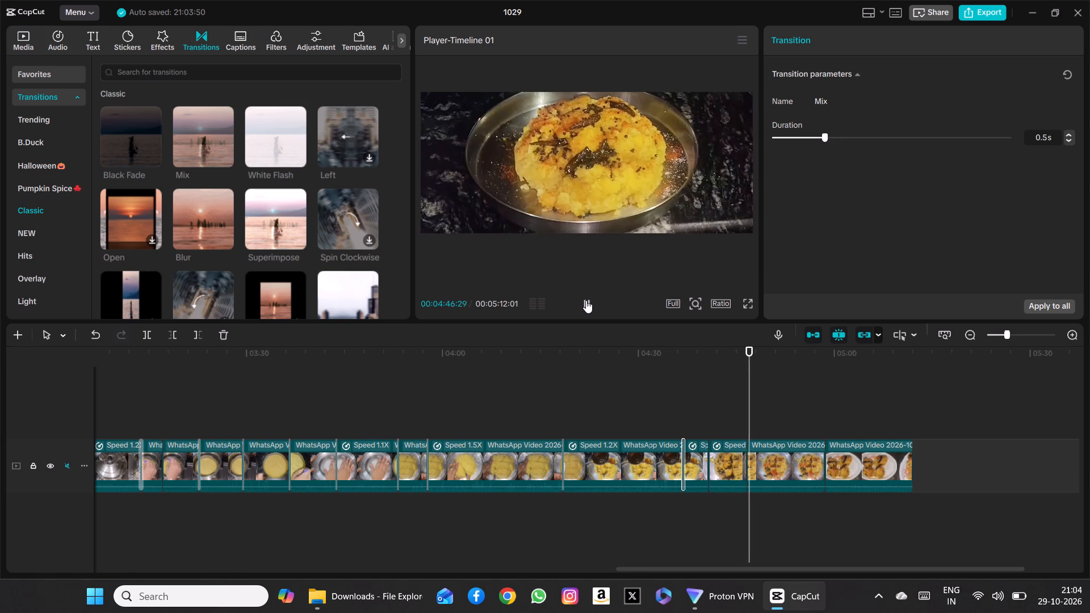
{"action": "left_click", "coordinate": [586, 300]}
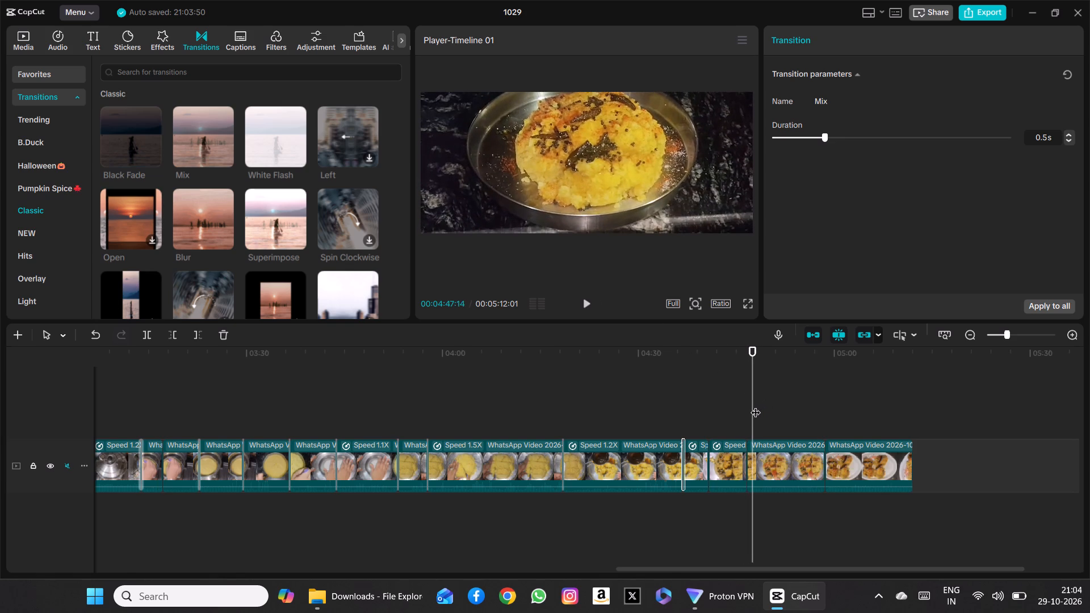
{"action": "left_click_drag", "start_coordinate": [753, 406], "coordinate": [748, 408]}
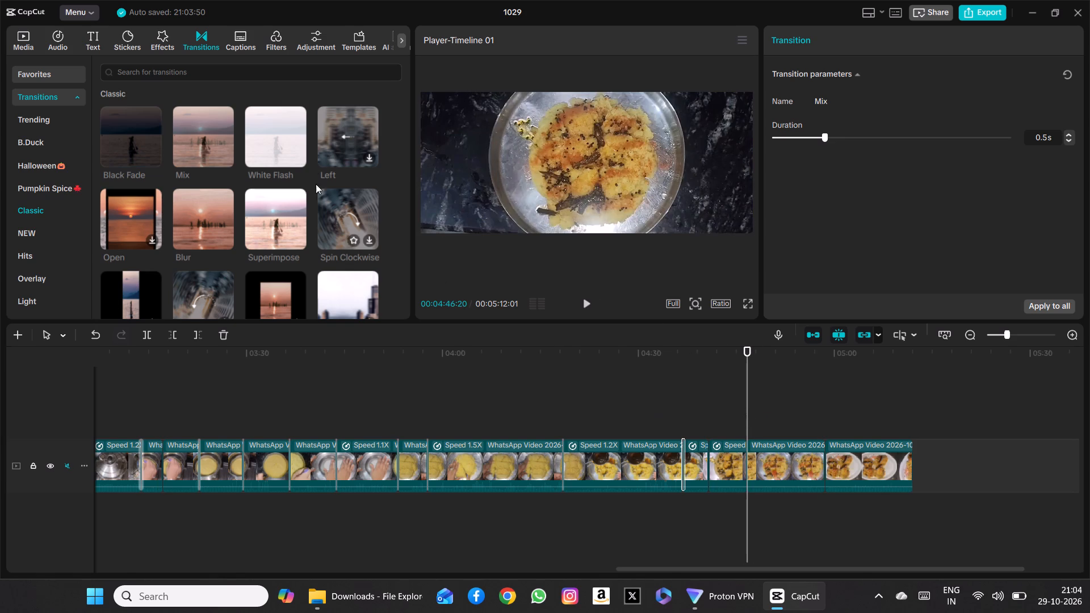
{"action": "left_click", "coordinate": [150, 157]}
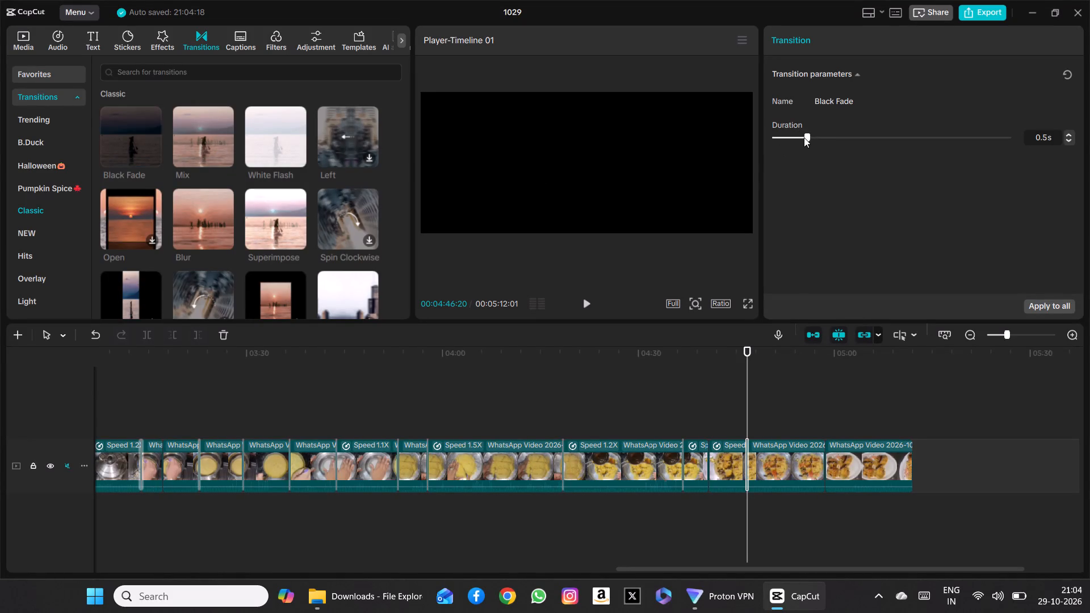
{"action": "left_click_drag", "start_coordinate": [804, 137], "coordinate": [854, 140]}
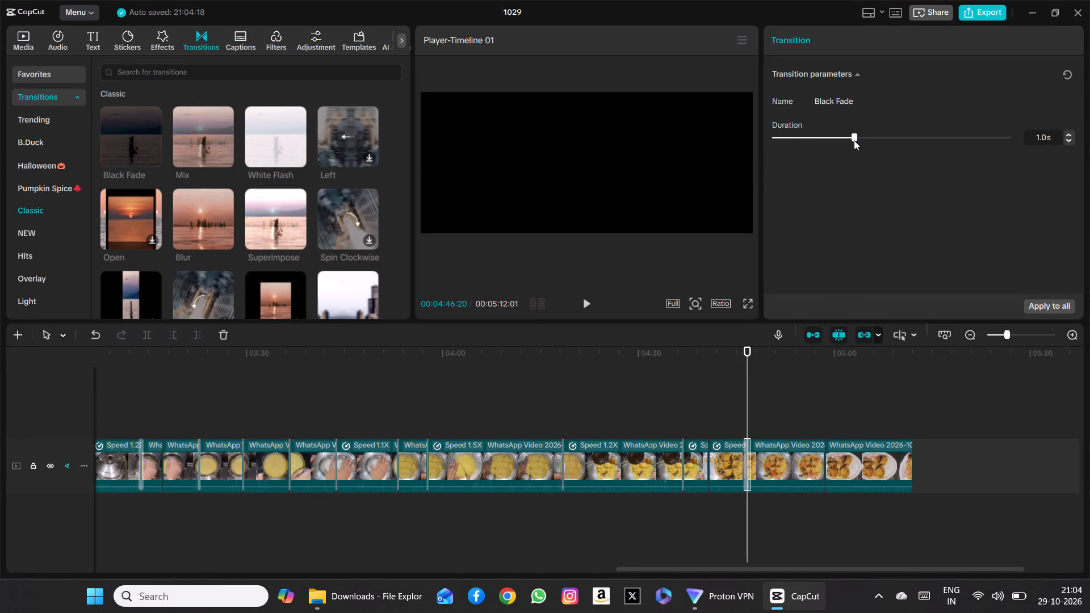
{"action": "left_click", "coordinate": [856, 135]}
Review playback from about 4:35 and again from about 4:40, and open the speed settings of the clip after the Black Fade.
{"action": "left_click_drag", "start_coordinate": [745, 393], "coordinate": [676, 394]}
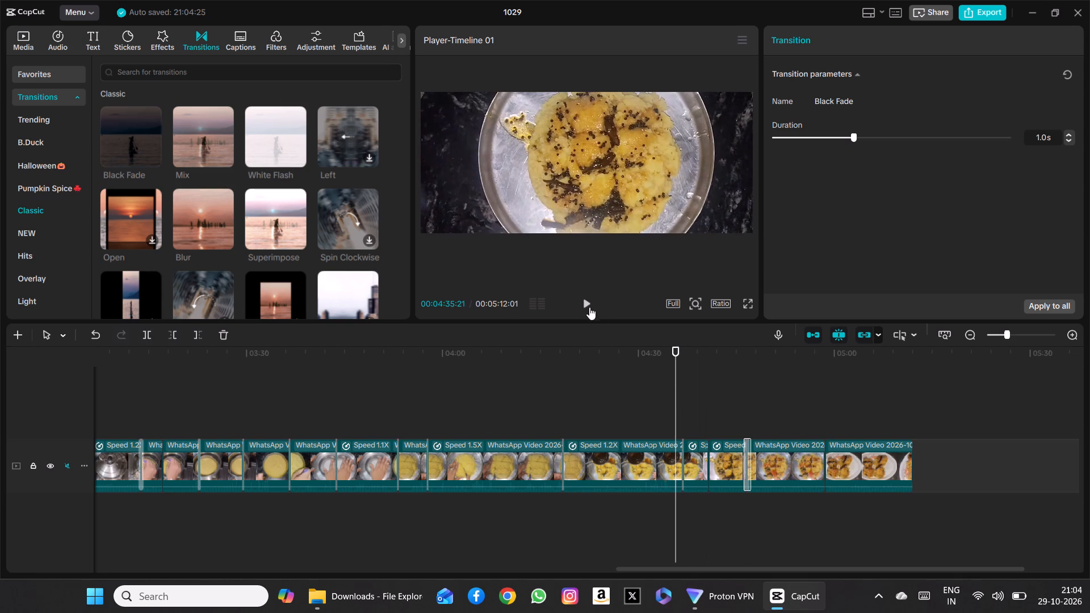
{"action": "left_click", "coordinate": [583, 300]}
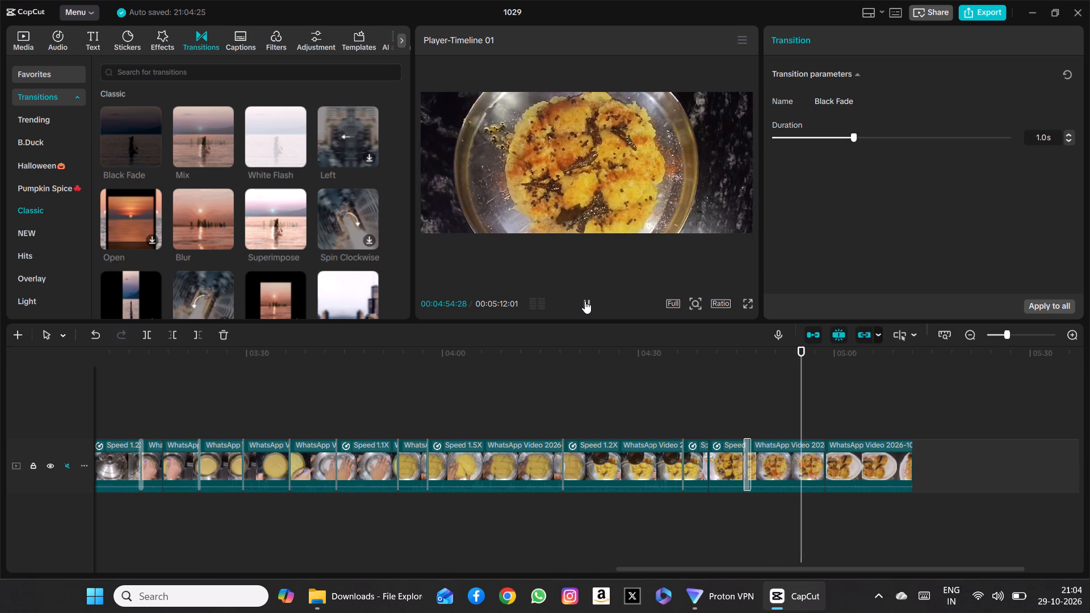
{"action": "left_click", "coordinate": [585, 301]}
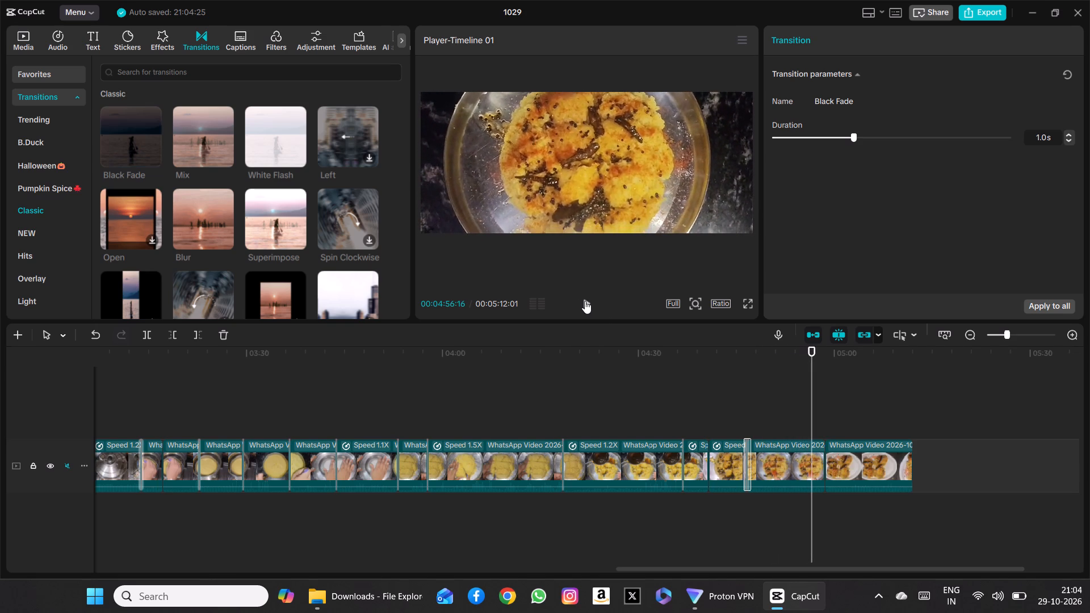
{"action": "left_click", "coordinate": [780, 461]}
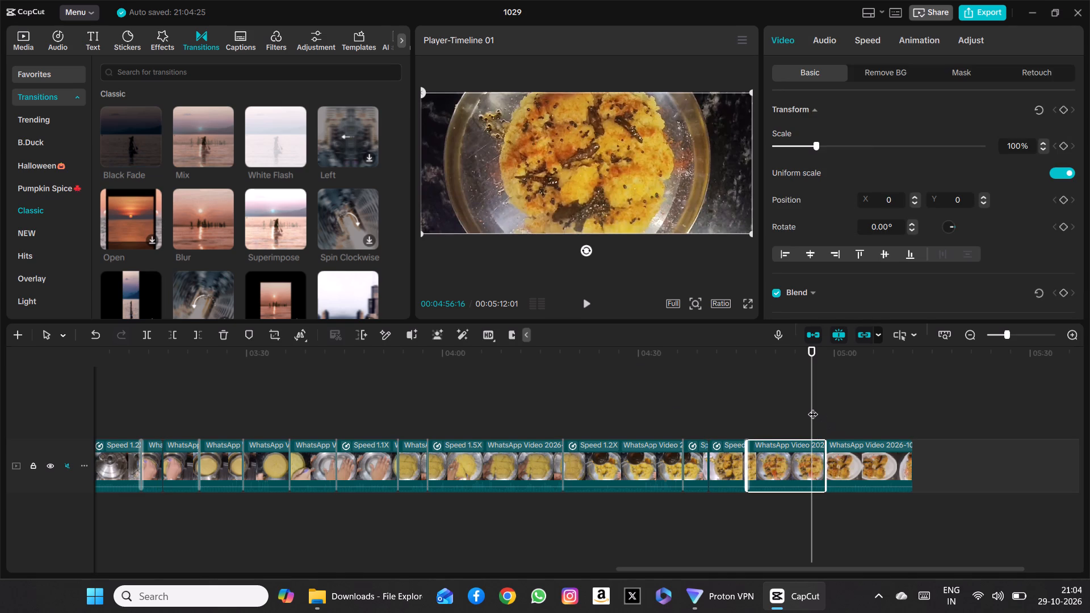
{"action": "left_click_drag", "start_coordinate": [813, 407], "coordinate": [711, 414]}
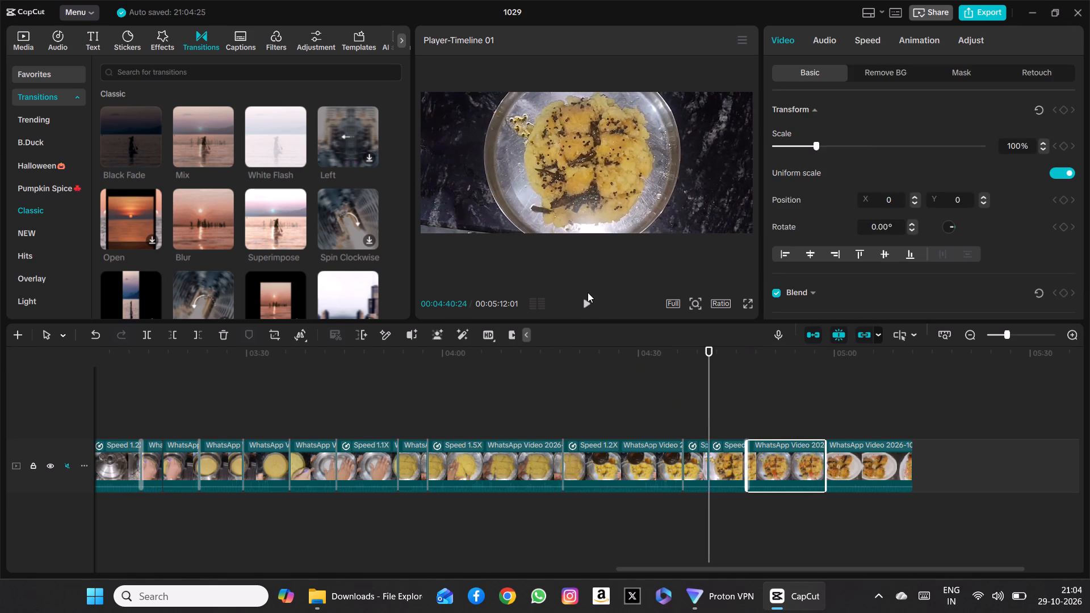
{"action": "left_click", "coordinate": [584, 298]}
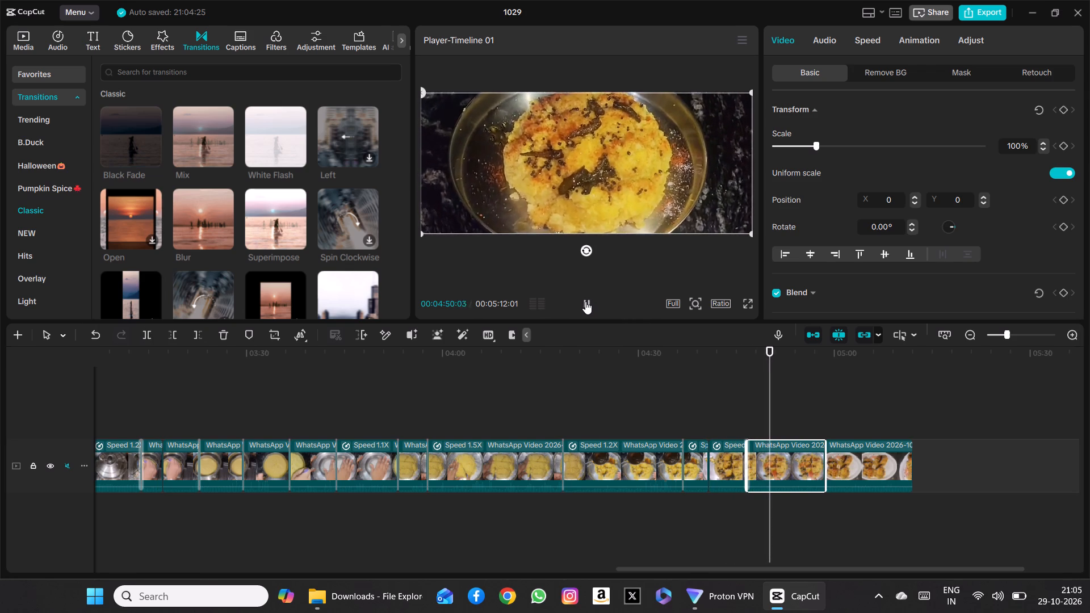
{"action": "left_click", "coordinate": [585, 301]}
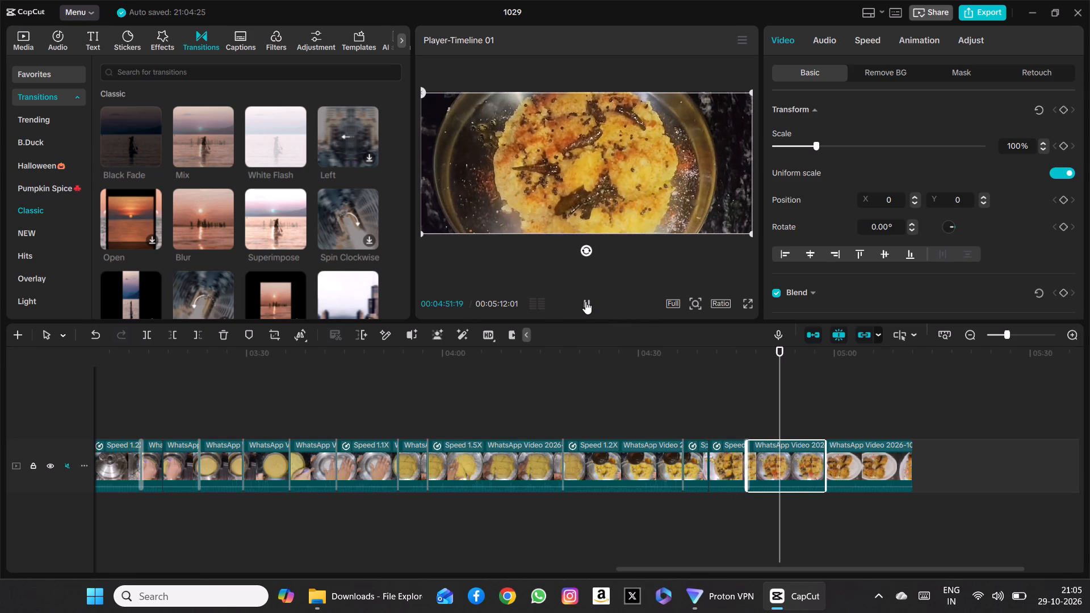
{"action": "left_click", "coordinate": [585, 301]}
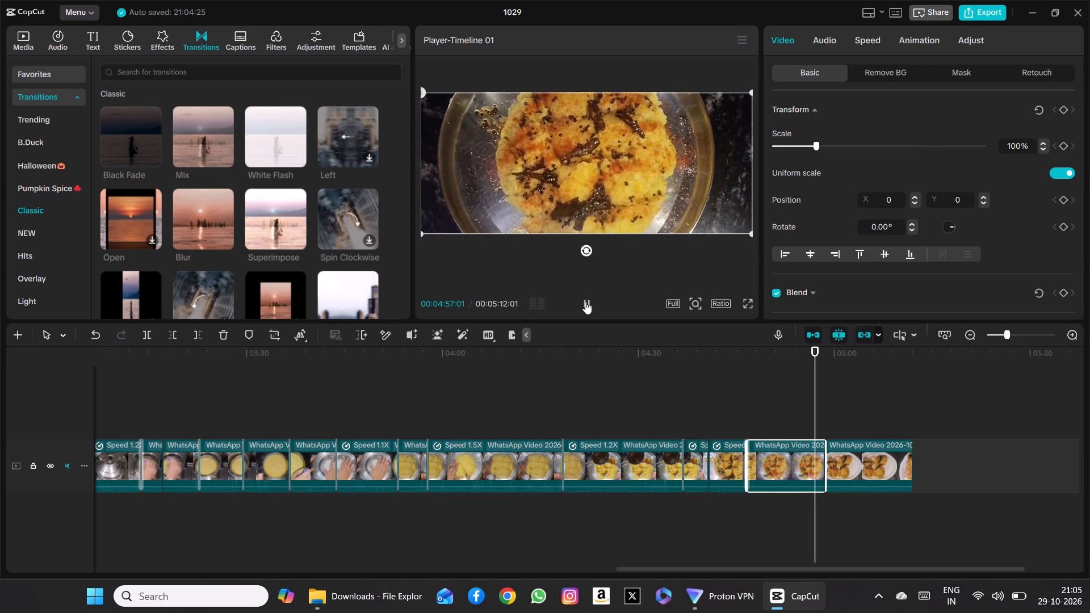
{"action": "left_click", "coordinate": [585, 301]}
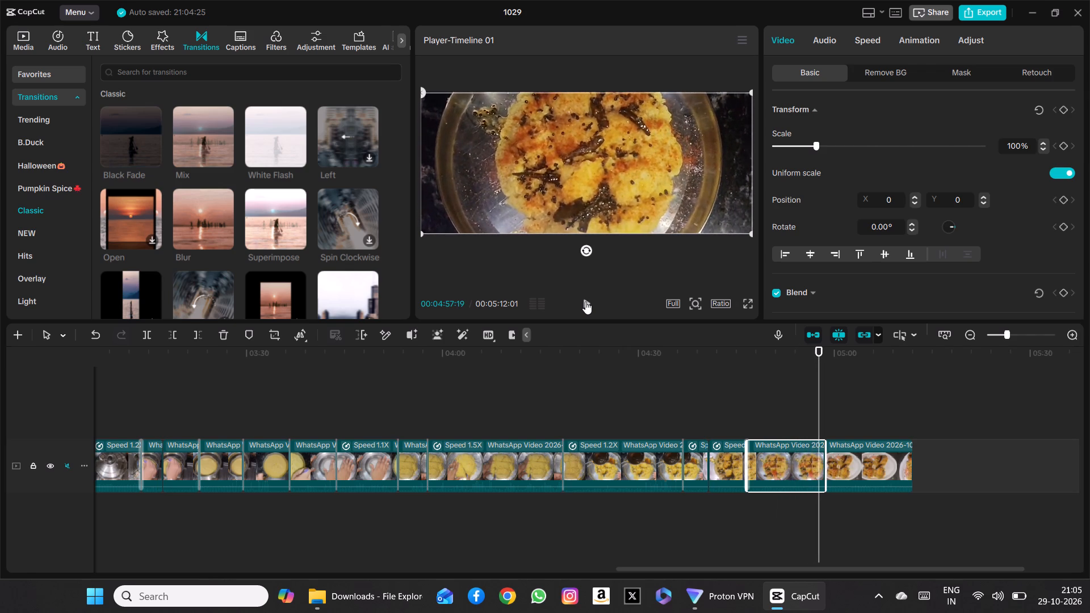
{"action": "left_click", "coordinate": [869, 40]}
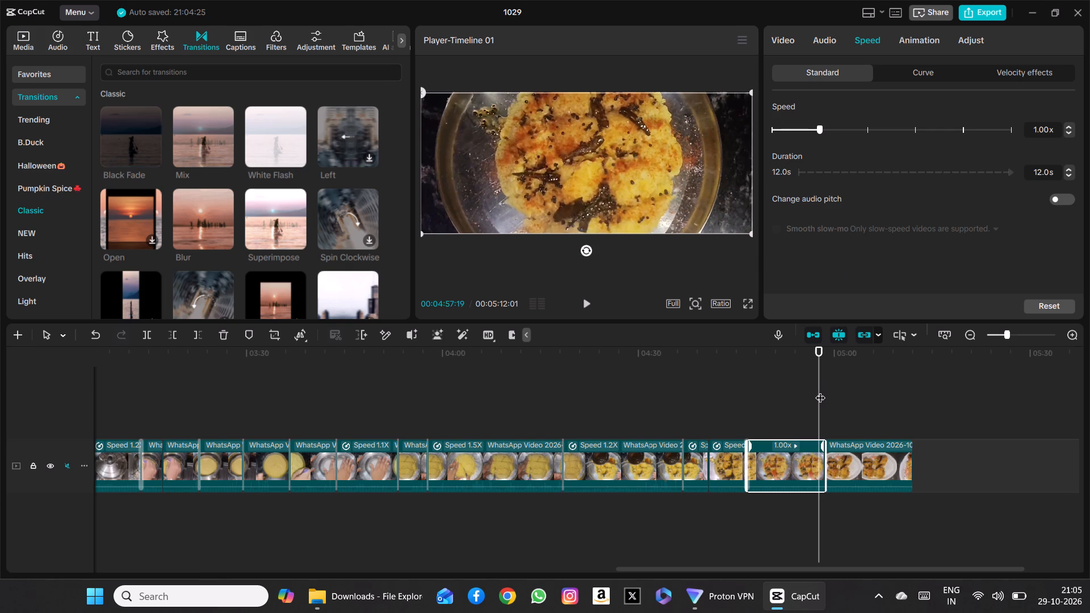
Add a Mix transition at the cut at about 4:58, set its duration to 1.0 s and play through it.
{"action": "left_click_drag", "start_coordinate": [820, 391], "coordinate": [827, 391]}
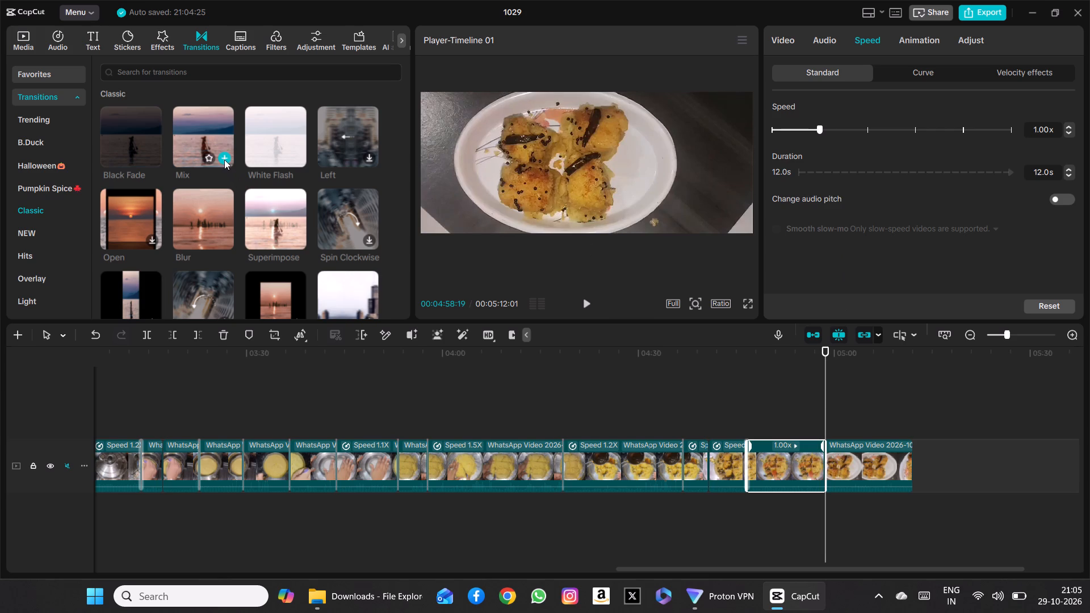
{"action": "left_click", "coordinate": [224, 159]}
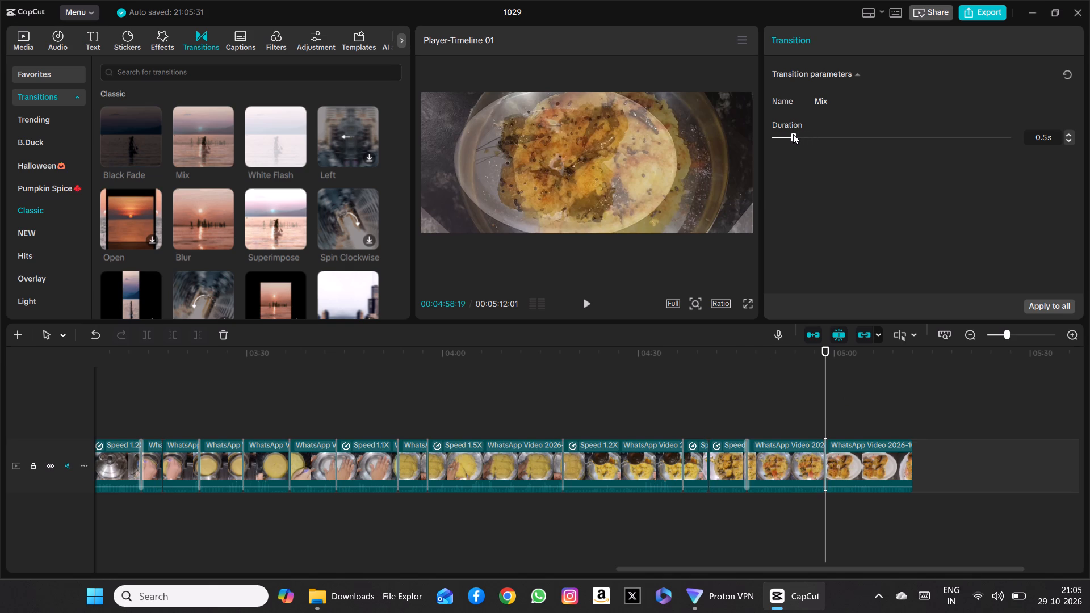
{"action": "left_click_drag", "start_coordinate": [793, 134], "coordinate": [823, 140]}
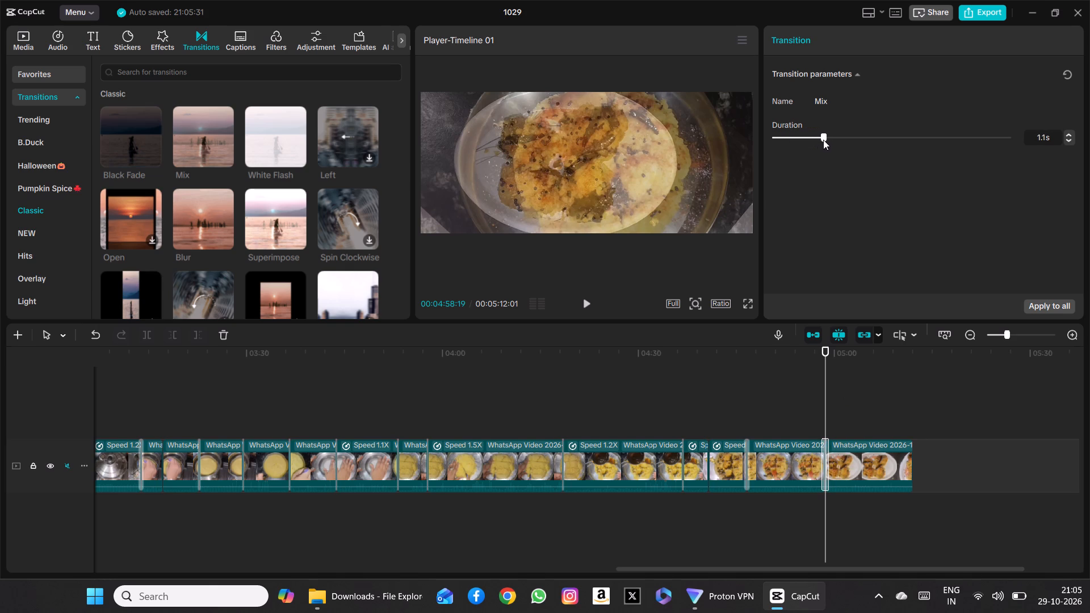
{"action": "left_click_drag", "start_coordinate": [823, 140], "coordinate": [820, 143]}
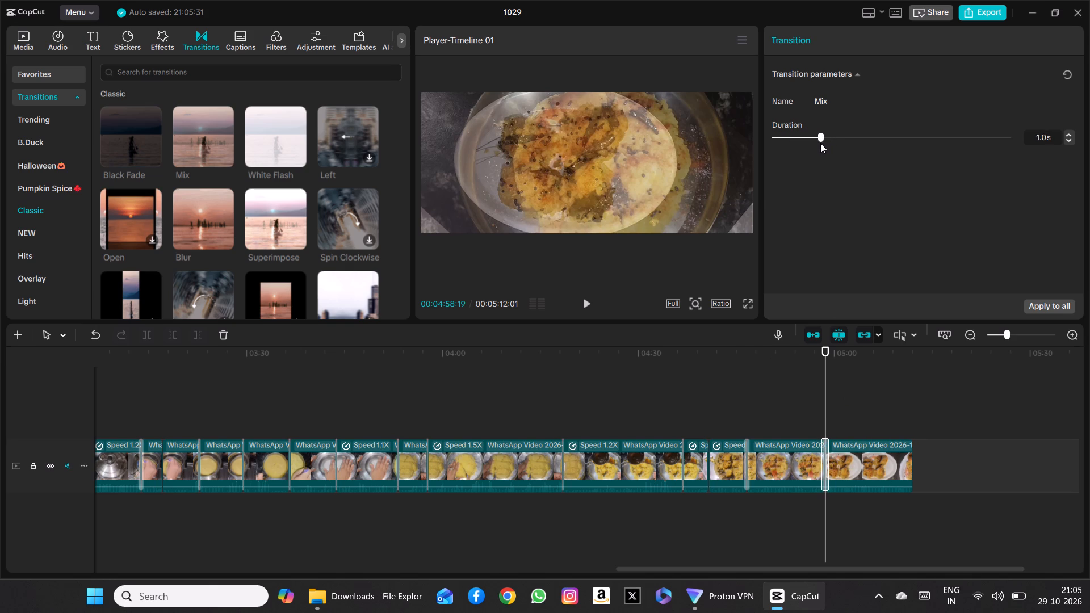
{"action": "left_click_drag", "start_coordinate": [820, 143], "coordinate": [821, 142]}
{"action": "left_click", "coordinate": [821, 142]}
{"action": "left_click_drag", "start_coordinate": [826, 391], "coordinate": [766, 401]}
{"action": "left_click", "coordinate": [587, 300]}
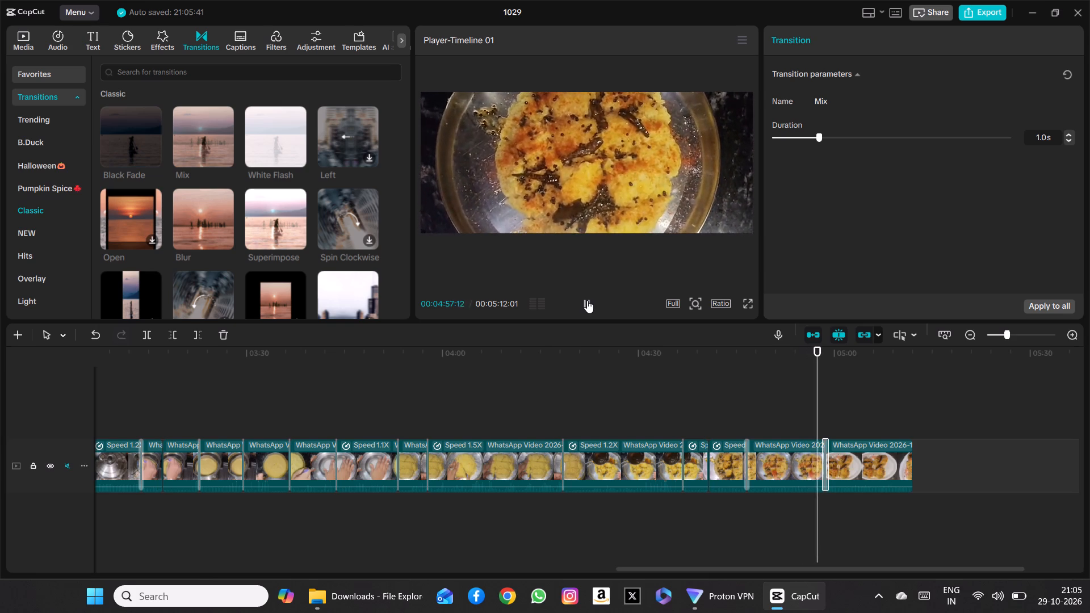
{"action": "left_click", "coordinate": [587, 300]}
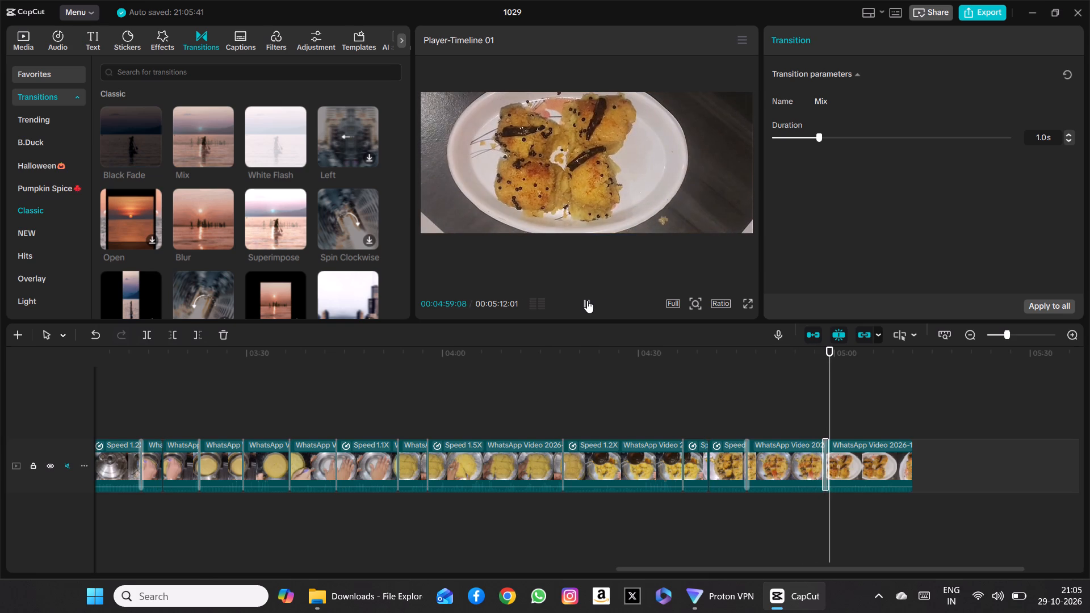
Play from about 4:48, split the clip after the Black Fade at about 4:57, and delete its leftover end piece.
{"action": "left_click_drag", "start_coordinate": [827, 393], "coordinate": [756, 406]}
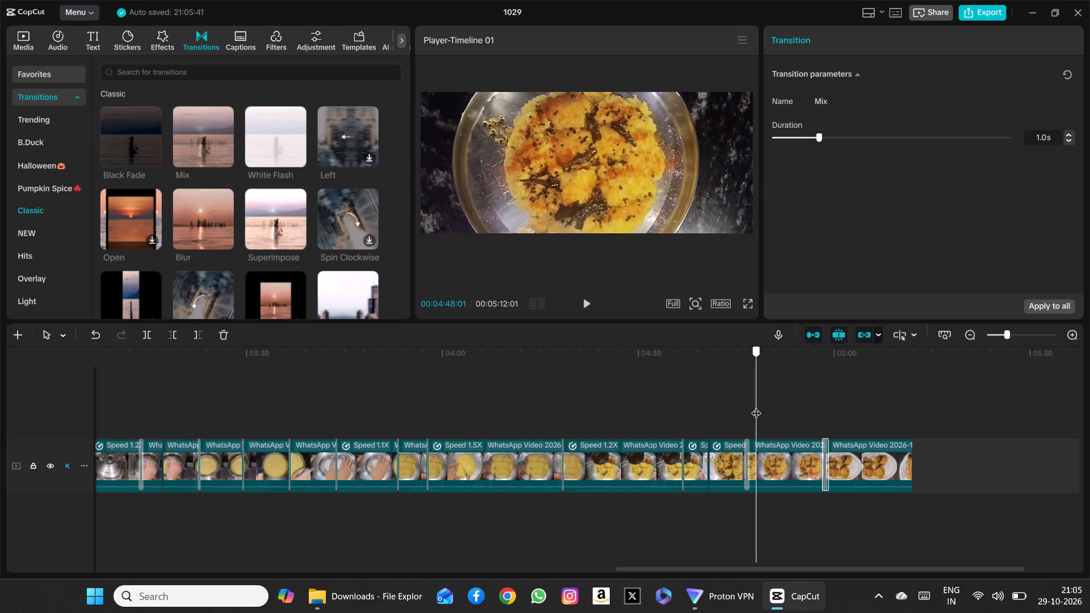
{"action": "left_click_drag", "start_coordinate": [756, 406], "coordinate": [756, 405]}
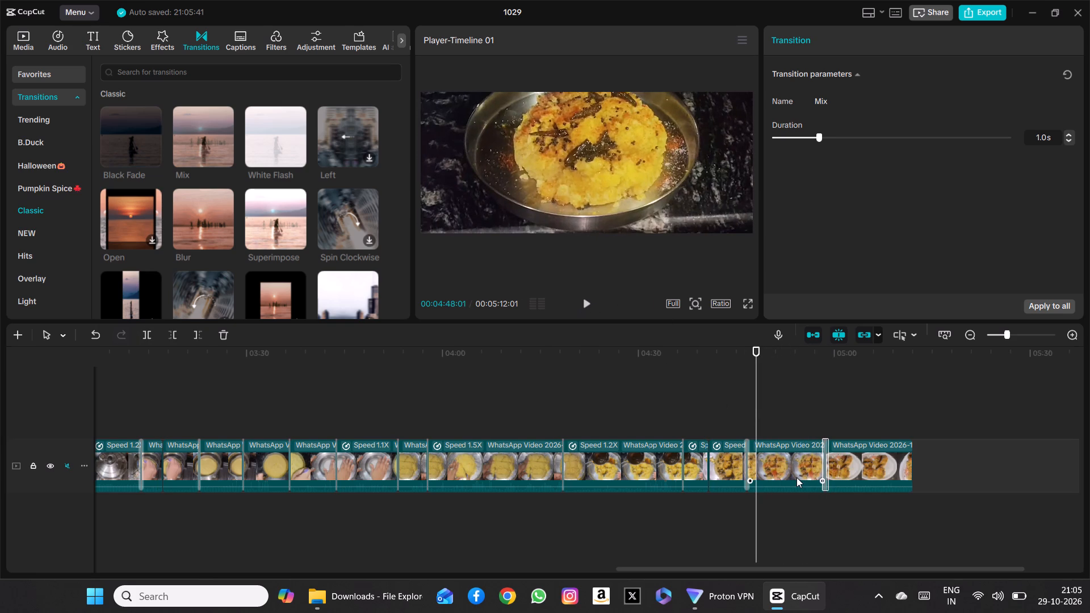
{"action": "left_click", "coordinate": [796, 477]}
{"action": "left_click", "coordinate": [586, 304]}
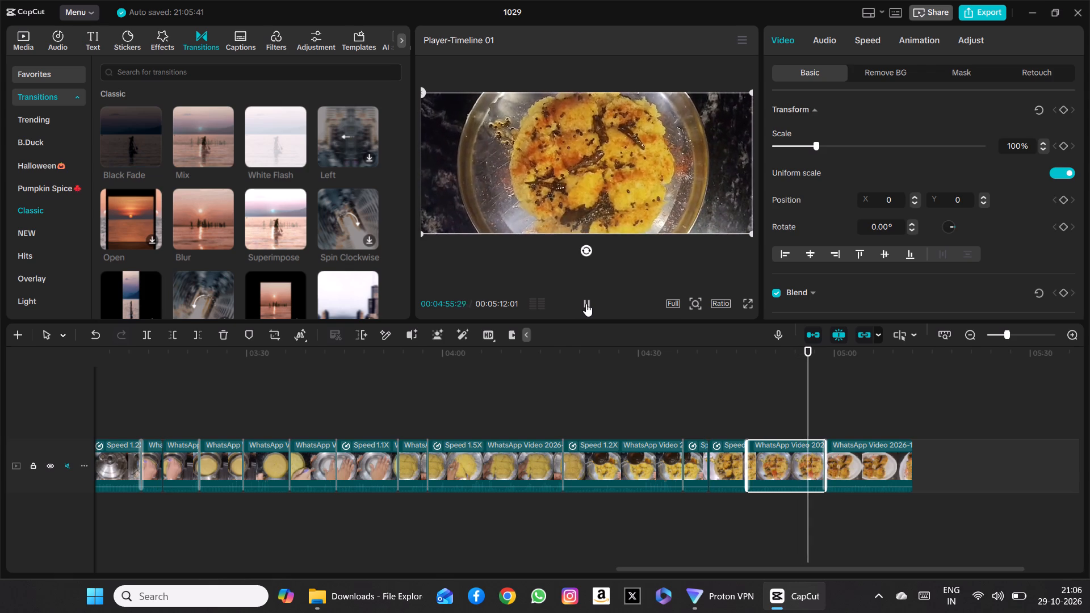
{"action": "left_click", "coordinate": [586, 304]}
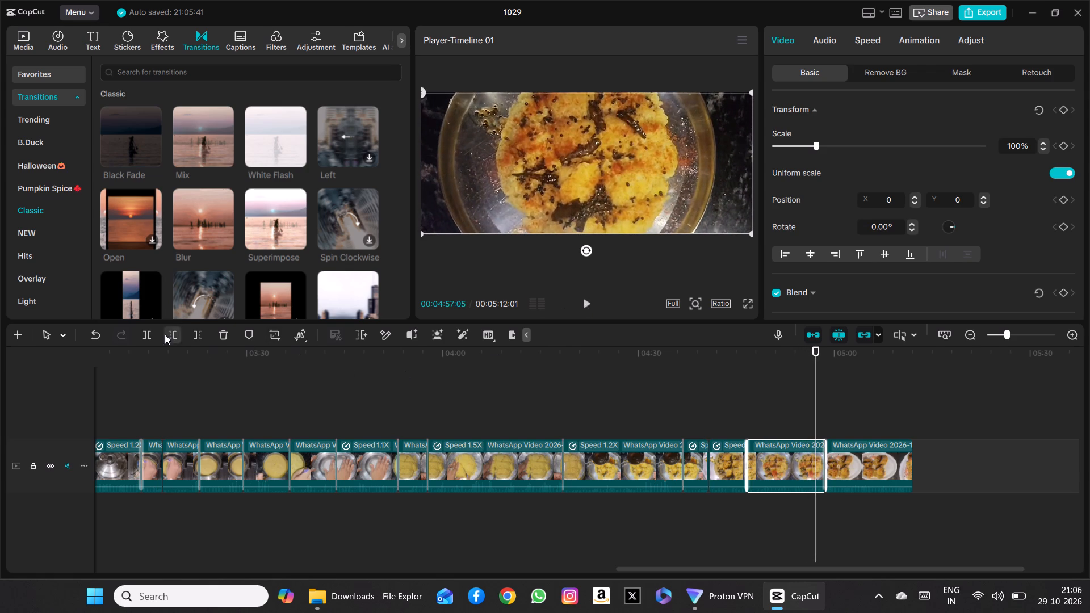
{"action": "left_click", "coordinate": [145, 333]}
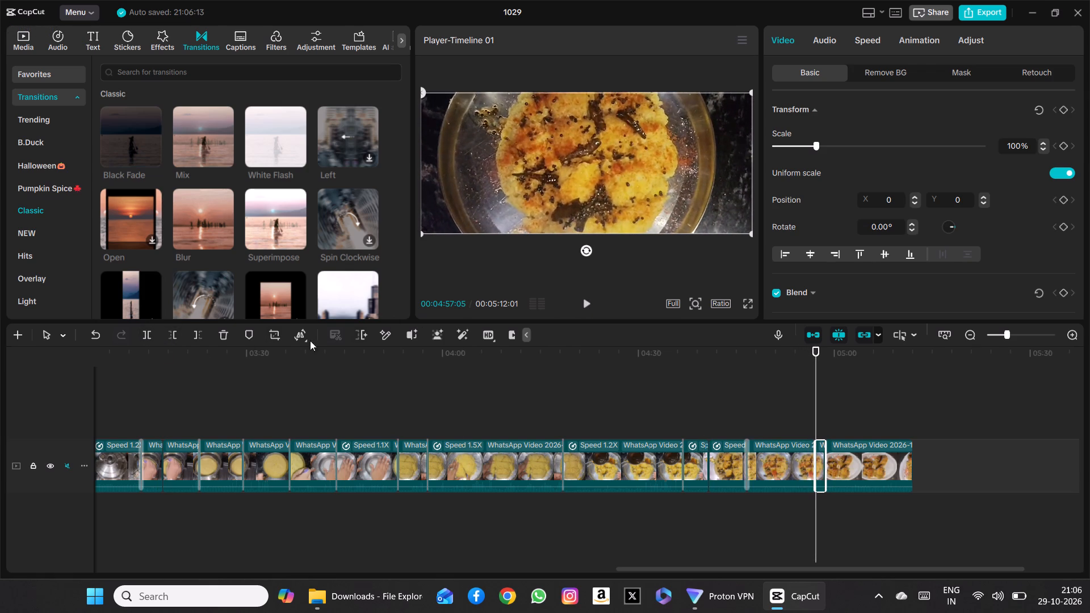
{"action": "left_click", "coordinate": [222, 334]}
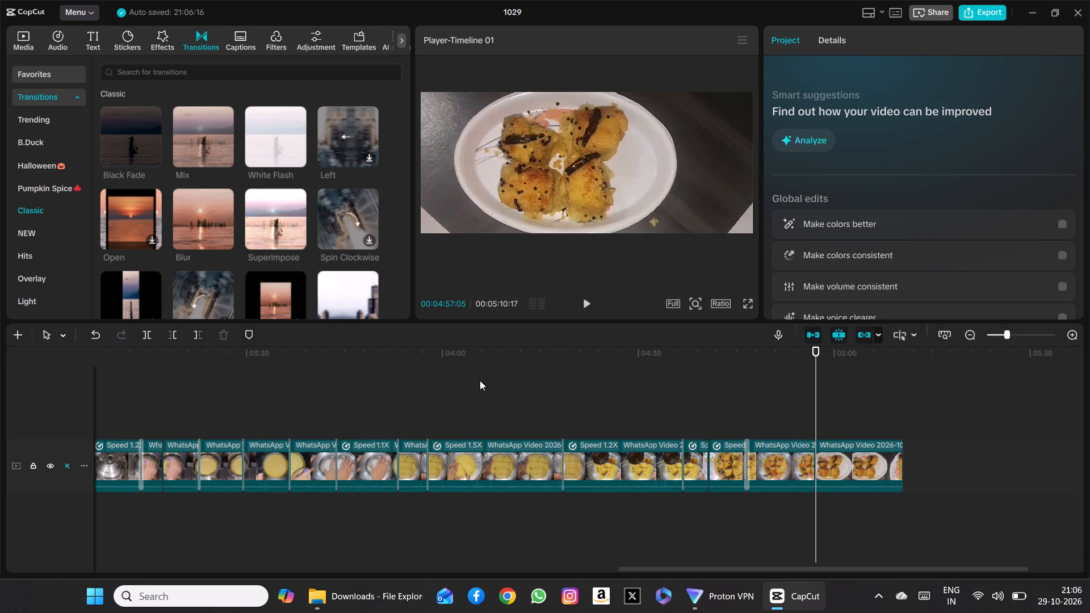
Review the ending from about 4:43 and delete the final clip, which starts at about 4:57.
{"action": "left_click_drag", "start_coordinate": [816, 400], "coordinate": [734, 408]}
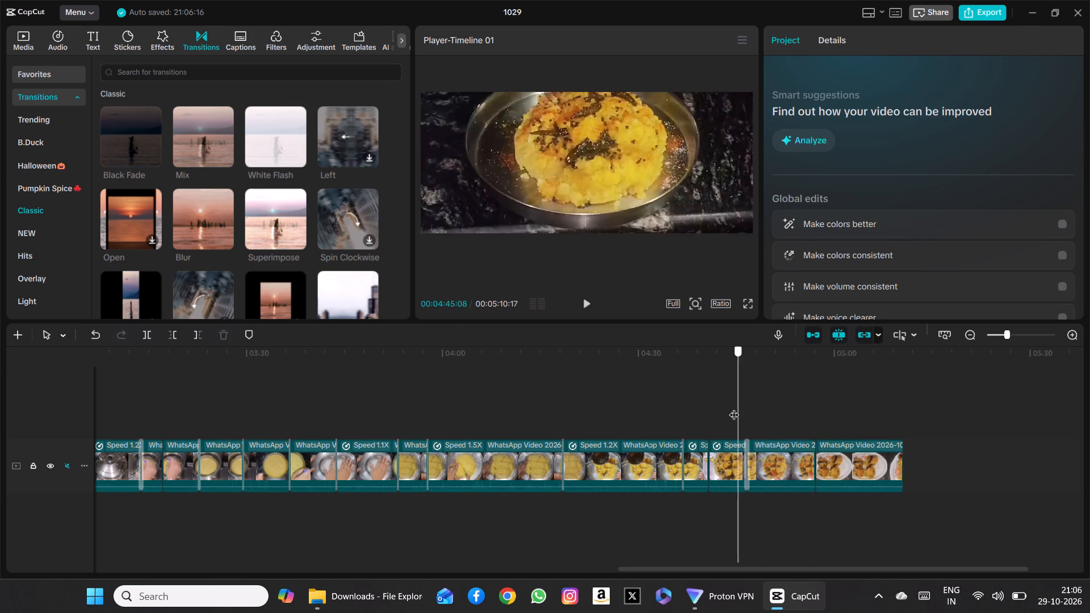
{"action": "left_click_drag", "start_coordinate": [734, 408], "coordinate": [724, 408]}
{"action": "left_click", "coordinate": [584, 299]}
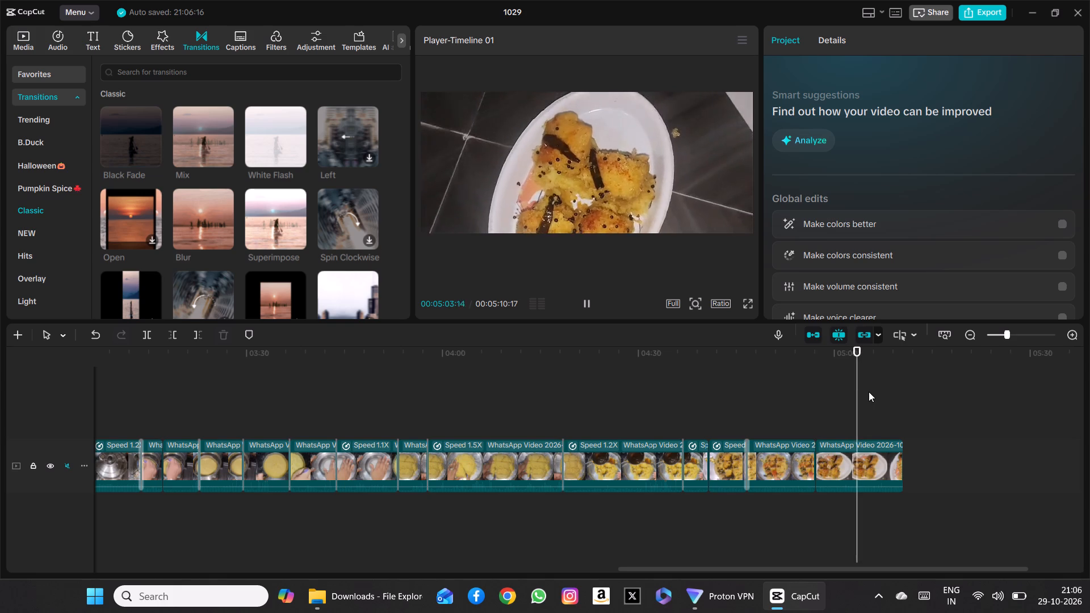
{"action": "left_click_drag", "start_coordinate": [862, 393], "coordinate": [856, 395]}
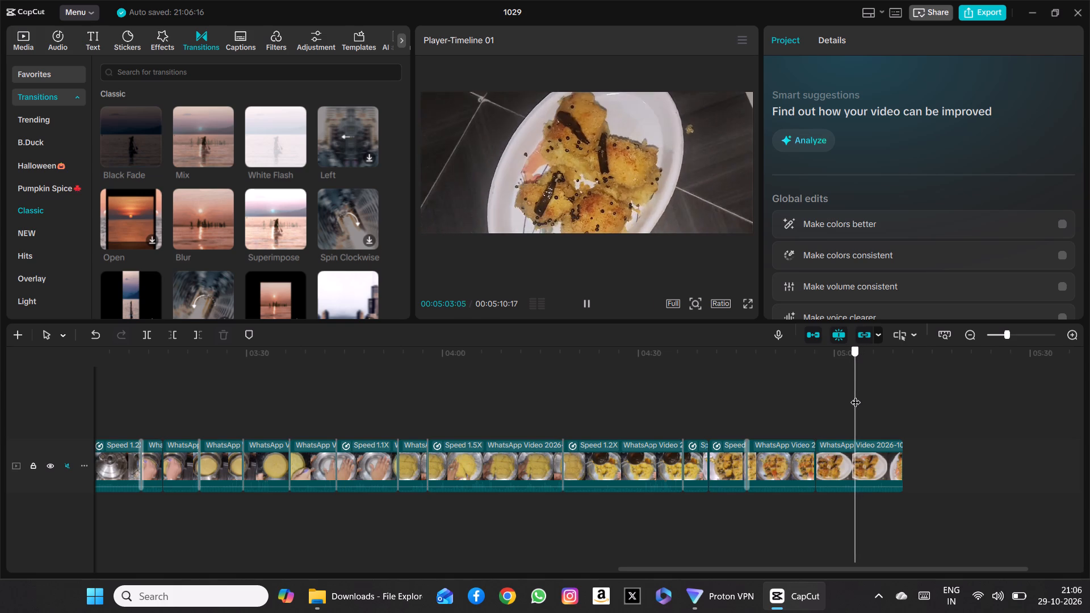
{"action": "left_click_drag", "start_coordinate": [856, 395], "coordinate": [912, 397]}
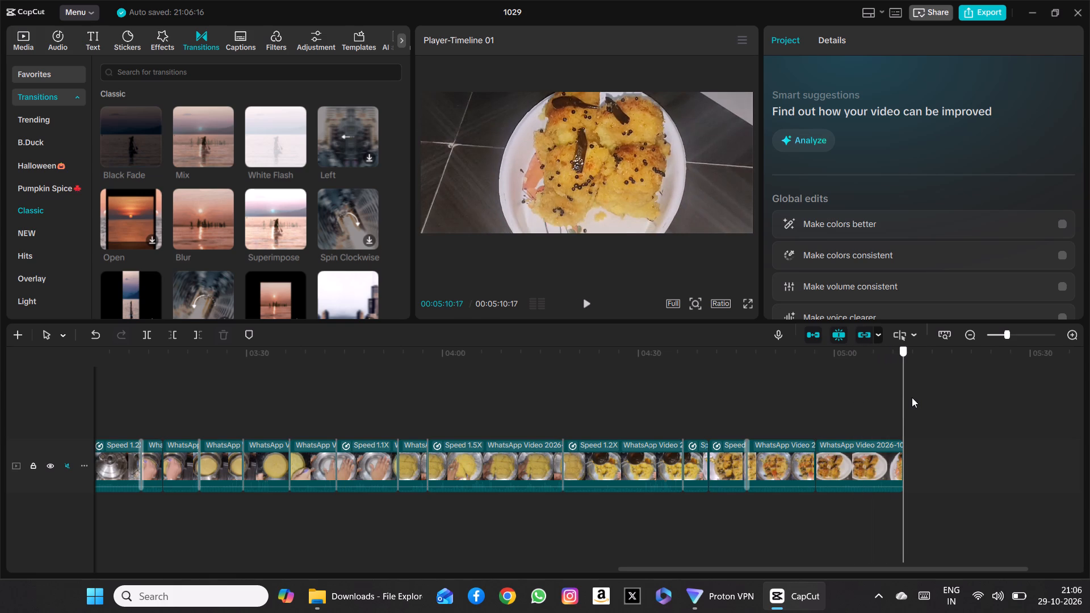
{"action": "left_click_drag", "start_coordinate": [912, 397], "coordinate": [750, 416]}
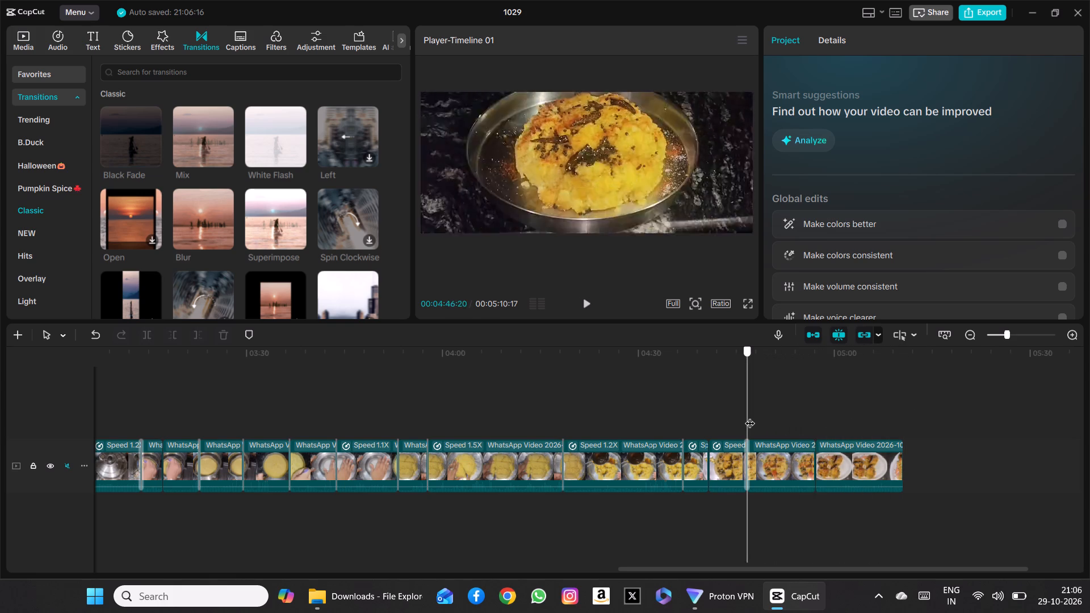
{"action": "left_click_drag", "start_coordinate": [750, 416], "coordinate": [824, 426]}
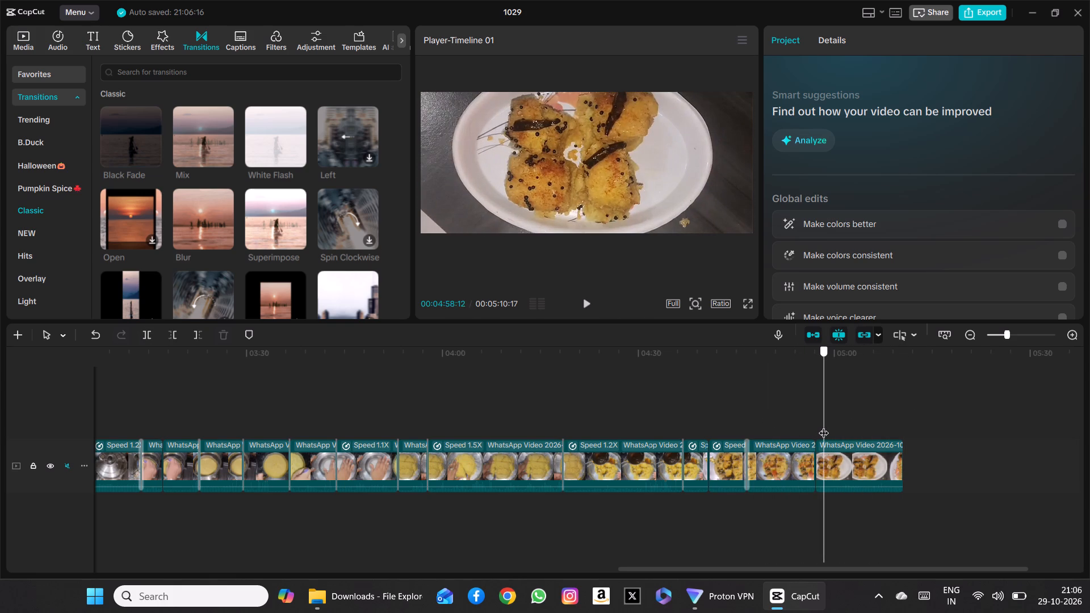
{"action": "left_click_drag", "start_coordinate": [824, 426], "coordinate": [829, 426]}
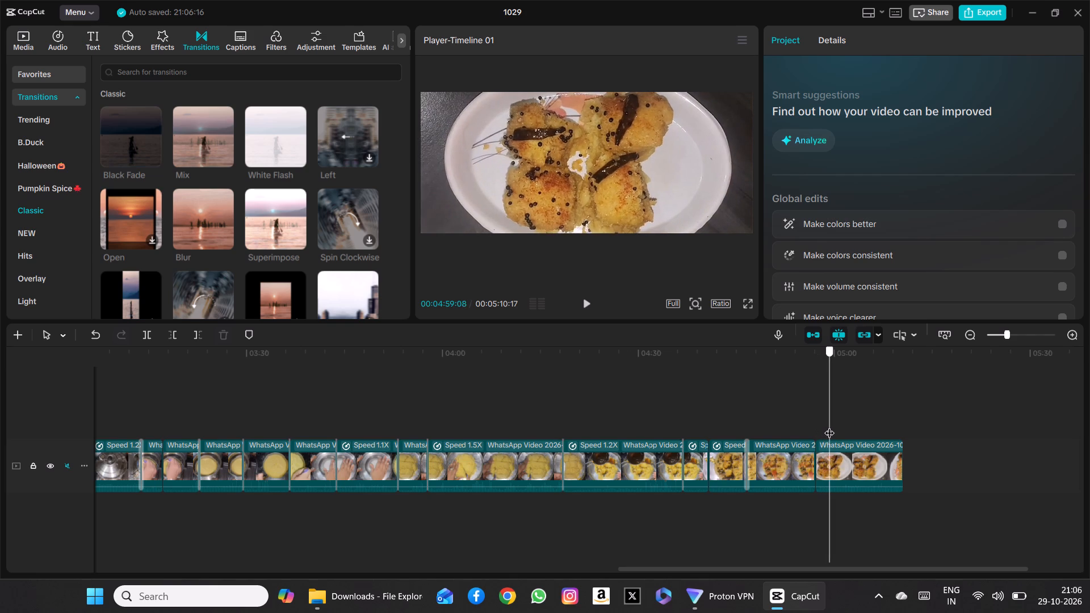
{"action": "left_click_drag", "start_coordinate": [829, 426], "coordinate": [835, 427]}
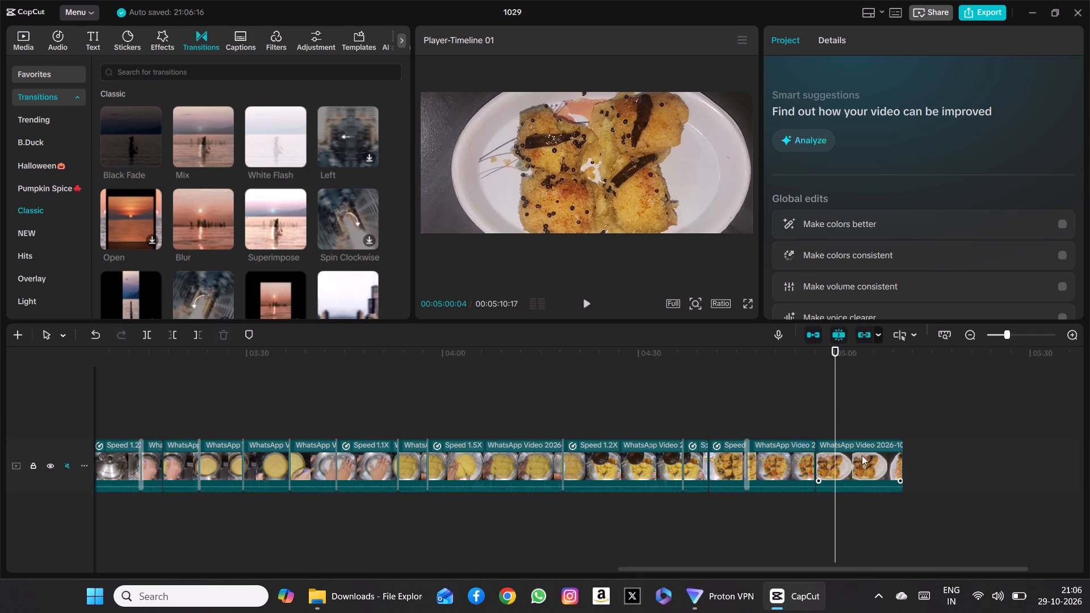
{"action": "left_click", "coordinate": [844, 466]}
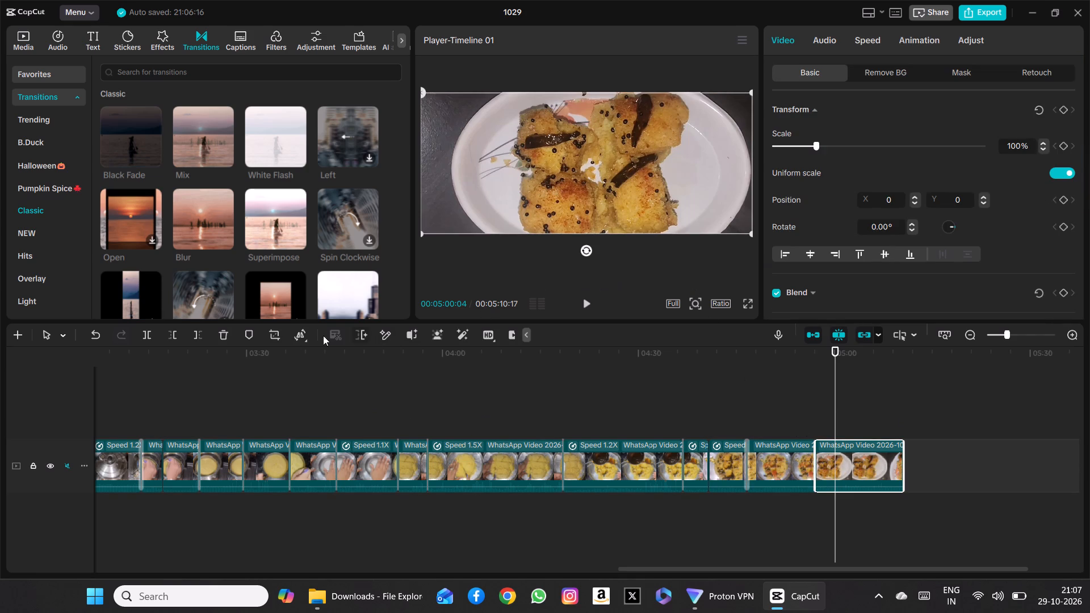
{"action": "left_click", "coordinate": [227, 331]}
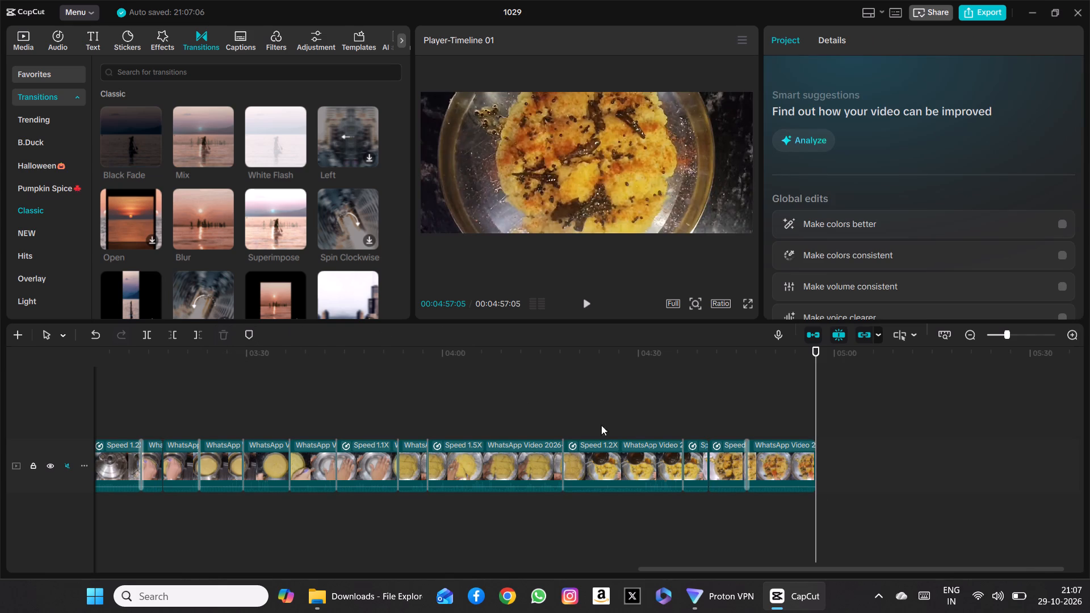
Copy the opening clip to the end of the main track at about 4:57 and play through the join from about 4:52.
{"action": "left_click_drag", "start_coordinate": [814, 390], "coordinate": [321, 370]}
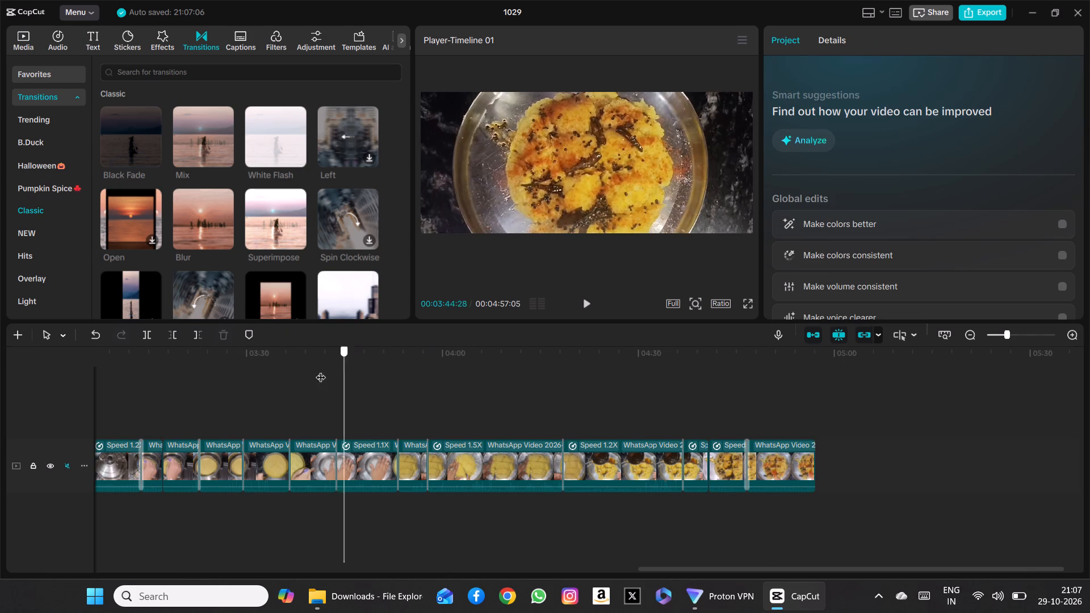
{"action": "left_click_drag", "start_coordinate": [321, 370], "coordinate": [162, 424]}
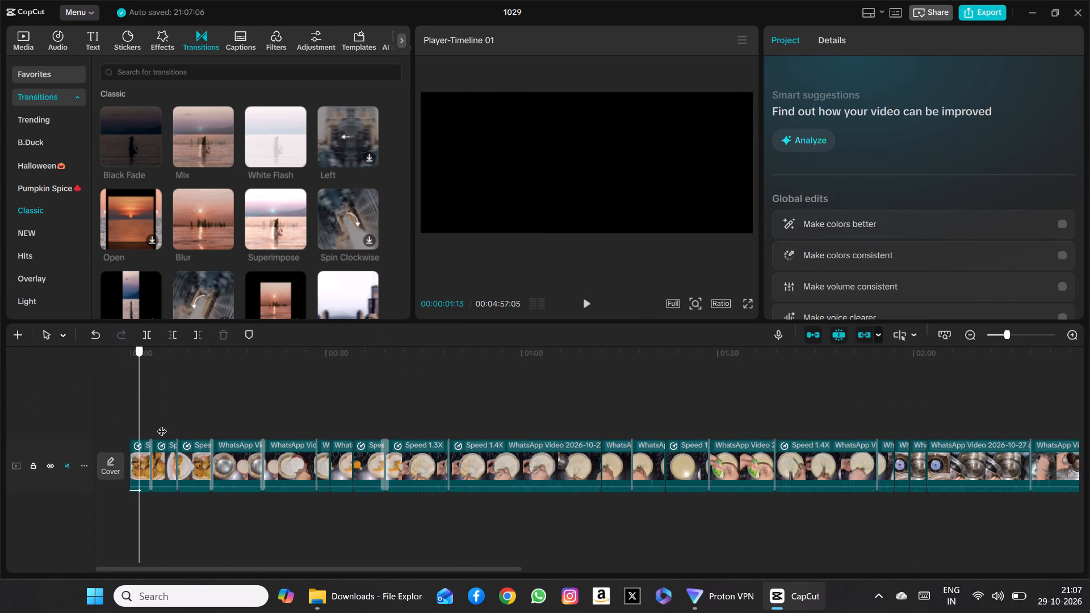
{"action": "left_click_drag", "start_coordinate": [162, 424], "coordinate": [136, 447]}
{"action": "left_click", "coordinate": [140, 460]}
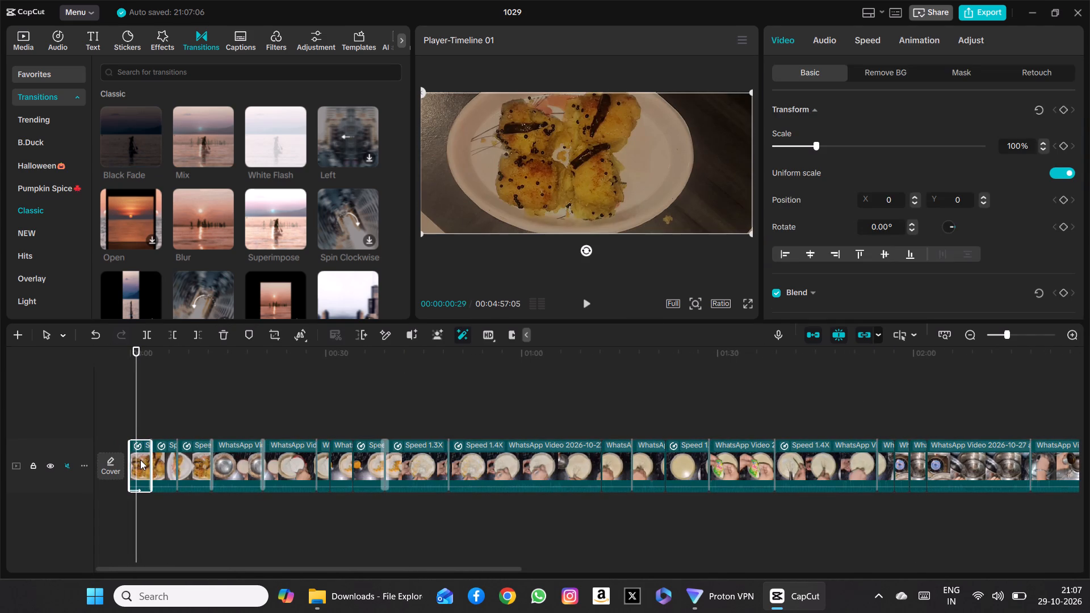
{"action": "right_click", "coordinate": [140, 460]}
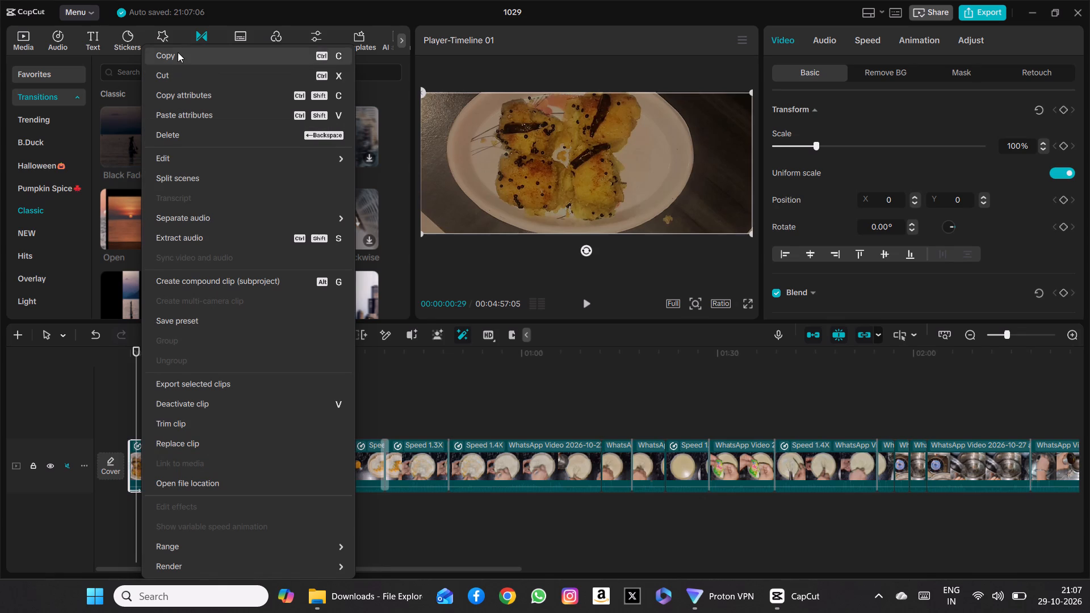
{"action": "left_click", "coordinate": [178, 52]}
{"action": "scroll", "coordinate": [535, 386], "scroll_direction": "left", "scroll_amount": 10}
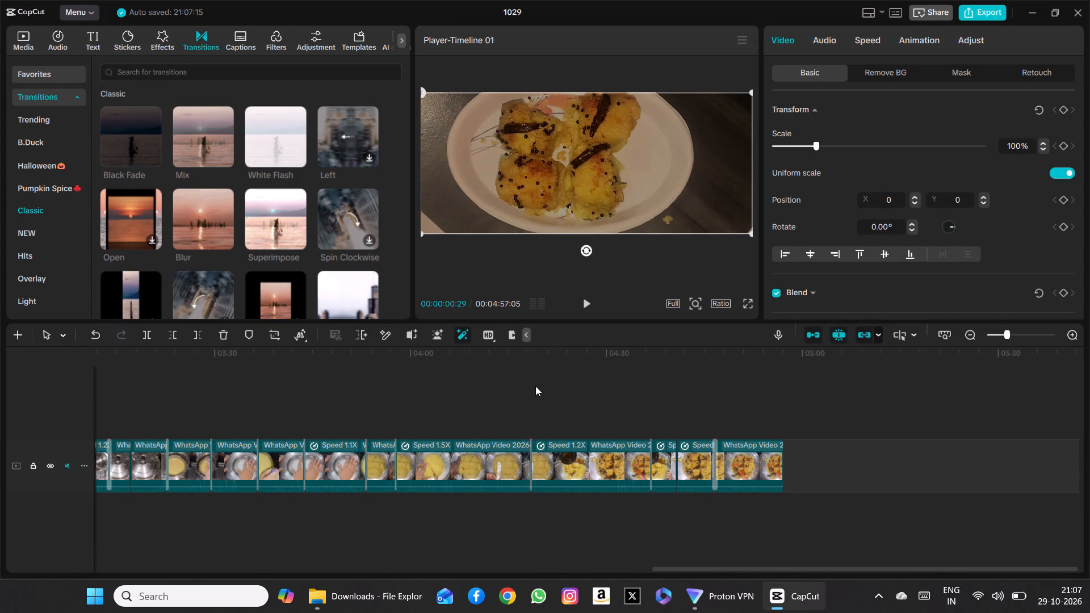
{"action": "left_click", "coordinate": [789, 405]}
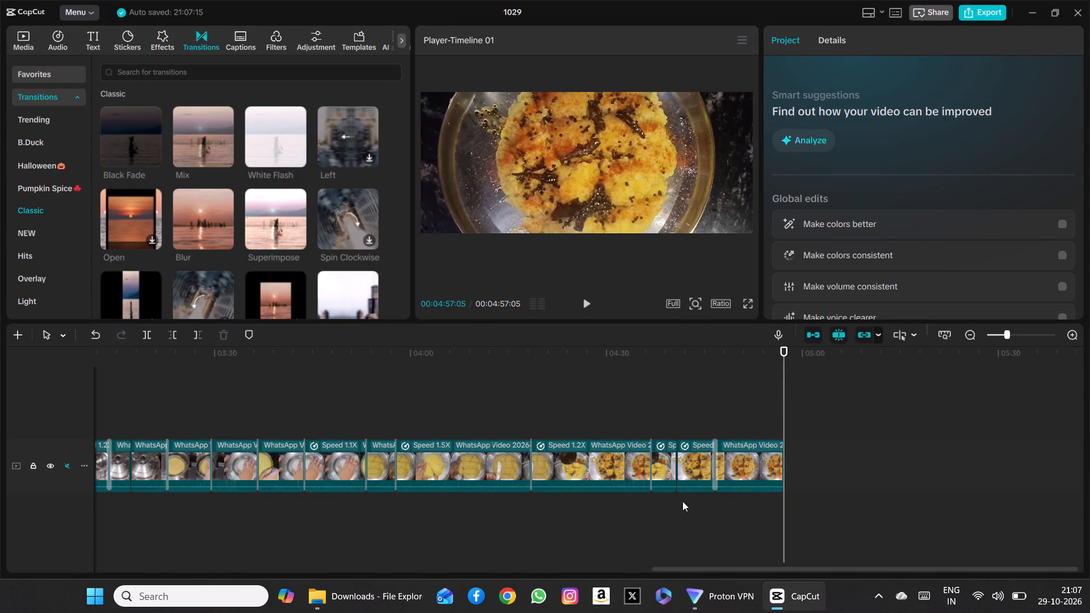
{"action": "key", "text": "ctrl+v"}
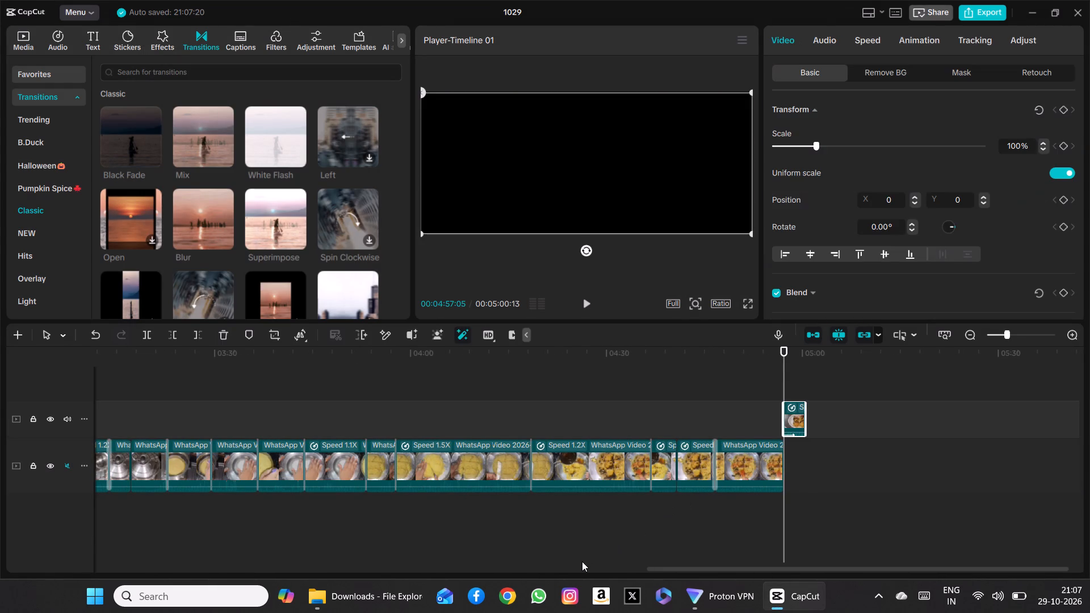
{"action": "left_click_drag", "start_coordinate": [797, 409], "coordinate": [796, 457]}
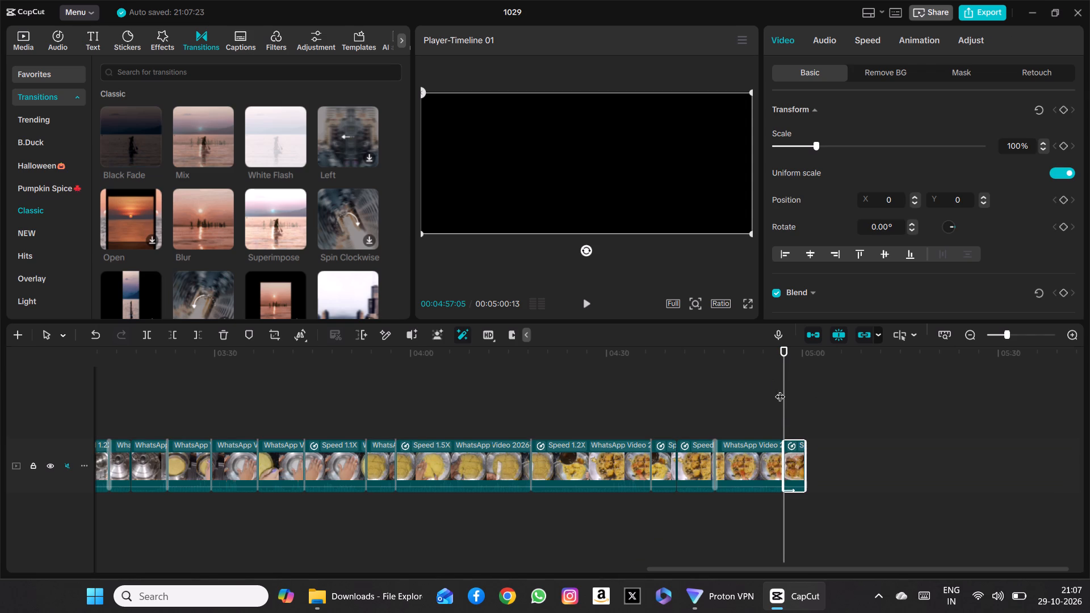
{"action": "left_click_drag", "start_coordinate": [787, 394], "coordinate": [750, 404]}
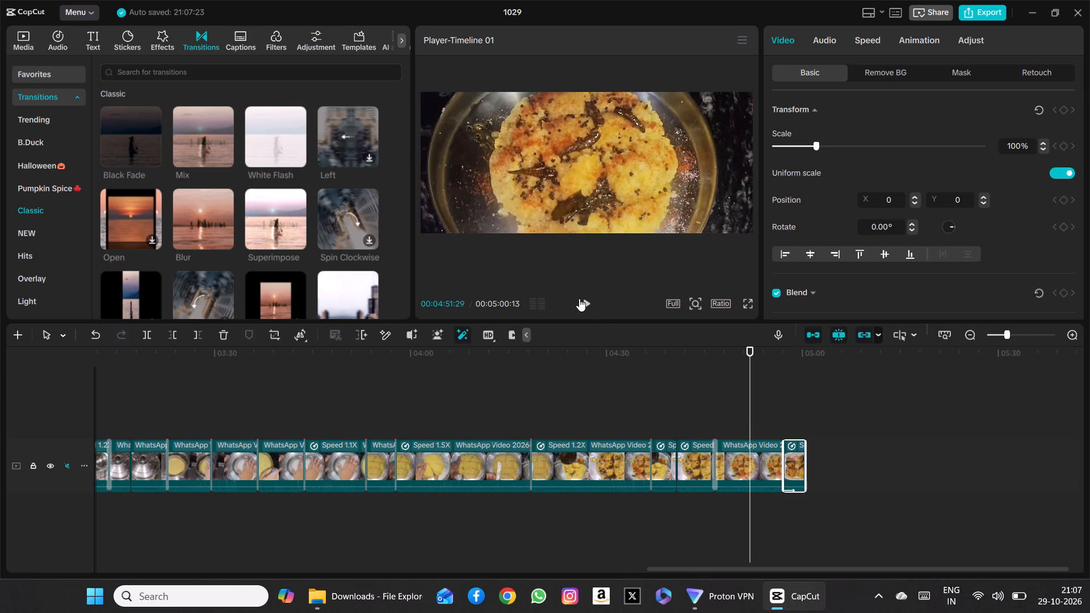
{"action": "left_click", "coordinate": [579, 299]}
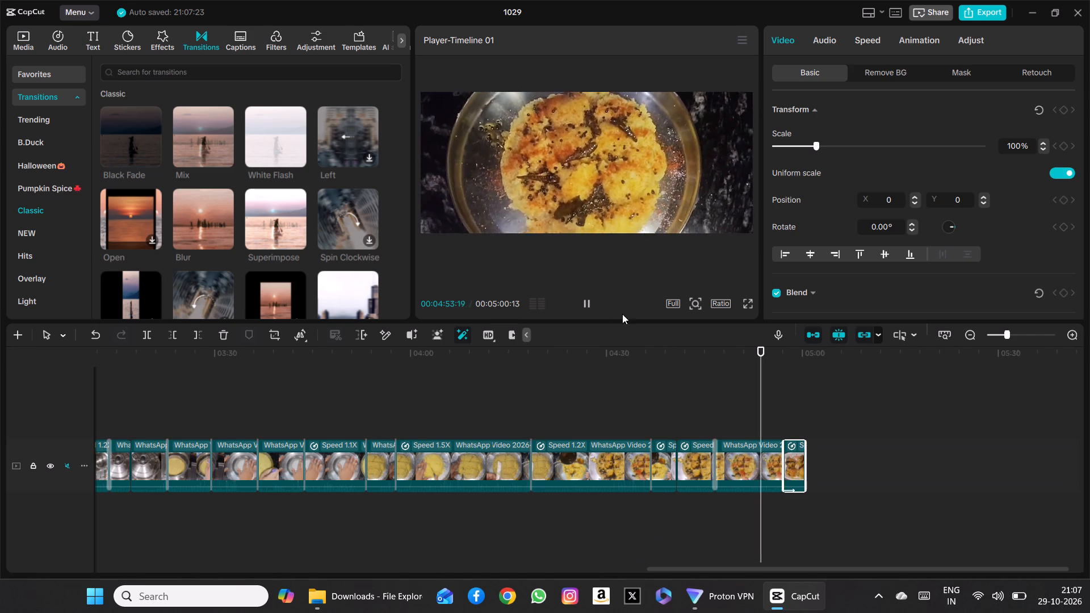
{"action": "left_click", "coordinate": [586, 301]}
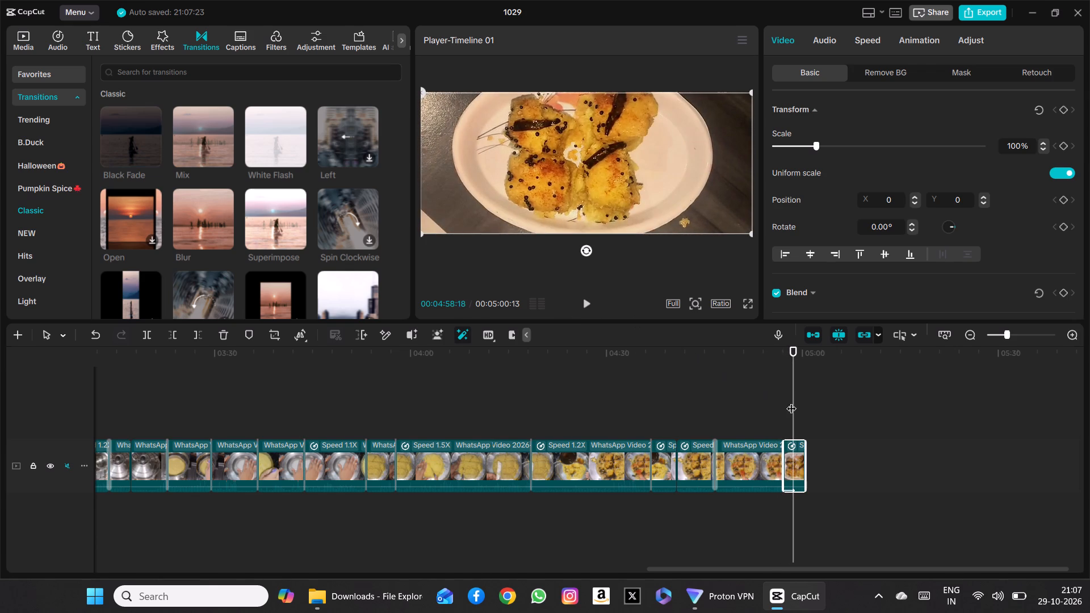
Copy the second clip of the sequence and append it to the end of the main track at about 5:00.
{"action": "left_click_drag", "start_coordinate": [792, 402], "coordinate": [348, 362]}
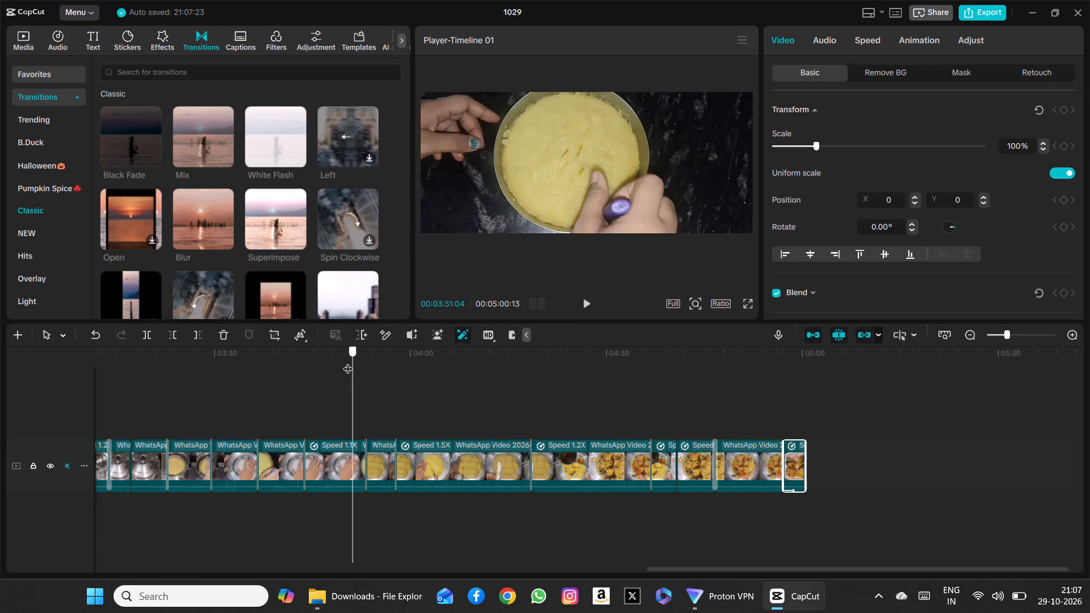
{"action": "left_click_drag", "start_coordinate": [348, 362], "coordinate": [233, 365]}
{"action": "left_click_drag", "start_coordinate": [230, 382], "coordinate": [57, 390]}
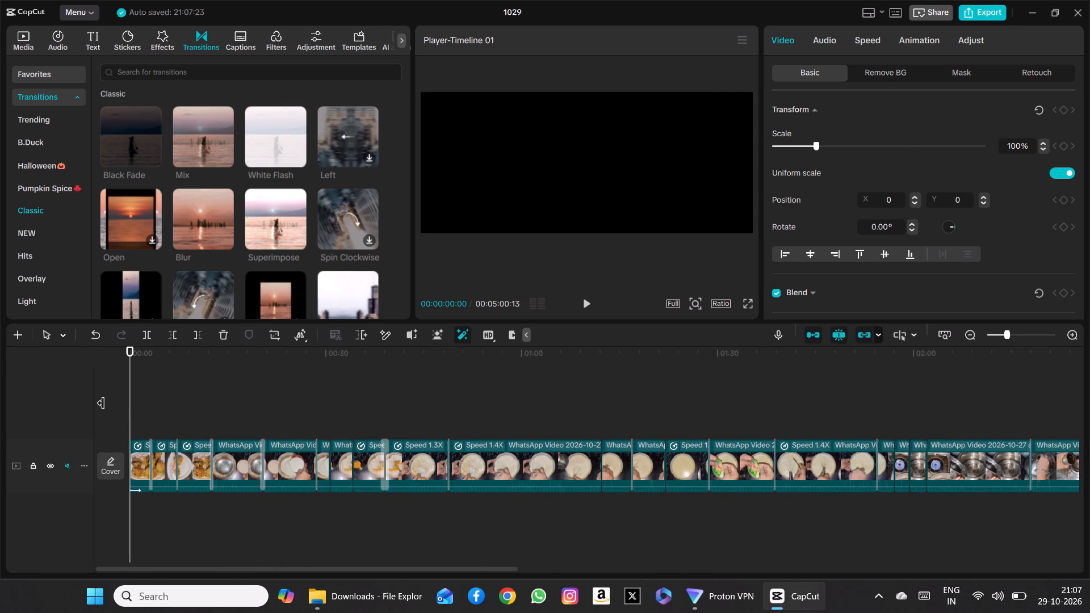
{"action": "left_click", "coordinate": [165, 459]}
{"action": "right_click", "coordinate": [165, 459]}
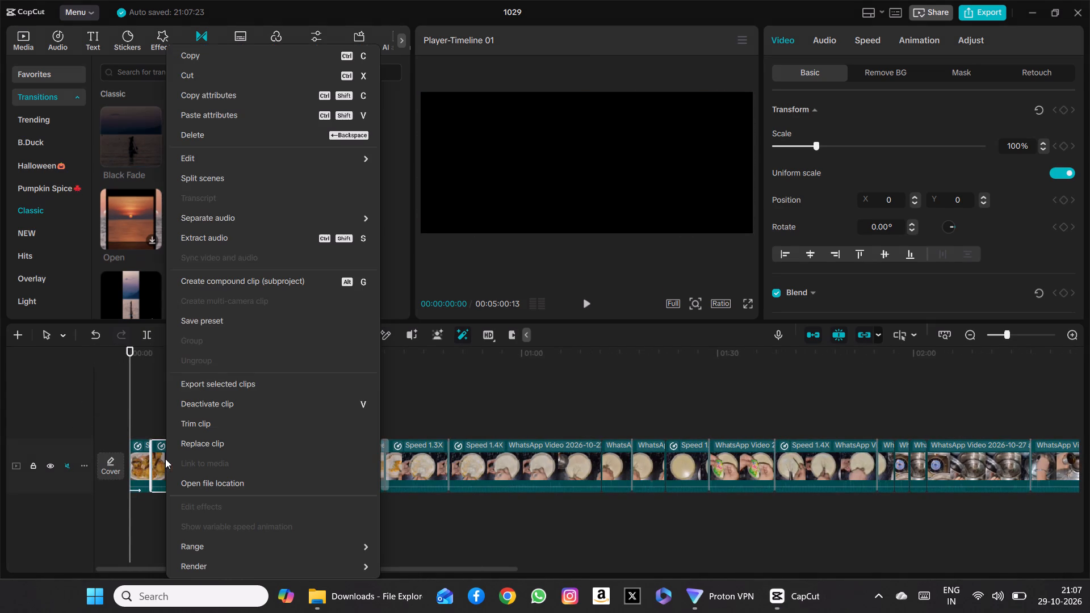
{"action": "left_click", "coordinate": [200, 64]}
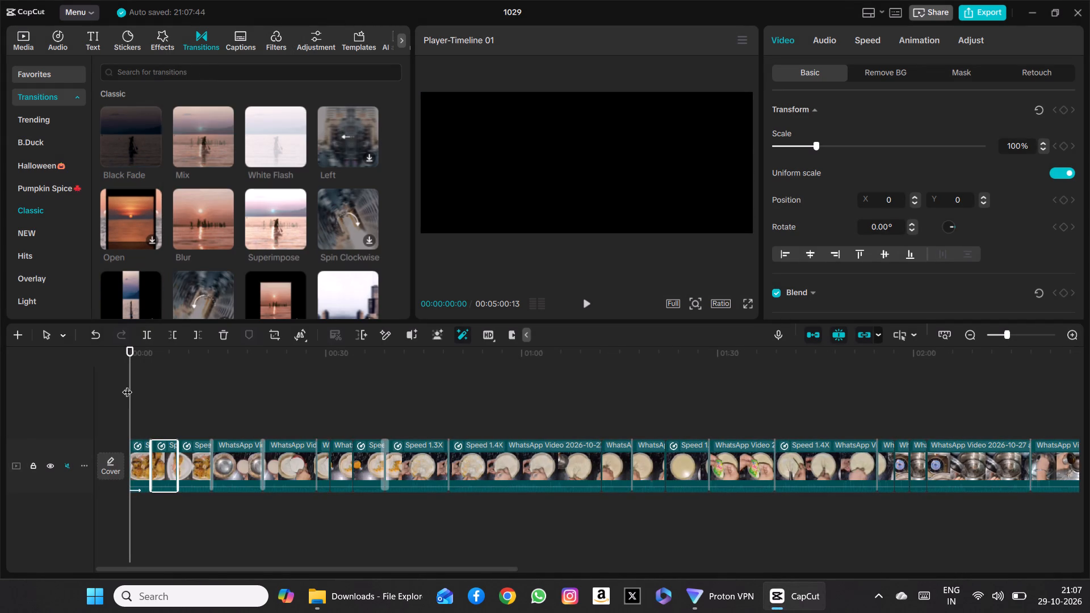
{"action": "left_click_drag", "start_coordinate": [127, 385], "coordinate": [1089, 387]}
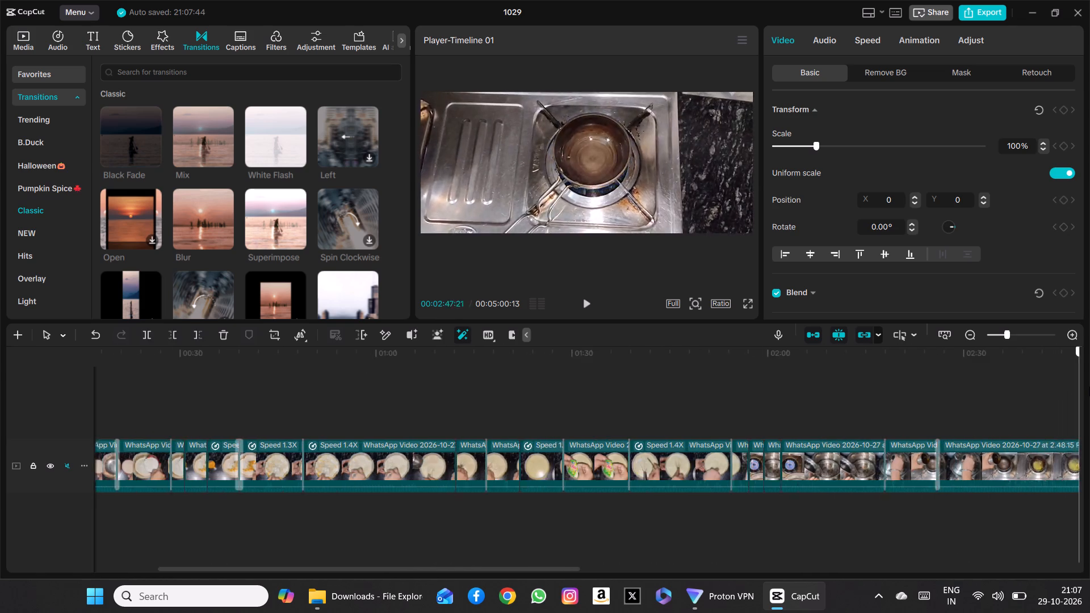
{"action": "left_click_drag", "start_coordinate": [1089, 387], "coordinate": [1089, 385]}
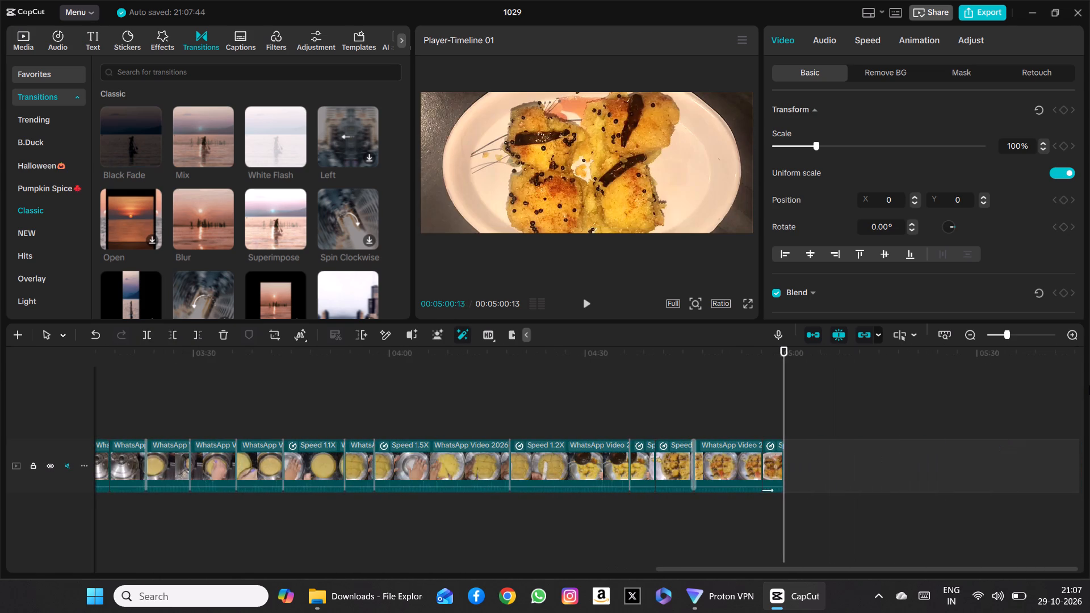
{"action": "key", "text": "ctrl+v"}
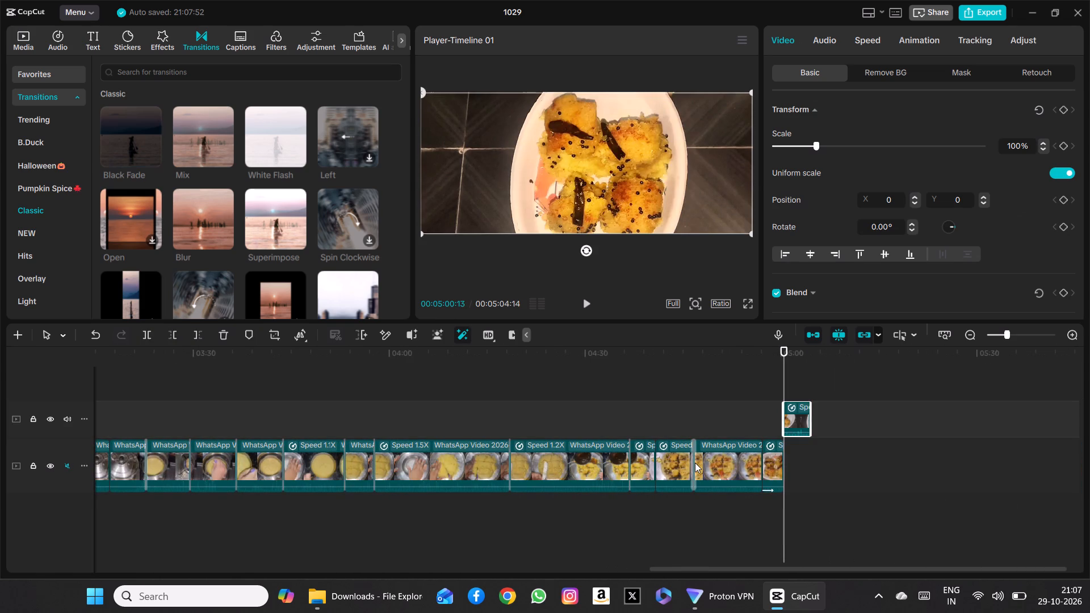
{"action": "left_click_drag", "start_coordinate": [796, 408], "coordinate": [796, 451]}
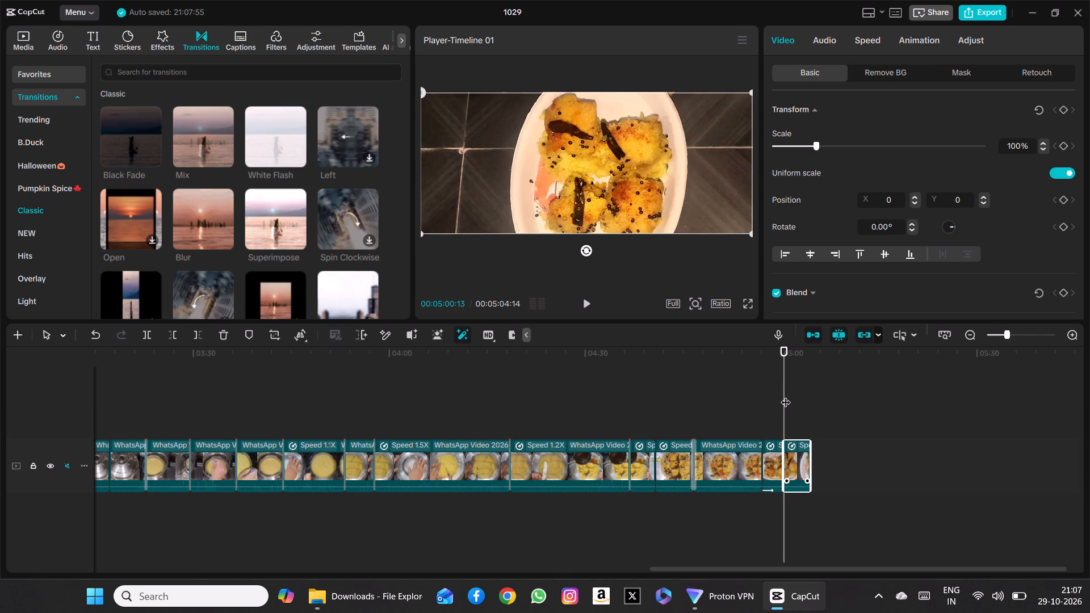
Copy the third clip of the sequence, starting at about 0:07, and append it to the end of the main track at about 5:04.
{"action": "left_click_drag", "start_coordinate": [786, 395], "coordinate": [136, 443]}
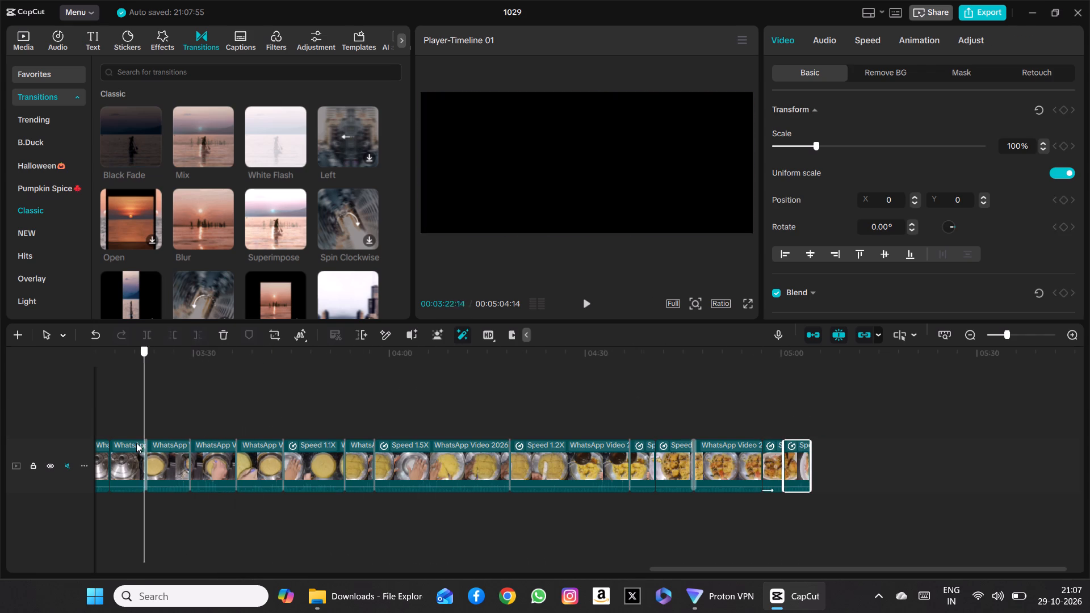
{"action": "left_click_drag", "start_coordinate": [136, 443], "coordinate": [164, 464]}
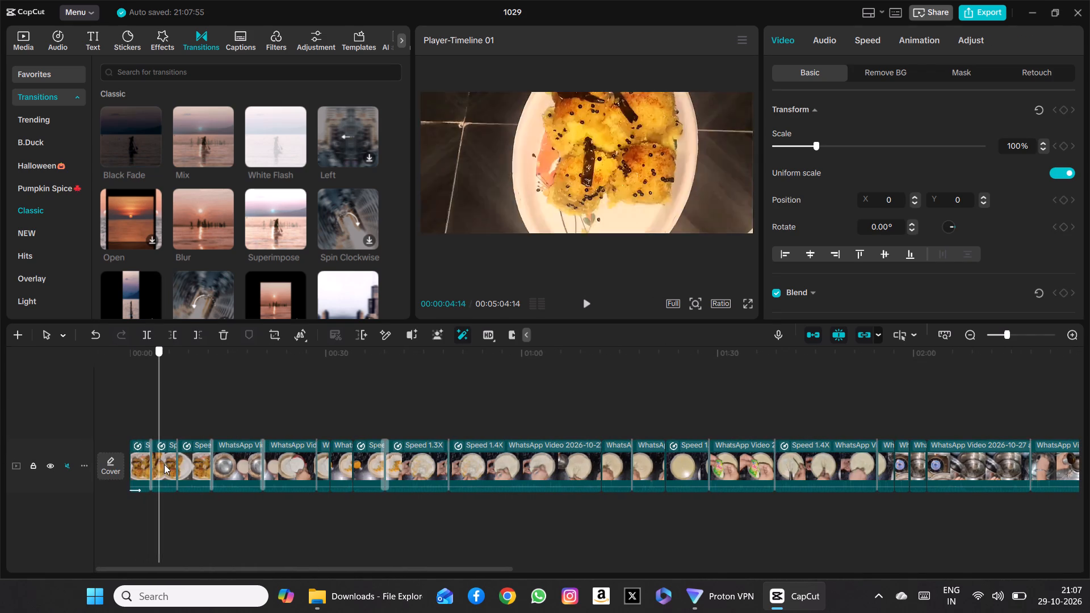
{"action": "left_click_drag", "start_coordinate": [164, 464], "coordinate": [178, 469]}
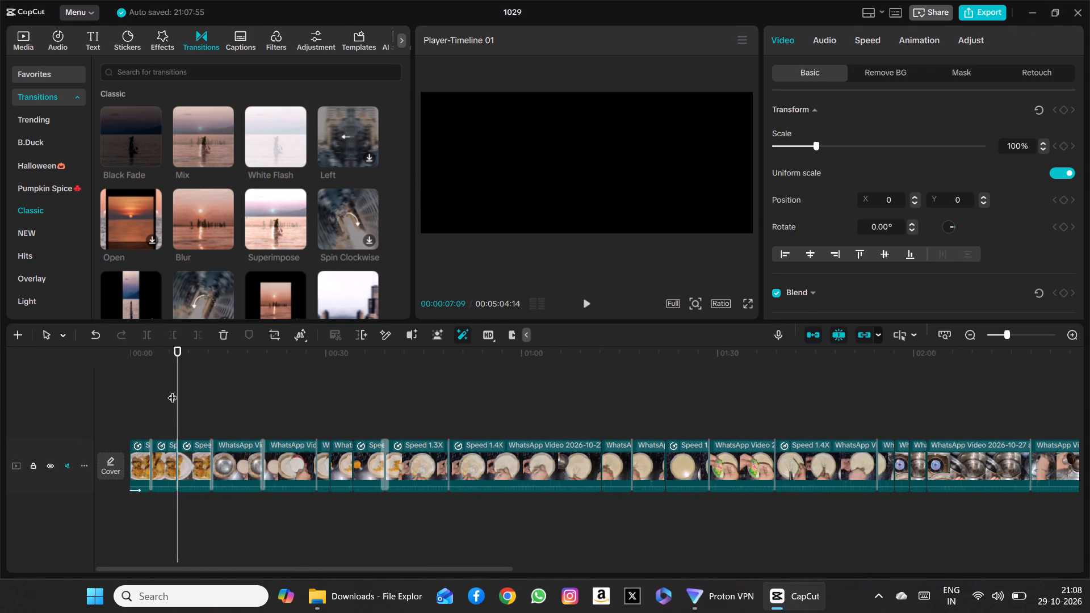
{"action": "left_click_drag", "start_coordinate": [176, 392], "coordinate": [186, 393]}
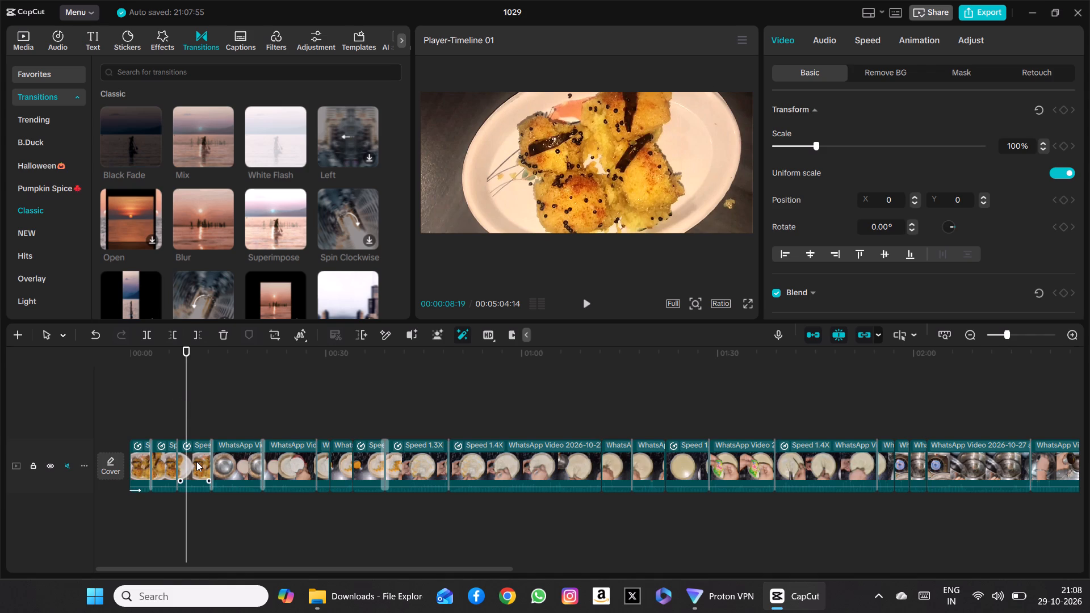
{"action": "right_click", "coordinate": [196, 461]}
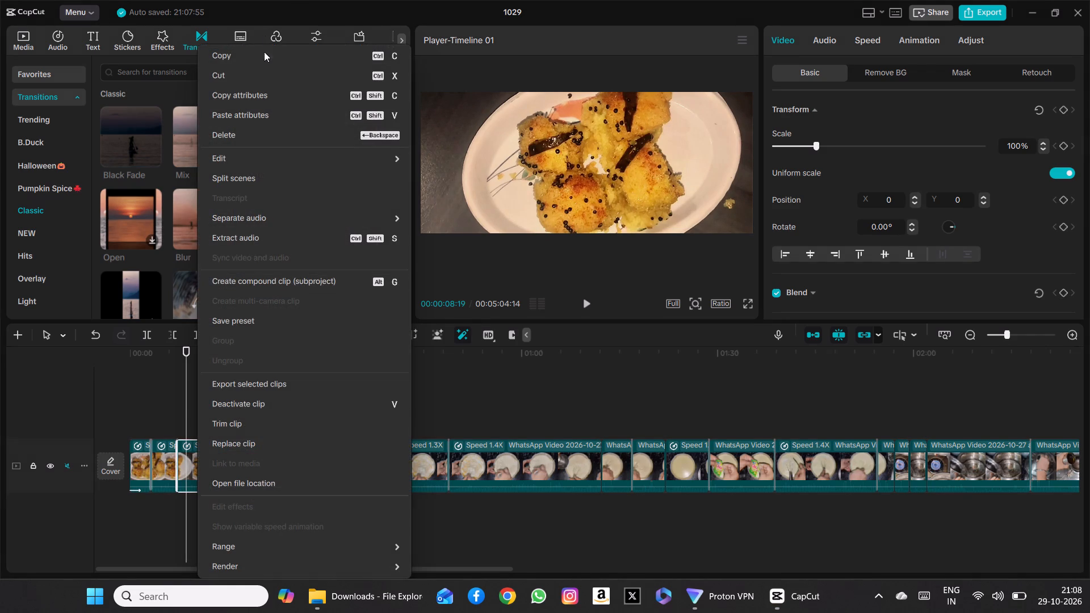
{"action": "left_click", "coordinate": [264, 59]}
{"action": "scroll", "coordinate": [664, 367], "scroll_direction": "left", "scroll_amount": 7}
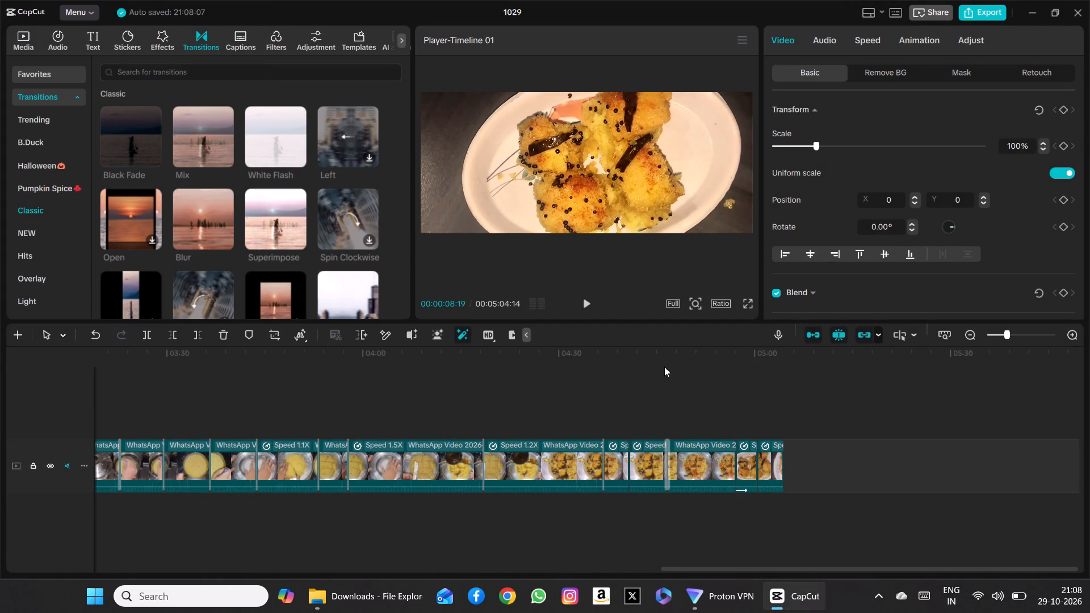
{"action": "scroll", "coordinate": [664, 367], "scroll_direction": "left", "scroll_amount": 3}
{"action": "left_click", "coordinate": [804, 448]}
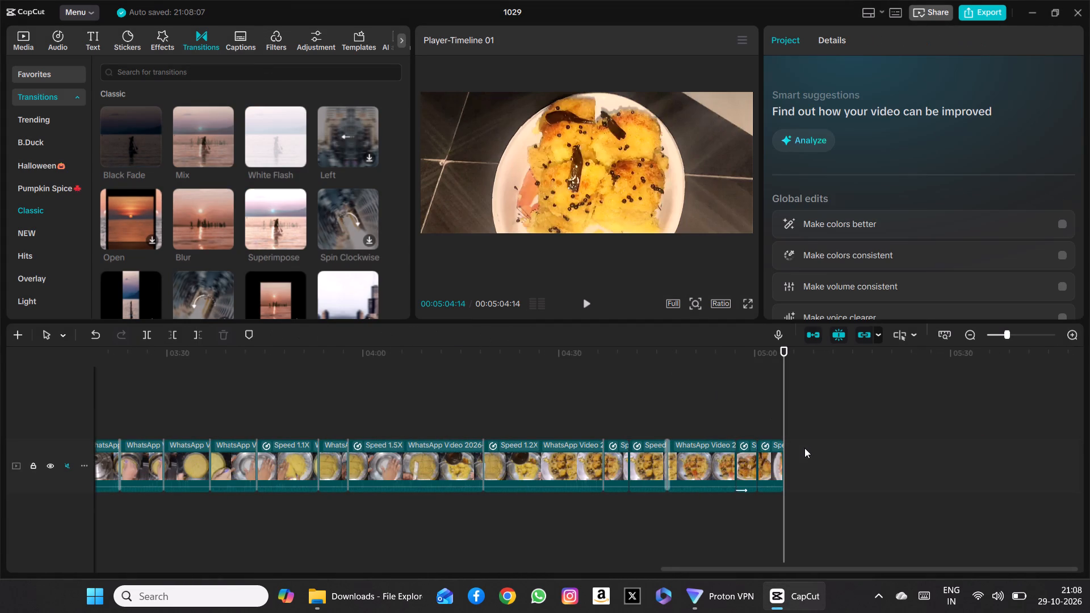
{"action": "key", "text": "ctrl+v"}
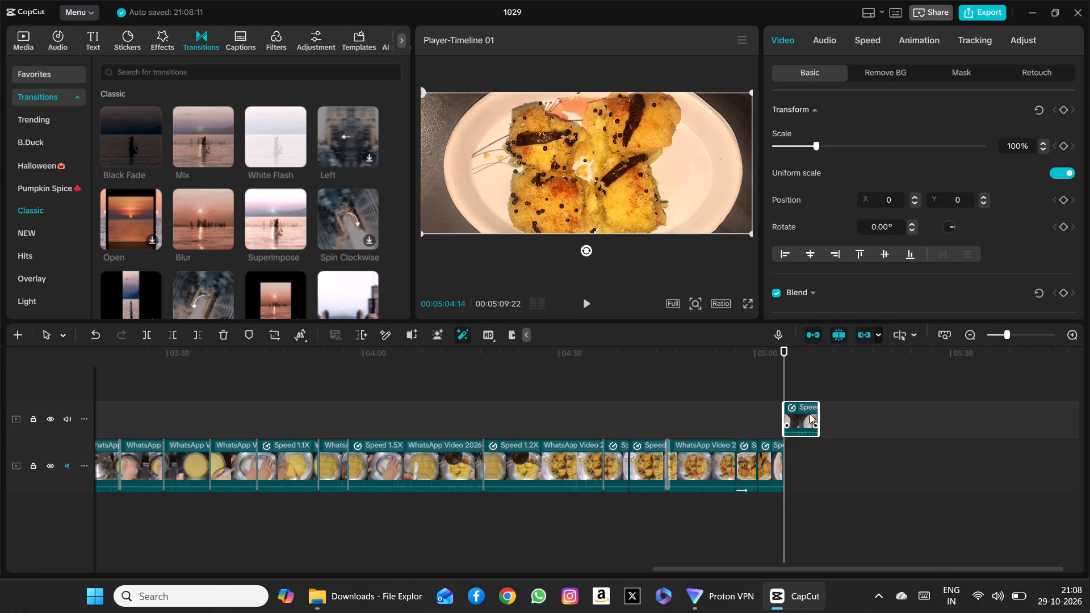
{"action": "left_click_drag", "start_coordinate": [809, 414], "coordinate": [810, 465]}
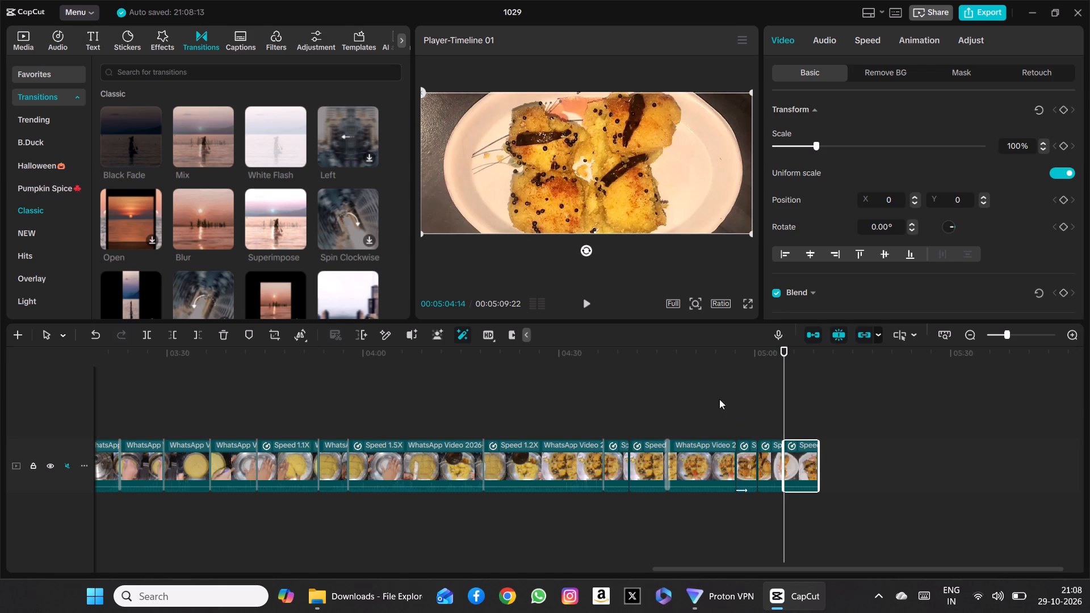
Play the video from about 4:24 to review the rebuilt ending.
{"action": "left_click_drag", "start_coordinate": [780, 397], "coordinate": [523, 415]}
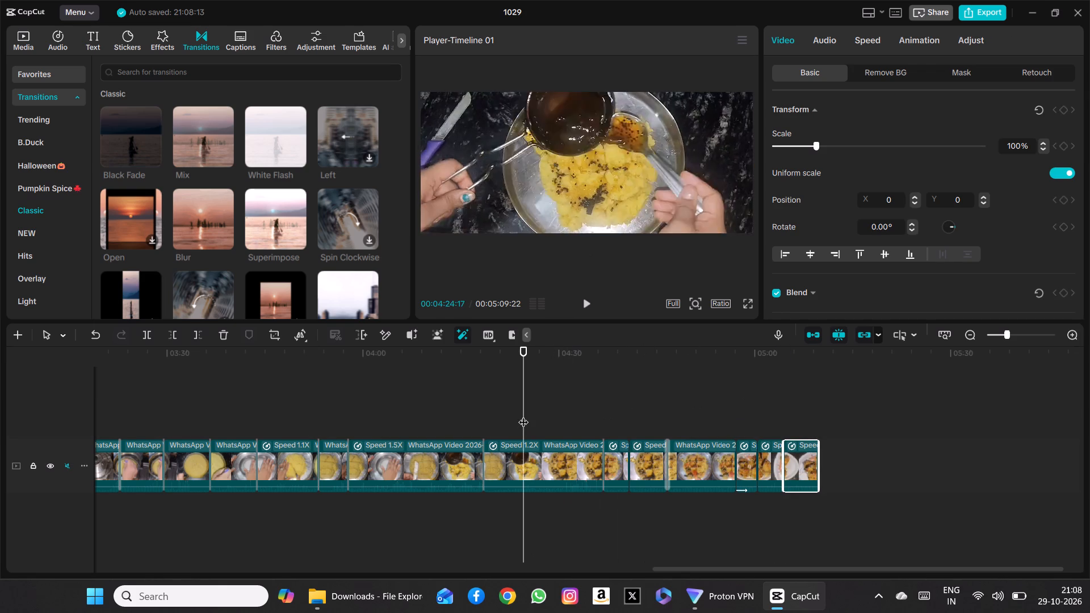
{"action": "left_click", "coordinate": [584, 304]}
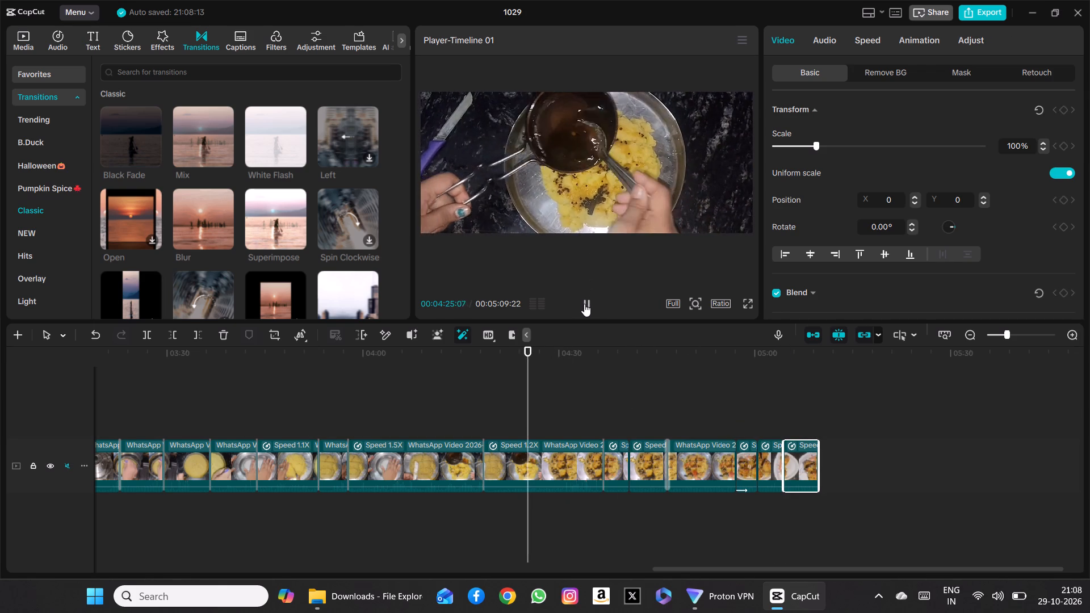
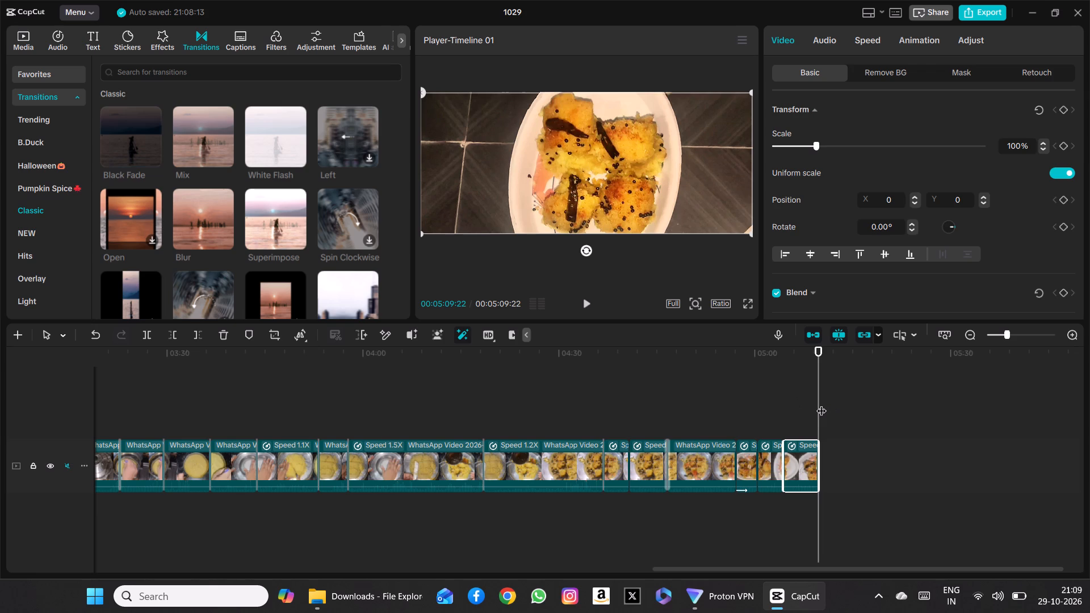
Scrub through the timeline from about 1:01 to 2:41 to check the batter-mixing and stove clips.
{"action": "left_click", "coordinate": [821, 404]}
{"action": "left_click_drag", "start_coordinate": [821, 404], "coordinate": [523, 442]}
{"action": "scroll", "coordinate": [523, 442], "scroll_direction": "right", "scroll_amount": 7}
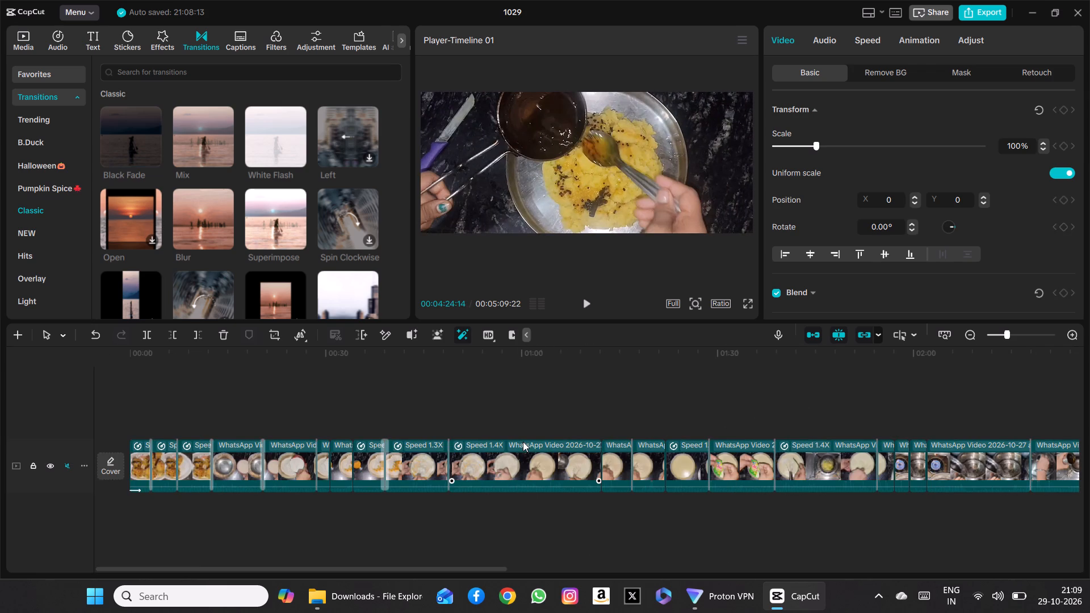
{"action": "left_click", "coordinate": [531, 398]}
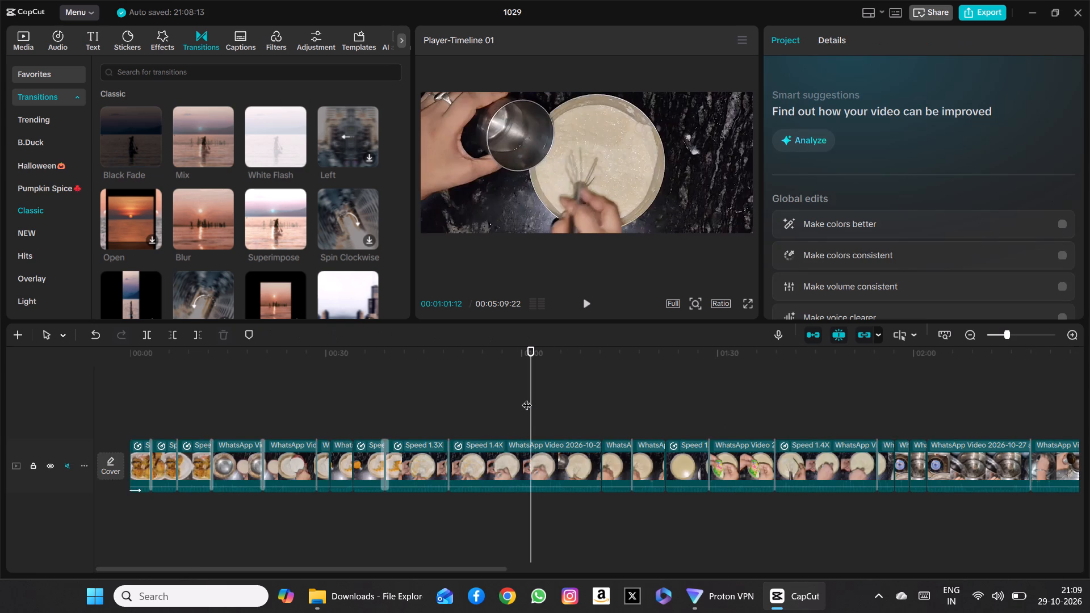
{"action": "left_click_drag", "start_coordinate": [531, 397], "coordinate": [678, 390]}
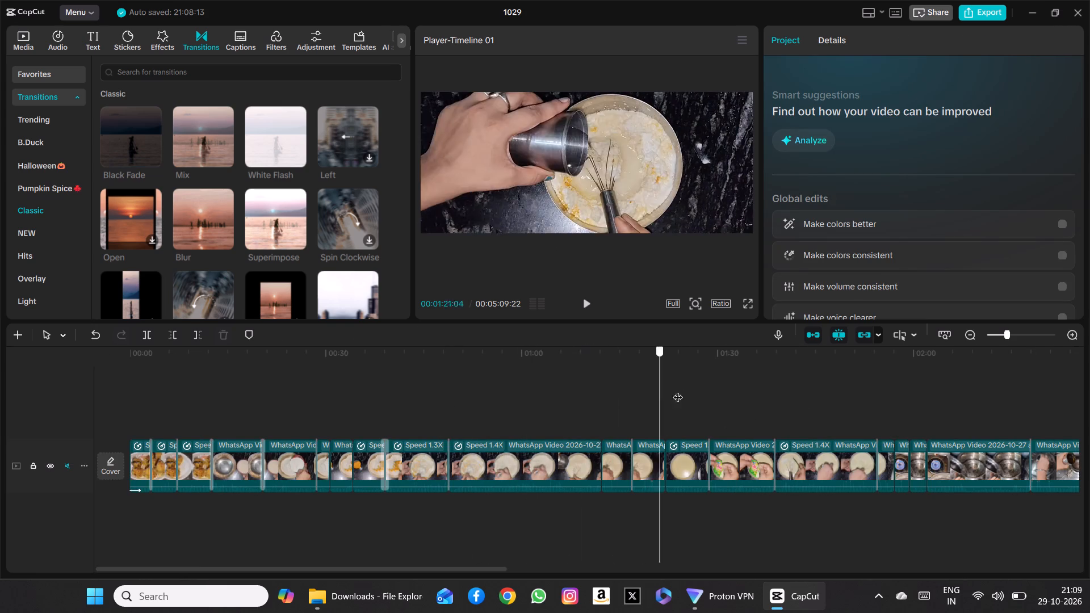
{"action": "left_click_drag", "start_coordinate": [678, 390], "coordinate": [731, 387]}
{"action": "scroll", "coordinate": [731, 387], "scroll_direction": "left", "scroll_amount": 2}
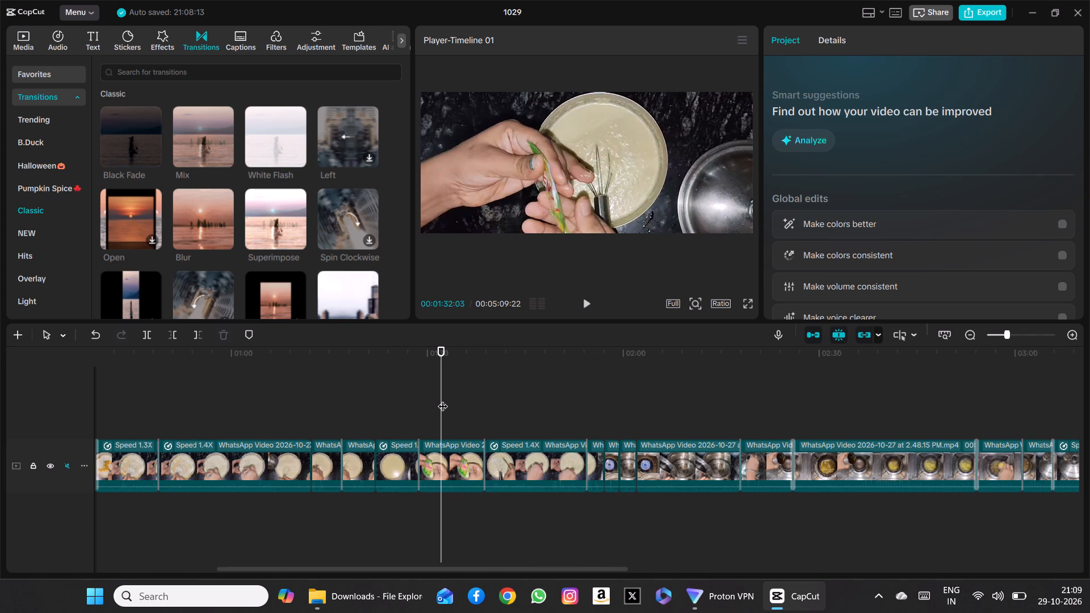
{"action": "left_click_drag", "start_coordinate": [438, 396], "coordinate": [771, 426]}
{"action": "scroll", "coordinate": [771, 426], "scroll_direction": "left", "scroll_amount": 1}
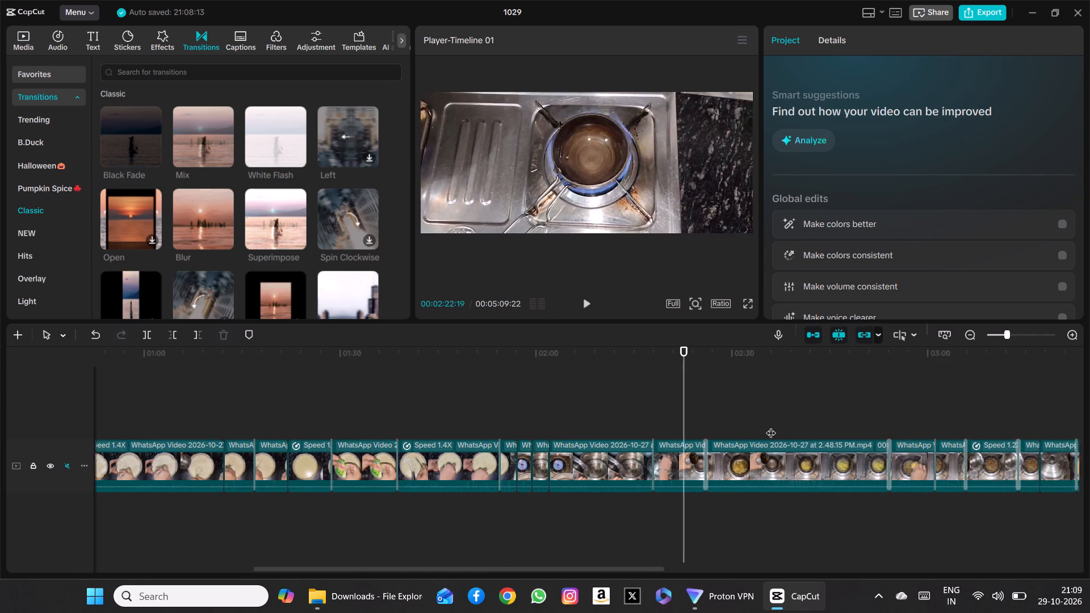
{"action": "scroll", "coordinate": [771, 426], "scroll_direction": "left", "scroll_amount": 1}
{"action": "left_click_drag", "start_coordinate": [530, 404], "coordinate": [510, 414]}
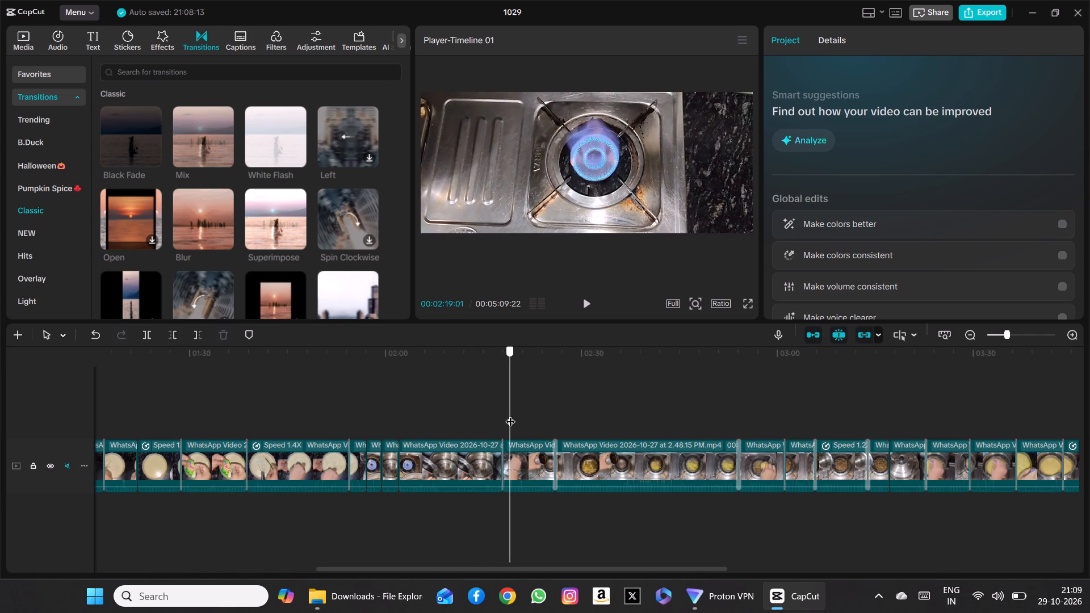
{"action": "left_click_drag", "start_coordinate": [510, 414], "coordinate": [560, 425]}
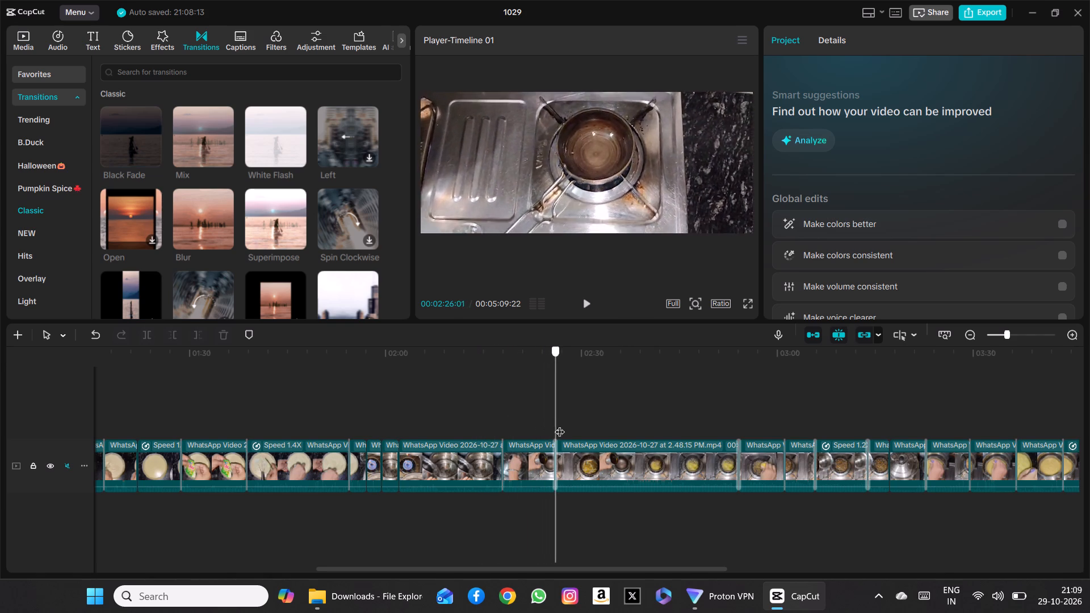
{"action": "left_click_drag", "start_coordinate": [560, 425], "coordinate": [653, 430]}
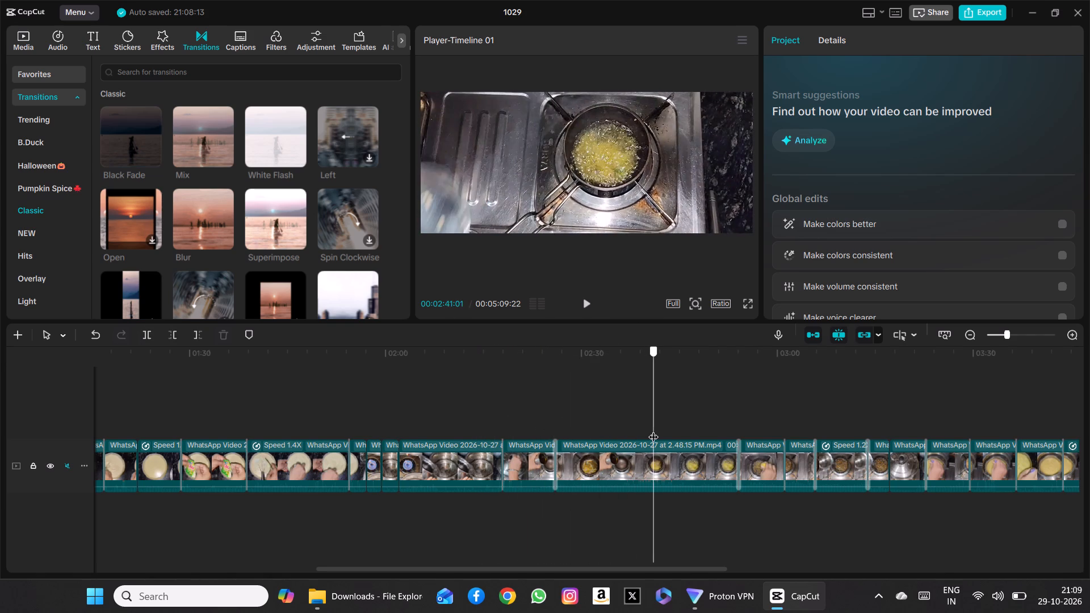
Unmute the main track, listen to the stove clip from about 2:28, and mute the track again.
{"action": "left_click_drag", "start_coordinate": [653, 430], "coordinate": [571, 434]}
{"action": "left_click", "coordinate": [599, 467]}
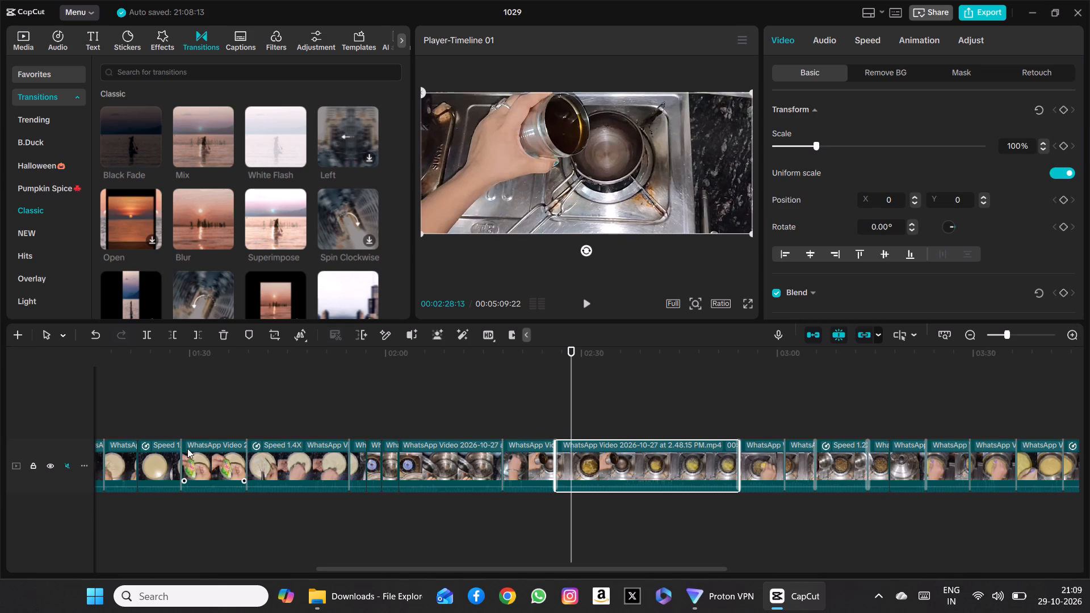
{"action": "left_click", "coordinate": [66, 467]}
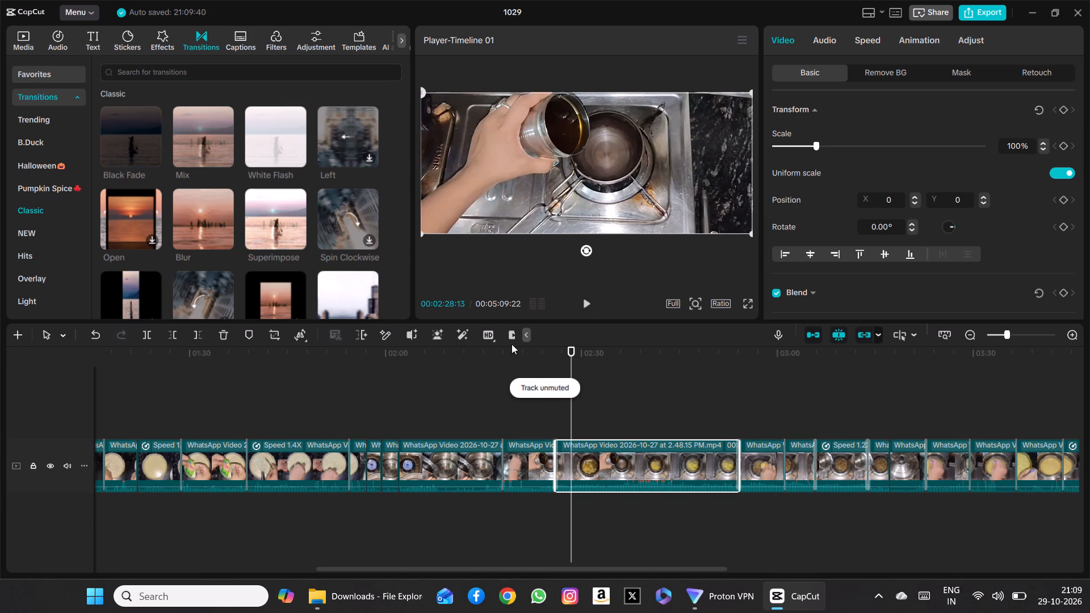
{"action": "left_click", "coordinate": [590, 303]}
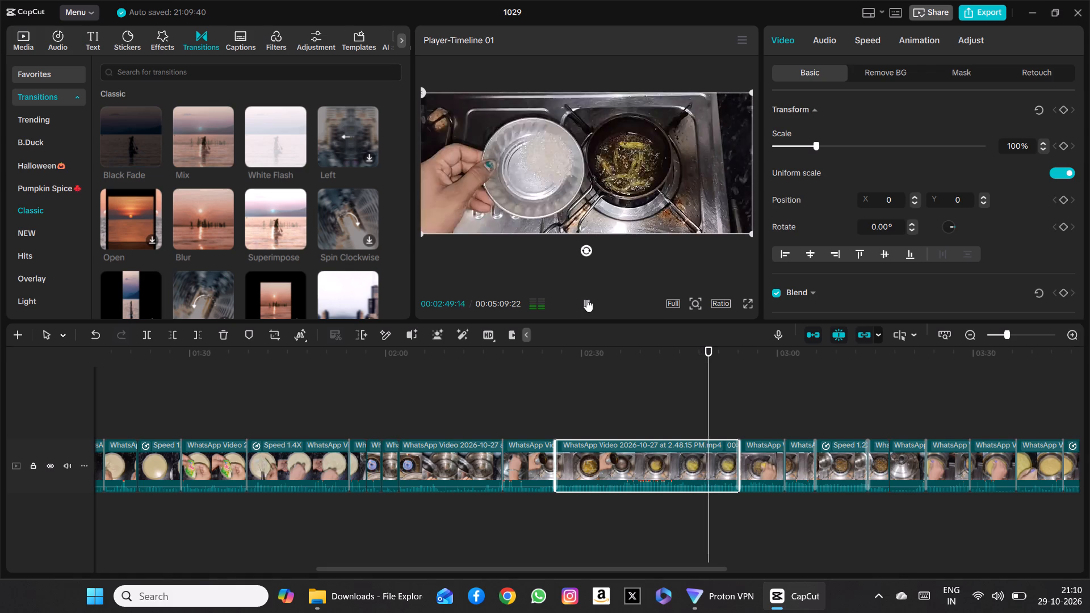
{"action": "left_click", "coordinate": [66, 465]}
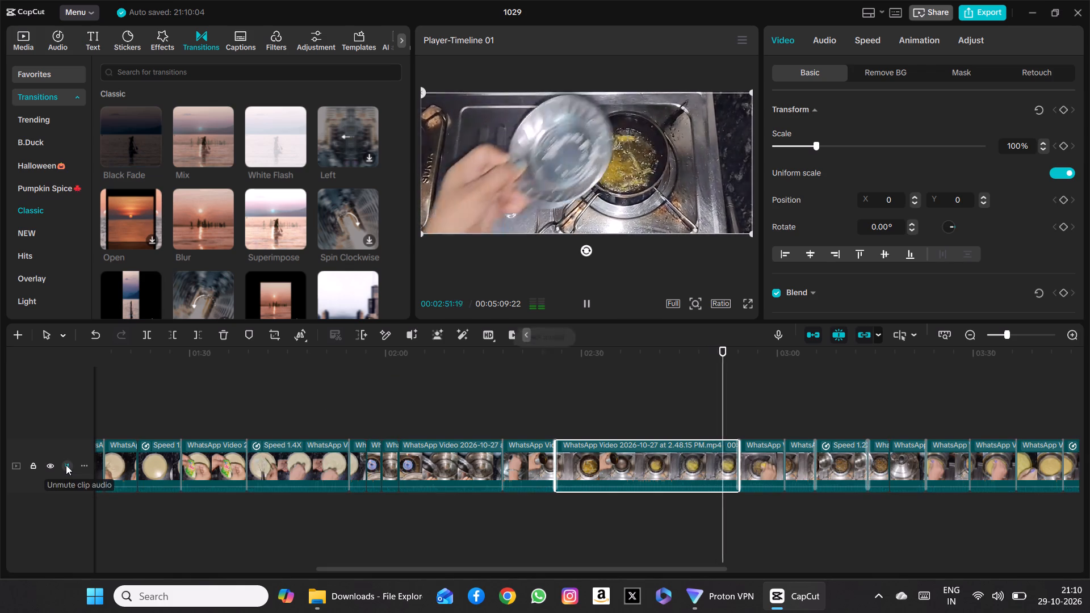
{"action": "left_click", "coordinate": [584, 304]}
Return the playhead to the start of the timeline and play the video from the beginning.
{"action": "left_click_drag", "start_coordinate": [733, 402], "coordinate": [811, 396]}
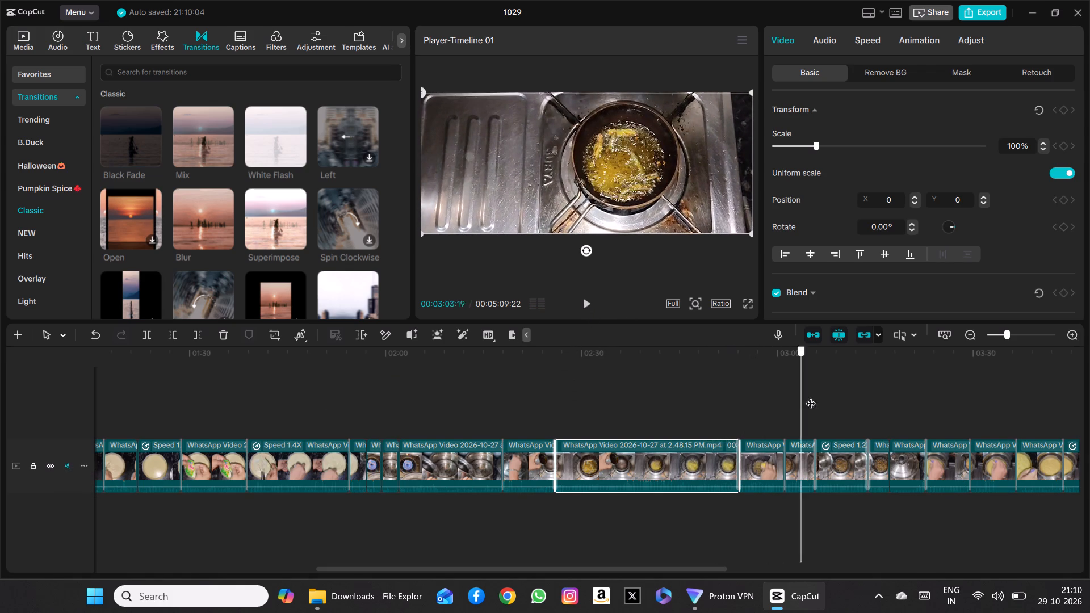
{"action": "left_click_drag", "start_coordinate": [811, 396], "coordinate": [77, 464]}
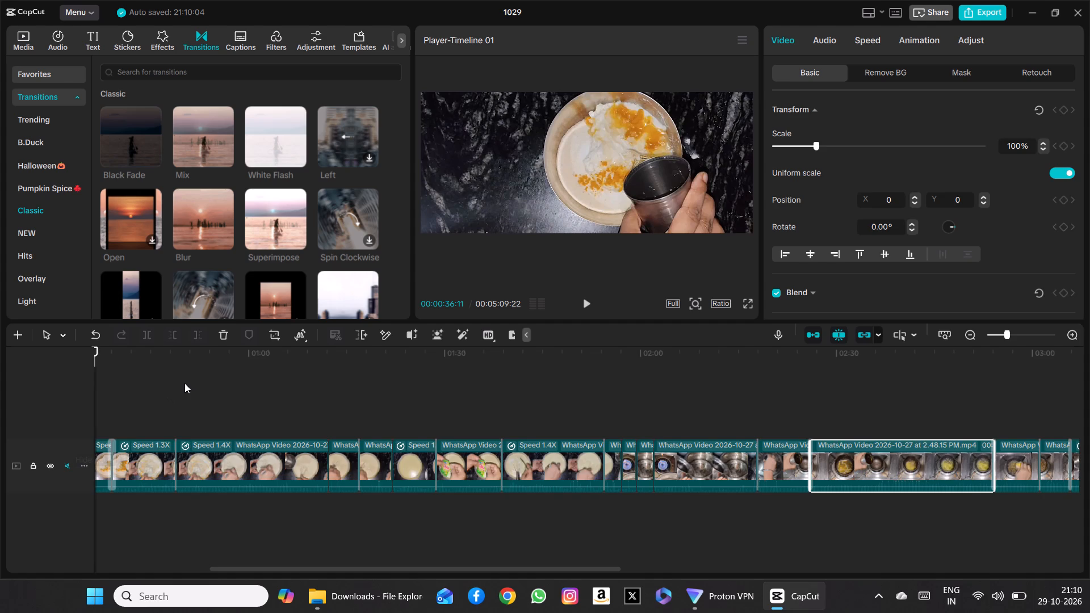
{"action": "scroll", "coordinate": [188, 381], "scroll_direction": "right", "scroll_amount": 4}
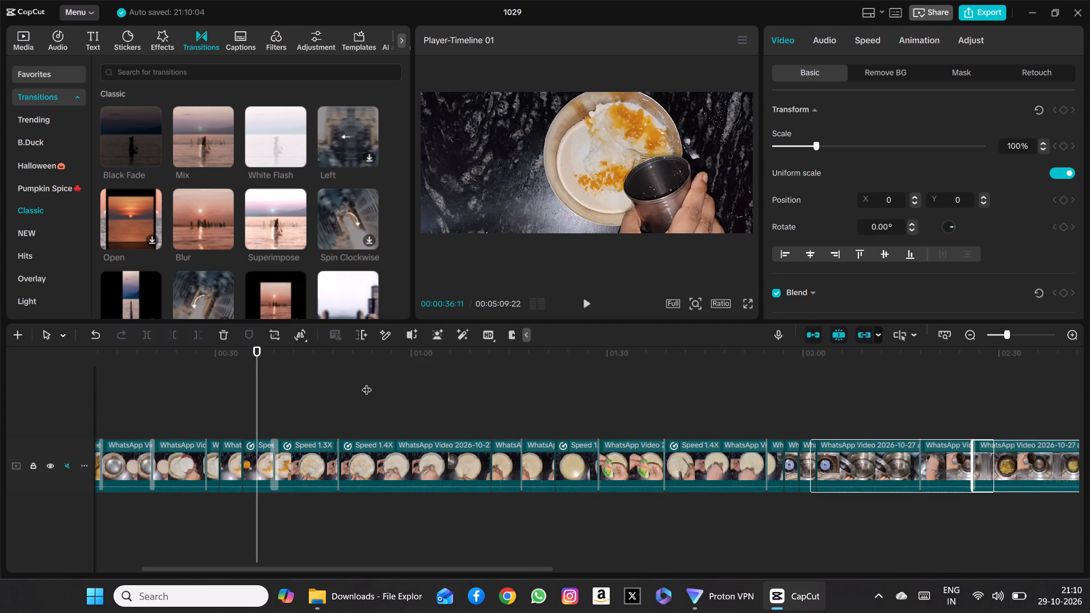
{"action": "left_click_drag", "start_coordinate": [367, 383], "coordinate": [70, 364]}
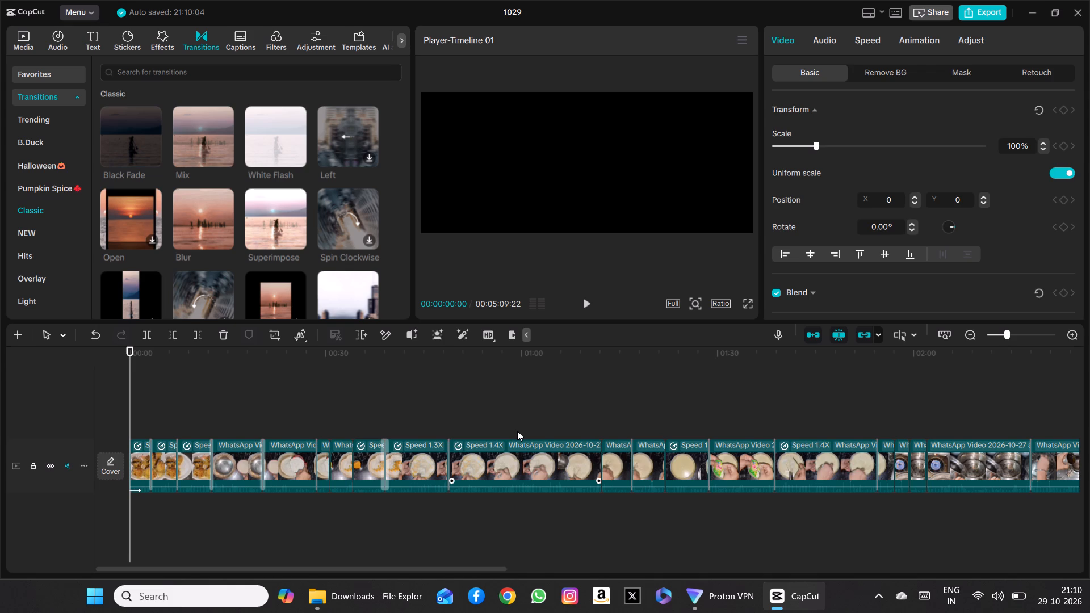
{"action": "left_click", "coordinate": [585, 300]}
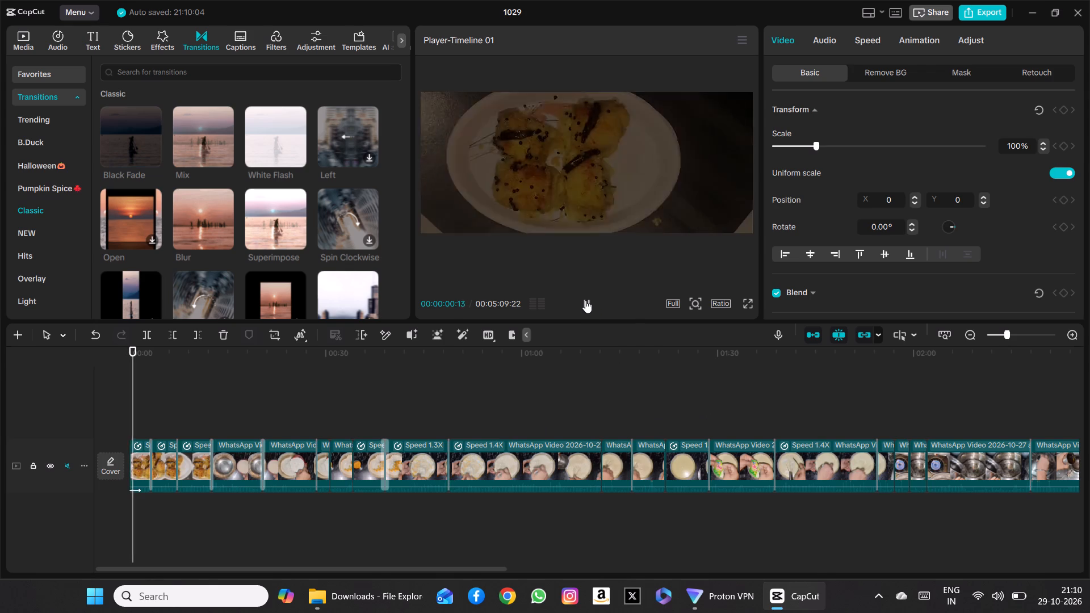
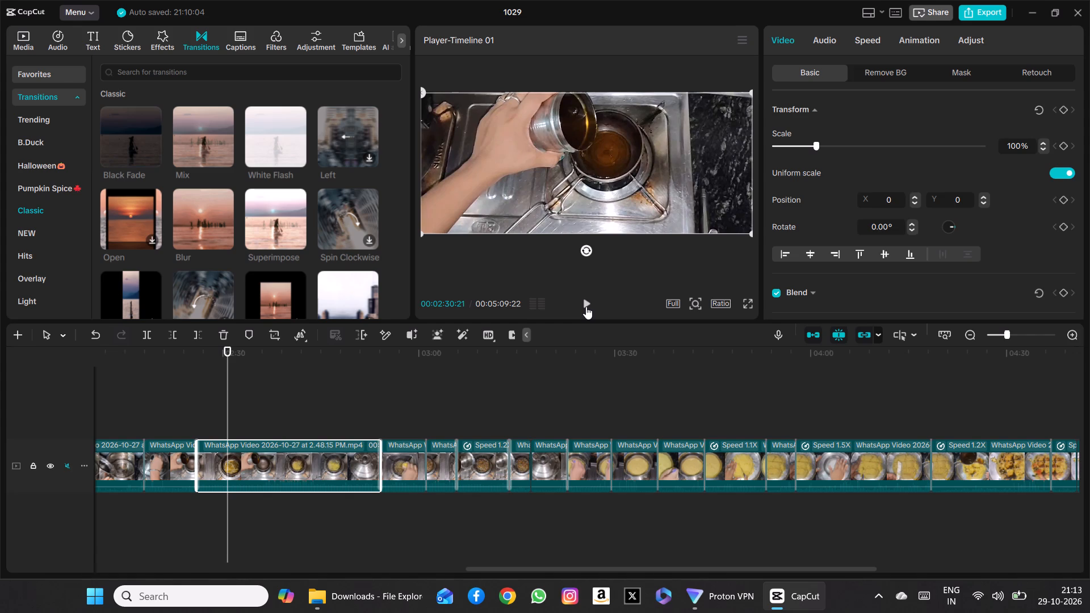
Resume playback from about 2:30 to review the stove clip of the saucepan being filled.
{"action": "key", "text": "space"}
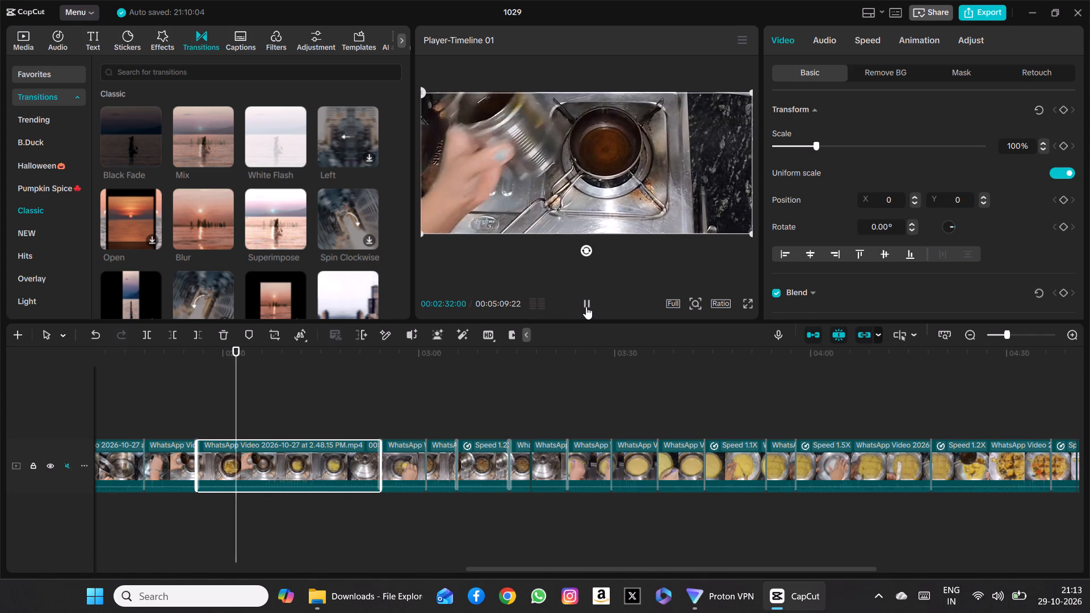
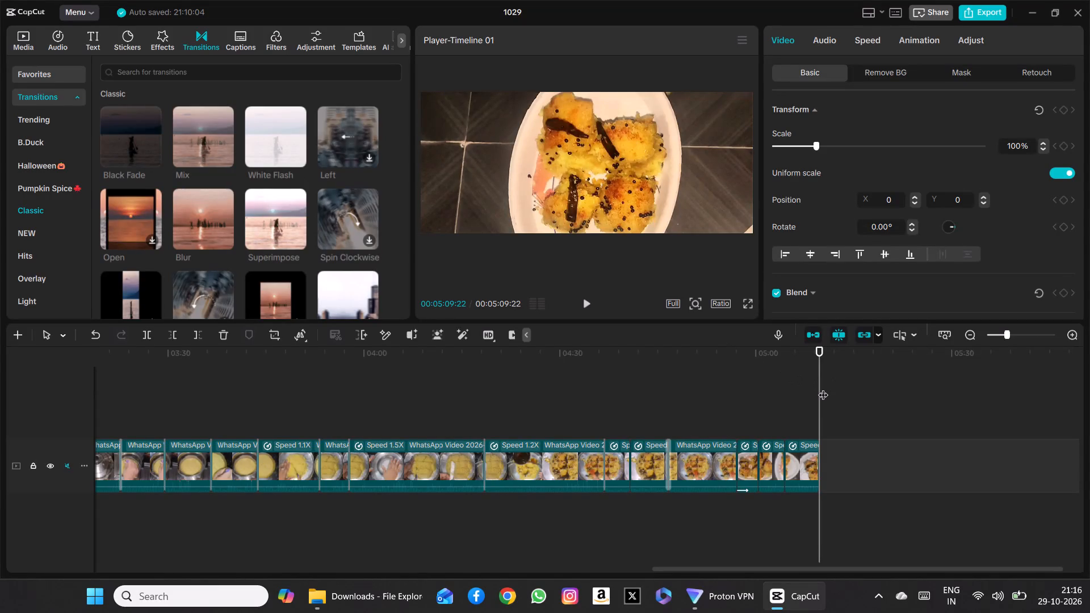
Scrub back from the video's end to its start, skim the opening clips to about 1:10, and return to 00:00.
{"action": "left_click_drag", "start_coordinate": [820, 388], "coordinate": [278, 418]}
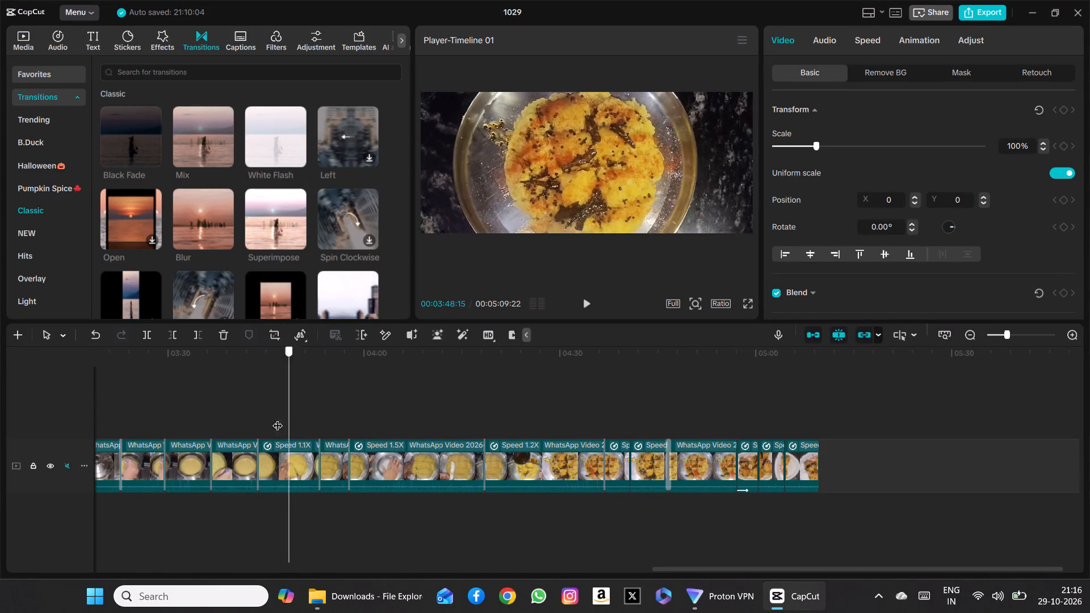
{"action": "left_click_drag", "start_coordinate": [278, 418], "coordinate": [128, 464]}
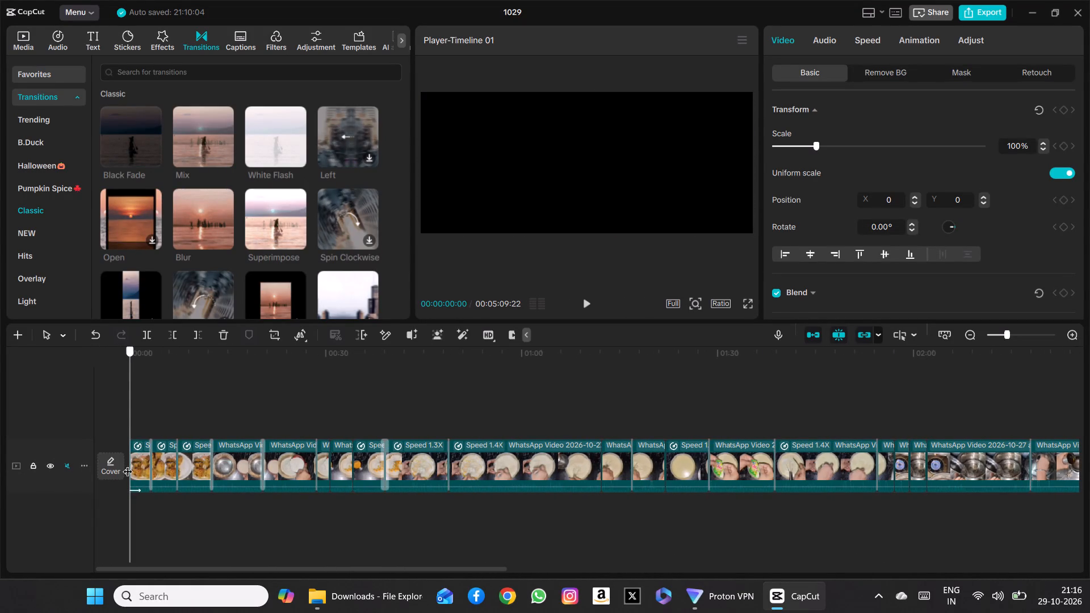
{"action": "left_click_drag", "start_coordinate": [128, 464], "coordinate": [149, 472]}
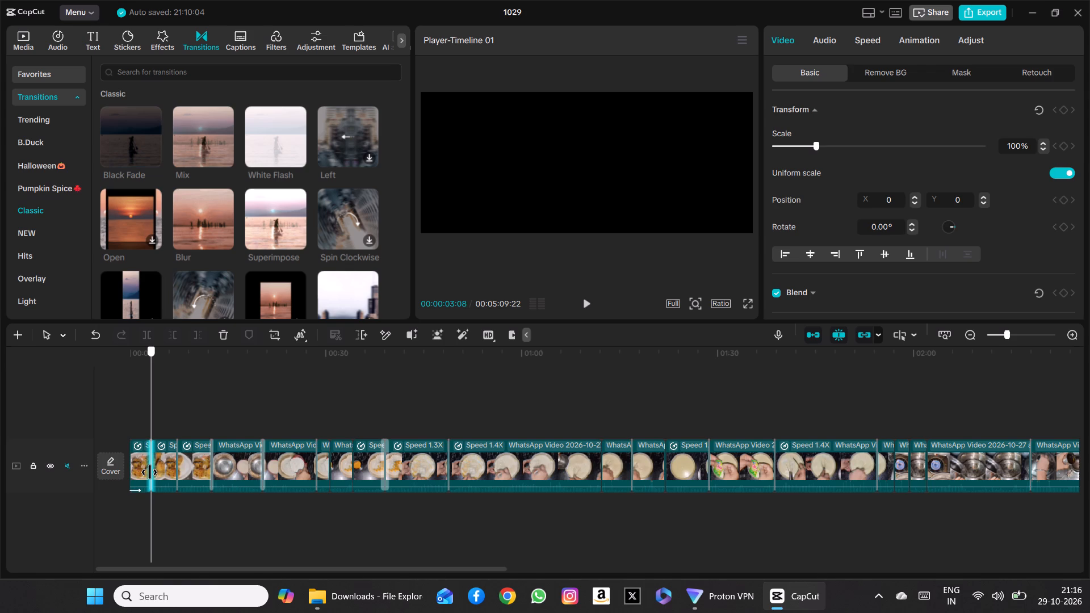
{"action": "left_click_drag", "start_coordinate": [149, 472], "coordinate": [136, 464]}
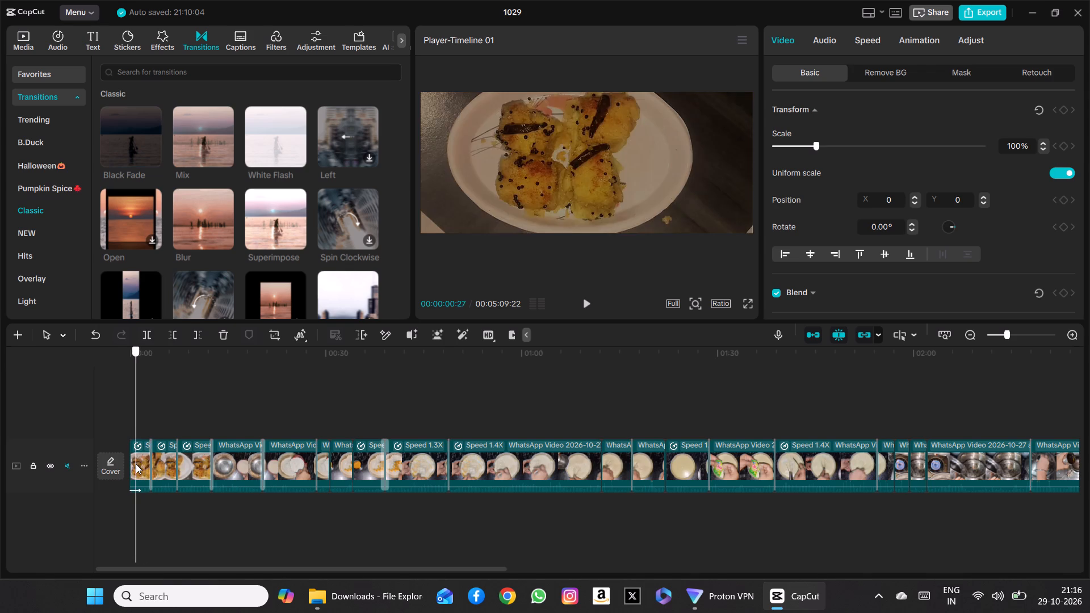
{"action": "left_click_drag", "start_coordinate": [136, 464], "coordinate": [206, 454]}
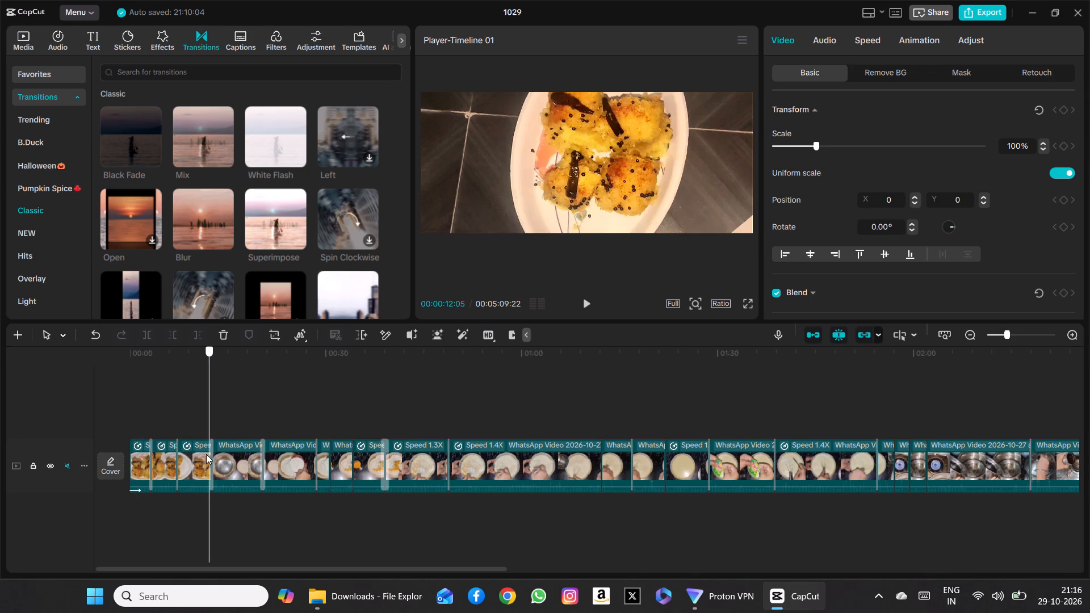
{"action": "left_click_drag", "start_coordinate": [206, 454], "coordinate": [206, 457]}
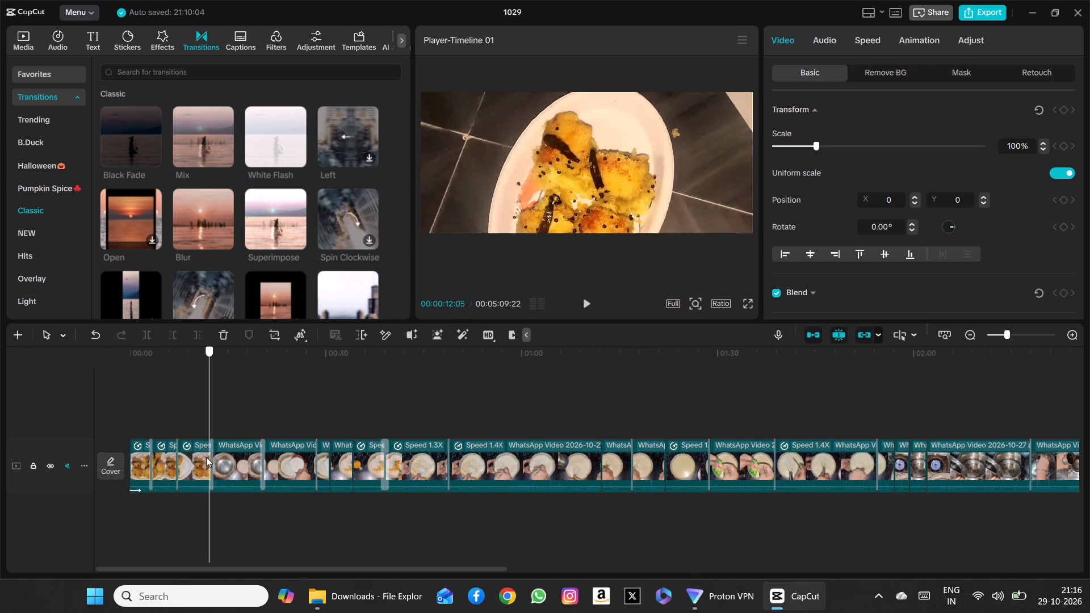
{"action": "left_click_drag", "start_coordinate": [206, 457], "coordinate": [324, 465]}
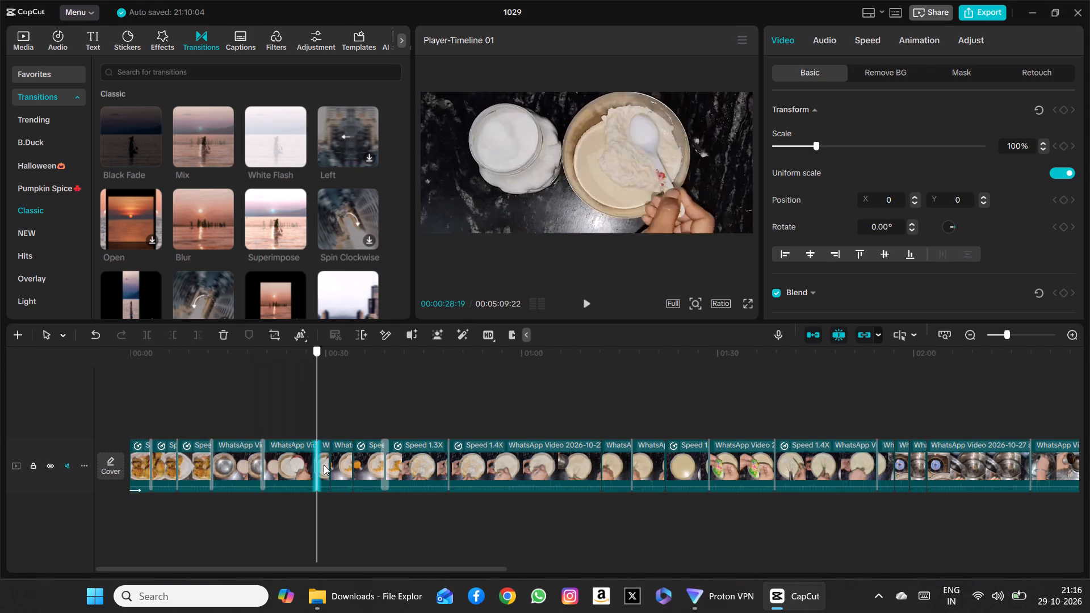
{"action": "left_click_drag", "start_coordinate": [324, 465], "coordinate": [590, 398]}
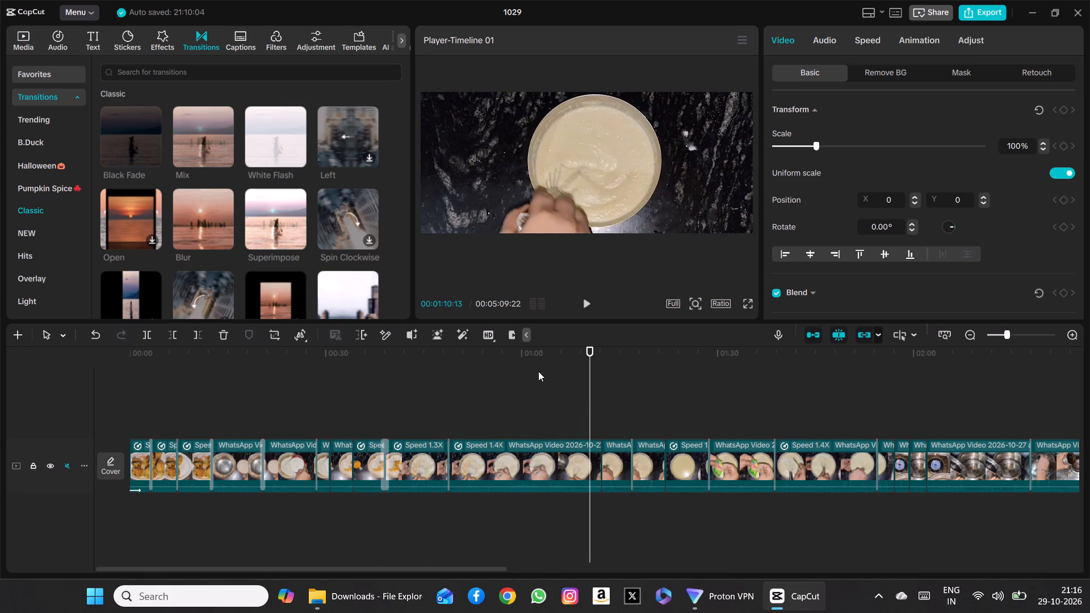
{"action": "left_click_drag", "start_coordinate": [592, 393], "coordinate": [137, 398]}
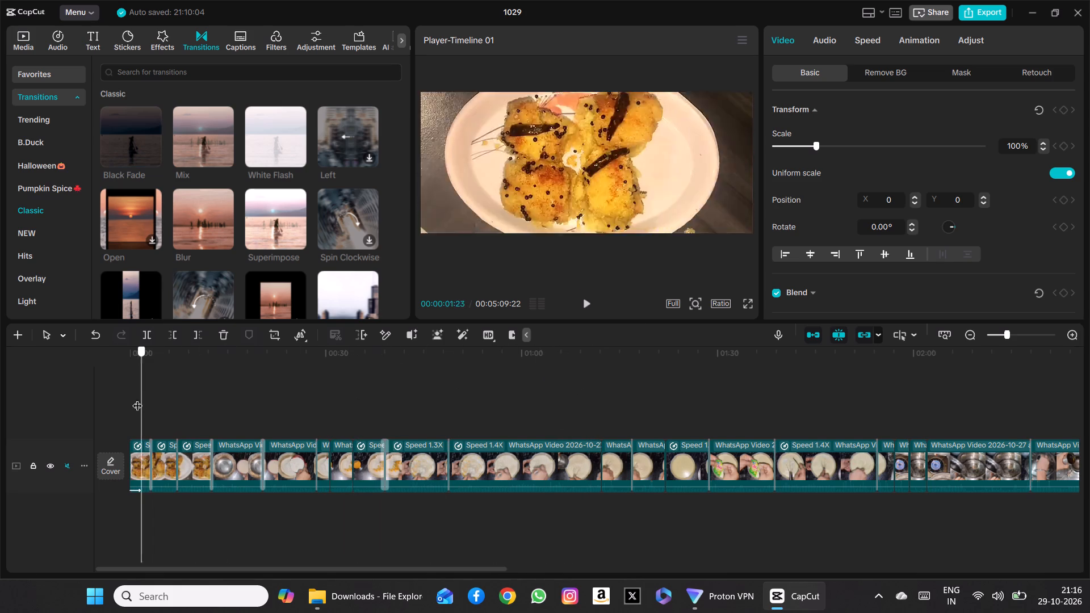
{"action": "left_click_drag", "start_coordinate": [137, 398], "coordinate": [68, 409]}
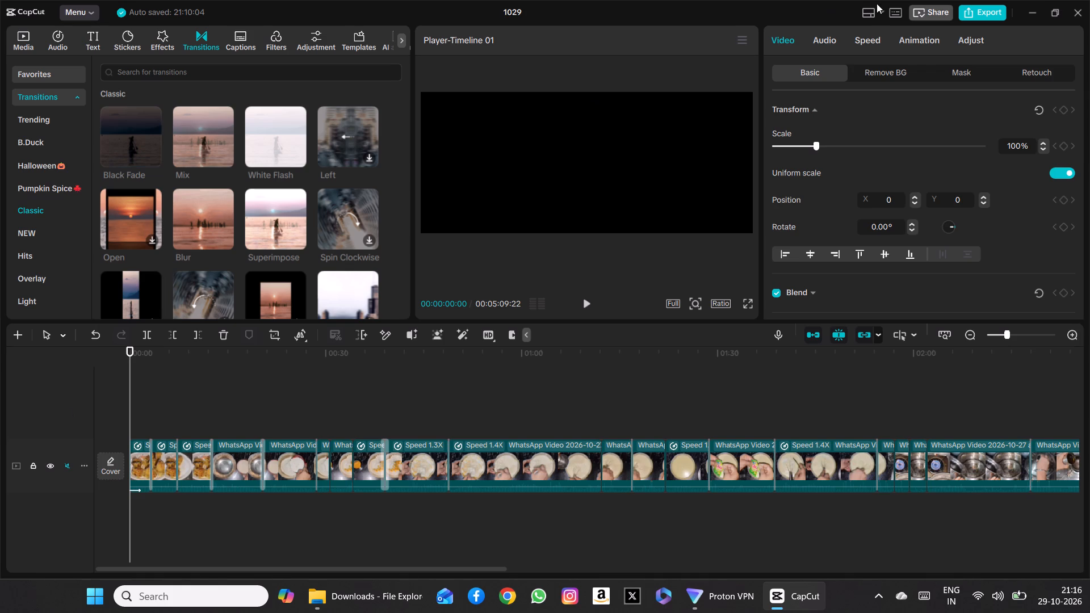
Minimize the CapCut project and open Google Chrome.
{"action": "left_click", "coordinate": [1025, 5]}
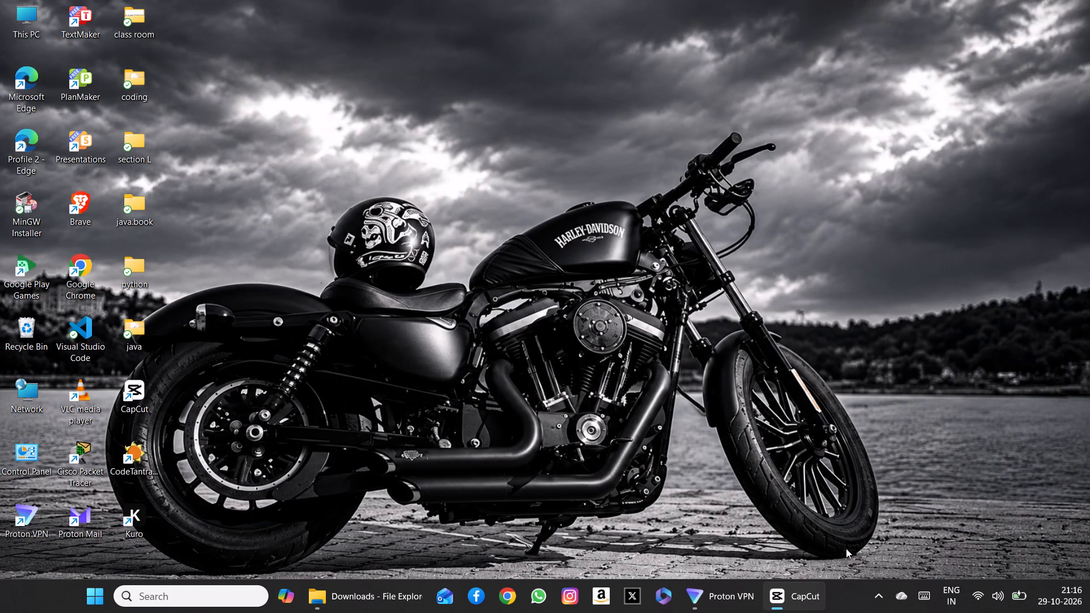
{"action": "left_click", "coordinate": [501, 602]}
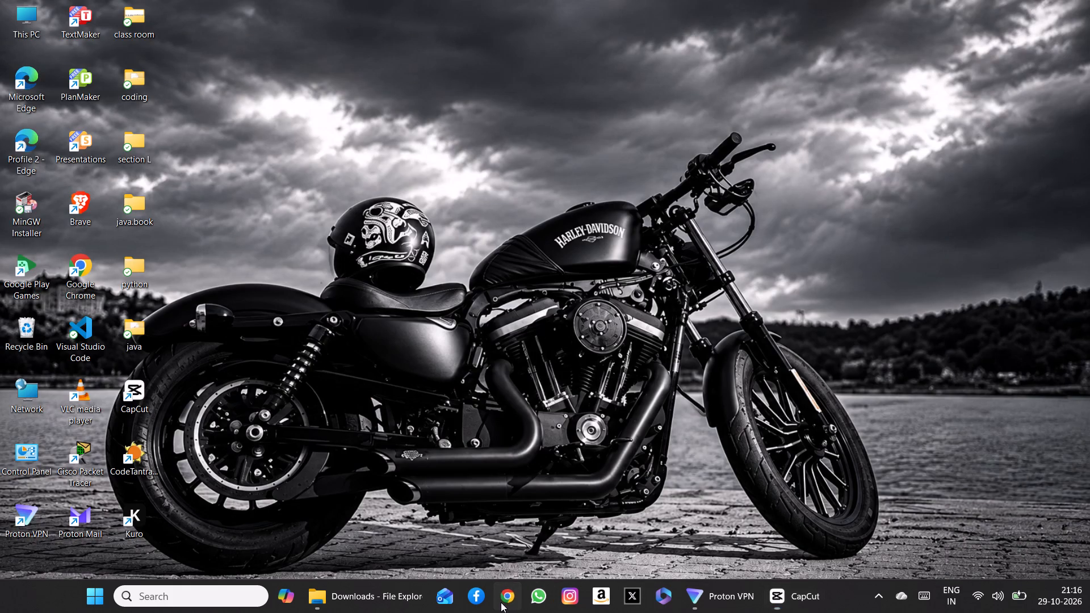
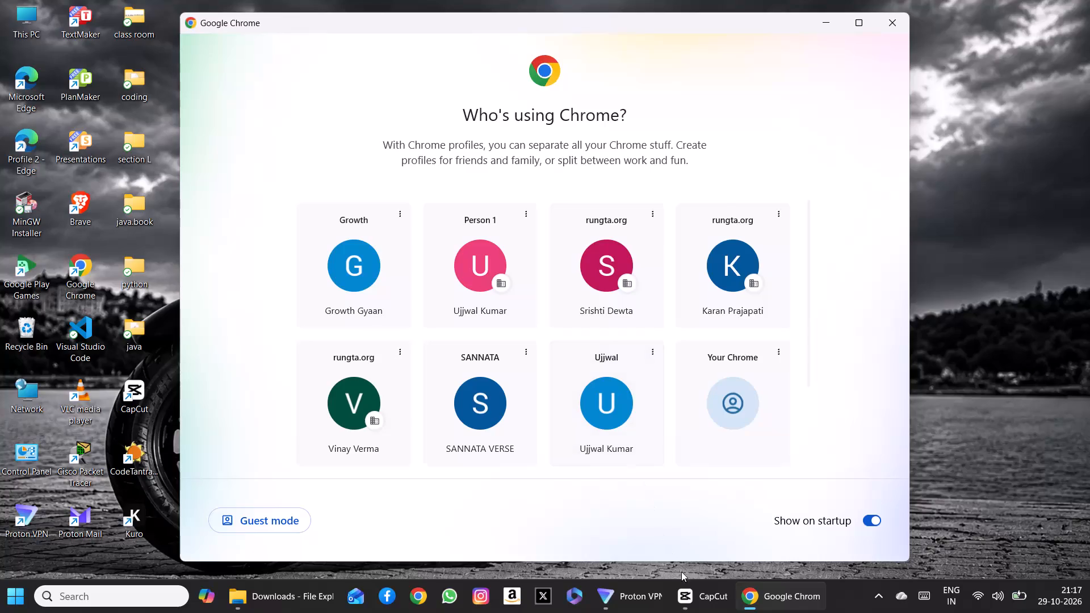
Switch back to CapCut and scrub repeatedly through the flour-pouring clips between about 00:12 and 00:33 to check cuts and transitions.
{"action": "left_click", "coordinate": [698, 596]}
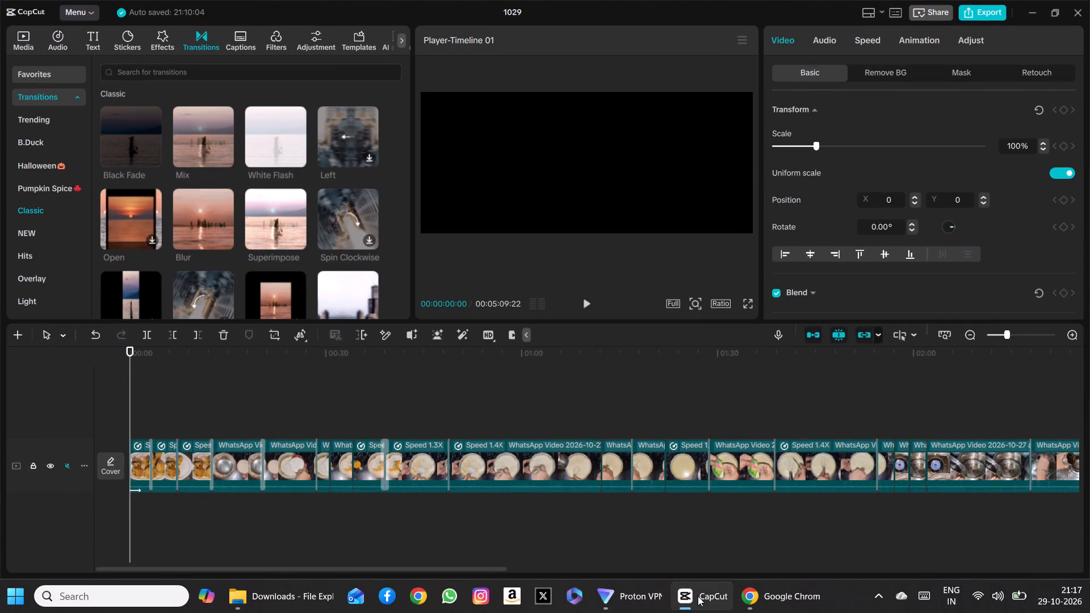
{"action": "left_click_drag", "start_coordinate": [128, 400], "coordinate": [209, 400]}
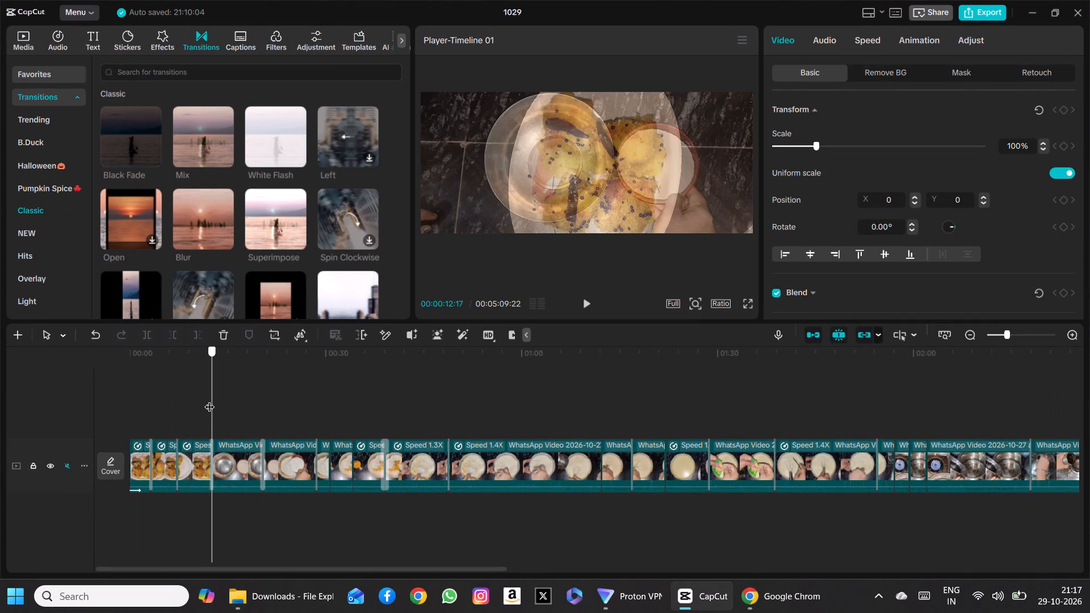
{"action": "left_click_drag", "start_coordinate": [209, 400], "coordinate": [263, 396]}
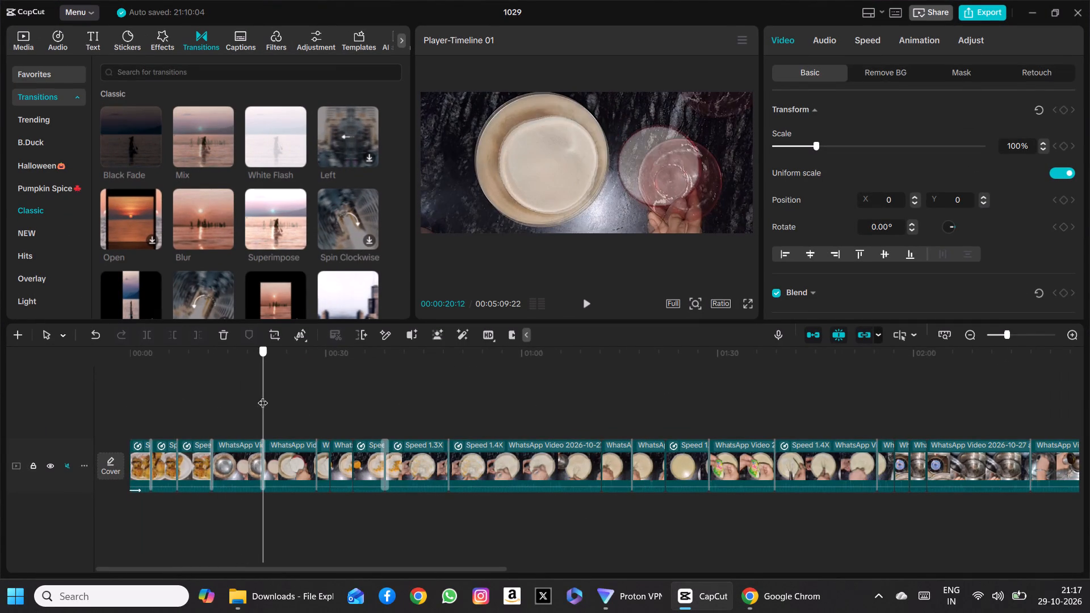
{"action": "left_click_drag", "start_coordinate": [263, 396], "coordinate": [211, 406]}
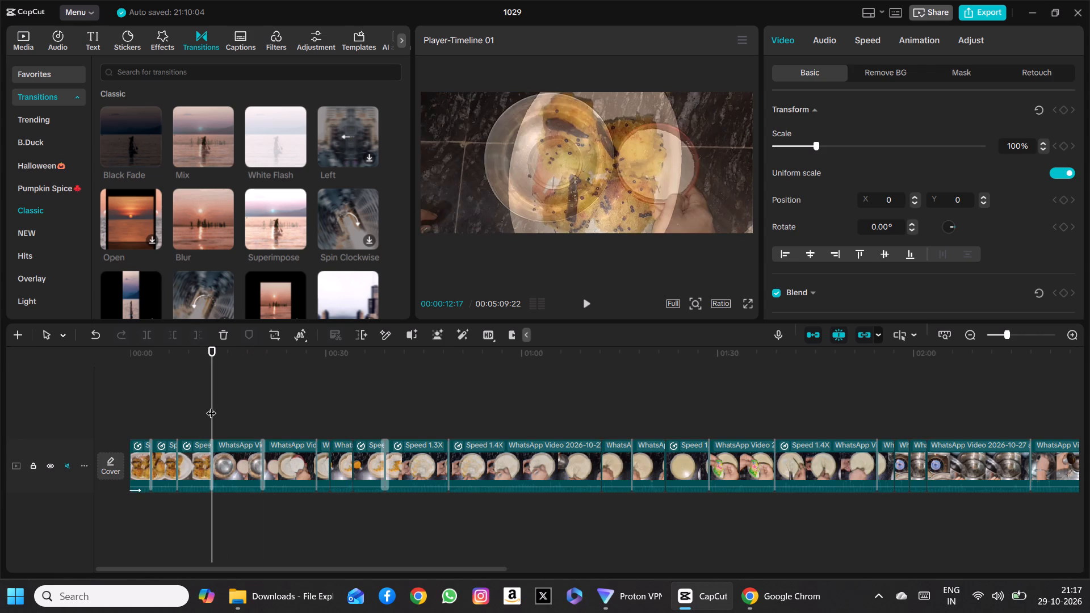
{"action": "left_click_drag", "start_coordinate": [211, 406], "coordinate": [219, 404]}
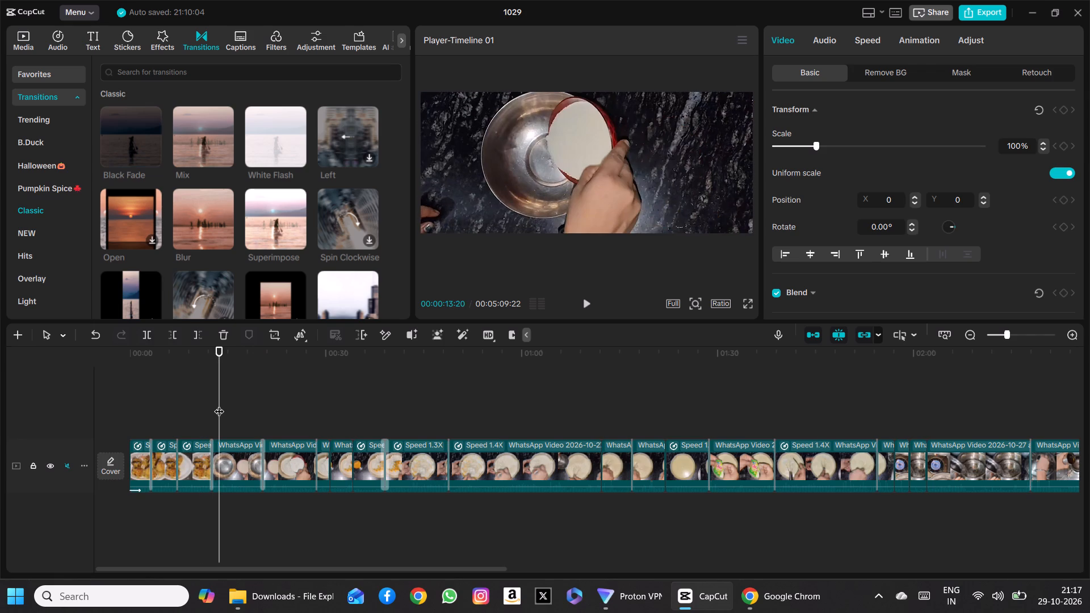
{"action": "left_click_drag", "start_coordinate": [219, 404], "coordinate": [300, 407]}
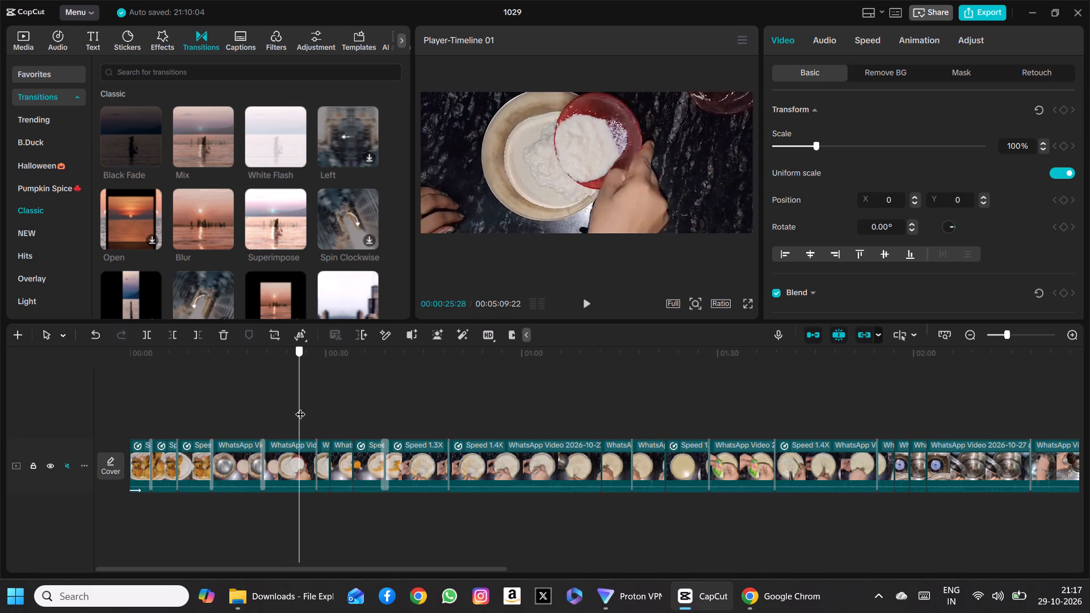
{"action": "left_click_drag", "start_coordinate": [300, 407], "coordinate": [216, 423]}
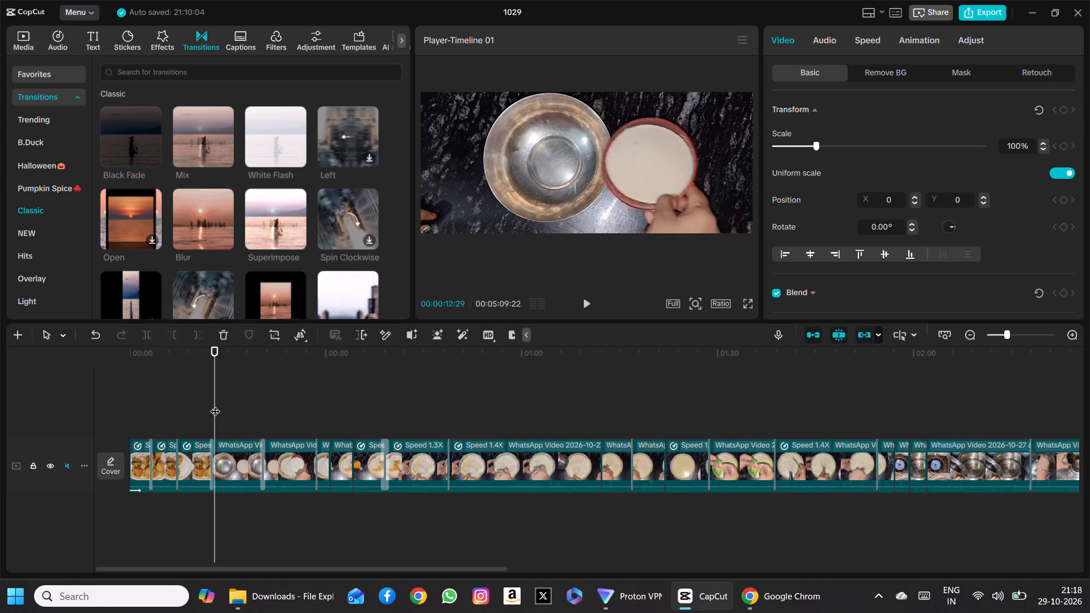
{"action": "left_click_drag", "start_coordinate": [215, 404], "coordinate": [316, 404]}
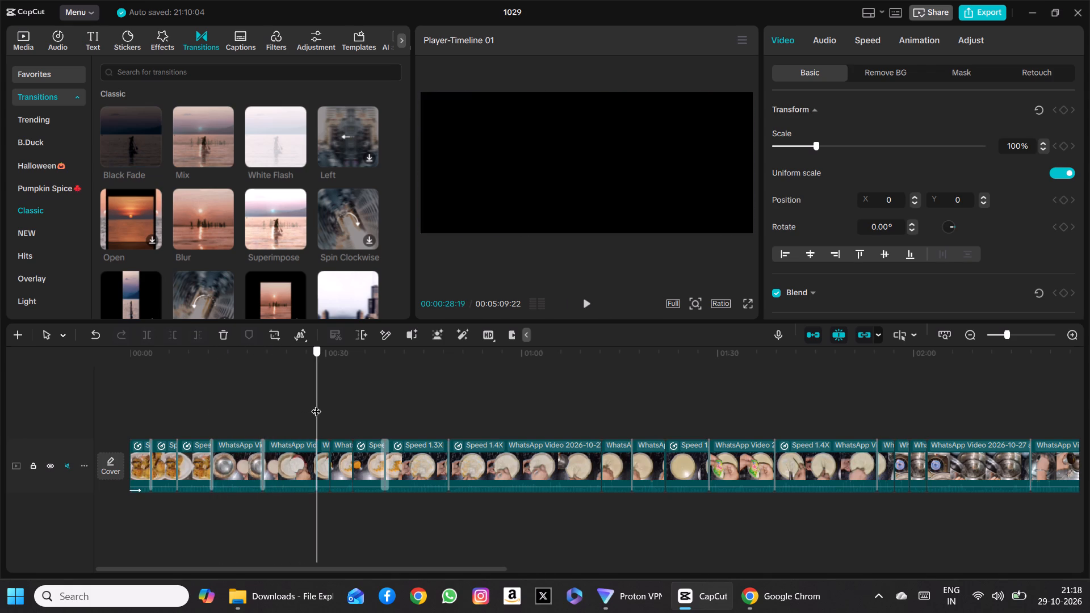
{"action": "left_click_drag", "start_coordinate": [316, 404], "coordinate": [222, 395]}
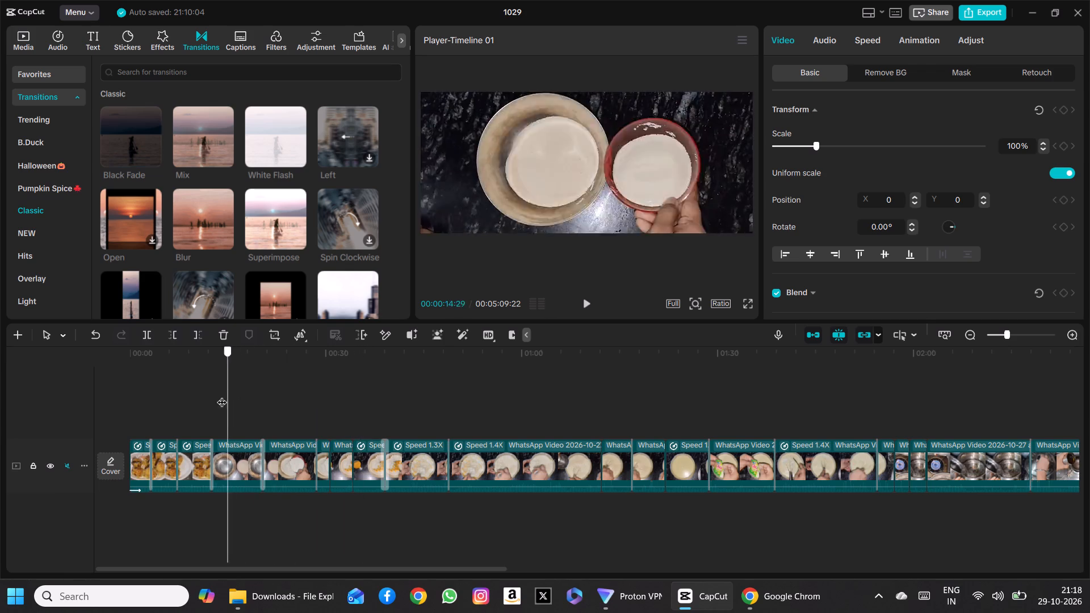
{"action": "left_click_drag", "start_coordinate": [222, 395], "coordinate": [214, 396]}
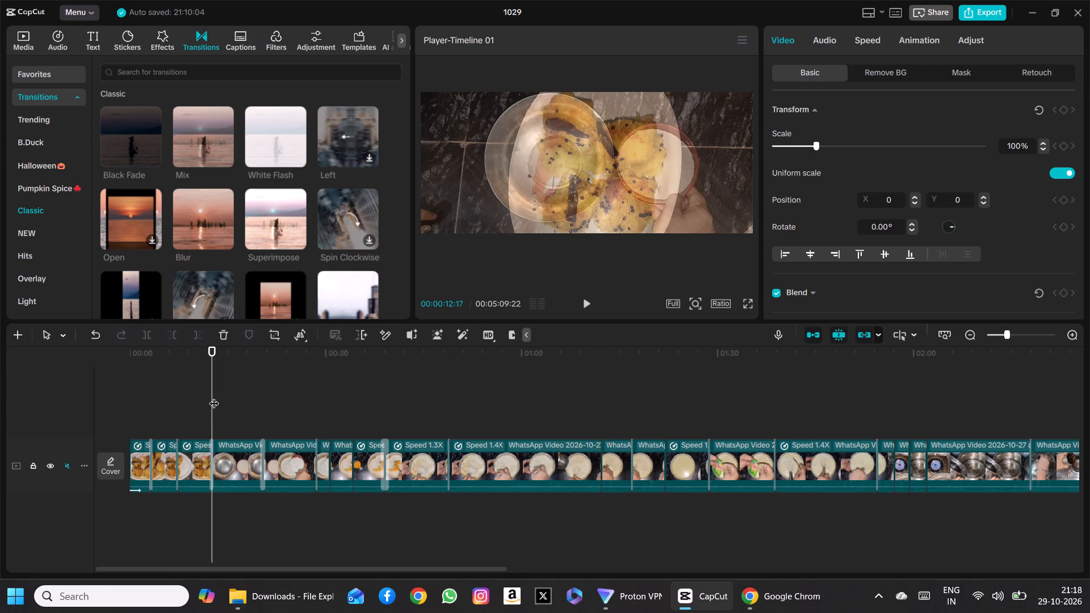
{"action": "left_click_drag", "start_coordinate": [214, 396], "coordinate": [354, 421]}
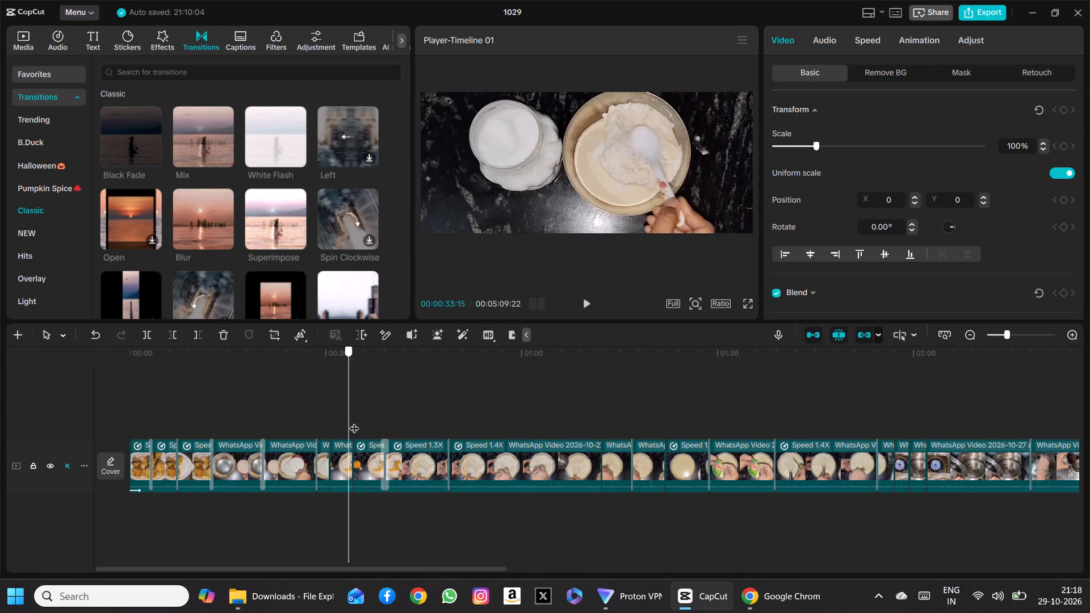
{"action": "left_click_drag", "start_coordinate": [354, 421], "coordinate": [222, 431]}
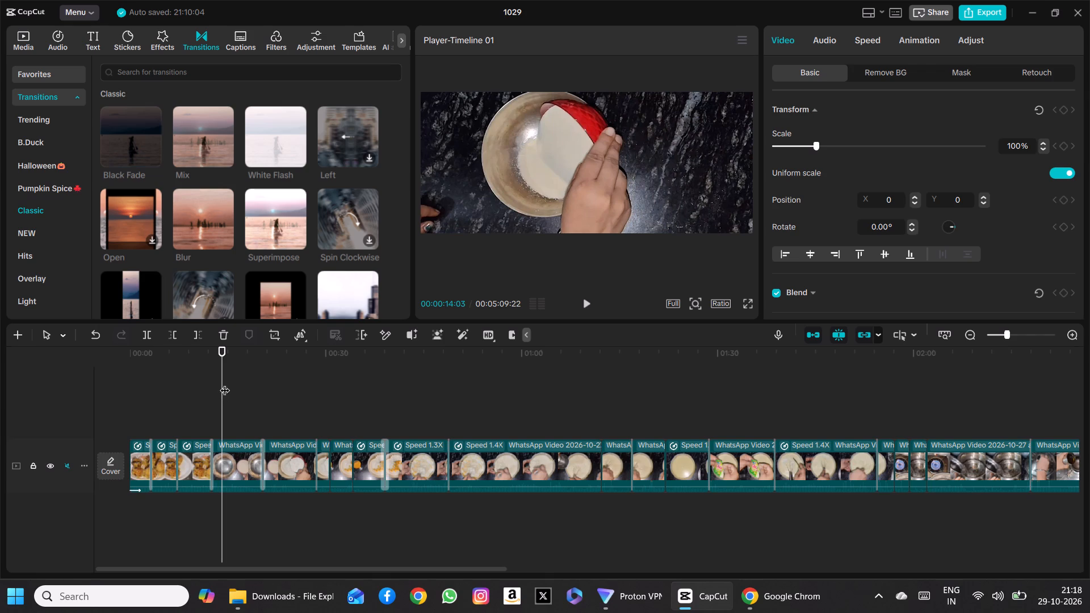
Scrub forward from about 00:14 to 01:47 to review the ingredient-adding and batter-whisking clips.
{"action": "left_click_drag", "start_coordinate": [220, 381], "coordinate": [307, 393]}
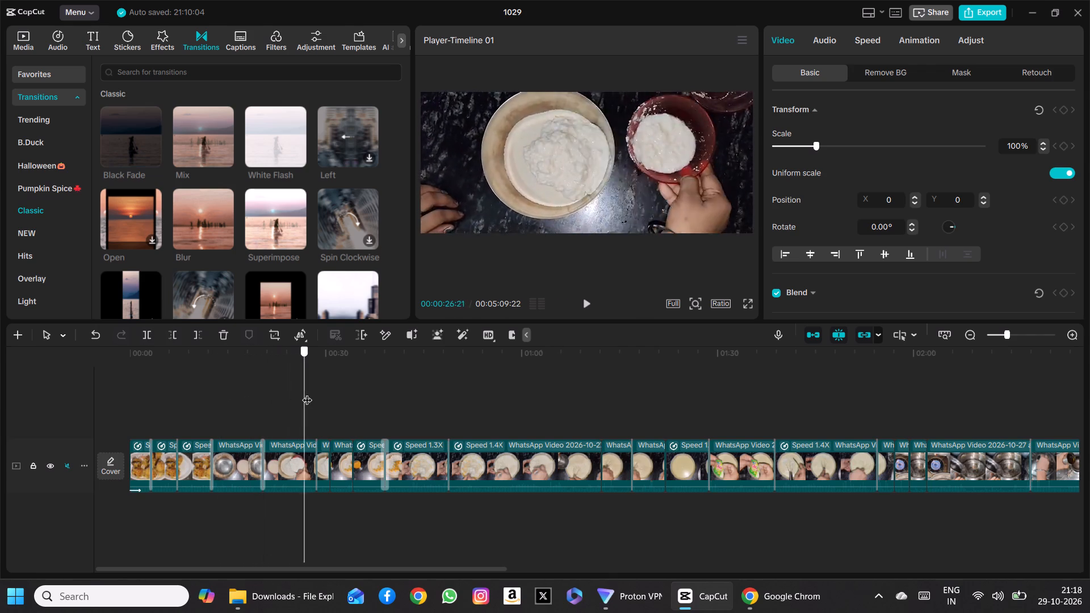
{"action": "left_click_drag", "start_coordinate": [307, 393], "coordinate": [425, 394]}
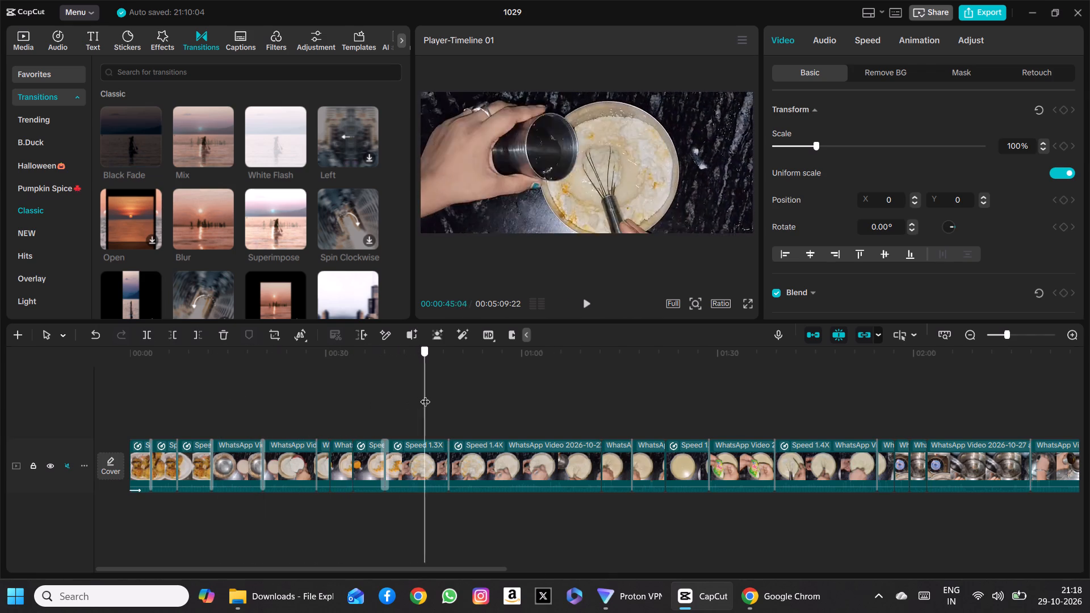
{"action": "left_click_drag", "start_coordinate": [425, 394], "coordinate": [546, 386]}
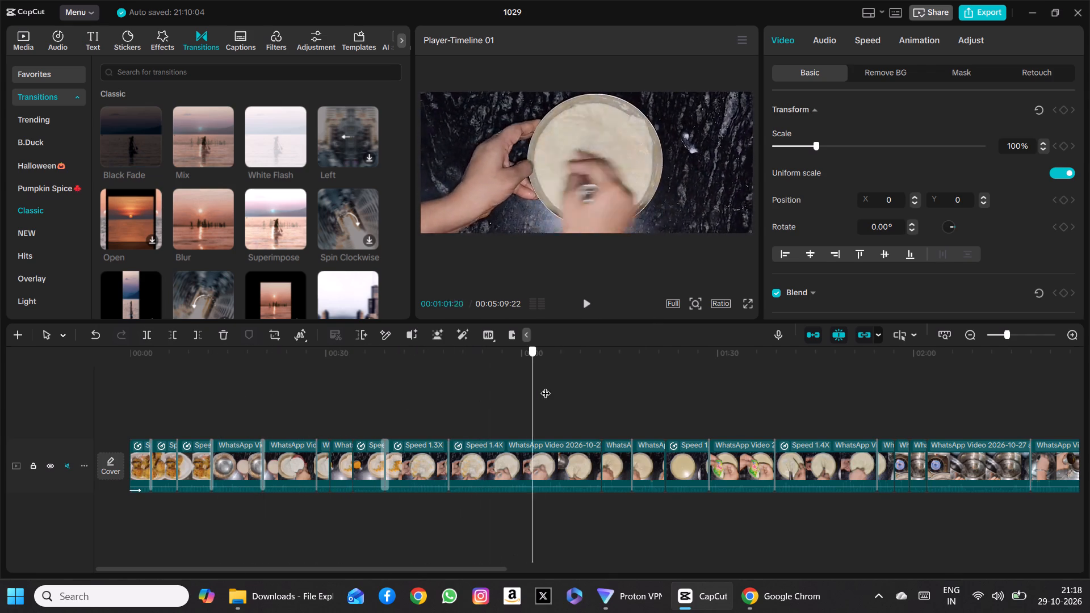
{"action": "left_click_drag", "start_coordinate": [546, 386], "coordinate": [597, 389]}
{"action": "scroll", "coordinate": [597, 389], "scroll_direction": "left", "scroll_amount": 1}
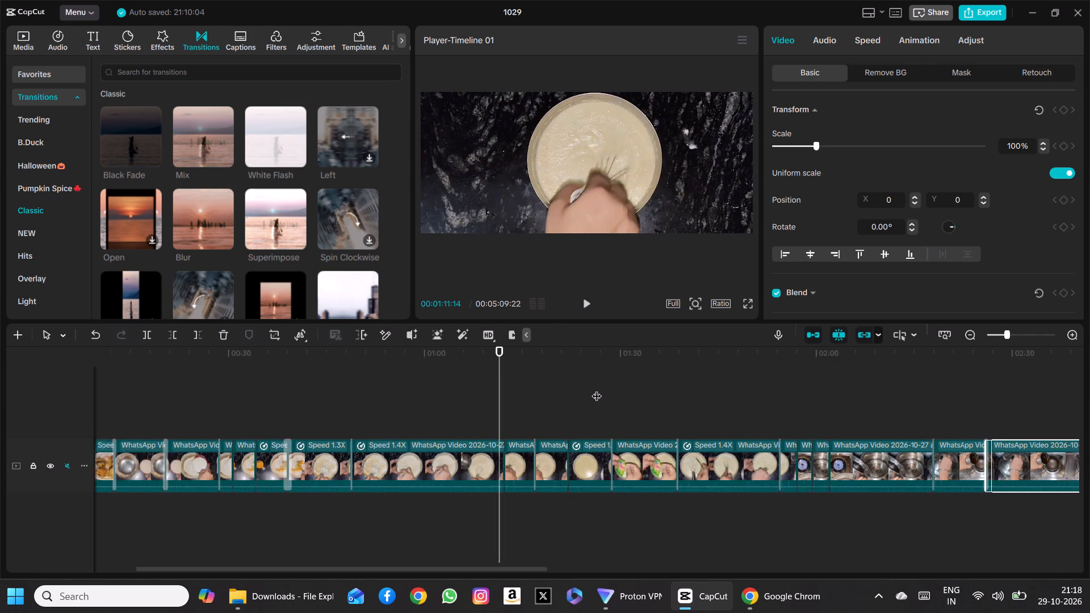
{"action": "scroll", "coordinate": [597, 389], "scroll_direction": "left", "scroll_amount": 1}
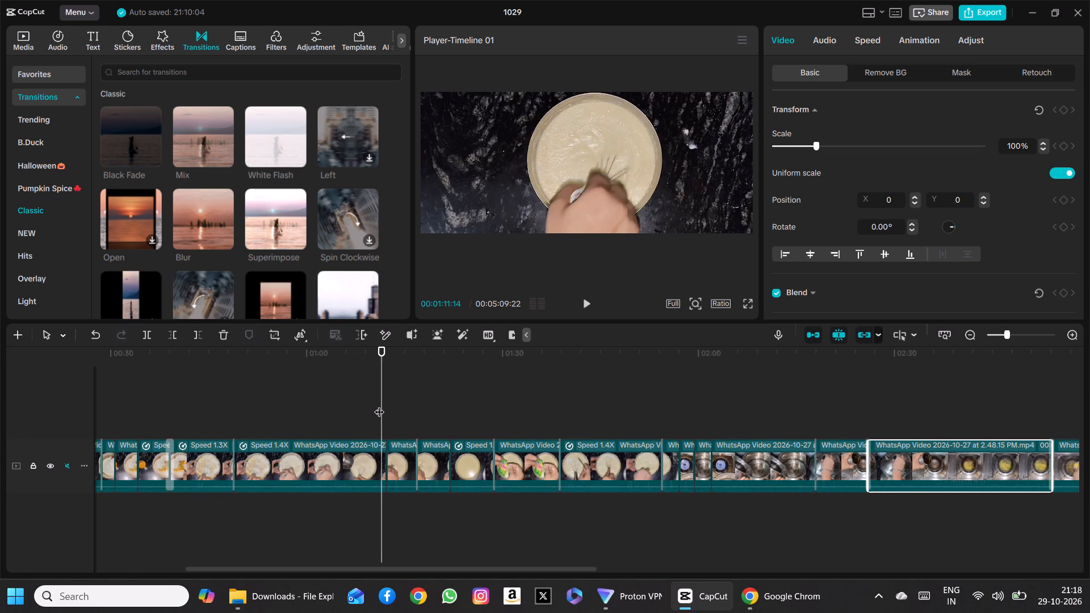
{"action": "left_click_drag", "start_coordinate": [379, 405], "coordinate": [451, 410]}
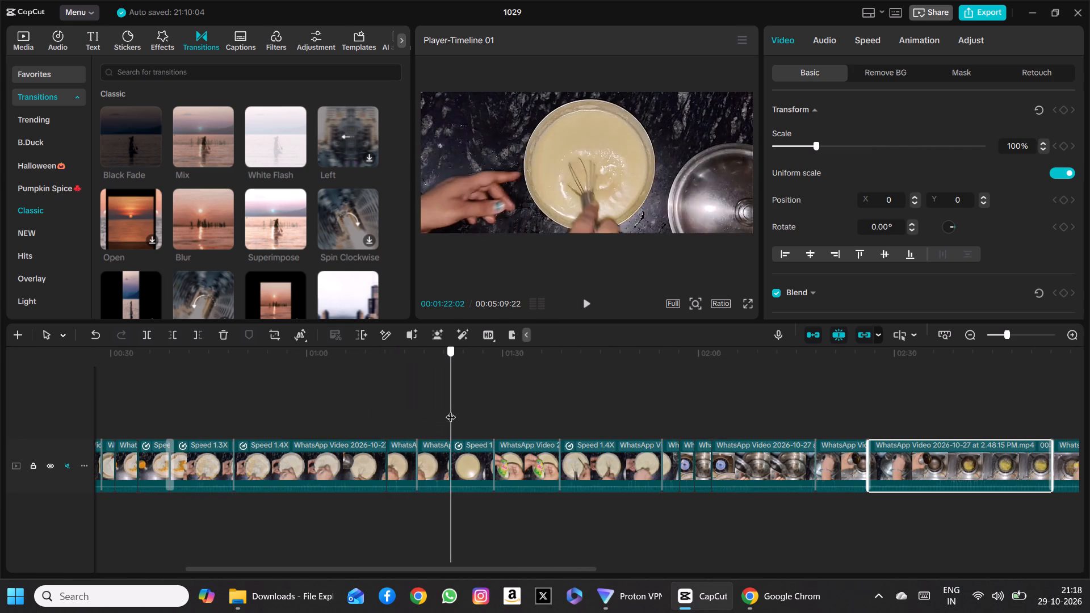
{"action": "left_click_drag", "start_coordinate": [451, 410], "coordinate": [580, 425]}
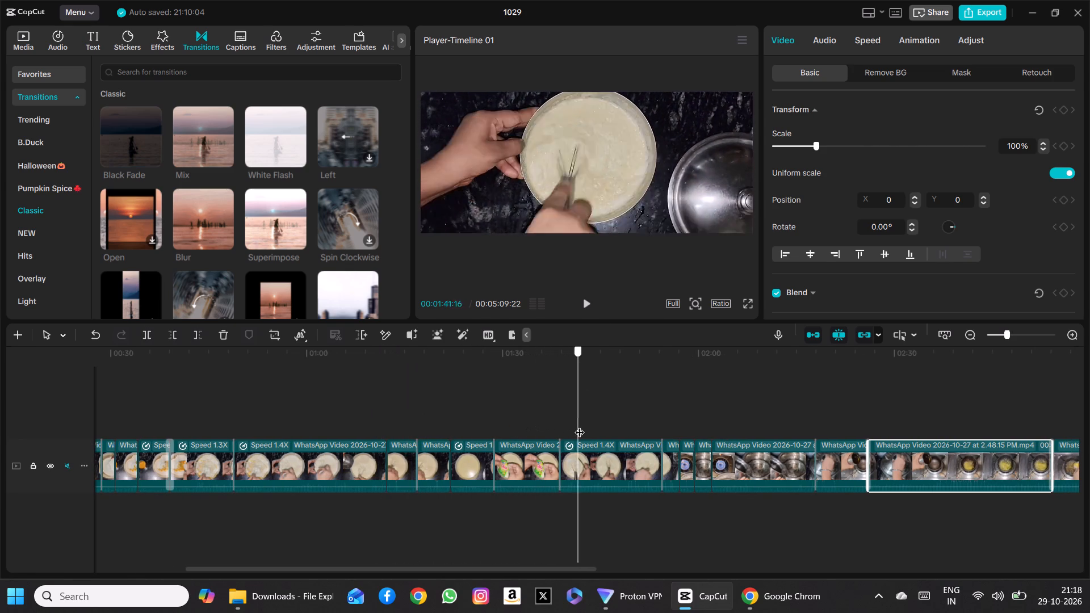
{"action": "left_click_drag", "start_coordinate": [580, 425], "coordinate": [617, 428]}
{"action": "scroll", "coordinate": [617, 428], "scroll_direction": "left", "scroll_amount": 1}
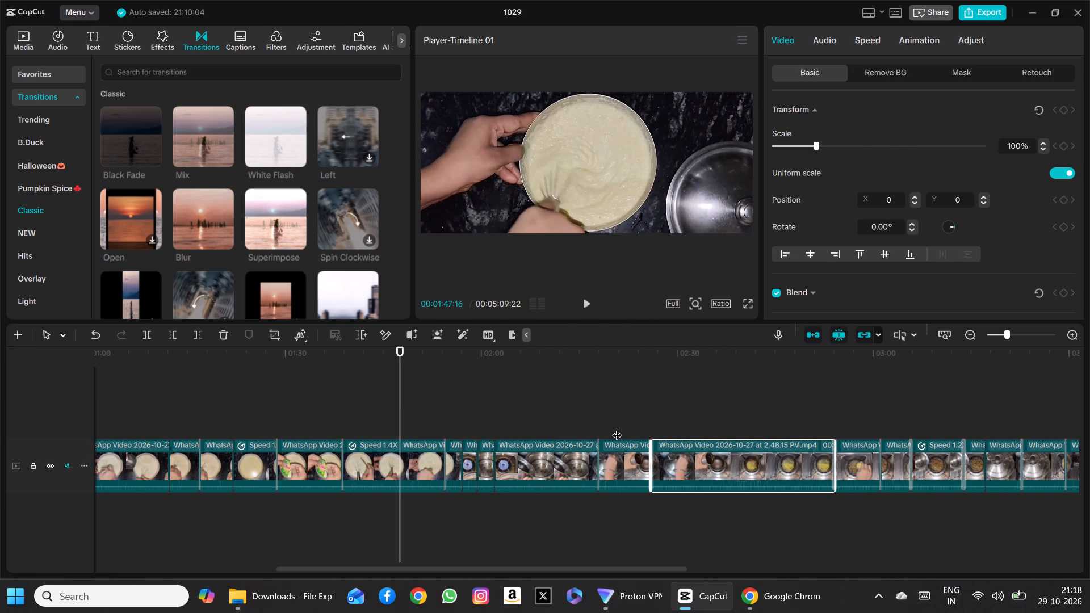
Scrub on from about 01:47 to 04:00 to review the stove, steaming, tempering and cutting clips.
{"action": "left_click_drag", "start_coordinate": [399, 409], "coordinate": [467, 415]}
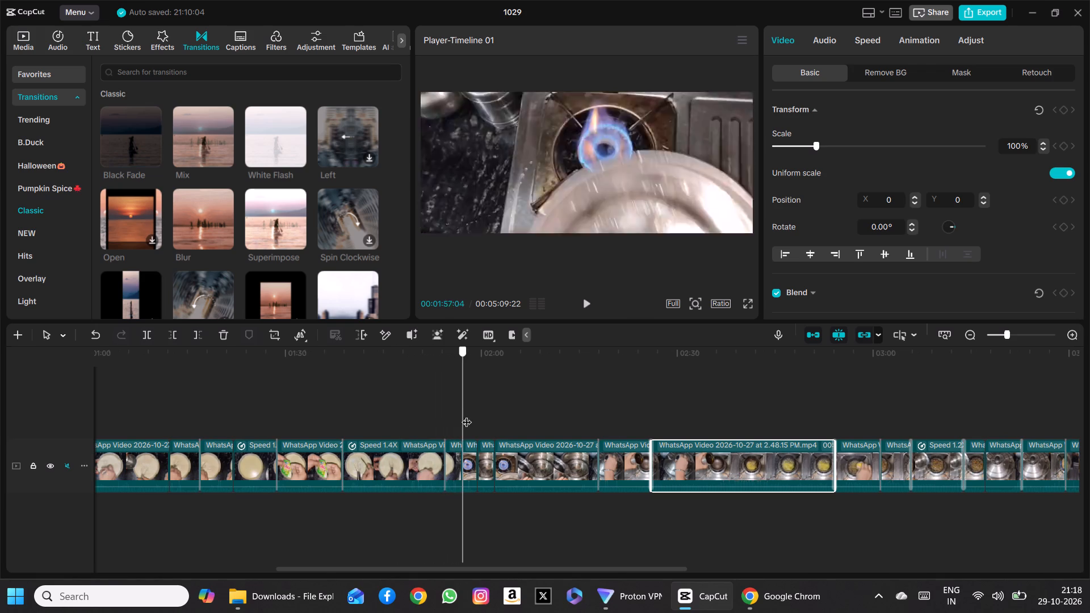
{"action": "left_click_drag", "start_coordinate": [467, 415], "coordinate": [489, 430]}
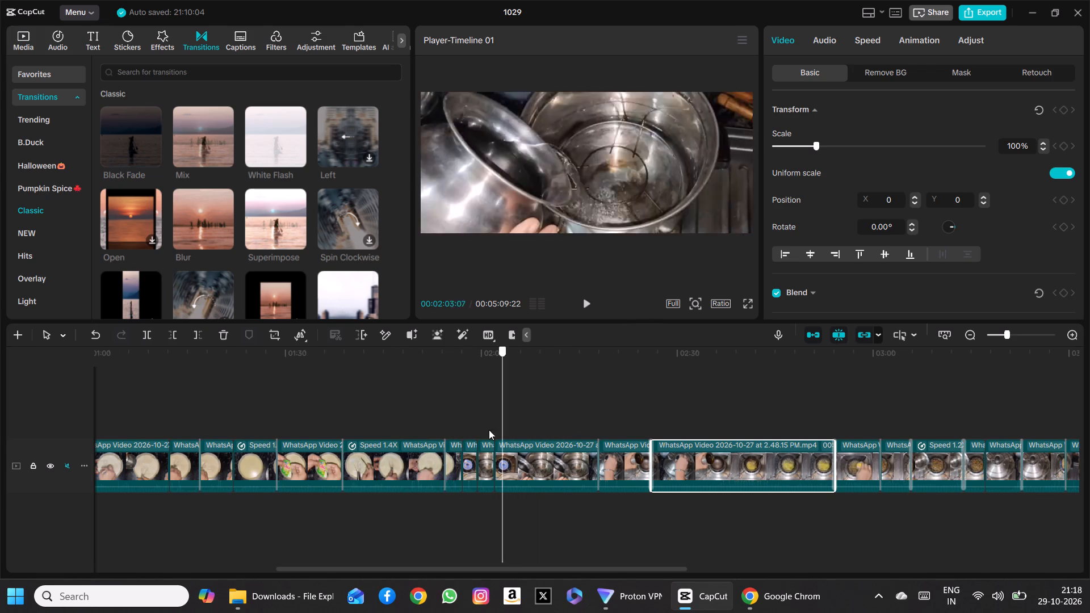
{"action": "left_click_drag", "start_coordinate": [489, 430], "coordinate": [484, 432]}
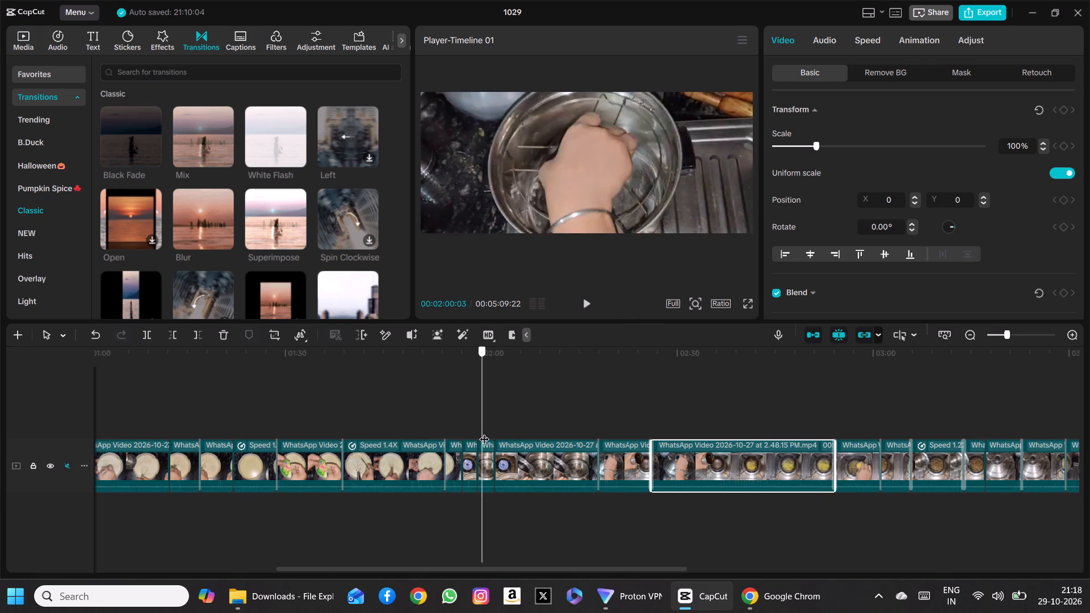
{"action": "left_click_drag", "start_coordinate": [484, 432], "coordinate": [537, 439]}
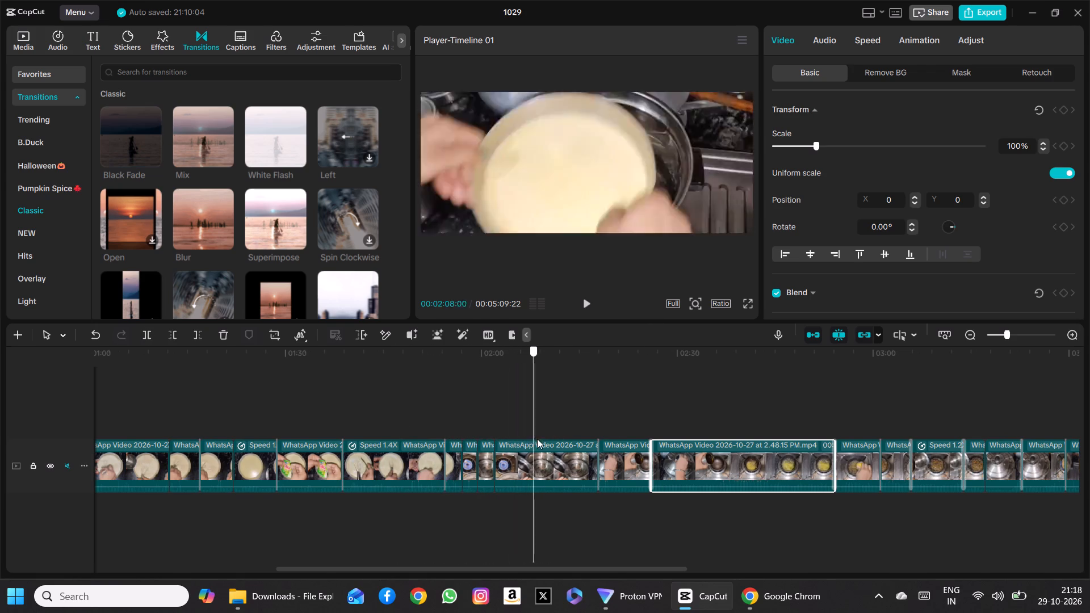
{"action": "left_click_drag", "start_coordinate": [537, 439], "coordinate": [731, 428]}
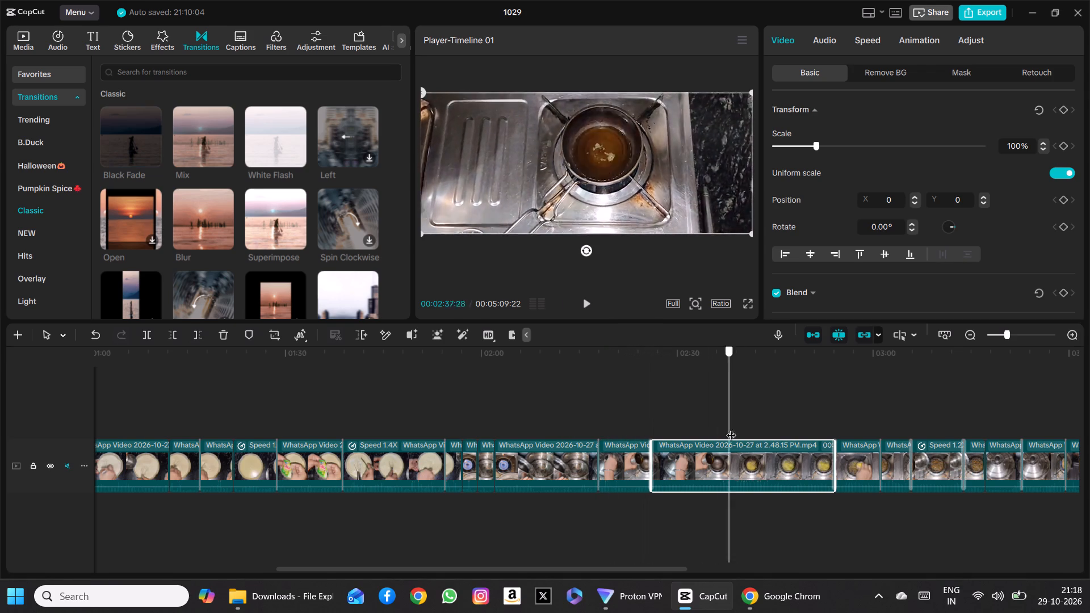
{"action": "left_click_drag", "start_coordinate": [731, 428], "coordinate": [735, 430]}
{"action": "scroll", "coordinate": [735, 430], "scroll_direction": "left", "scroll_amount": 2}
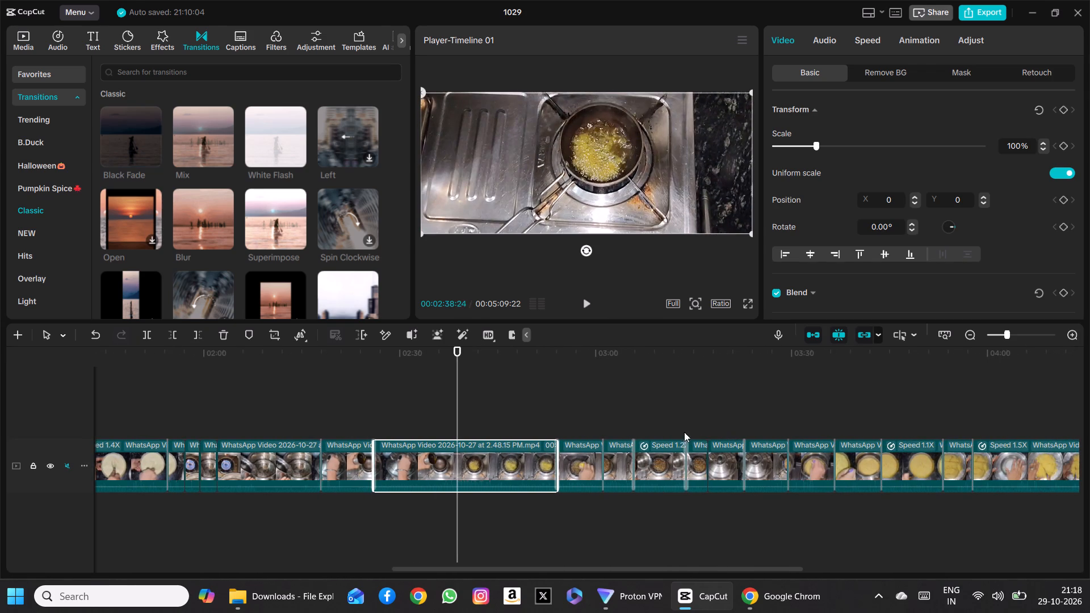
{"action": "left_click_drag", "start_coordinate": [458, 391], "coordinate": [615, 413]}
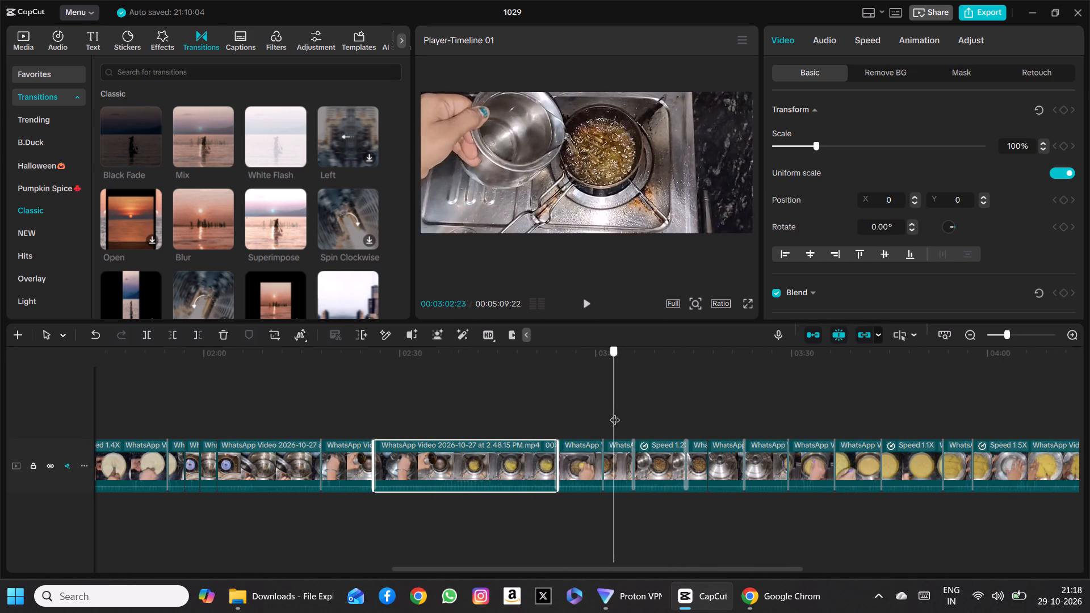
{"action": "left_click_drag", "start_coordinate": [615, 413], "coordinate": [651, 413]}
{"action": "scroll", "coordinate": [651, 413], "scroll_direction": "left", "scroll_amount": 1}
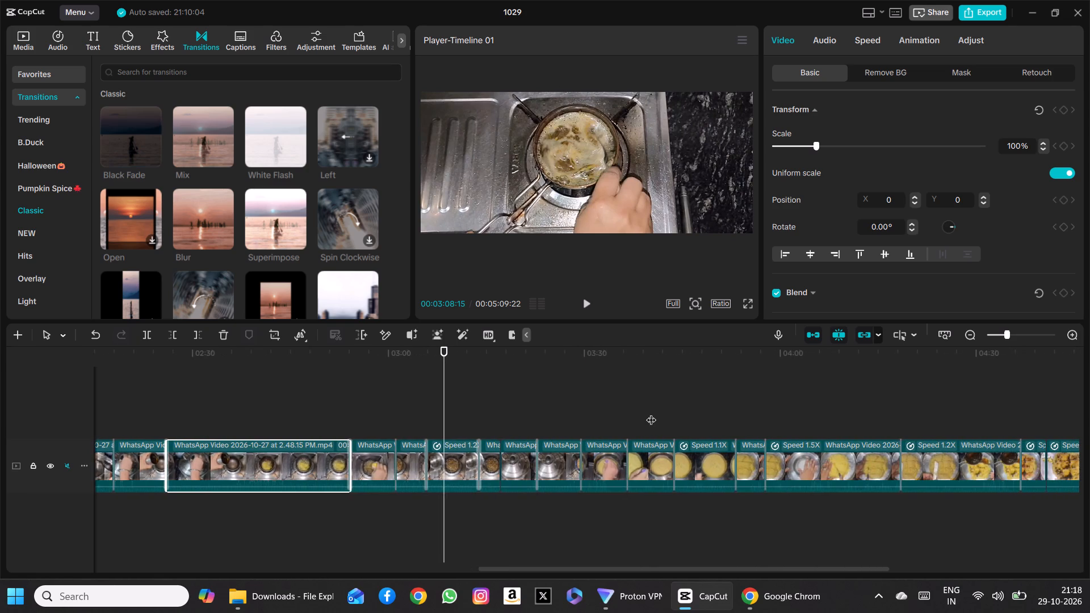
{"action": "left_click_drag", "start_coordinate": [439, 401], "coordinate": [617, 431]}
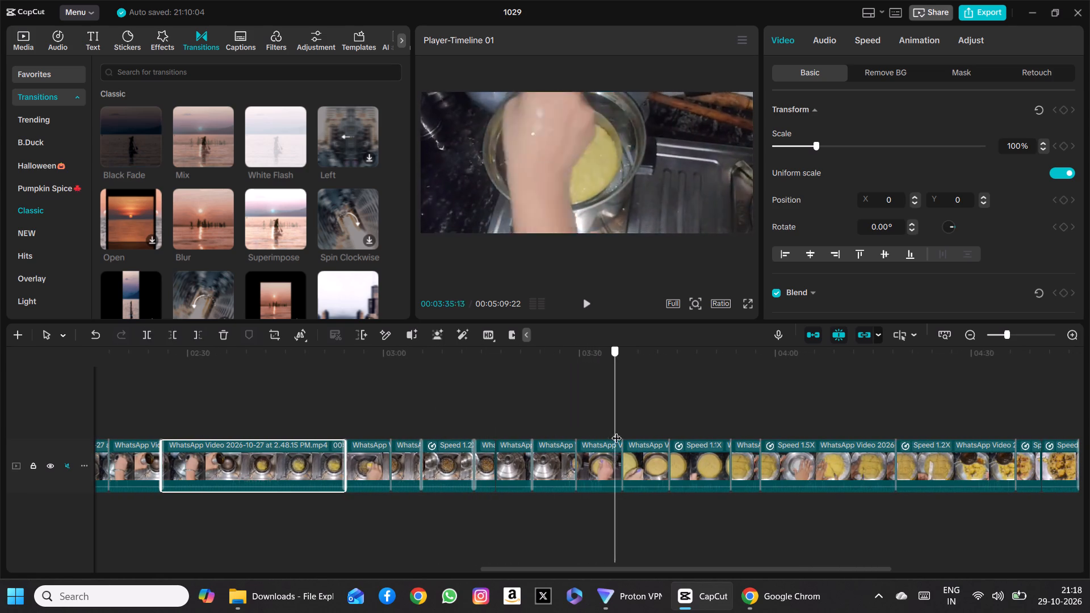
{"action": "left_click_drag", "start_coordinate": [617, 431], "coordinate": [781, 436]}
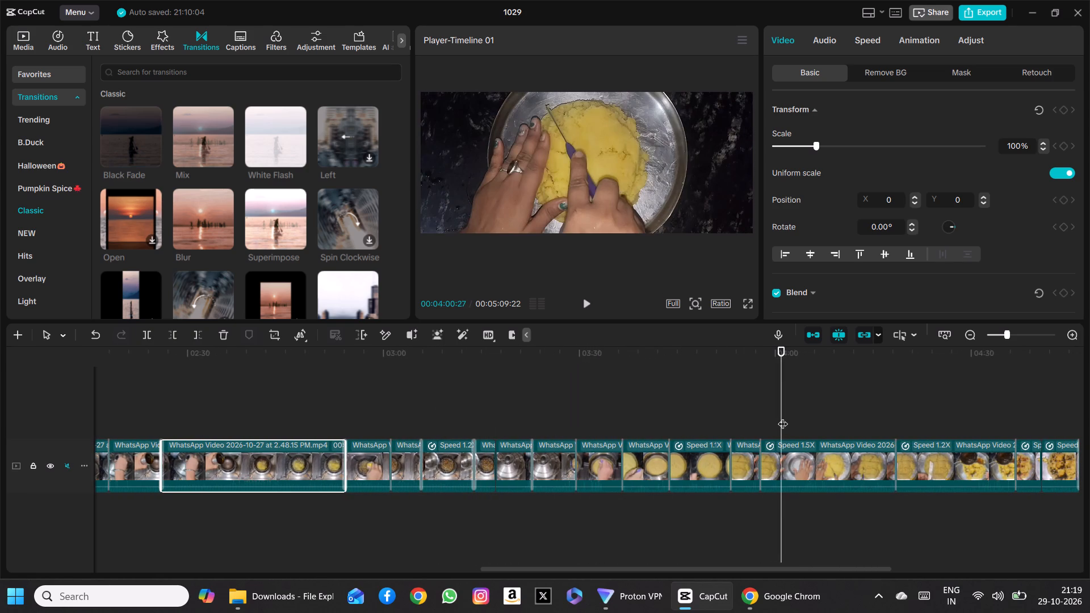
Return to the opening and examine the flour-pouring clip around 00:15 to 00:19, stopping near 00:17.
{"action": "left_click_drag", "start_coordinate": [783, 417], "coordinate": [255, 454]}
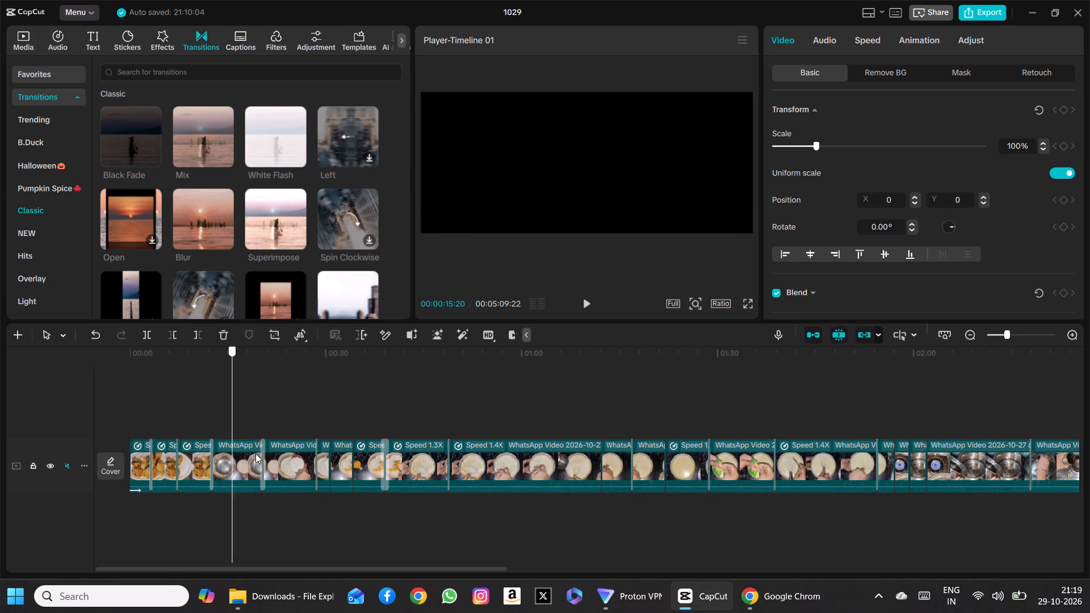
{"action": "left_click_drag", "start_coordinate": [255, 454], "coordinate": [251, 455]}
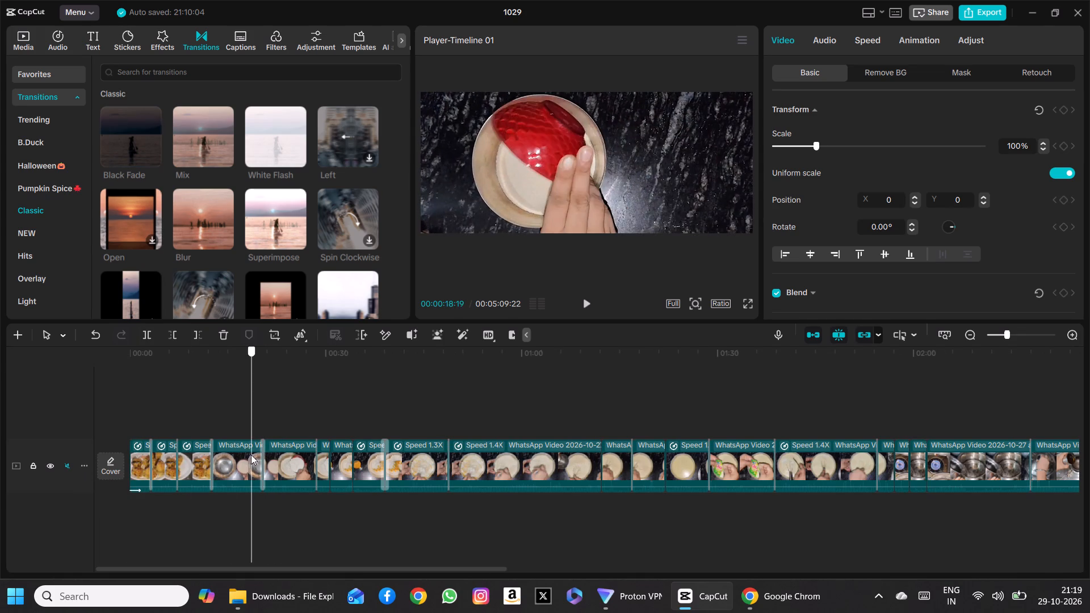
{"action": "left_click_drag", "start_coordinate": [251, 455], "coordinate": [244, 458]}
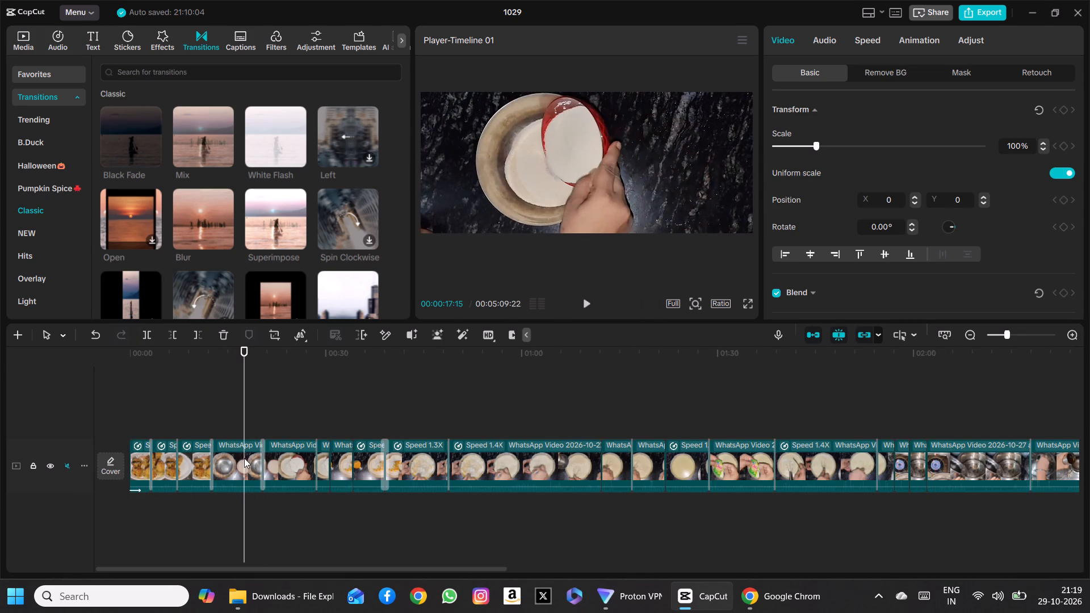
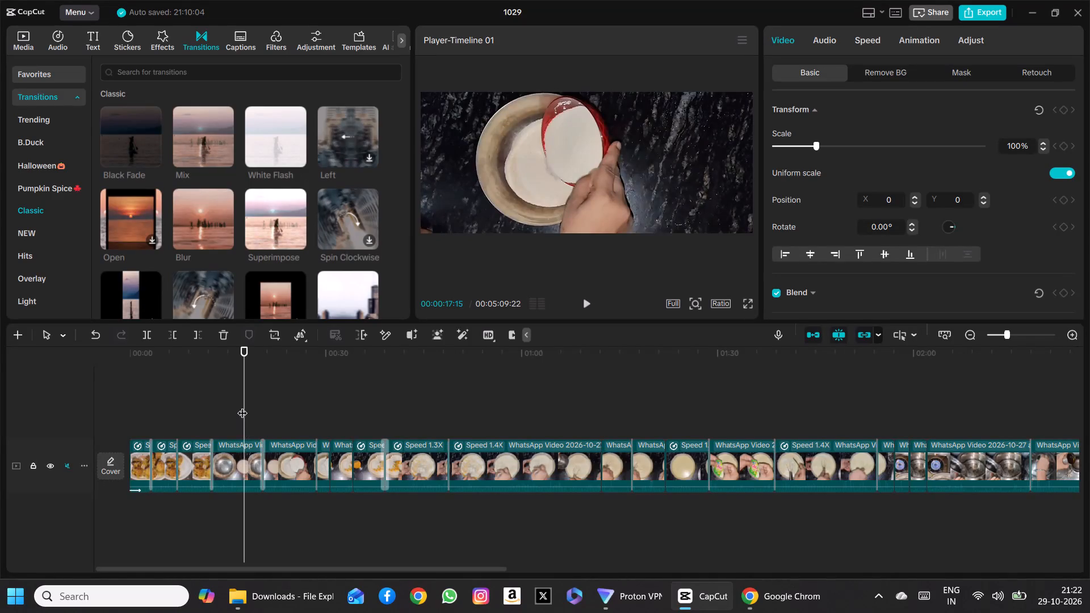
Scrub back and forth through the plated-dish opening clips between 00:00 and about 00:12, stopping at 00:10.
{"action": "left_click_drag", "start_coordinate": [242, 406], "coordinate": [206, 413]}
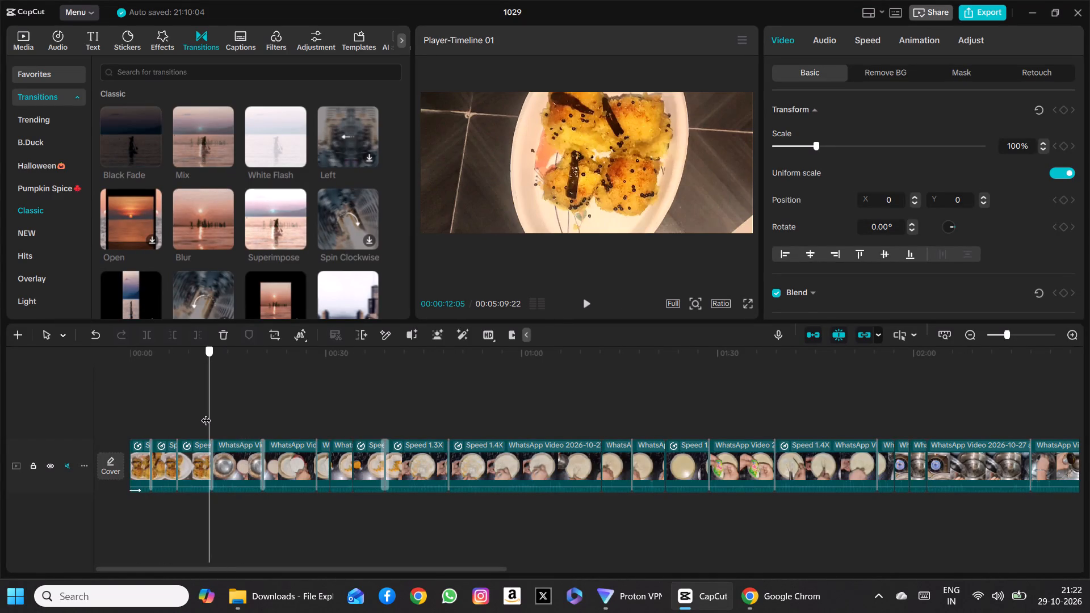
{"action": "left_click_drag", "start_coordinate": [206, 413], "coordinate": [203, 414]}
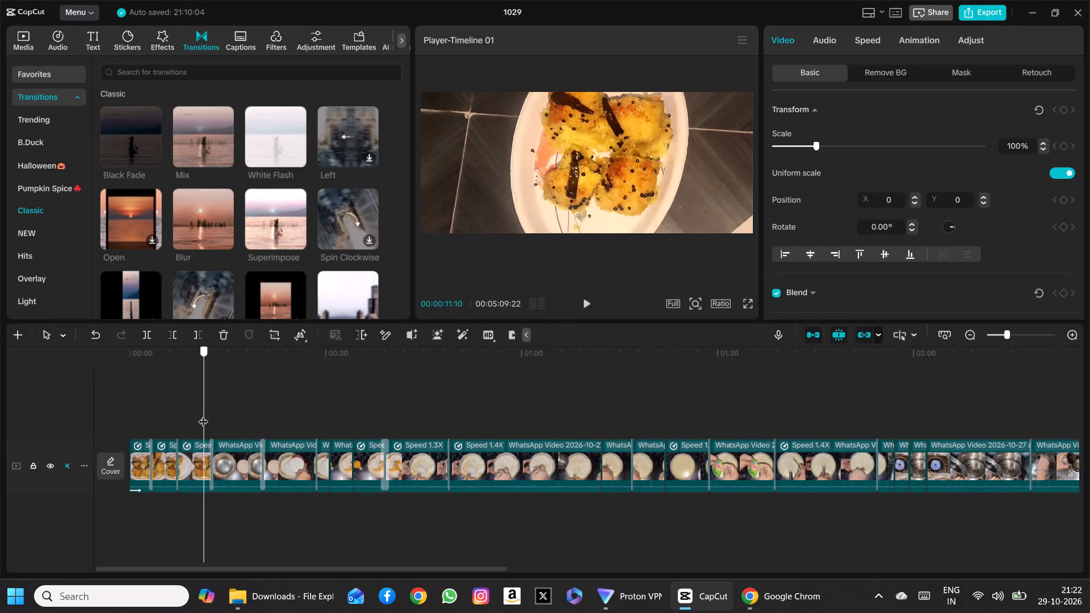
{"action": "left_click_drag", "start_coordinate": [203, 414], "coordinate": [127, 413]}
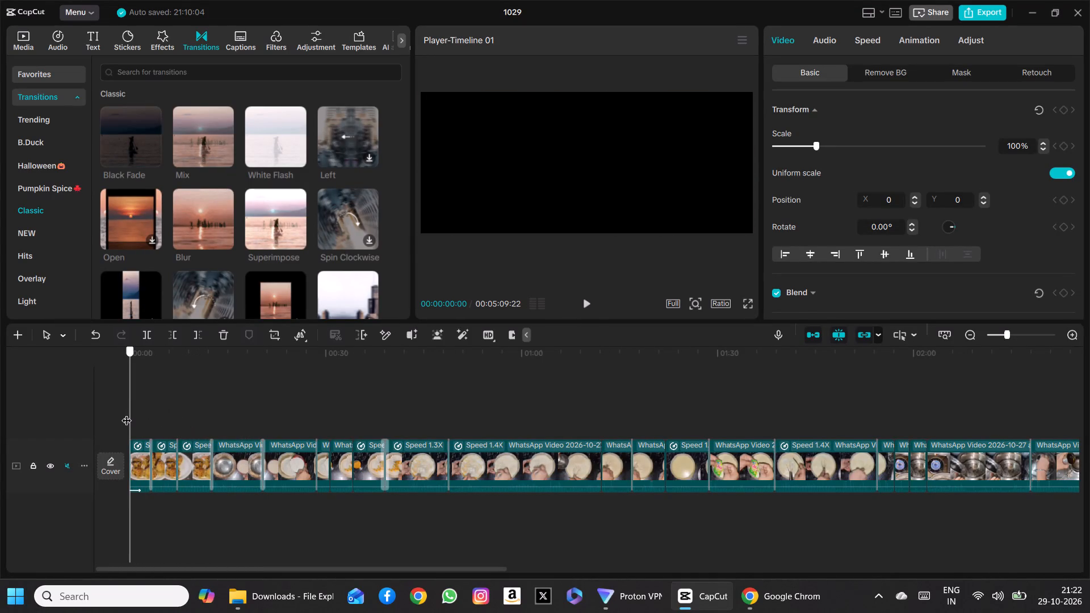
{"action": "left_click_drag", "start_coordinate": [127, 413], "coordinate": [174, 410]}
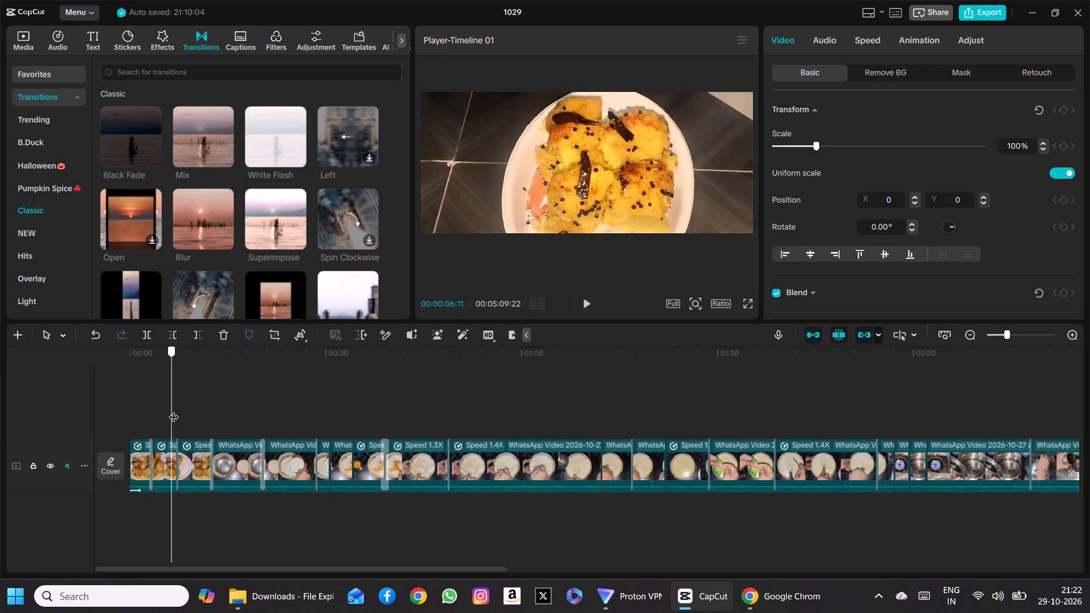
{"action": "left_click_drag", "start_coordinate": [174, 410], "coordinate": [180, 410]}
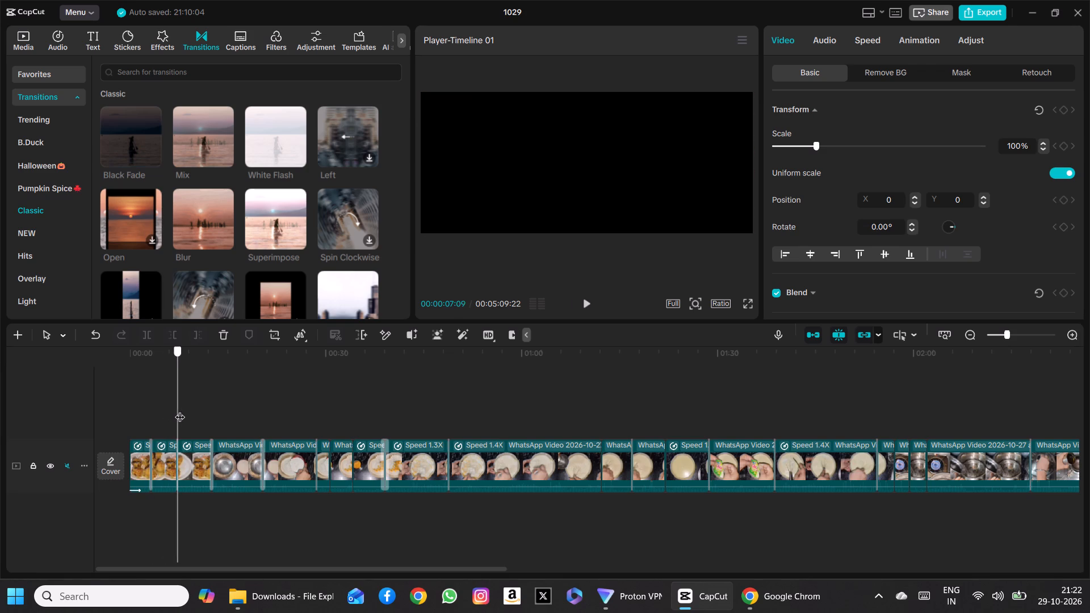
{"action": "left_click_drag", "start_coordinate": [180, 410], "coordinate": [197, 409]}
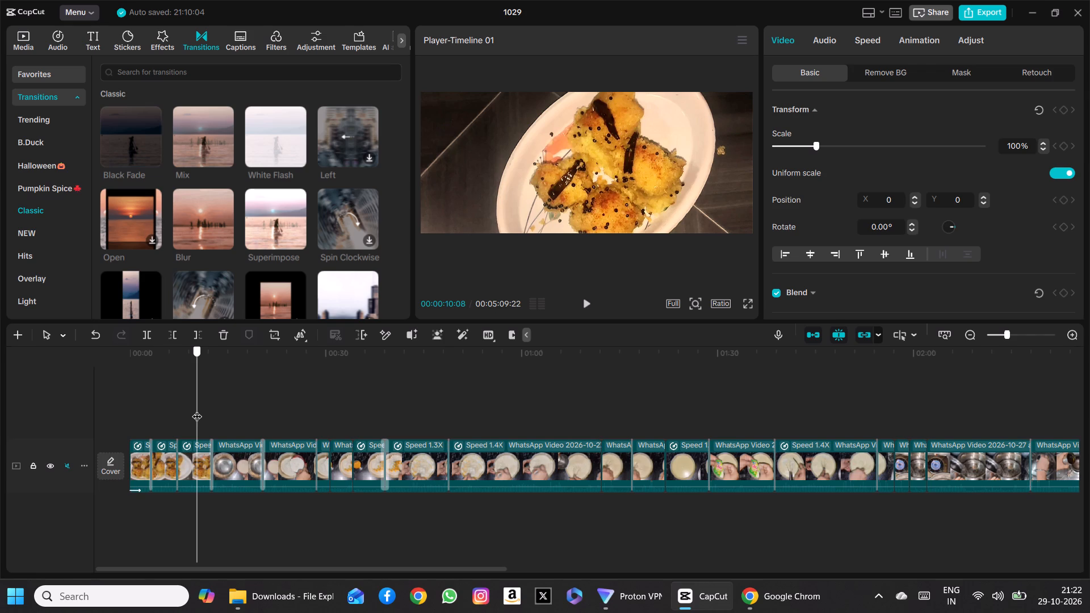
{"action": "left_click_drag", "start_coordinate": [197, 409], "coordinate": [209, 409]}
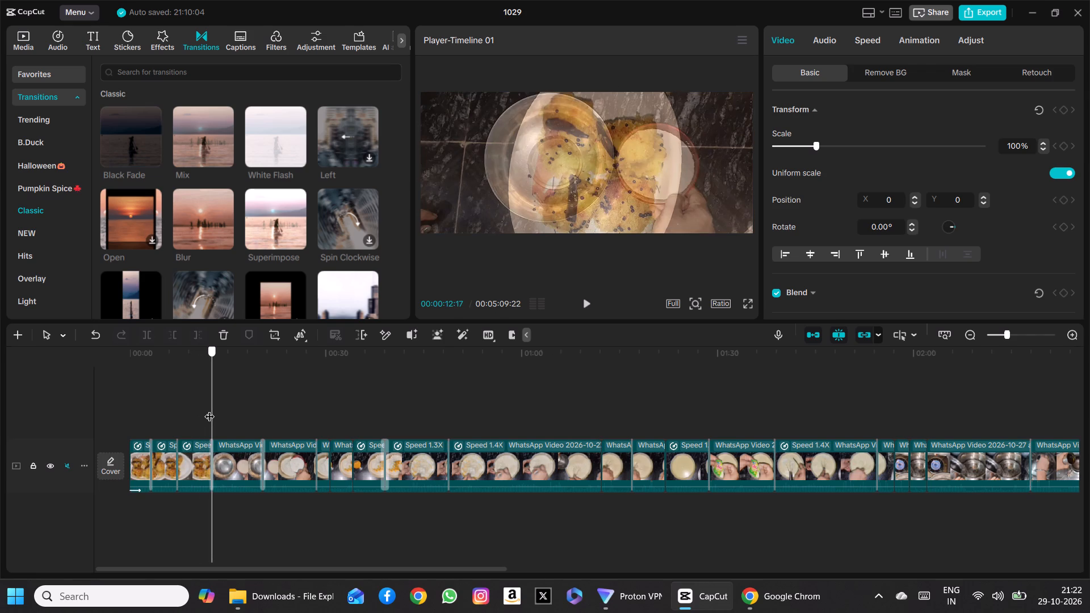
{"action": "left_click_drag", "start_coordinate": [209, 409], "coordinate": [196, 412]}
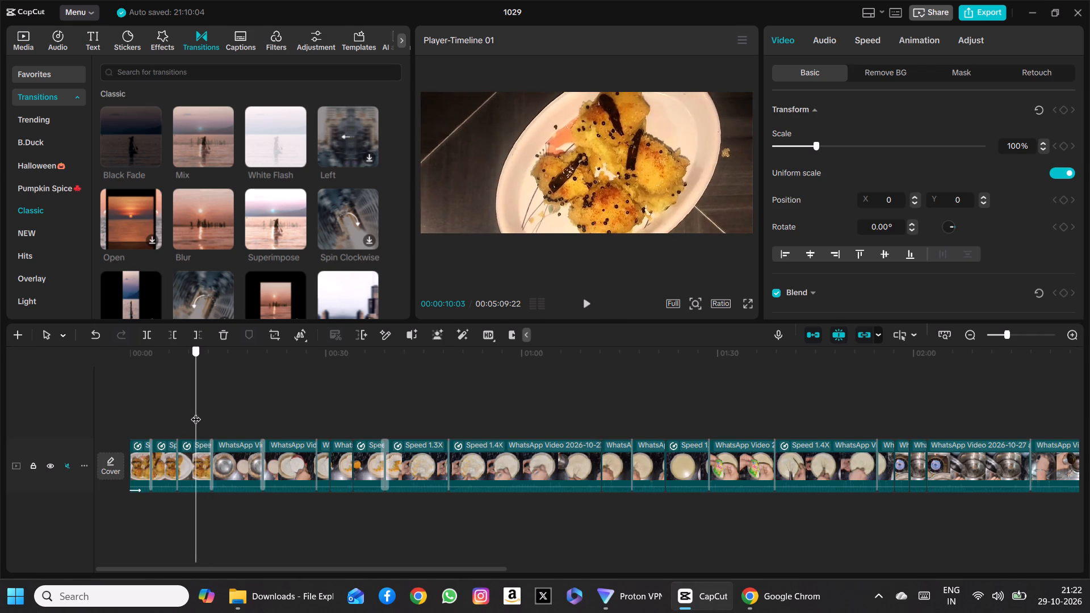
{"action": "left_click_drag", "start_coordinate": [196, 412], "coordinate": [197, 412]}
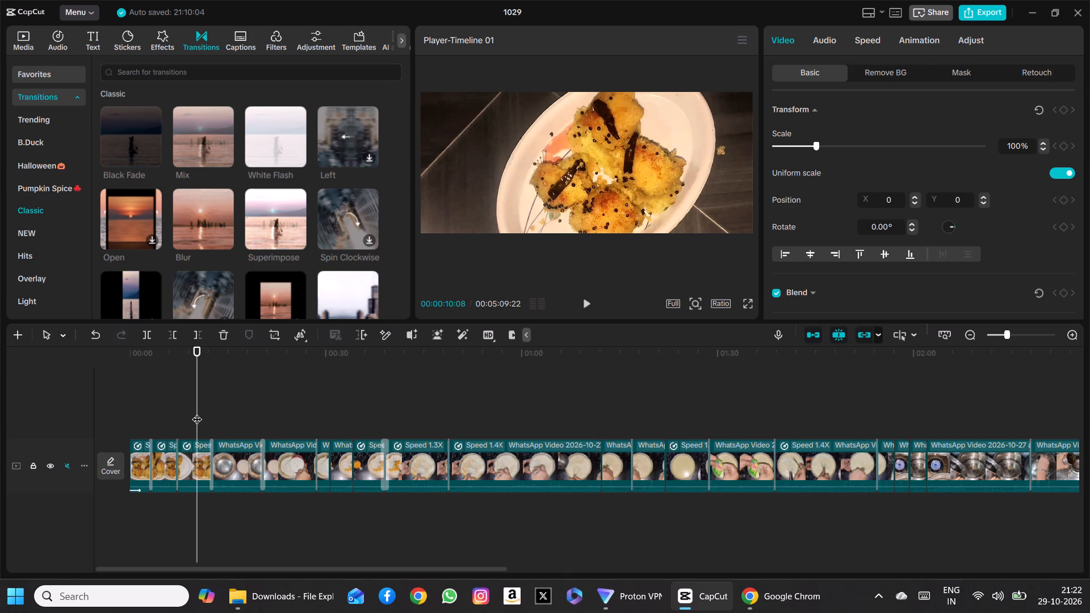
{"action": "left_click", "coordinate": [197, 412]}
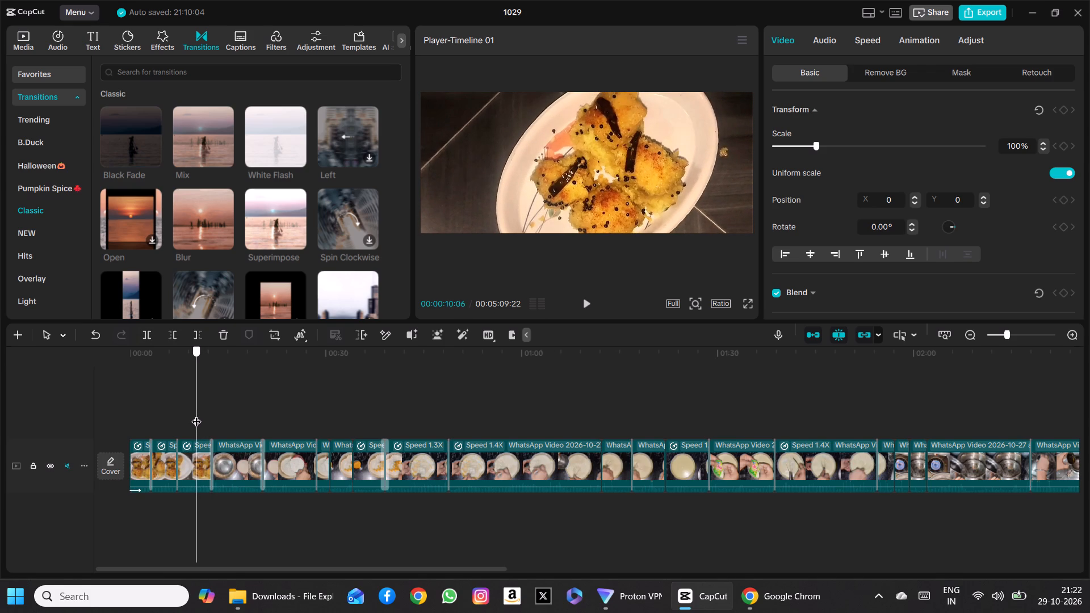
{"action": "scroll", "coordinate": [196, 414], "scroll_direction": "up", "scroll_amount": 3, "text": "ctrl"}
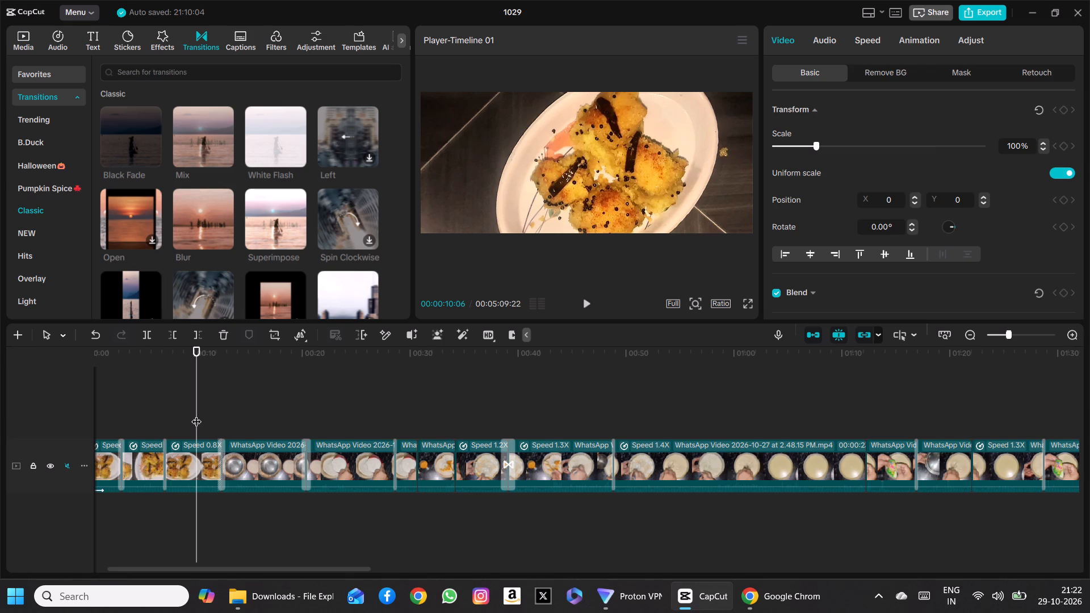
{"action": "left_click", "coordinate": [196, 414]}
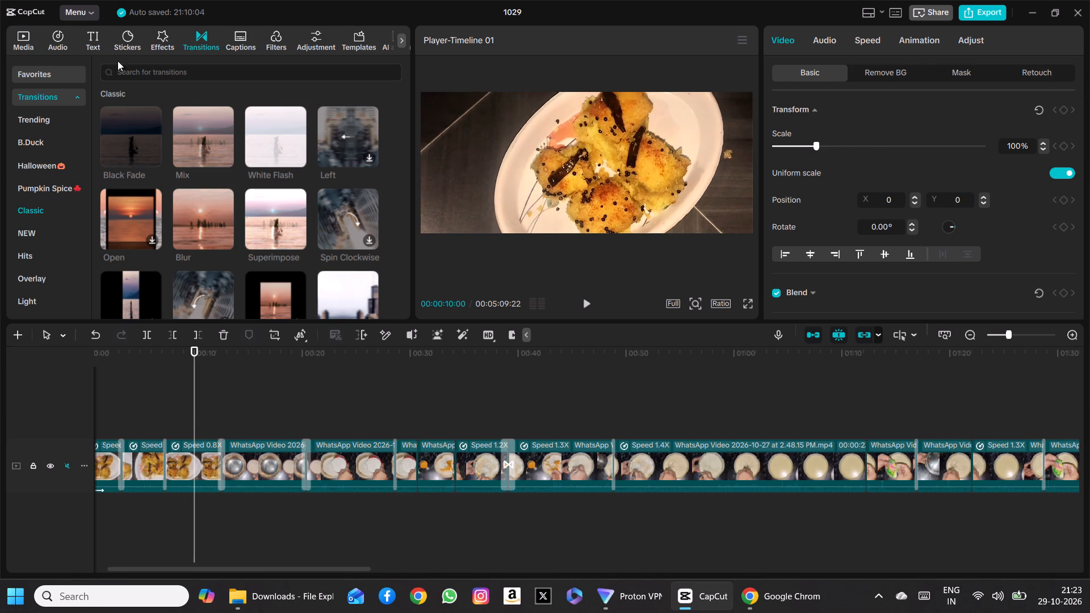
Browse the Classic and Black Friday stickers, the templates, the trending video effects and the text options for the opening.
{"action": "left_click", "coordinate": [125, 40]}
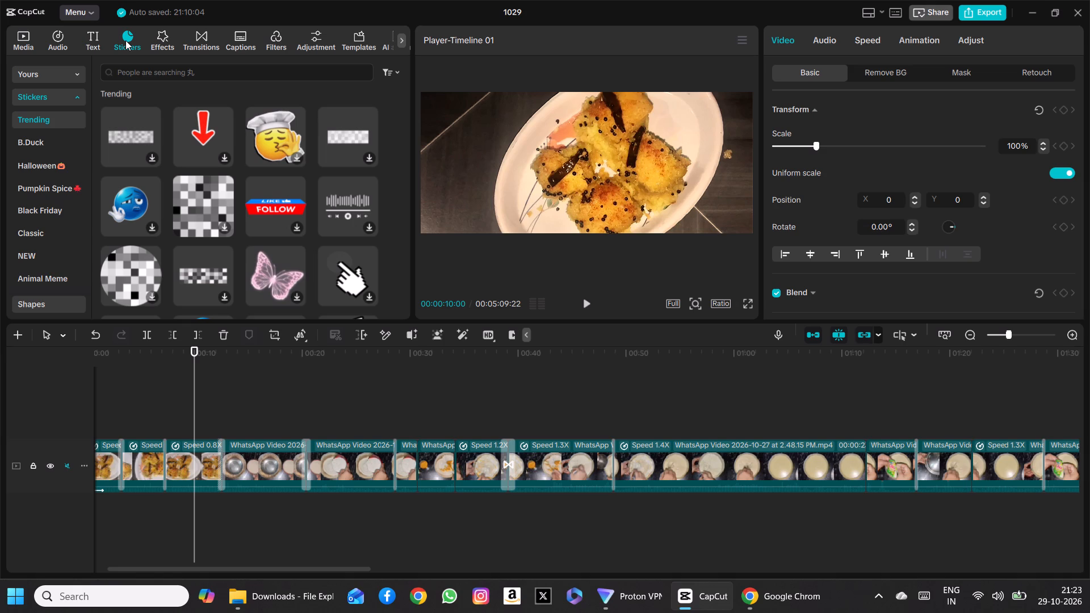
{"action": "left_click", "coordinate": [49, 229]}
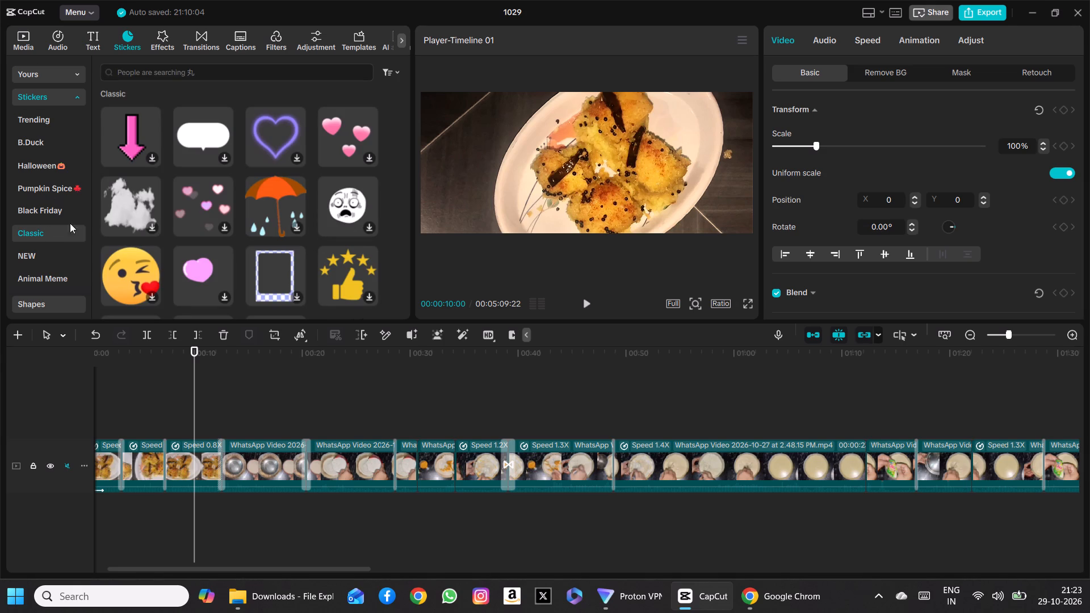
{"action": "scroll", "coordinate": [262, 211], "scroll_direction": "down", "scroll_amount": 2}
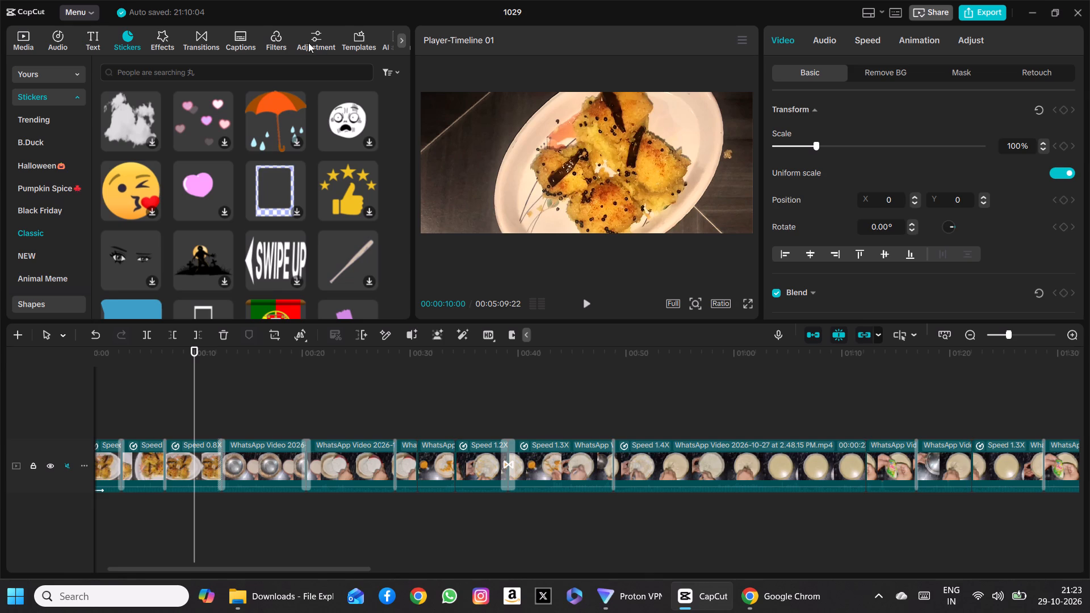
{"action": "scroll", "coordinate": [307, 34], "scroll_direction": "left", "scroll_amount": 2}
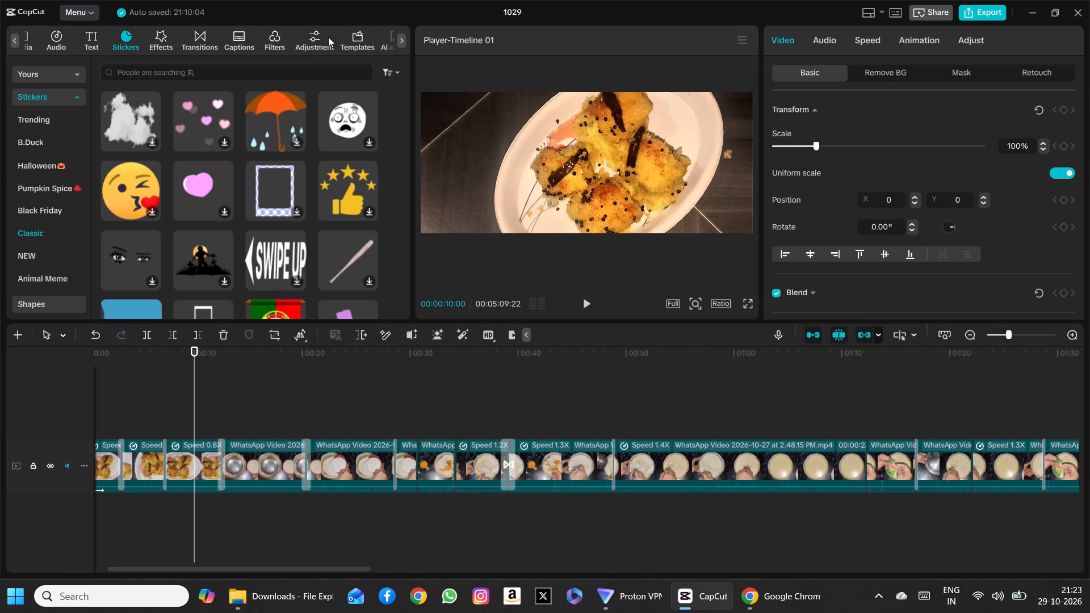
{"action": "left_click", "coordinate": [358, 39]}
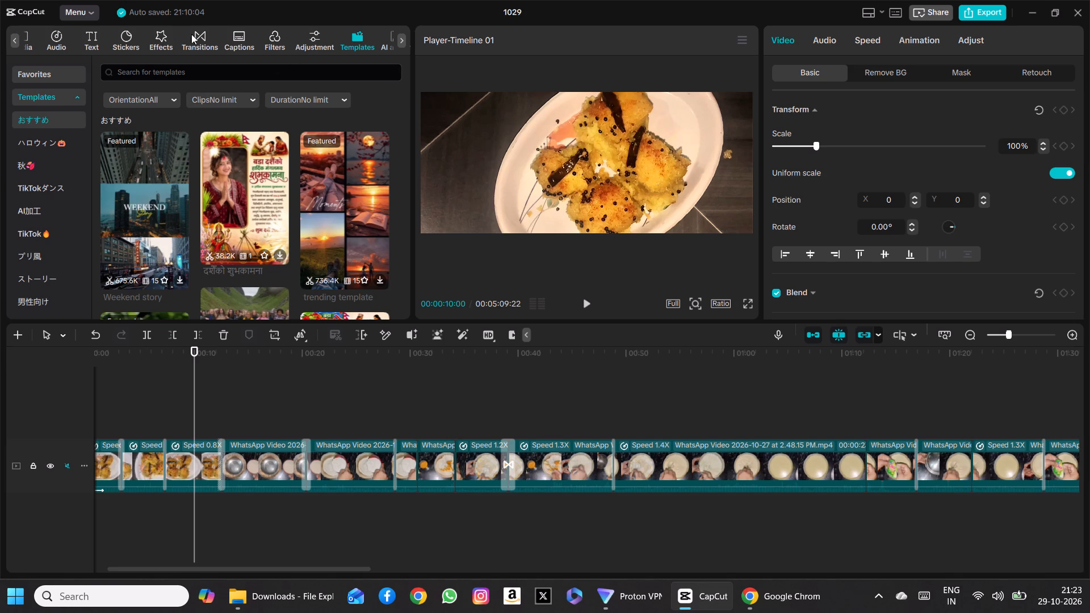
{"action": "left_click", "coordinate": [161, 43]}
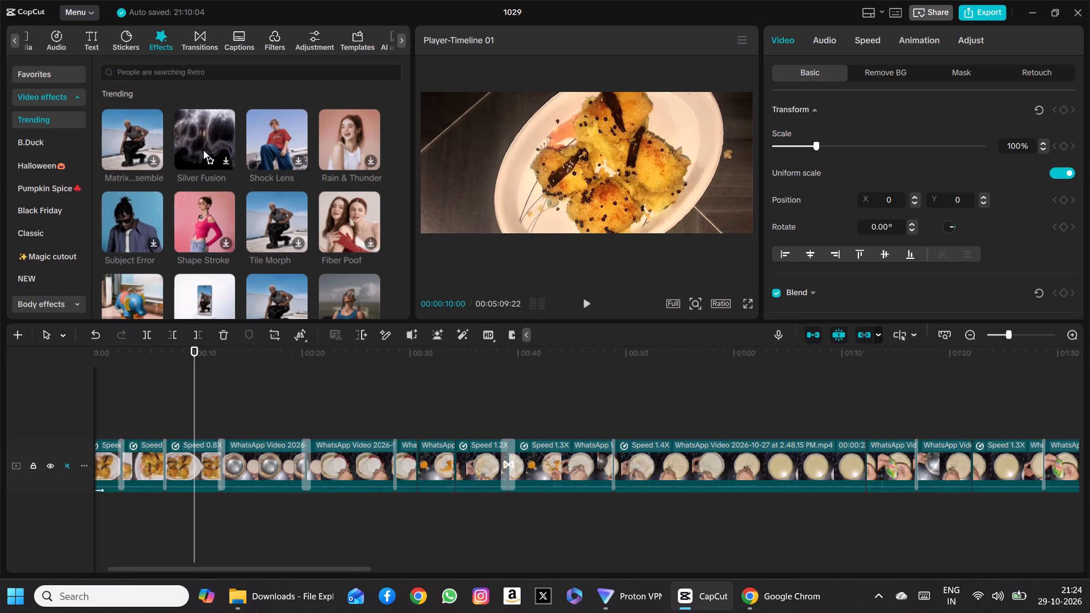
{"action": "left_click", "coordinate": [124, 37]}
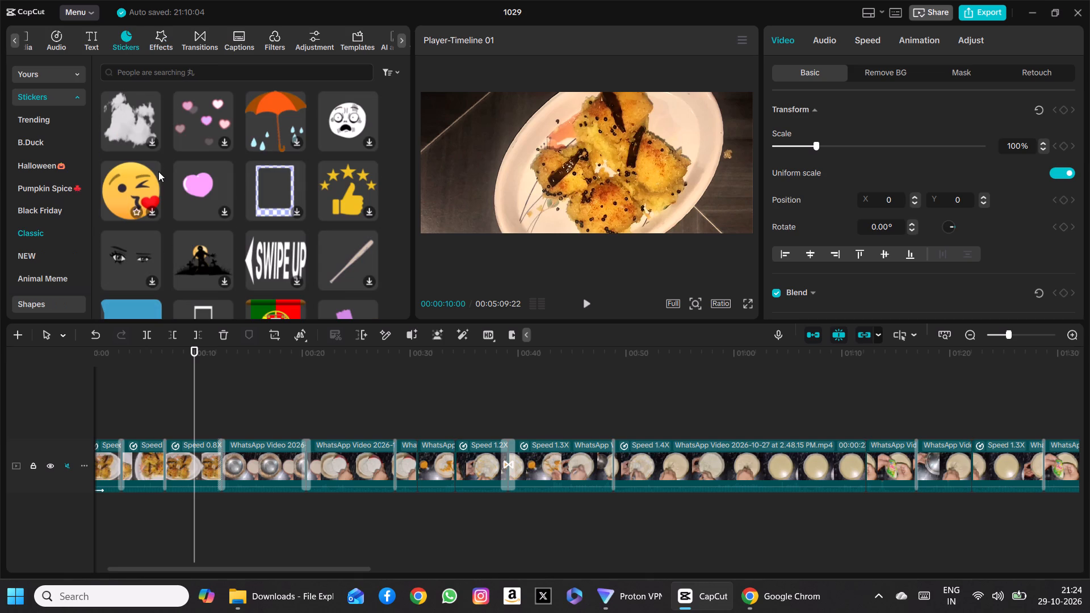
{"action": "scroll", "coordinate": [162, 176], "scroll_direction": "down", "scroll_amount": 3}
{"action": "scroll", "coordinate": [162, 176], "scroll_direction": "up", "scroll_amount": 5}
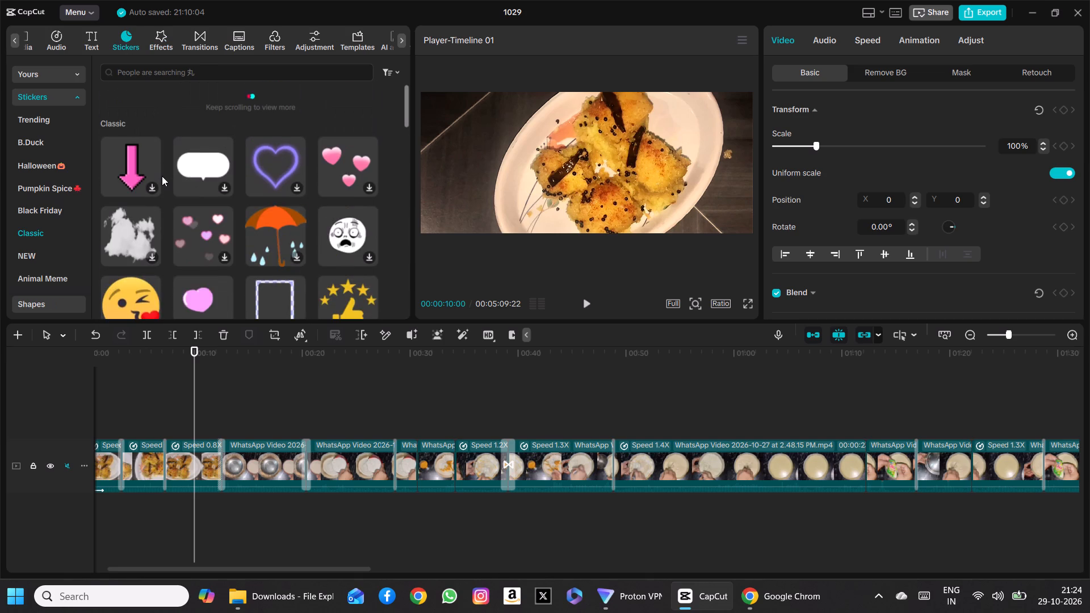
{"action": "scroll", "coordinate": [162, 176], "scroll_direction": "down", "scroll_amount": 1}
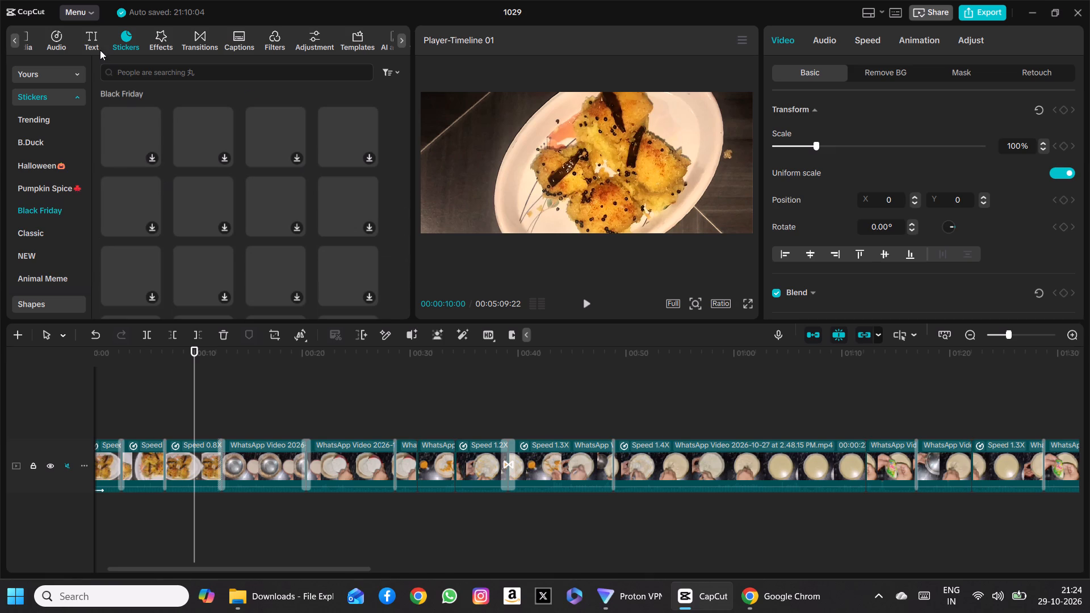
{"action": "left_click", "coordinate": [91, 43]}
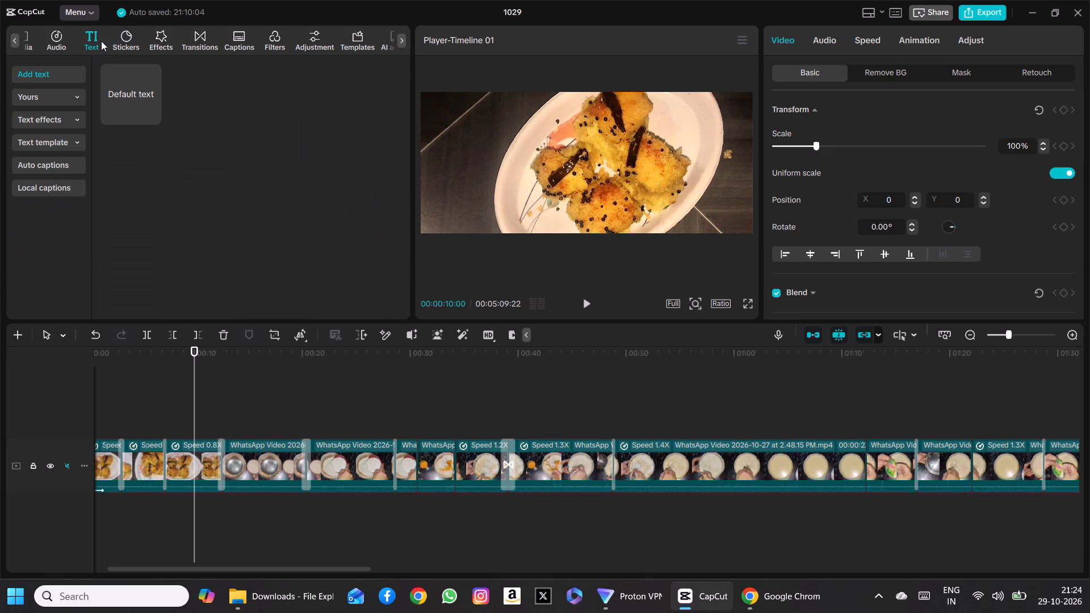
Look through the sticker categories and open the Text Sticker collection.
{"action": "left_click", "coordinate": [116, 38]}
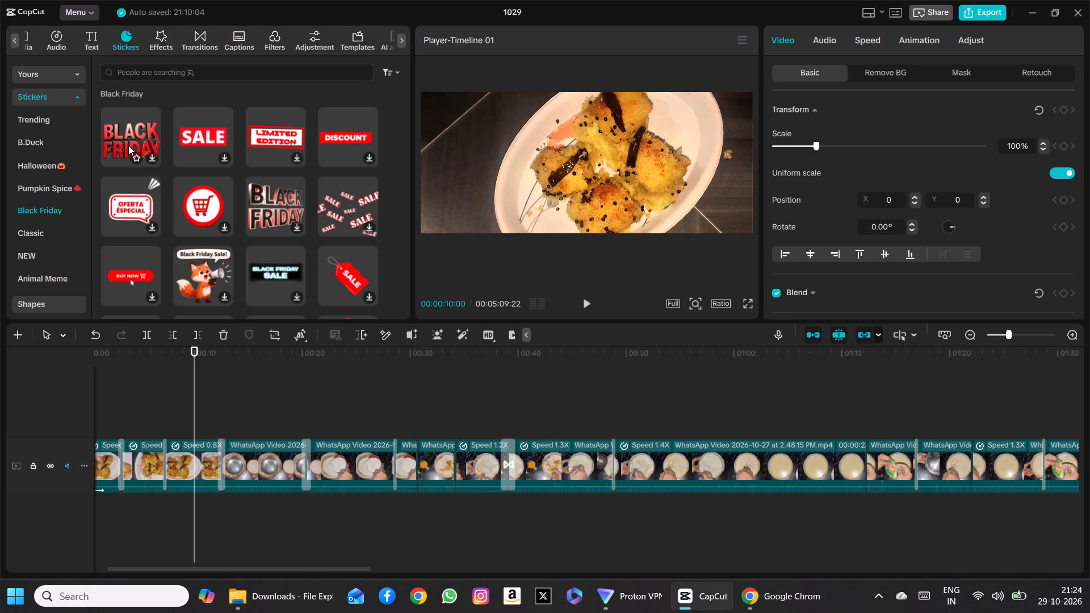
{"action": "scroll", "coordinate": [44, 281], "scroll_direction": "down", "scroll_amount": 1}
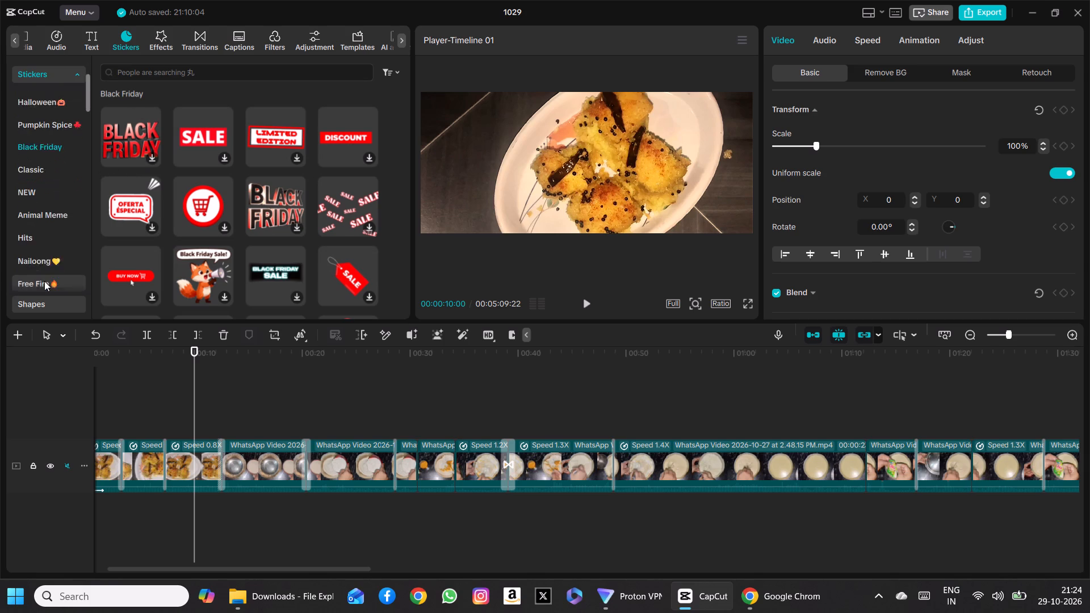
{"action": "scroll", "coordinate": [44, 281], "scroll_direction": "down", "scroll_amount": 2}
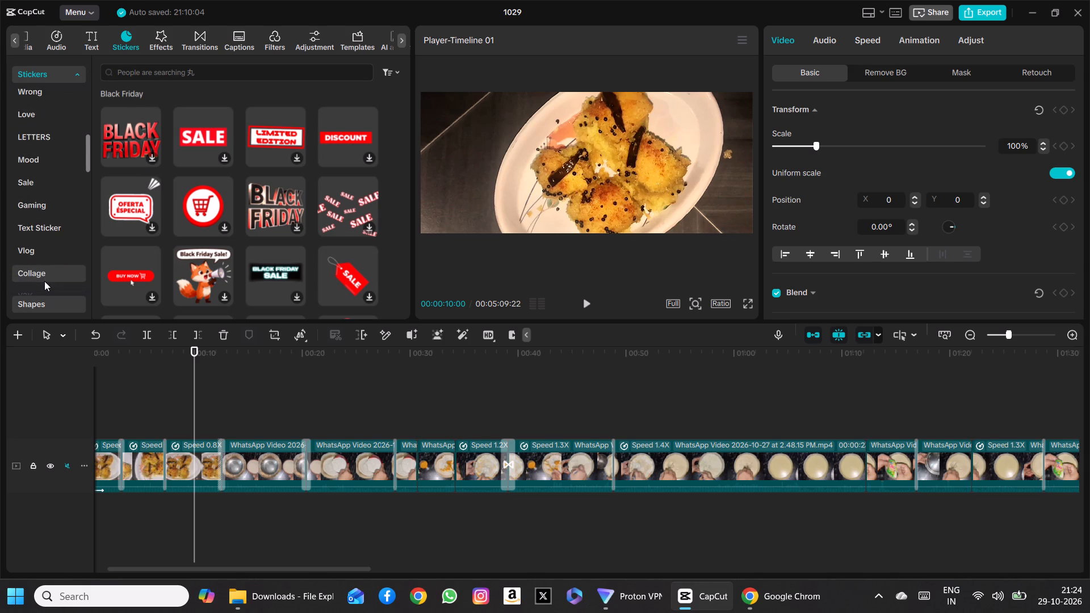
{"action": "scroll", "coordinate": [44, 281], "scroll_direction": "right", "scroll_amount": 2}
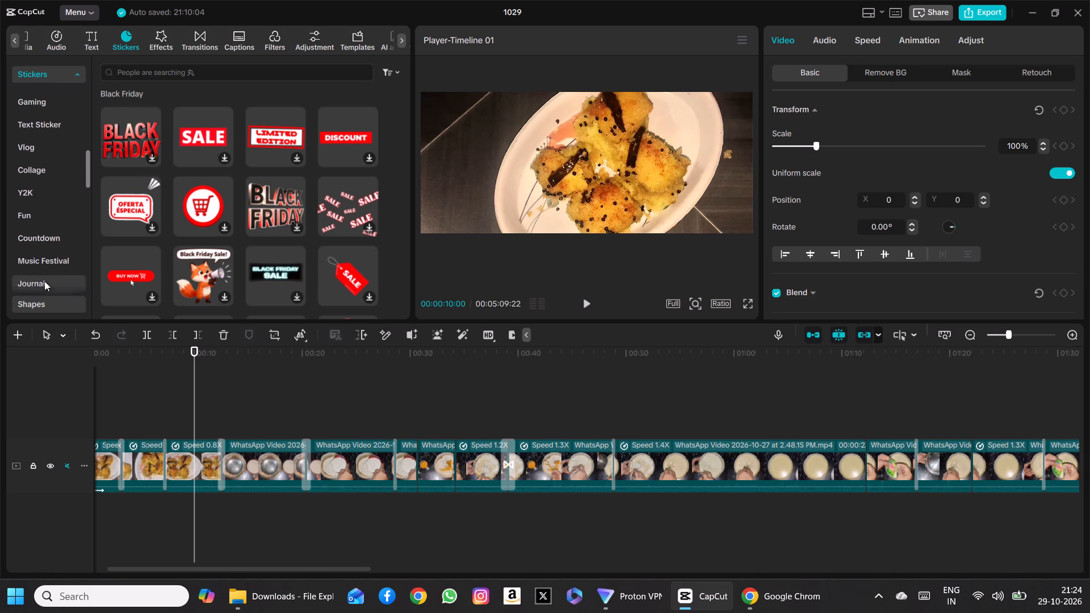
{"action": "scroll", "coordinate": [44, 281], "scroll_direction": "right", "scroll_amount": 2}
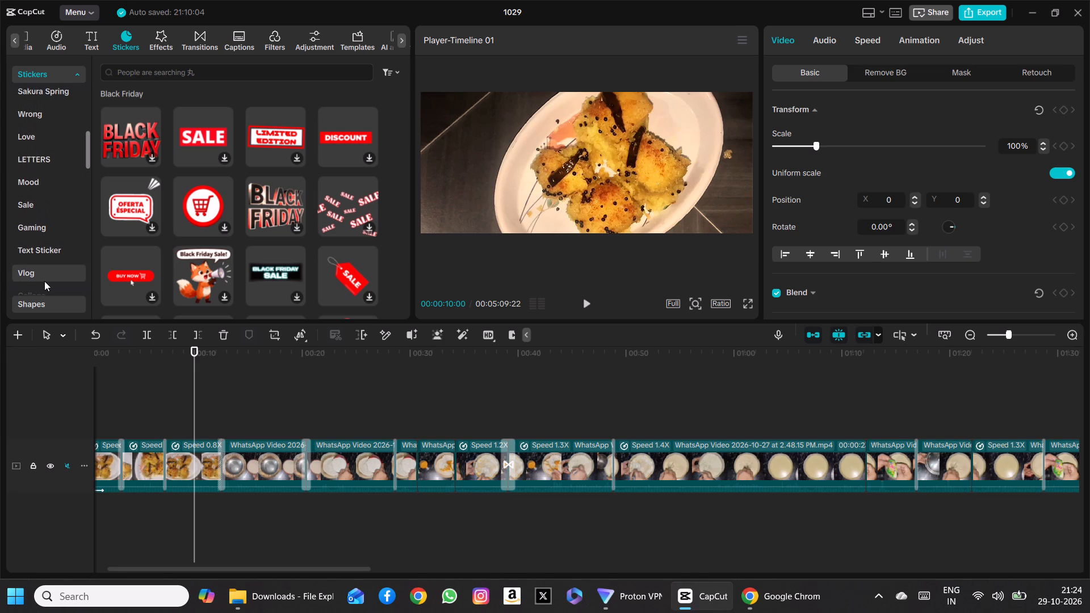
{"action": "scroll", "coordinate": [44, 281], "scroll_direction": "right", "scroll_amount": 1}
{"action": "left_click", "coordinate": [52, 245]}
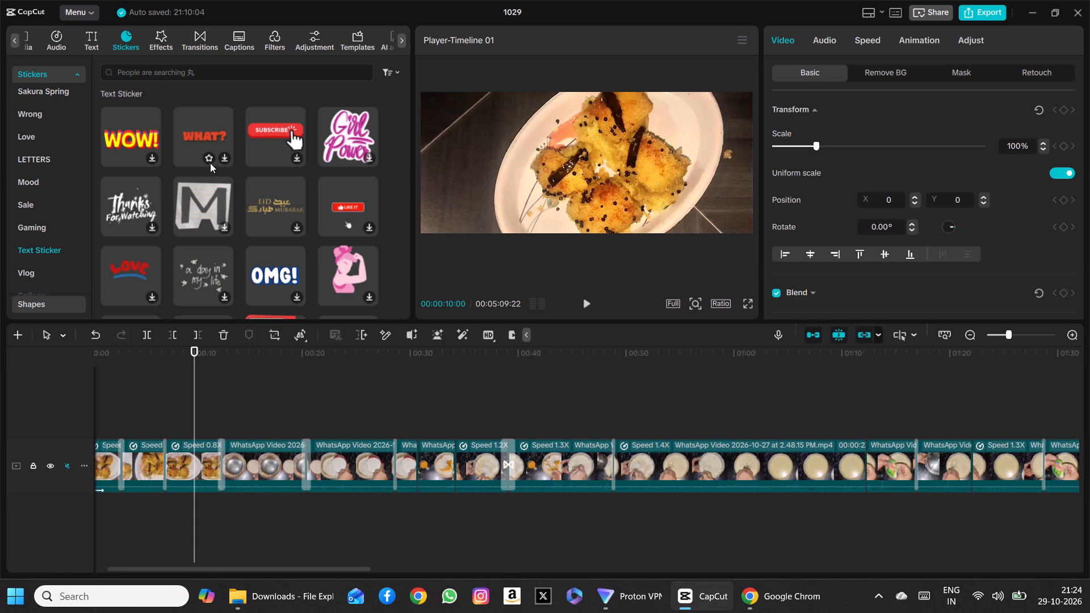
Look through the Text Sticker collection for a subscribe-style sticker that suits the opening.
{"action": "left_click", "coordinate": [286, 139]}
{"action": "scroll", "coordinate": [343, 209], "scroll_direction": "down", "scroll_amount": 1}
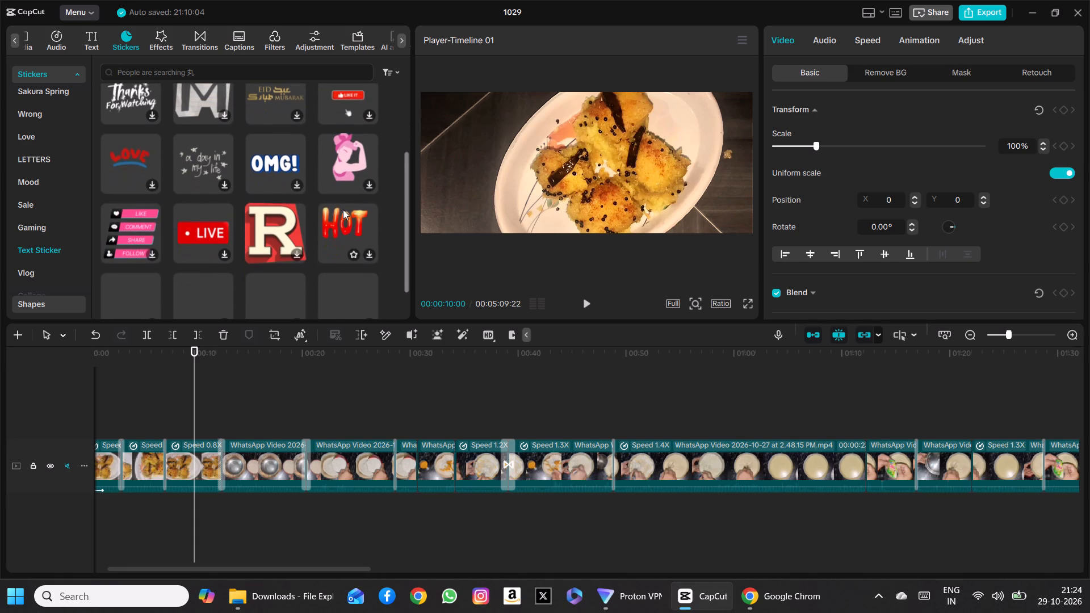
{"action": "scroll", "coordinate": [183, 225], "scroll_direction": "down", "scroll_amount": 1}
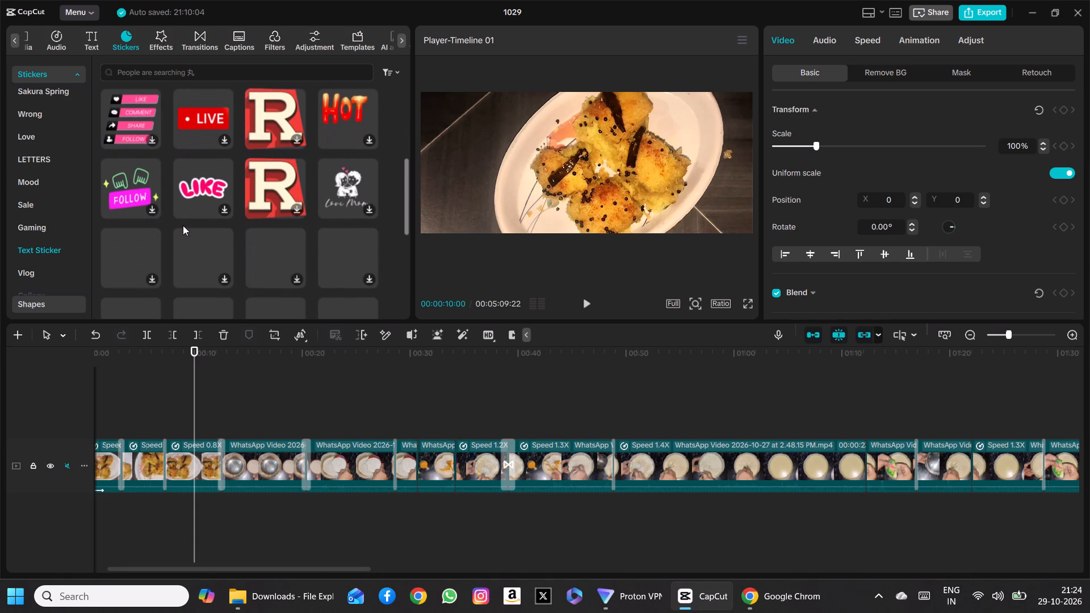
{"action": "scroll", "coordinate": [183, 225], "scroll_direction": "down", "scroll_amount": 1}
{"action": "scroll", "coordinate": [183, 225], "scroll_direction": "right", "scroll_amount": 1}
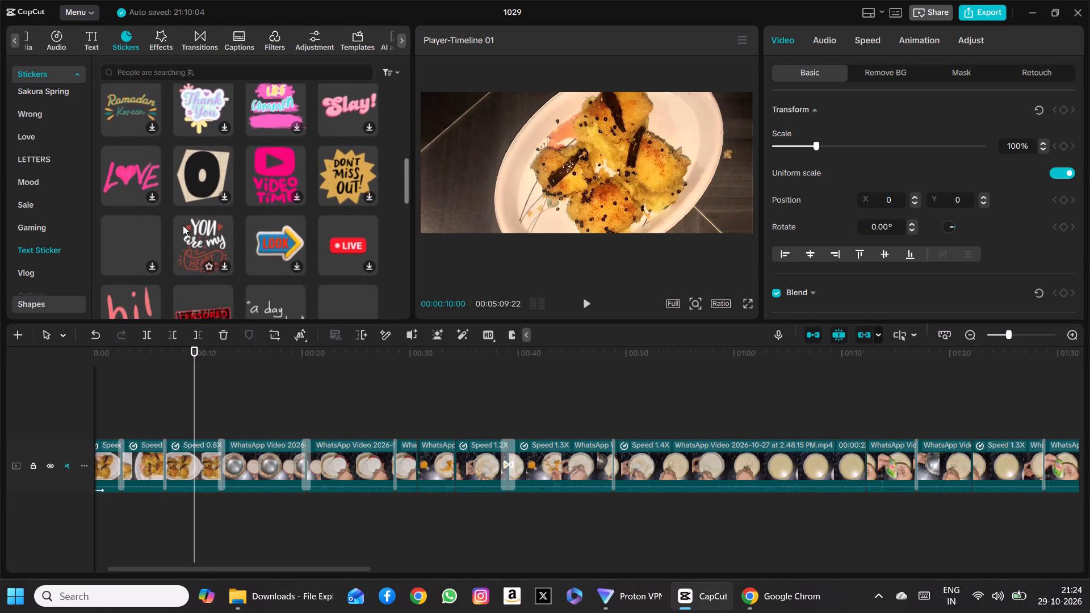
{"action": "scroll", "coordinate": [183, 225], "scroll_direction": "right", "scroll_amount": 1}
{"action": "scroll", "coordinate": [183, 225], "scroll_direction": "down", "scroll_amount": 1}
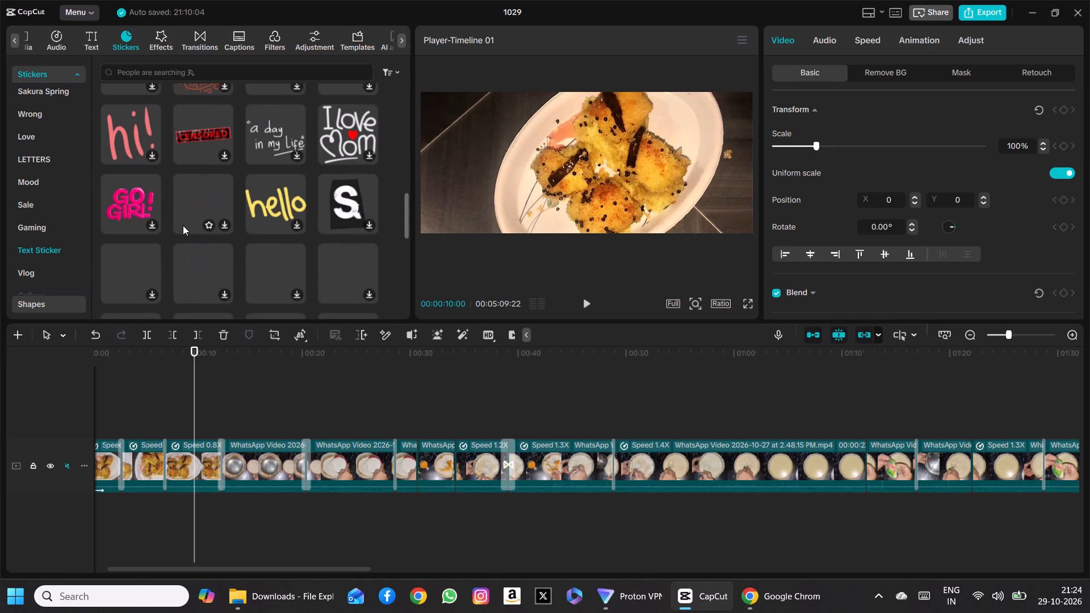
{"action": "scroll", "coordinate": [183, 225], "scroll_direction": "down", "scroll_amount": 2}
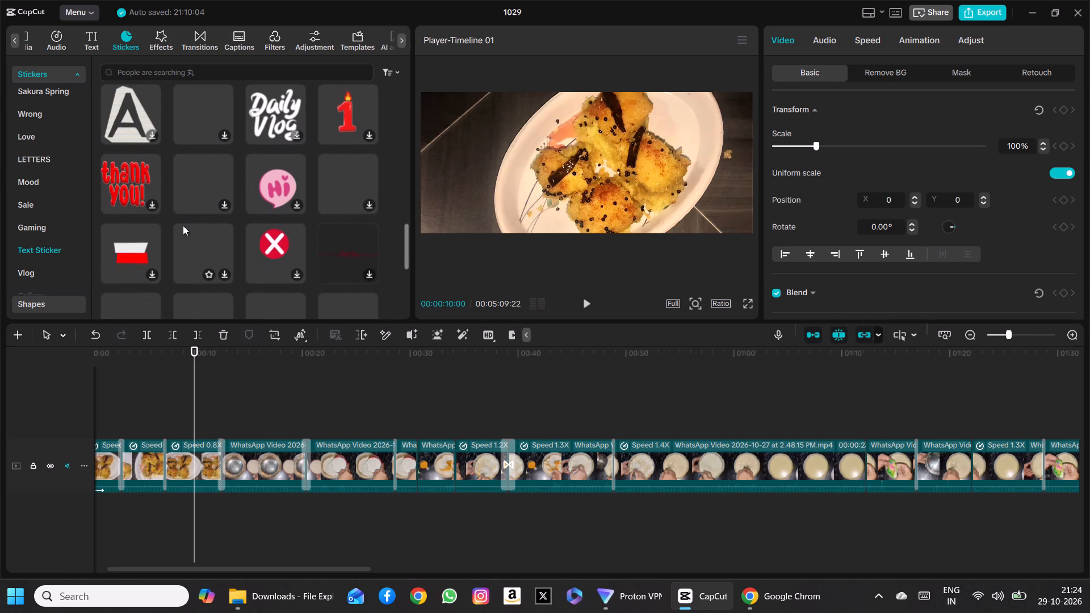
{"action": "scroll", "coordinate": [183, 225], "scroll_direction": "down", "scroll_amount": 2}
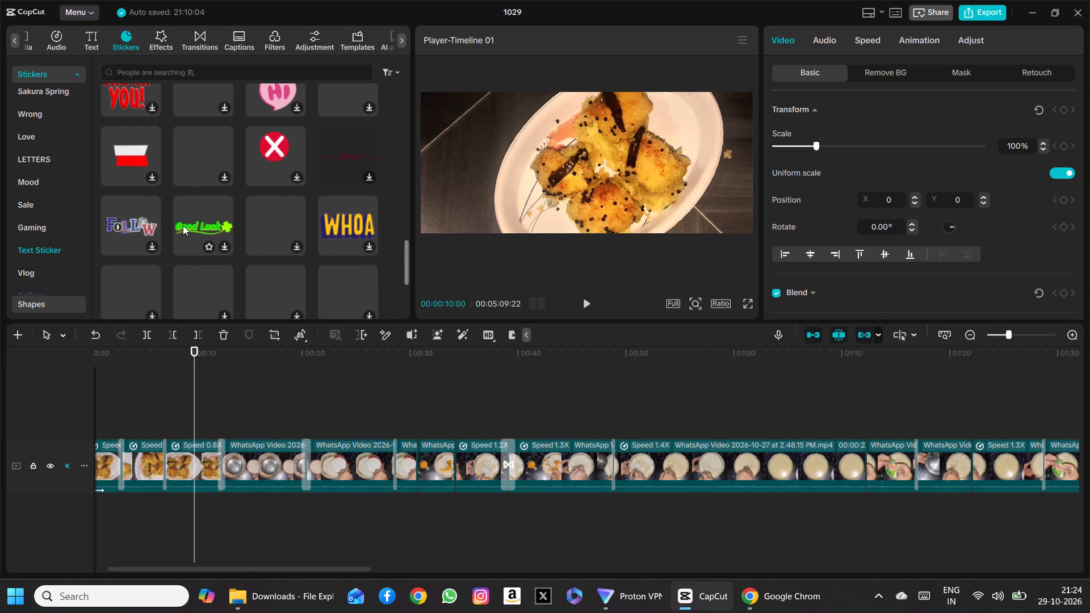
{"action": "scroll", "coordinate": [183, 225], "scroll_direction": "down", "scroll_amount": 1}
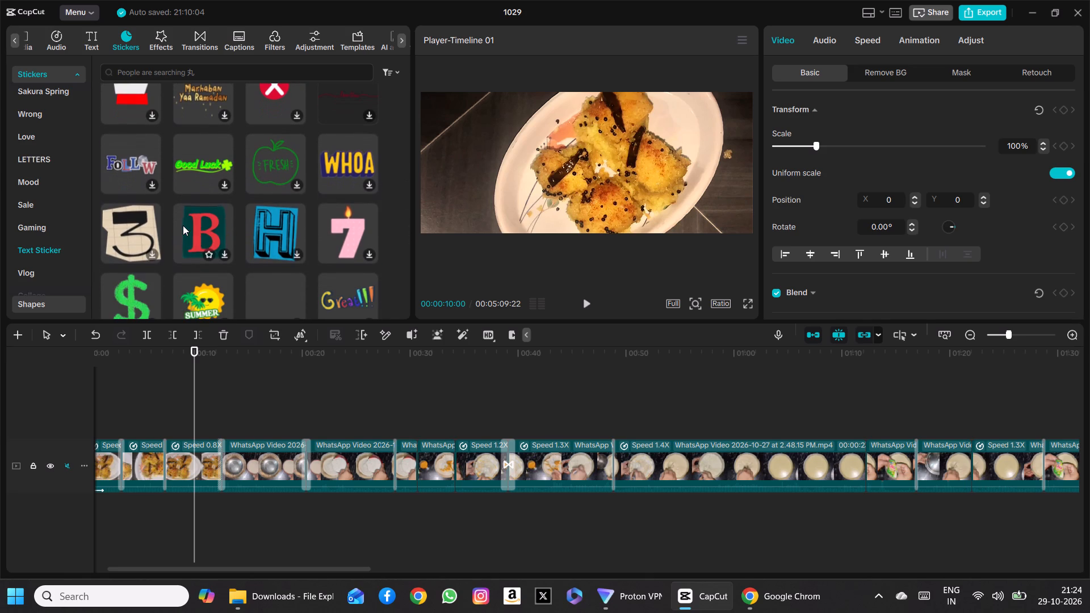
{"action": "scroll", "coordinate": [183, 225], "scroll_direction": "down", "scroll_amount": 1}
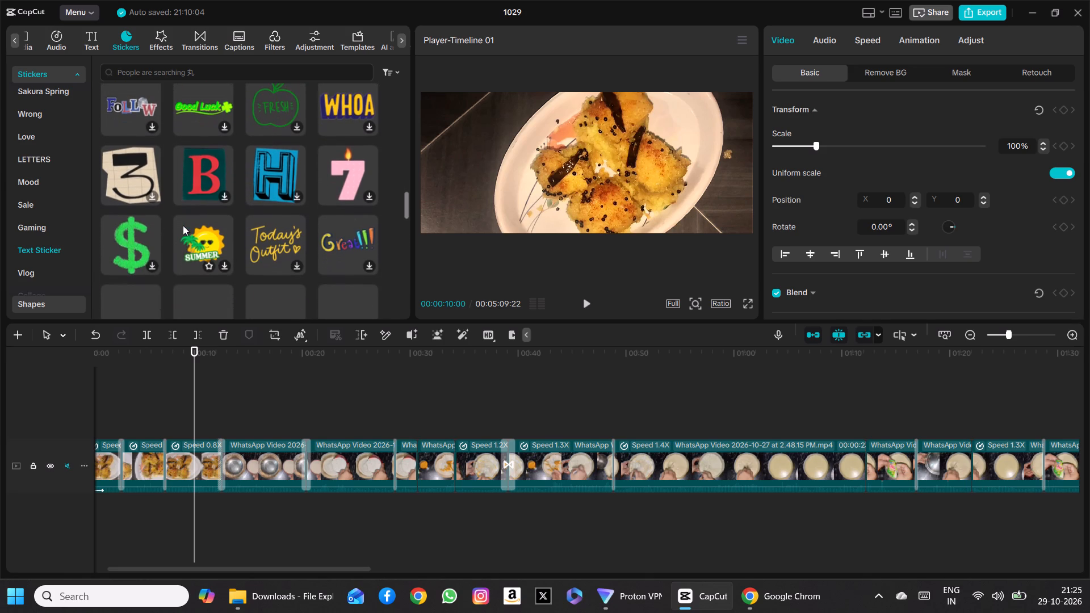
{"action": "scroll", "coordinate": [183, 225], "scroll_direction": "down", "scroll_amount": 2}
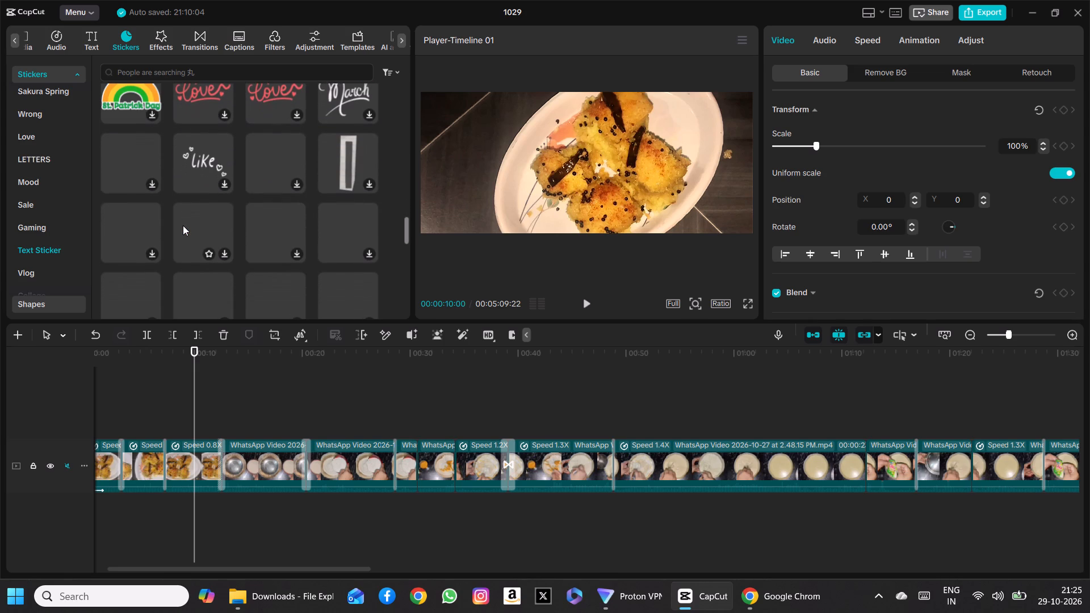
{"action": "scroll", "coordinate": [183, 225], "scroll_direction": "down", "scroll_amount": 1}
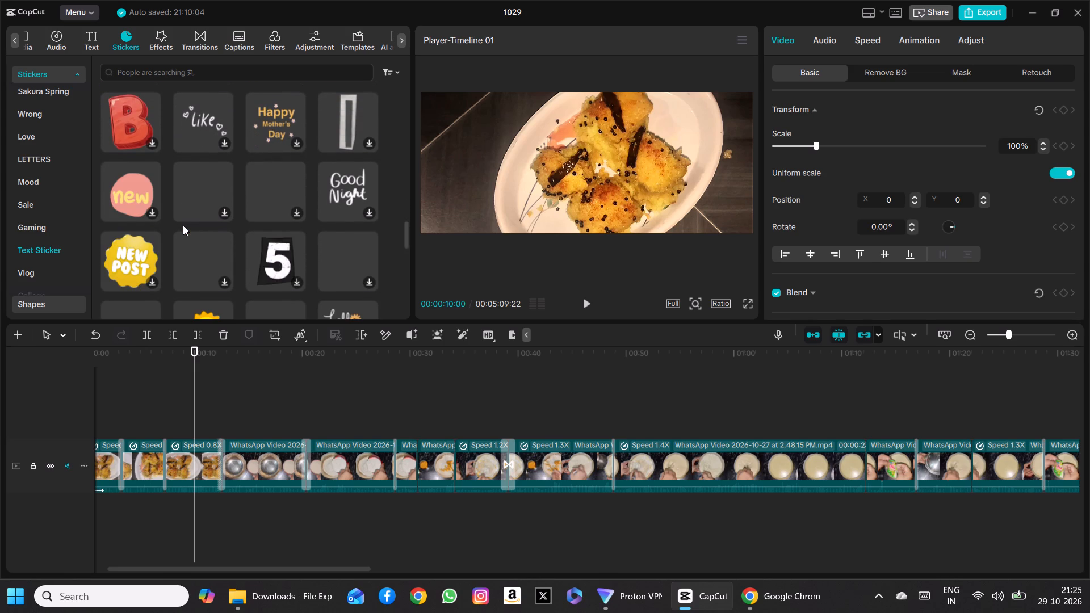
{"action": "scroll", "coordinate": [183, 225], "scroll_direction": "down", "scroll_amount": 2}
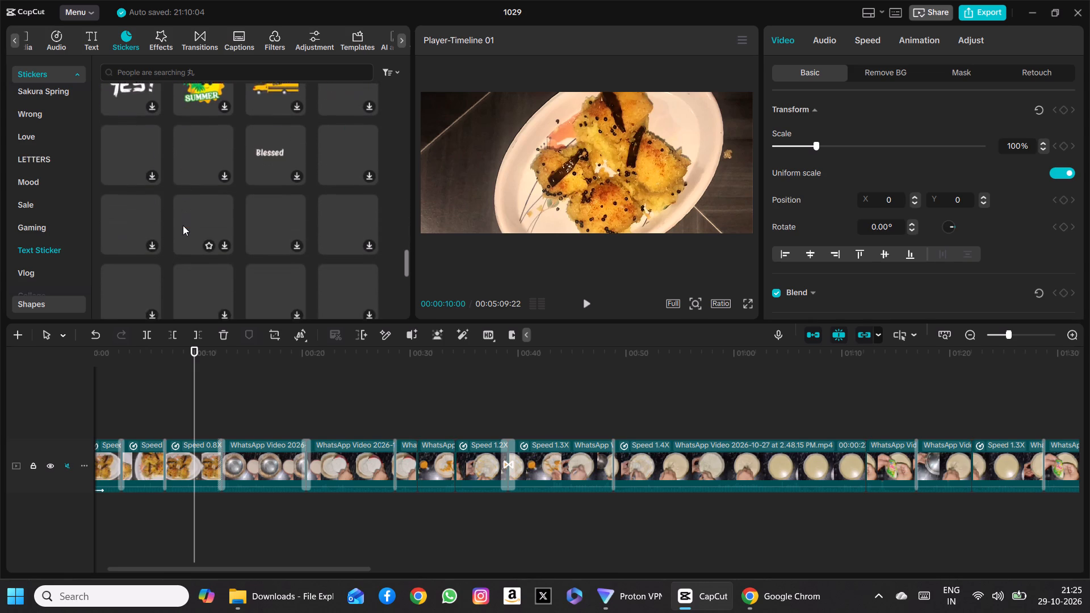
{"action": "scroll", "coordinate": [183, 225], "scroll_direction": "down", "scroll_amount": 1}
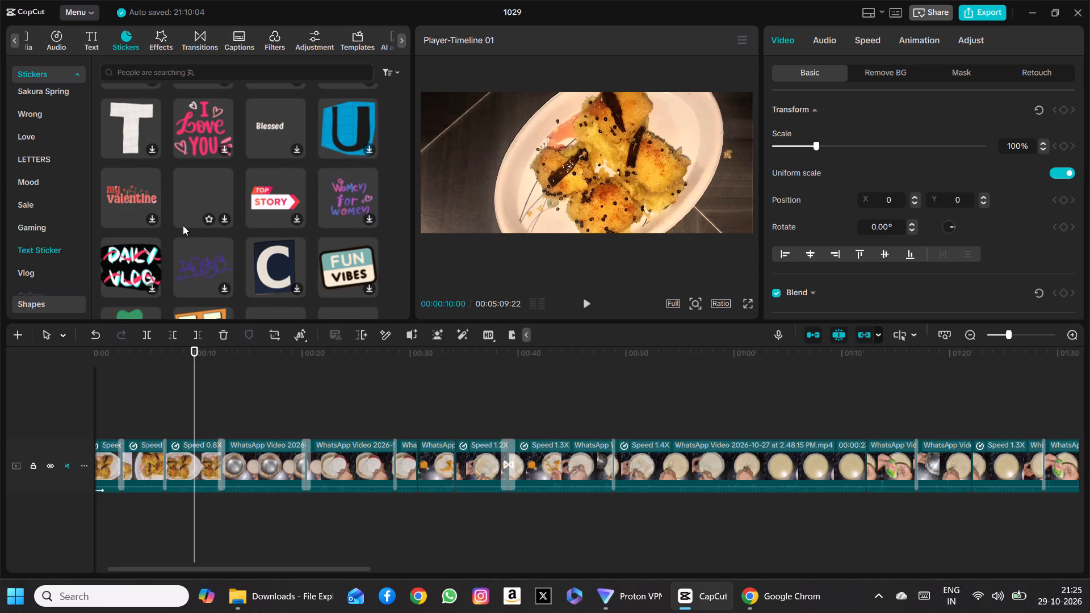
{"action": "scroll", "coordinate": [183, 225], "scroll_direction": "down", "scroll_amount": 2}
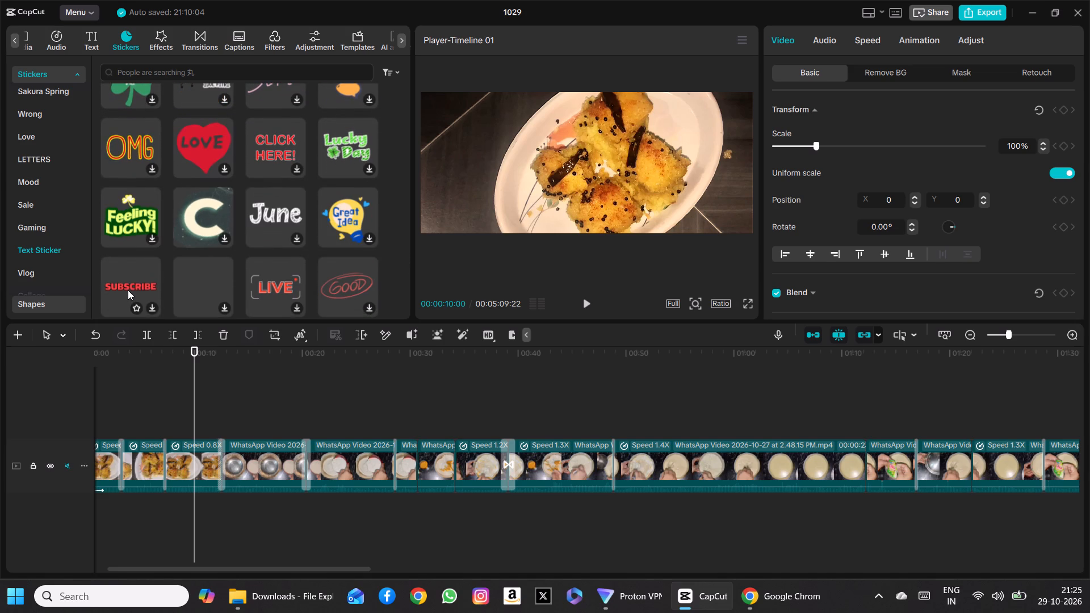
{"action": "scroll", "coordinate": [128, 290], "scroll_direction": "down", "scroll_amount": 1}
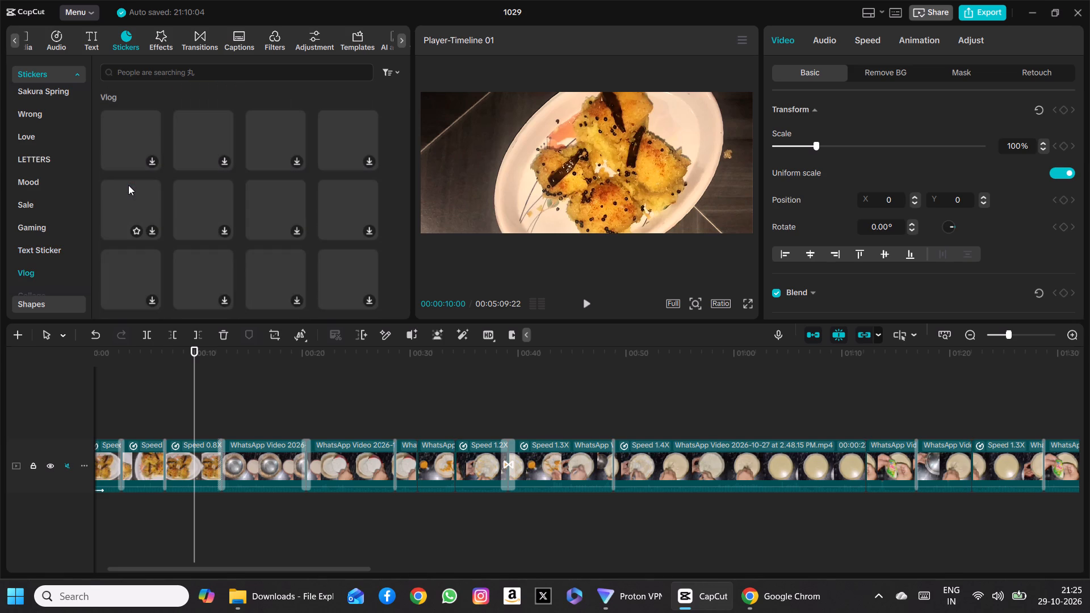
Download the plain red SUBSCRIBE text sticker and preview it over the plated-dish shot.
{"action": "scroll", "coordinate": [128, 185], "scroll_direction": "up", "scroll_amount": 1}
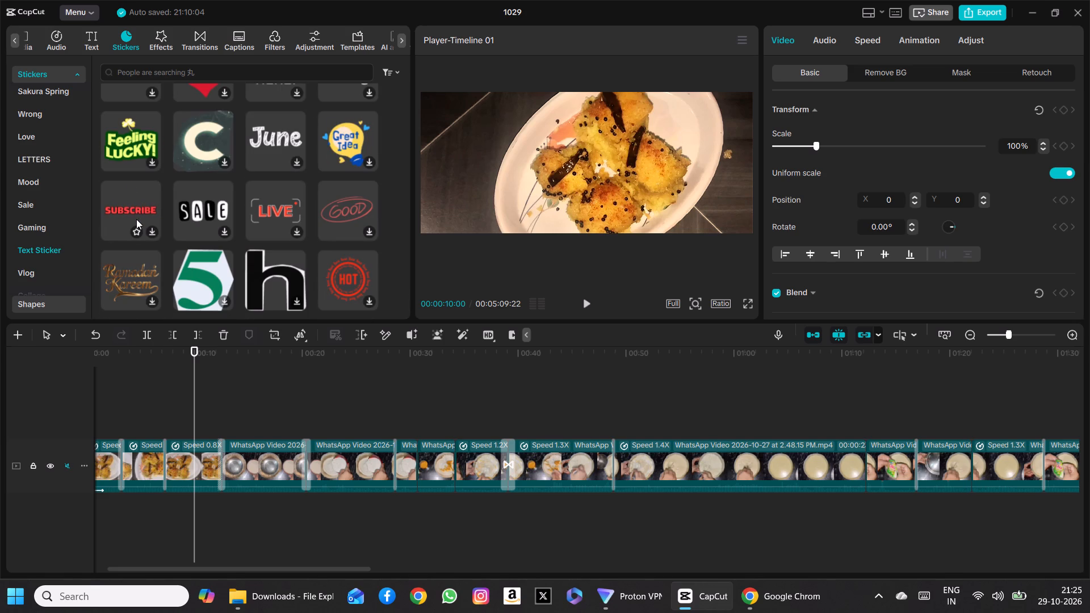
{"action": "left_click", "coordinate": [150, 229]}
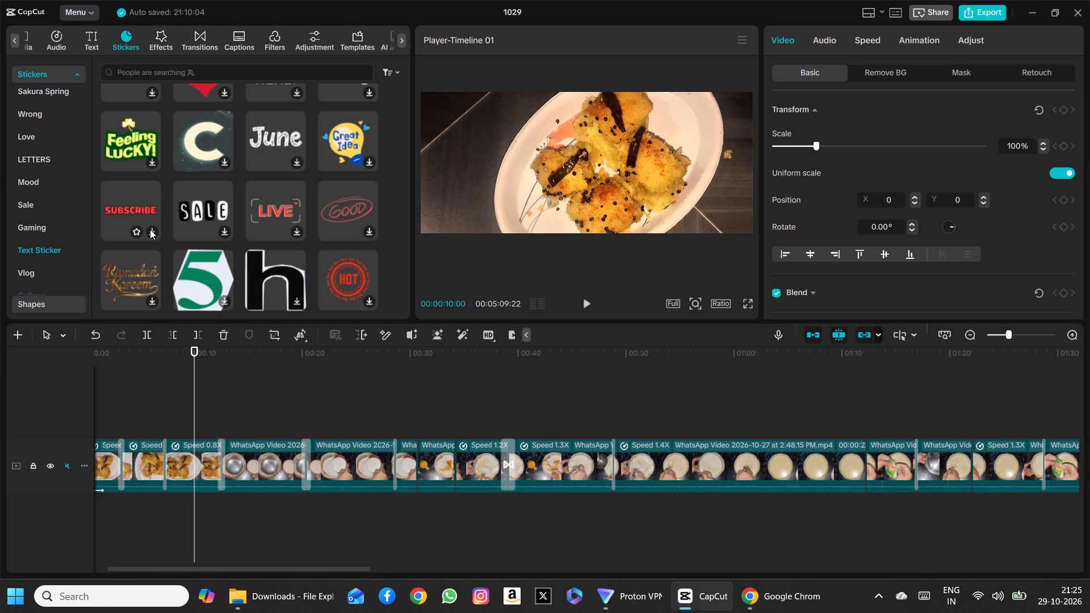
{"action": "left_click", "coordinate": [150, 229]}
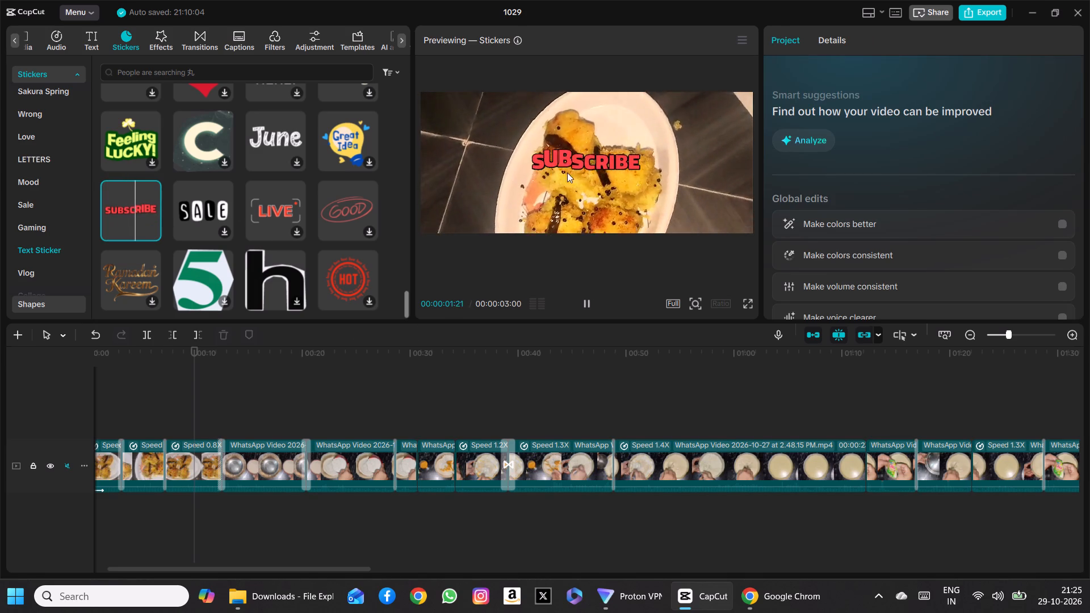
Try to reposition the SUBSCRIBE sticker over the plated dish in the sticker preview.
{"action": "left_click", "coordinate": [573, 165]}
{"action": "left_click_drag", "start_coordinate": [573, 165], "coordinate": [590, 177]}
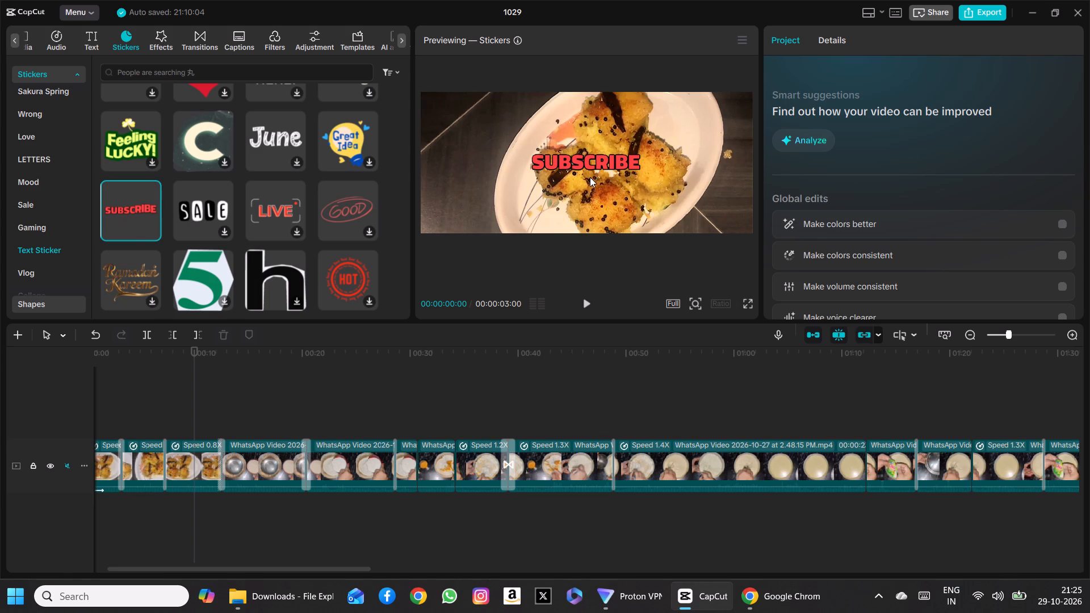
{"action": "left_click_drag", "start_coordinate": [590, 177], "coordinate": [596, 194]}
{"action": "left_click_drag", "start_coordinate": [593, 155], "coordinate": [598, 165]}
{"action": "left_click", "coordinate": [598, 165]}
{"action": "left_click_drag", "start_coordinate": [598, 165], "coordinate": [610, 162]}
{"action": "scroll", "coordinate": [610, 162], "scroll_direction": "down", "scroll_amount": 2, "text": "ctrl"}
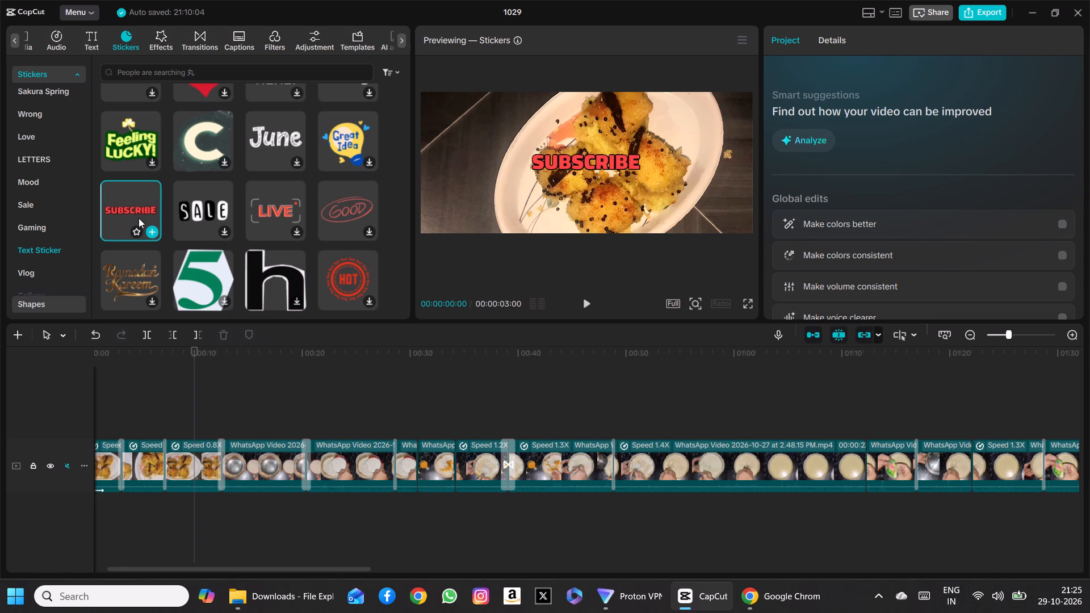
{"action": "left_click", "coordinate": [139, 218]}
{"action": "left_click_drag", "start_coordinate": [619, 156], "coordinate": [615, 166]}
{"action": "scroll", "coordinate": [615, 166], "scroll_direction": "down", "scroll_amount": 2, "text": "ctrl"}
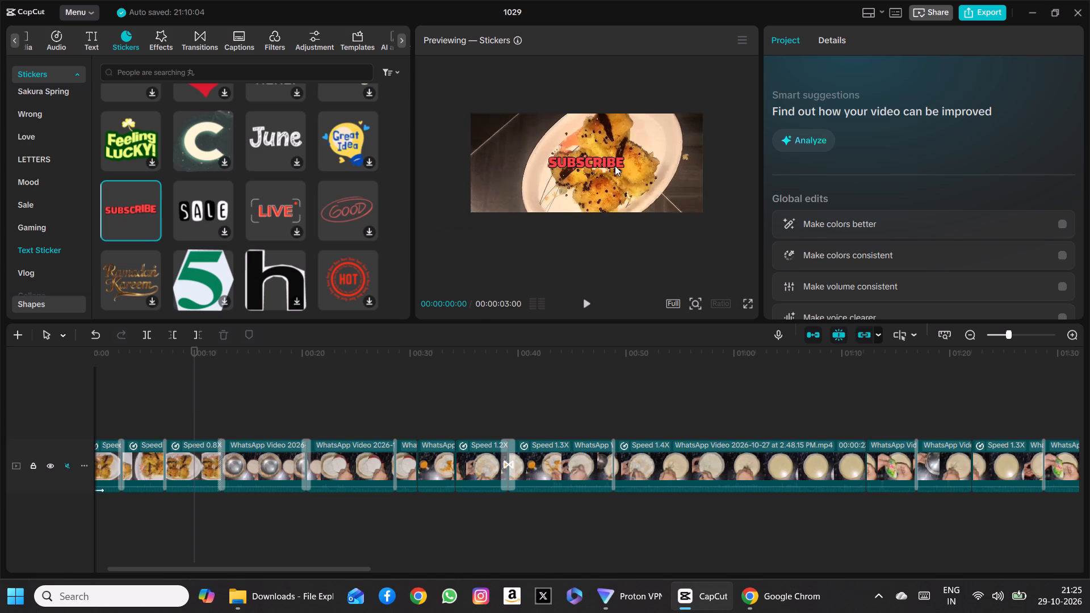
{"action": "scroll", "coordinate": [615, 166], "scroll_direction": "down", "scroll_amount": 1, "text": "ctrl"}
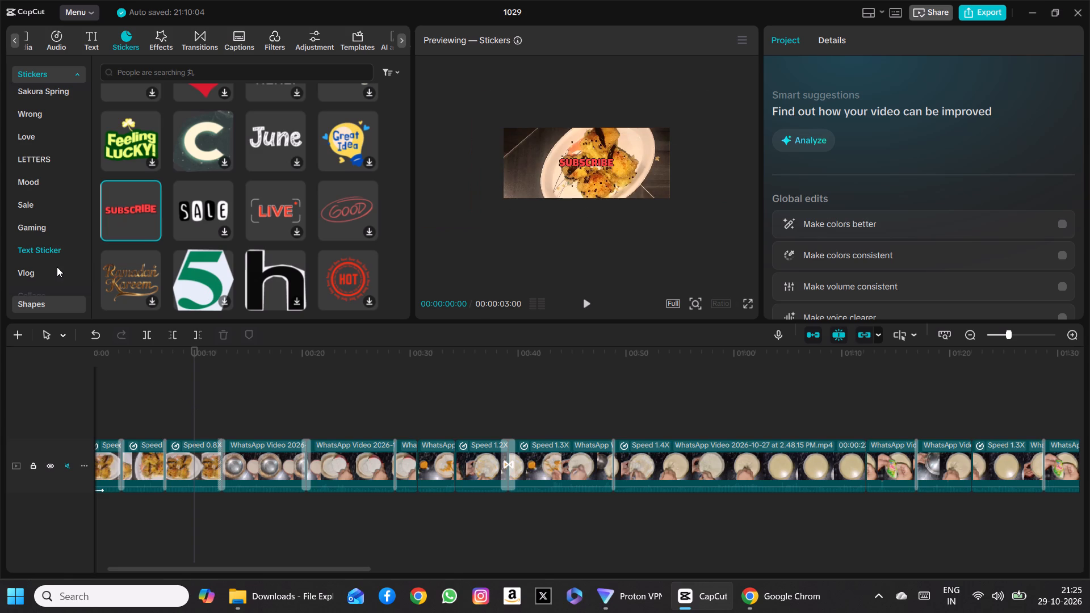
Undo the muting of the main video track, keeping the playhead at 00:10.
{"action": "left_click", "coordinate": [91, 331]}
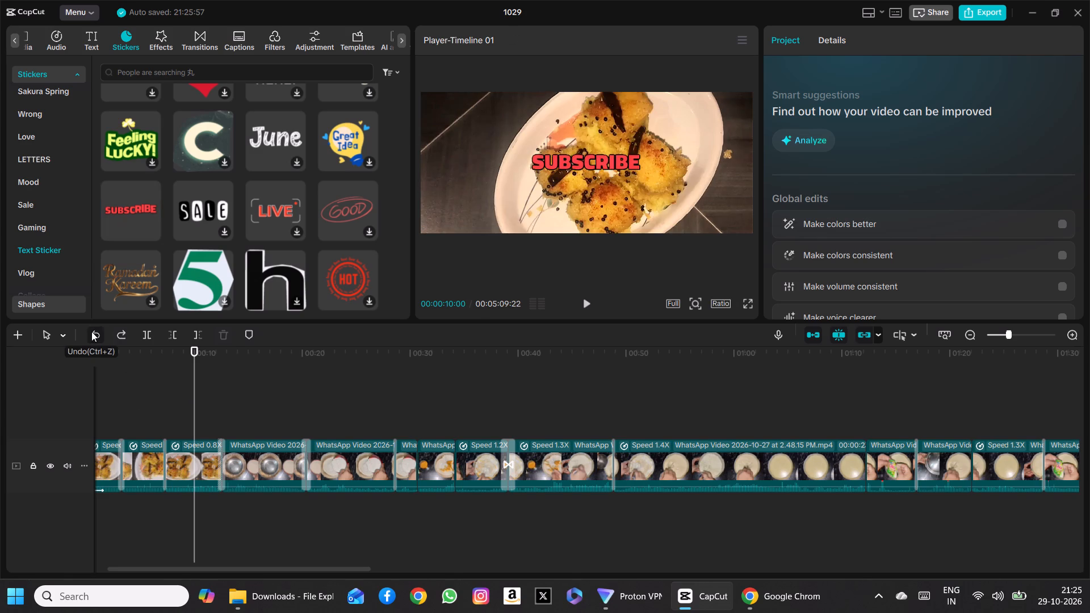
{"action": "left_click", "coordinate": [194, 391]}
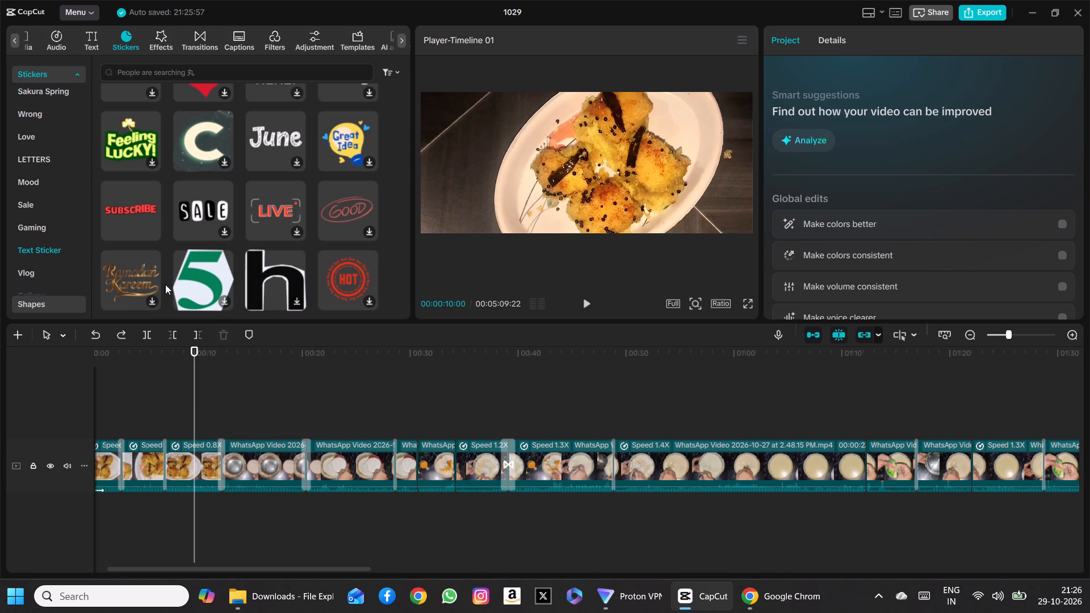
Browse the Vlog stickers and the sticker category list, and open the Classic collection.
{"action": "scroll", "coordinate": [245, 230], "scroll_direction": "down", "scroll_amount": 2}
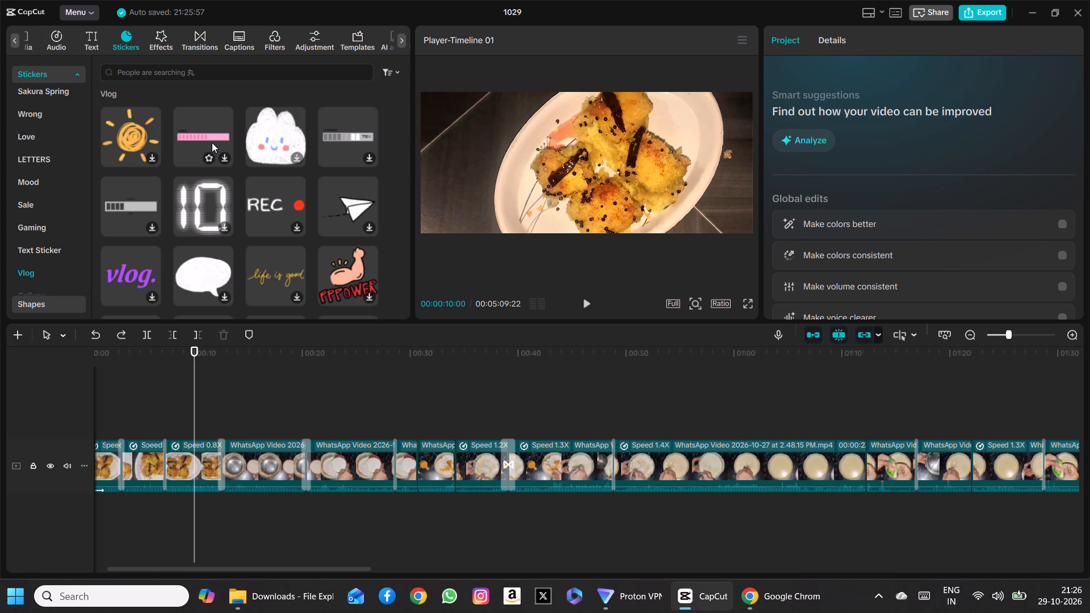
{"action": "scroll", "coordinate": [212, 142], "scroll_direction": "down", "scroll_amount": 2}
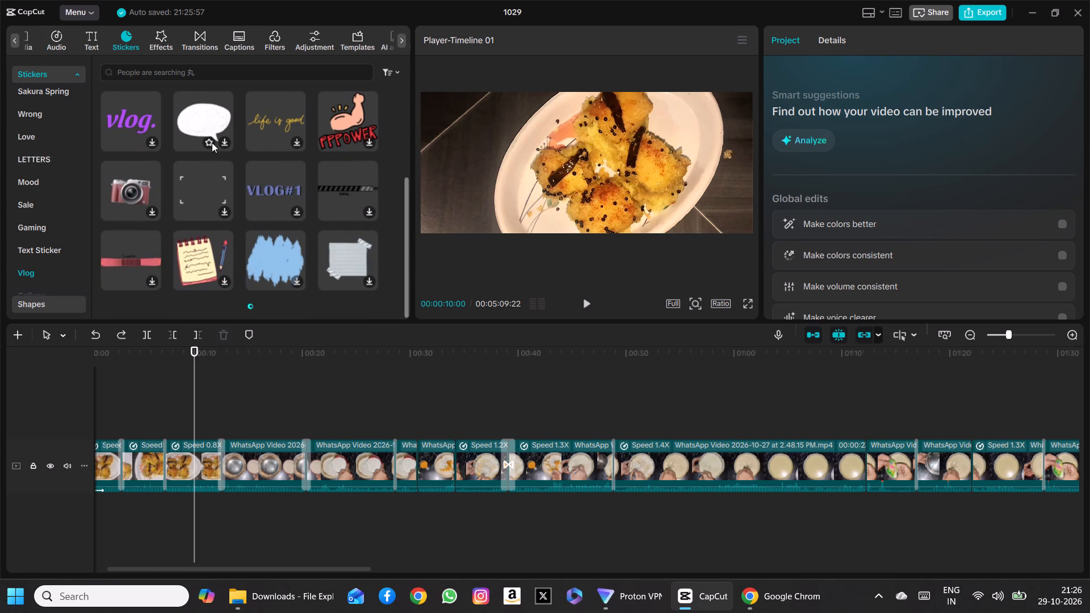
{"action": "scroll", "coordinate": [212, 142], "scroll_direction": "down", "scroll_amount": 3}
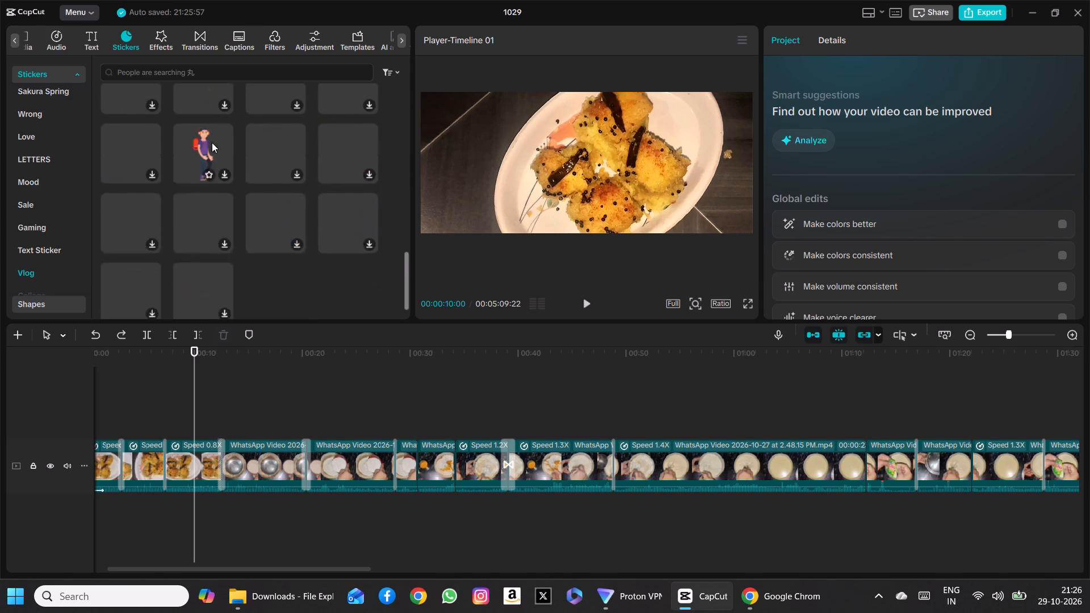
{"action": "scroll", "coordinate": [212, 142], "scroll_direction": "down", "scroll_amount": 1}
{"action": "scroll", "coordinate": [56, 215], "scroll_direction": "up", "scroll_amount": 1}
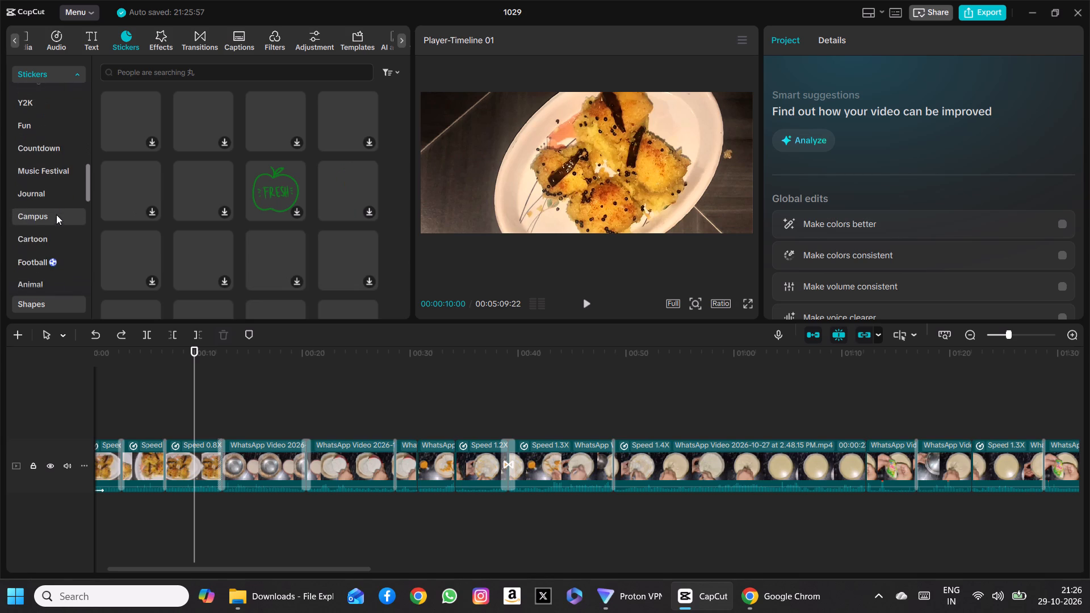
{"action": "scroll", "coordinate": [56, 215], "scroll_direction": "up", "scroll_amount": 2}
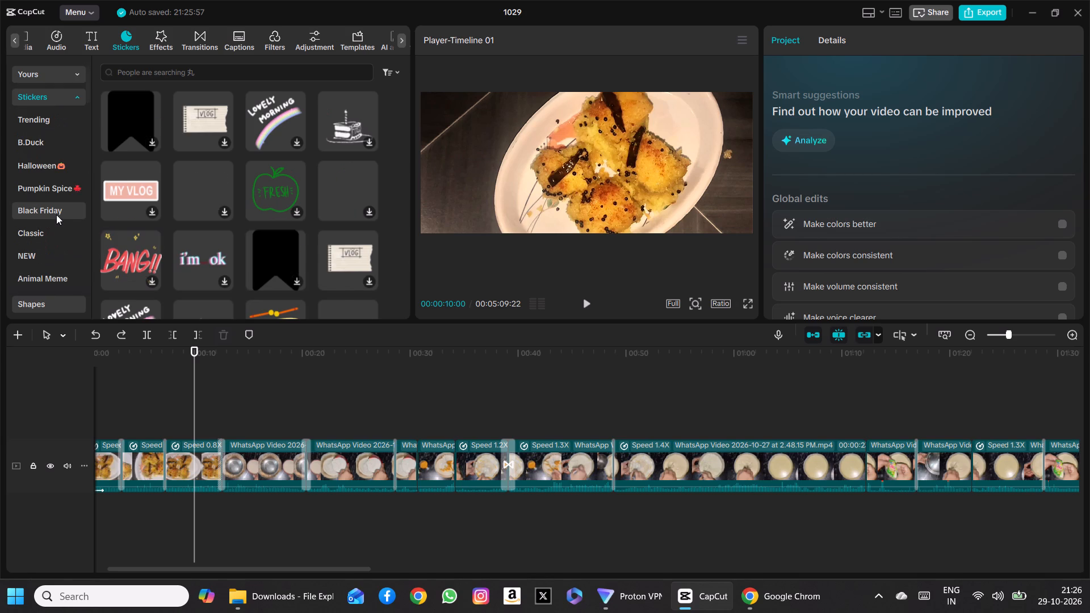
{"action": "scroll", "coordinate": [56, 215], "scroll_direction": "down", "scroll_amount": 1}
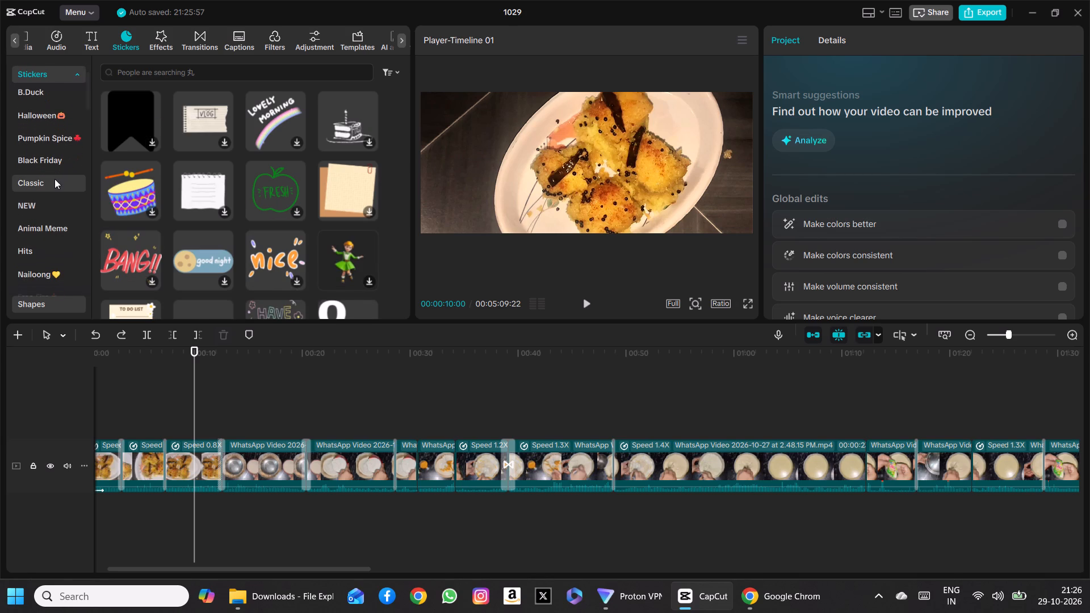
{"action": "left_click", "coordinate": [51, 186]}
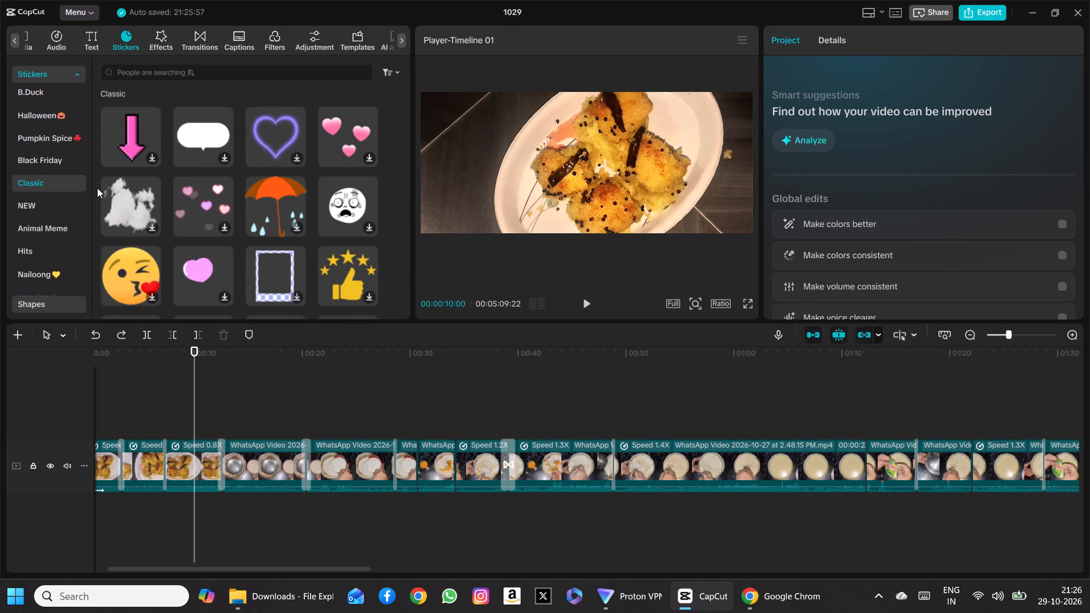
Browse the Classic sticker collection through to the NEW stickers for a sticker that suits the opening.
{"action": "scroll", "coordinate": [237, 201], "scroll_direction": "down", "scroll_amount": 3}
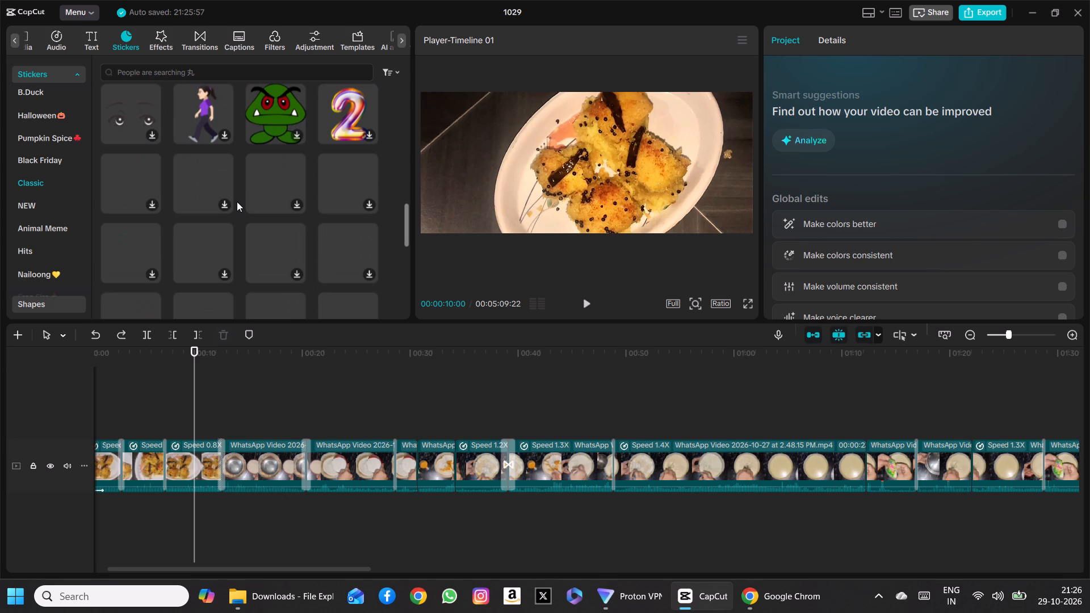
{"action": "scroll", "coordinate": [237, 201], "scroll_direction": "down", "scroll_amount": 1}
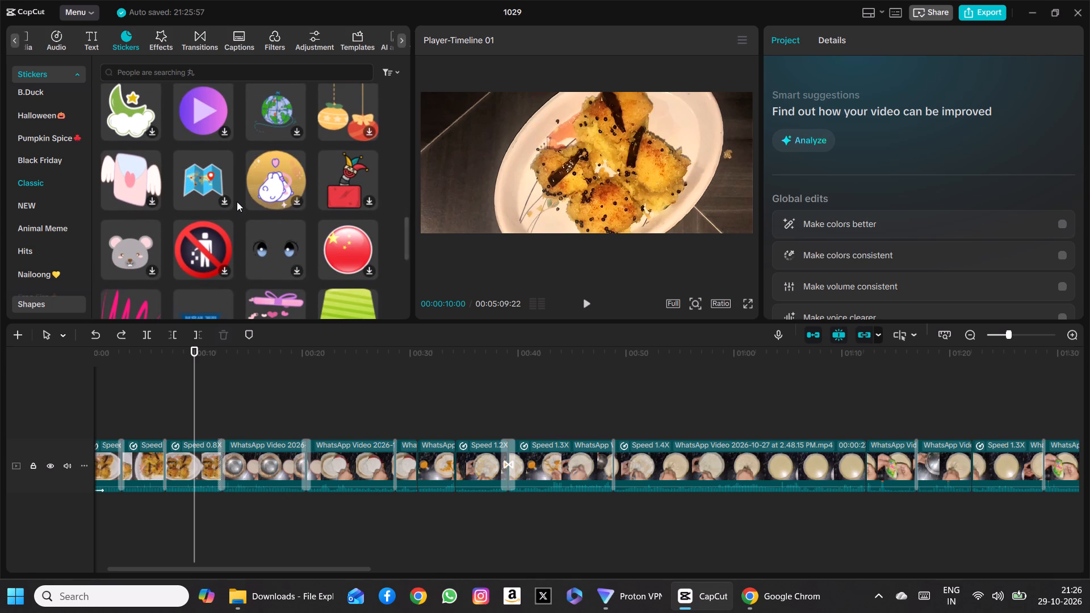
{"action": "scroll", "coordinate": [237, 201], "scroll_direction": "down", "scroll_amount": 3}
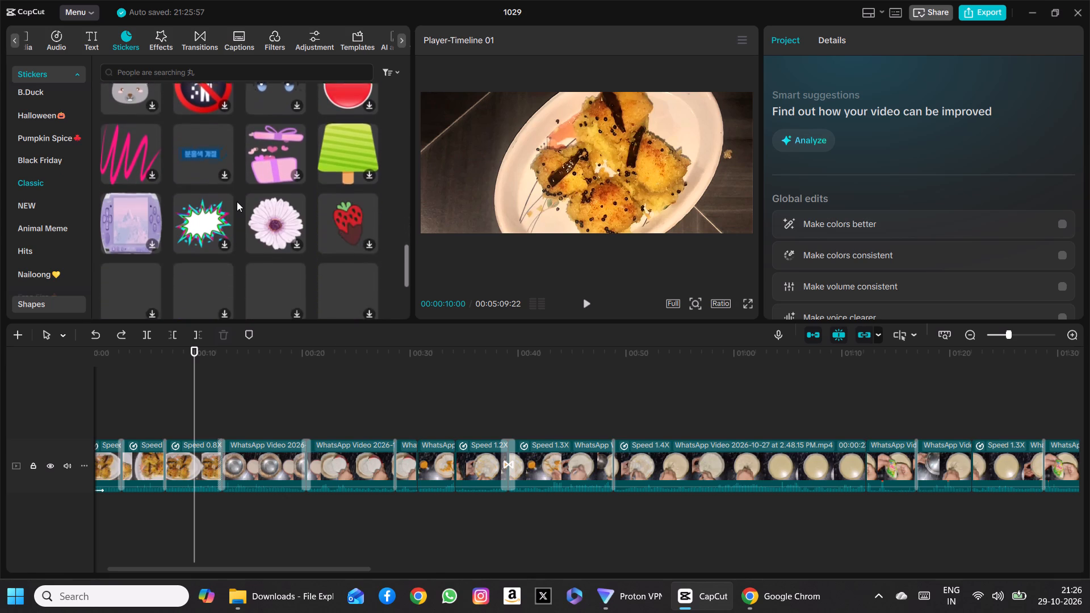
{"action": "scroll", "coordinate": [237, 201], "scroll_direction": "down", "scroll_amount": 2}
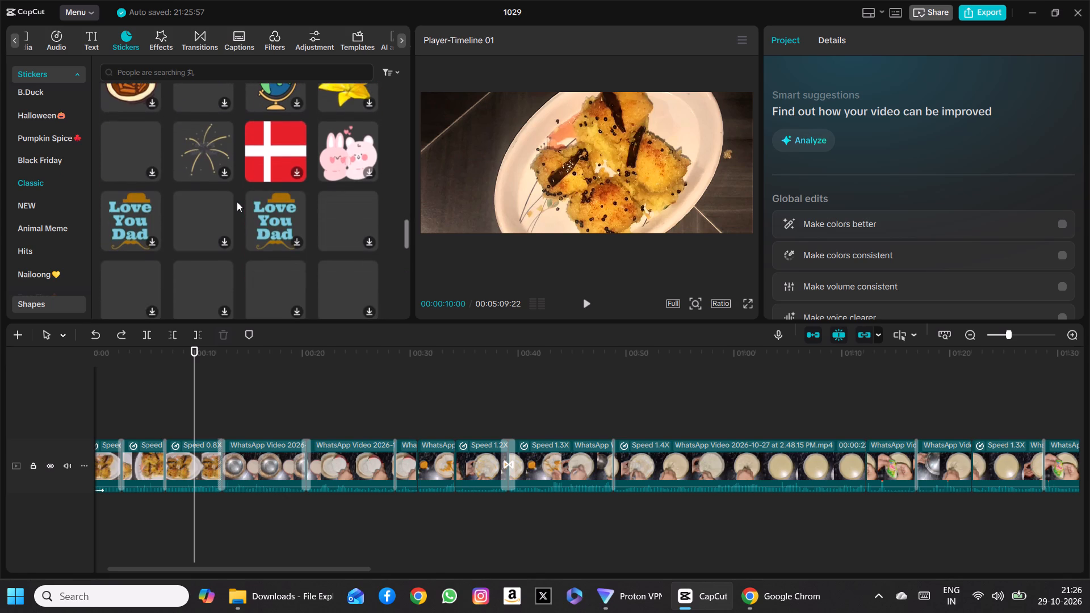
{"action": "scroll", "coordinate": [237, 201], "scroll_direction": "down", "scroll_amount": 2}
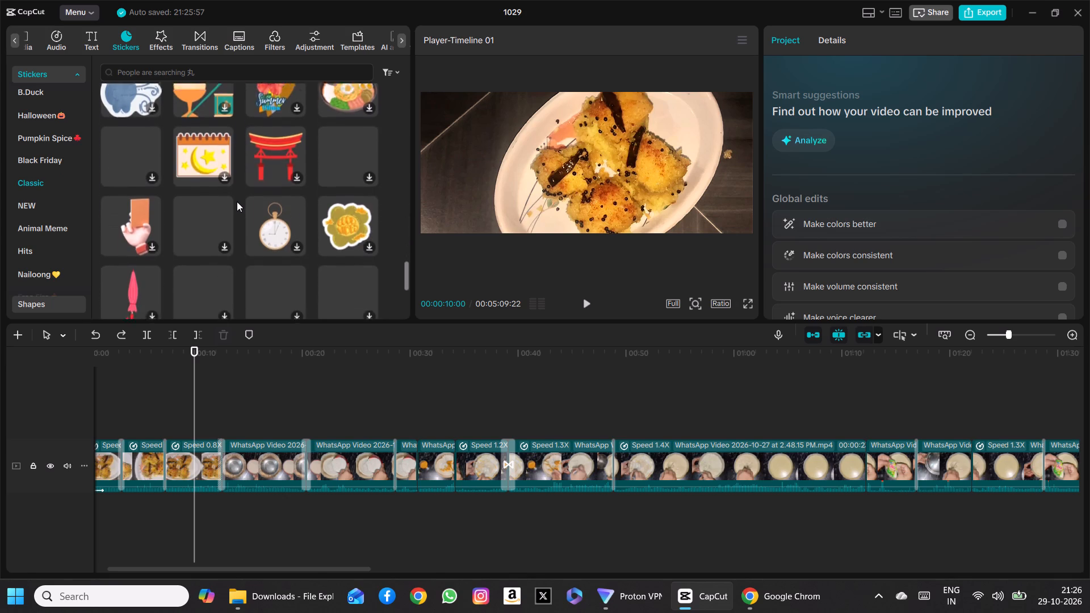
{"action": "scroll", "coordinate": [237, 201], "scroll_direction": "down", "scroll_amount": 2}
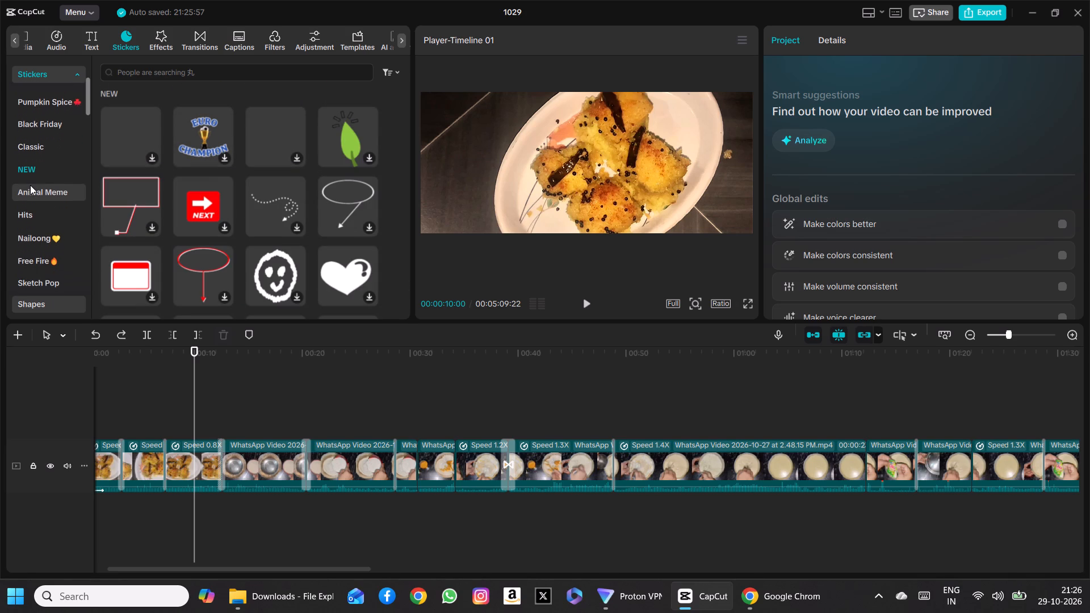
Look through the rest of the sticker category list, from NEW to the final Food and 3D categories.
{"action": "scroll", "coordinate": [30, 185], "scroll_direction": "down", "scroll_amount": 3}
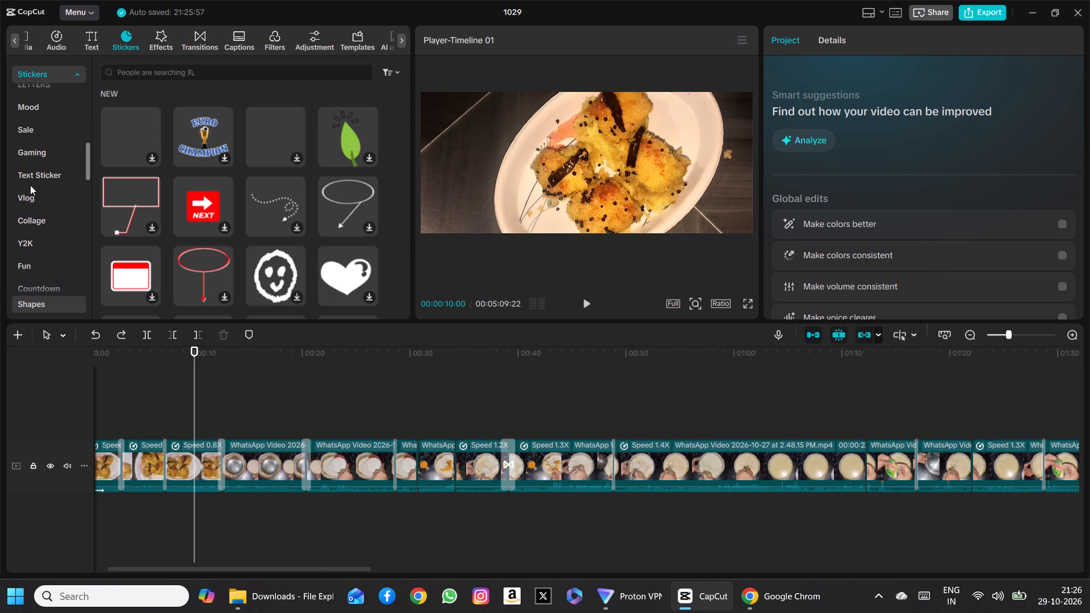
{"action": "scroll", "coordinate": [30, 185], "scroll_direction": "down", "scroll_amount": 2}
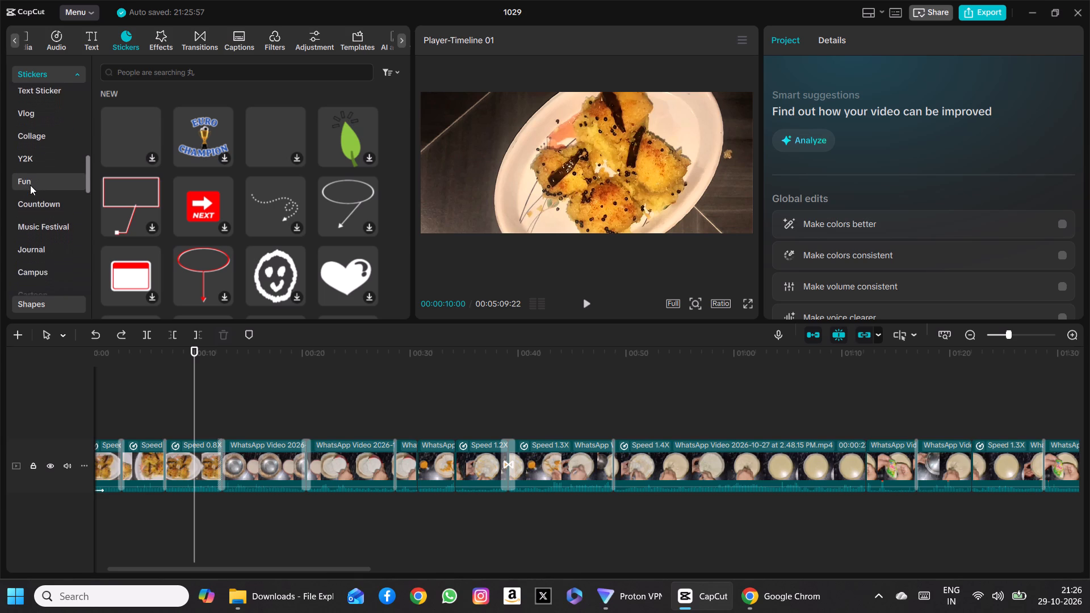
{"action": "scroll", "coordinate": [30, 185], "scroll_direction": "down", "scroll_amount": 2}
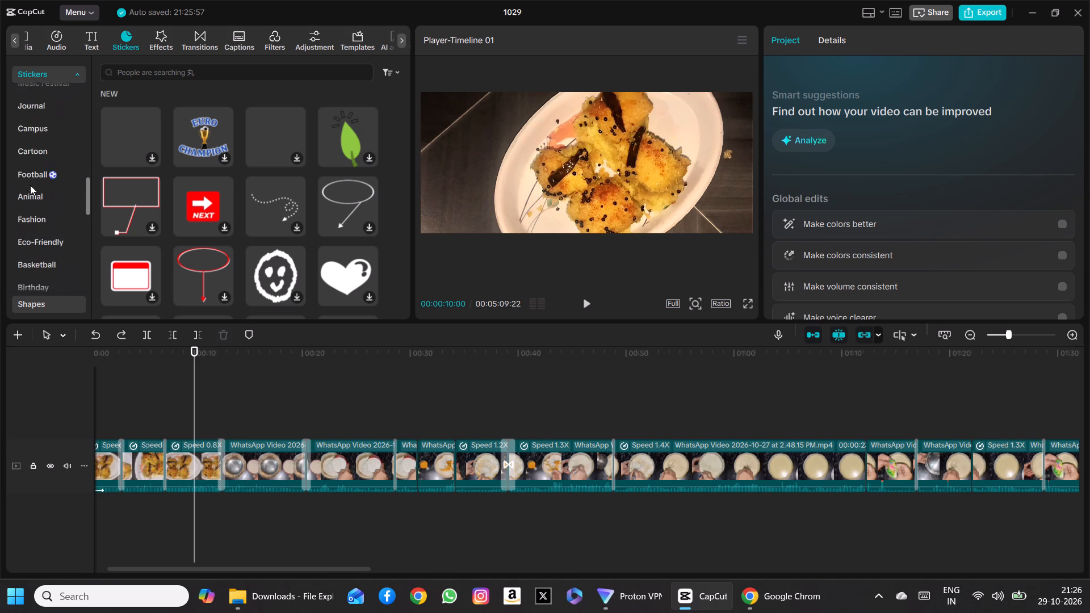
{"action": "scroll", "coordinate": [30, 185], "scroll_direction": "down", "scroll_amount": 2}
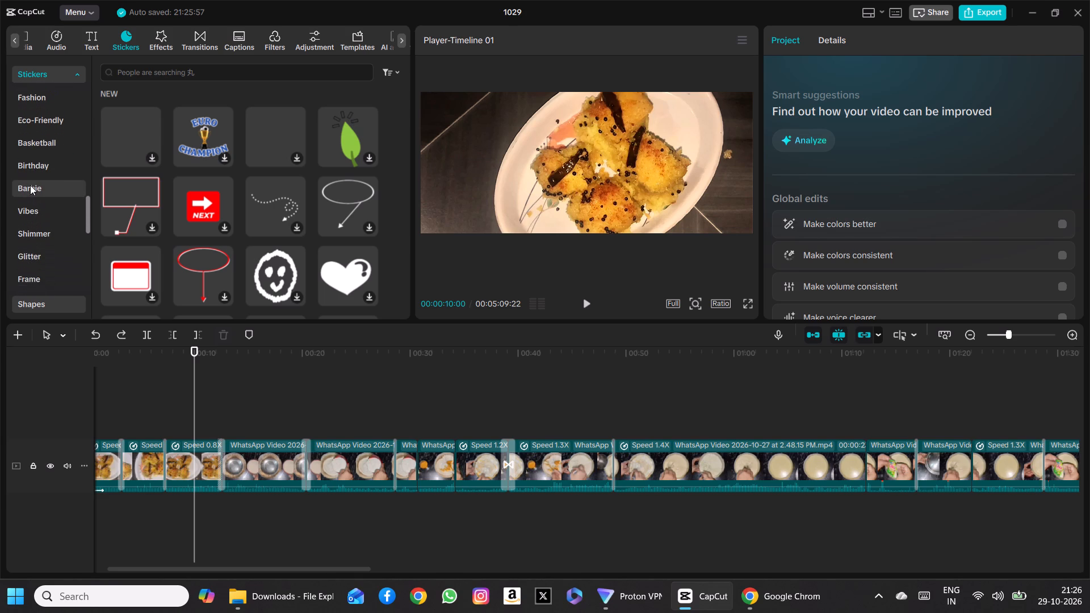
{"action": "scroll", "coordinate": [30, 185], "scroll_direction": "down", "scroll_amount": 1}
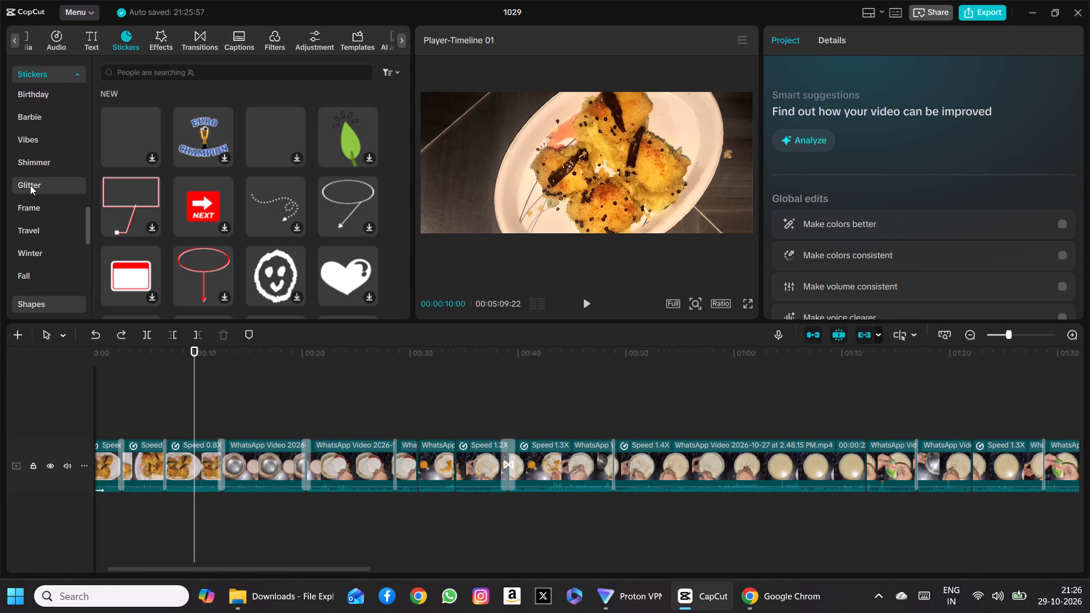
{"action": "scroll", "coordinate": [30, 185], "scroll_direction": "down", "scroll_amount": 2}
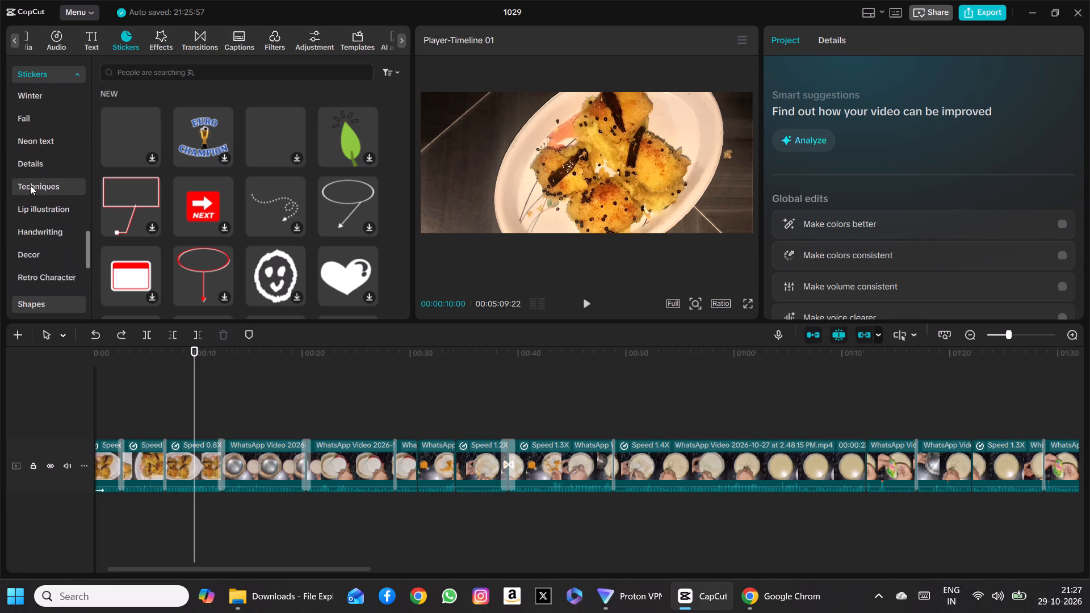
{"action": "scroll", "coordinate": [30, 185], "scroll_direction": "down", "scroll_amount": 3}
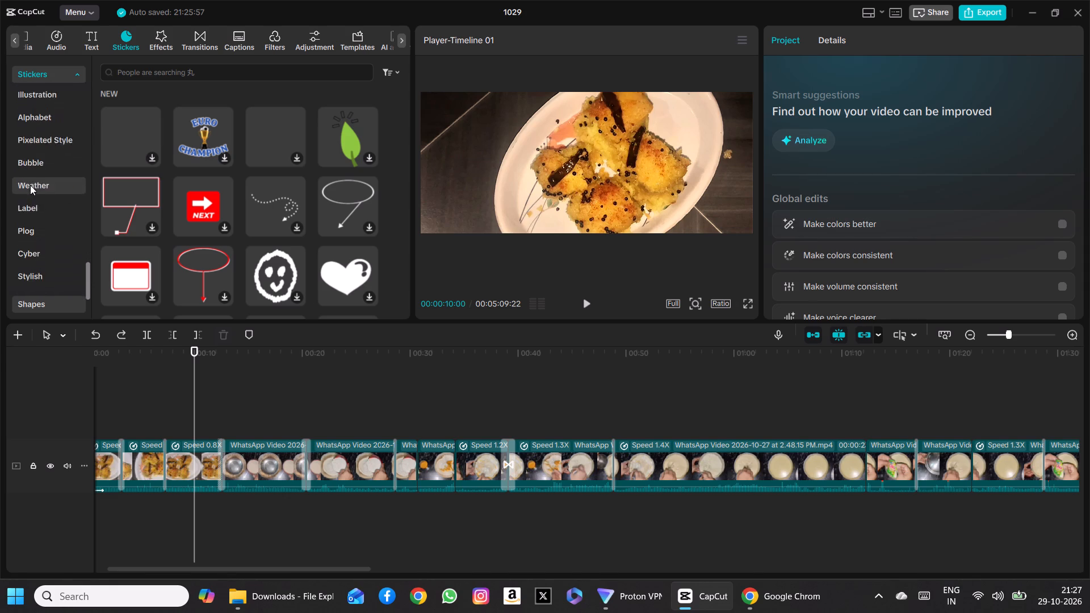
{"action": "scroll", "coordinate": [30, 185], "scroll_direction": "down", "scroll_amount": 2}
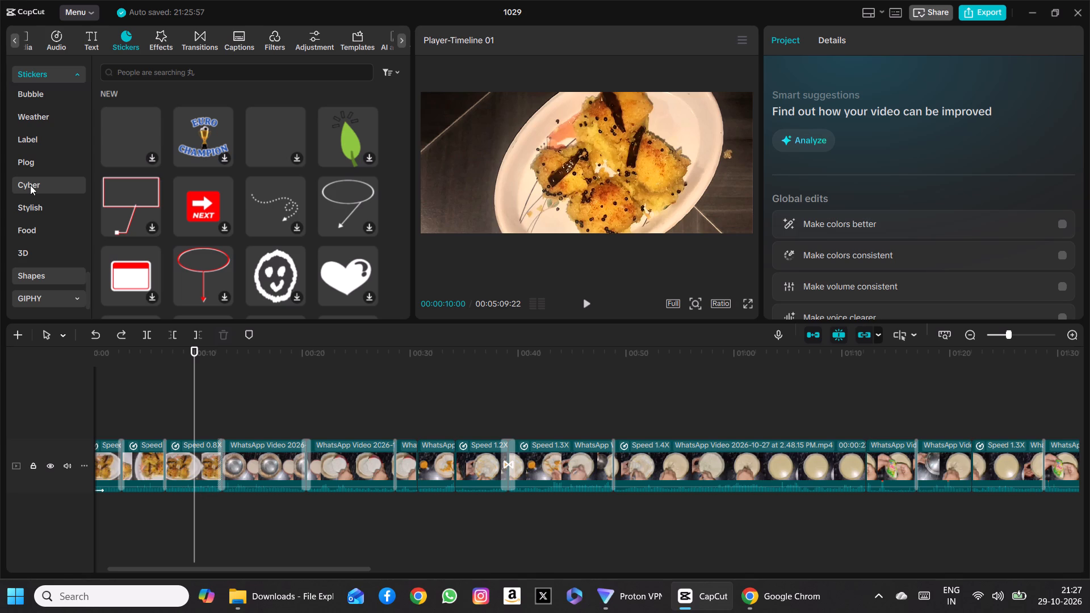
Switch to the text templates and browse the Trending collection for a follow or like call-to-action.
{"action": "left_click", "coordinate": [83, 35]}
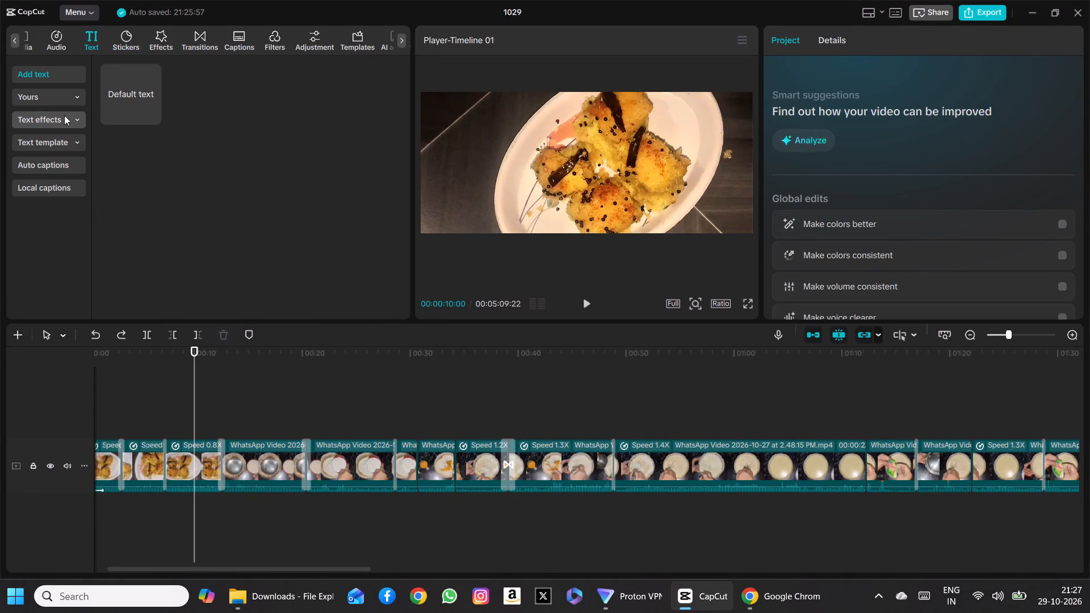
{"action": "left_click", "coordinate": [53, 144]}
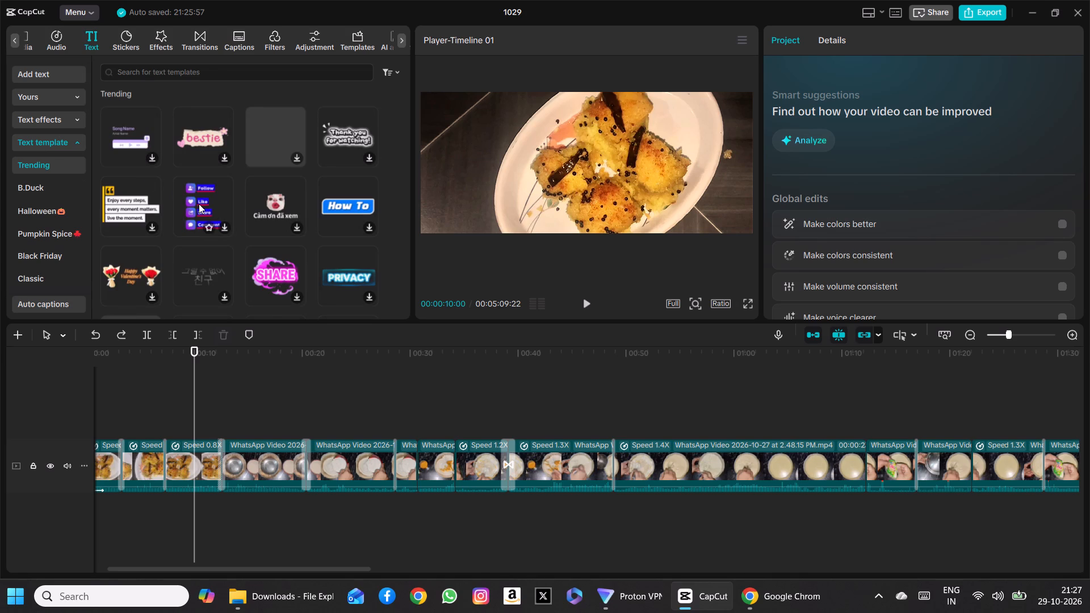
{"action": "scroll", "coordinate": [199, 204], "scroll_direction": "down", "scroll_amount": 2}
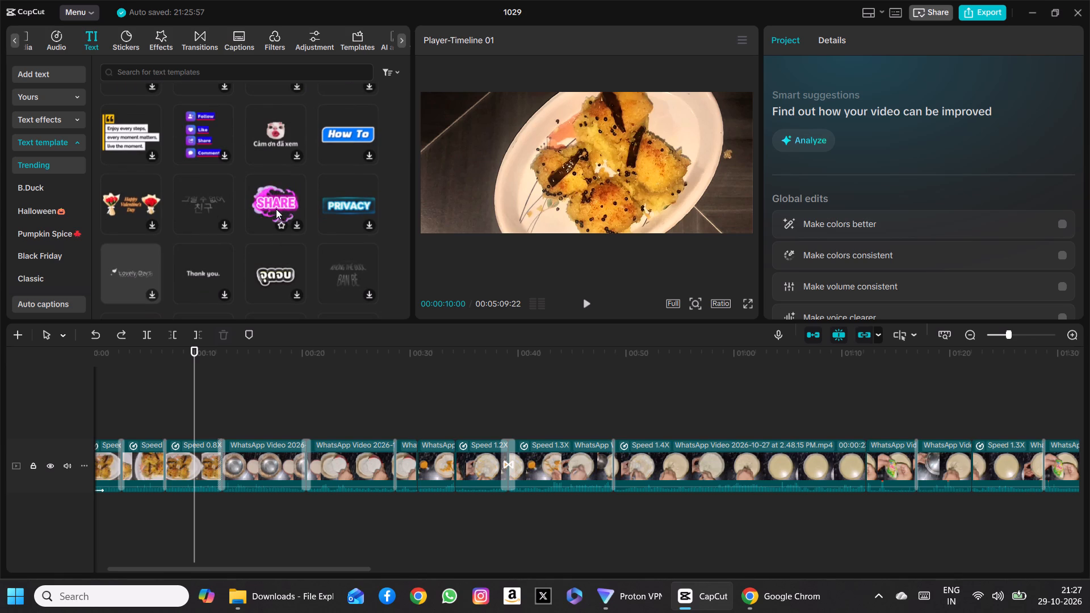
{"action": "scroll", "coordinate": [276, 209], "scroll_direction": "up", "scroll_amount": 1}
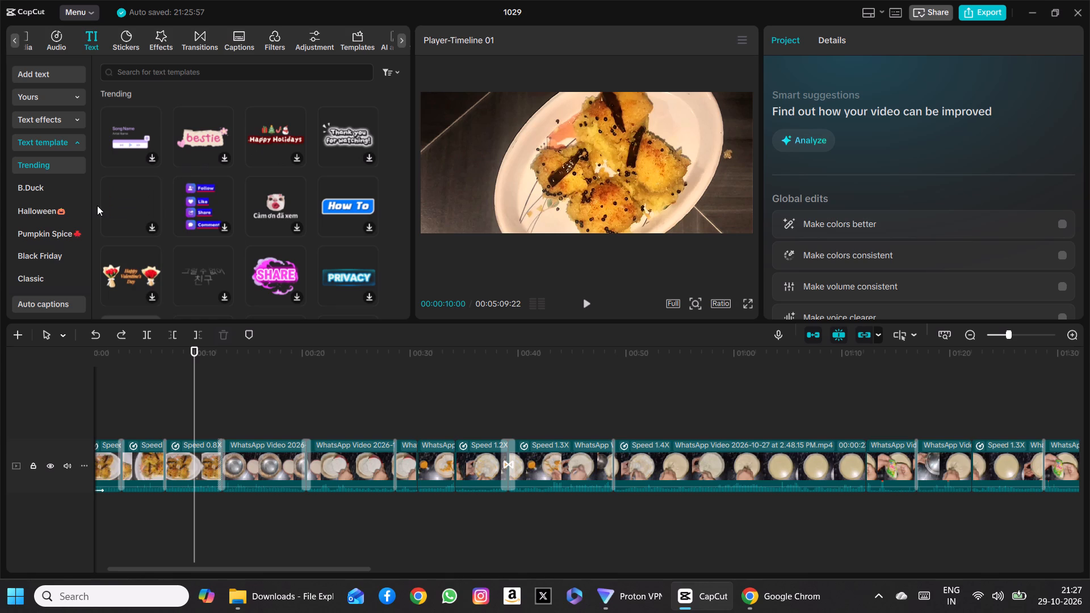
{"action": "scroll", "coordinate": [261, 212], "scroll_direction": "down", "scroll_amount": 2}
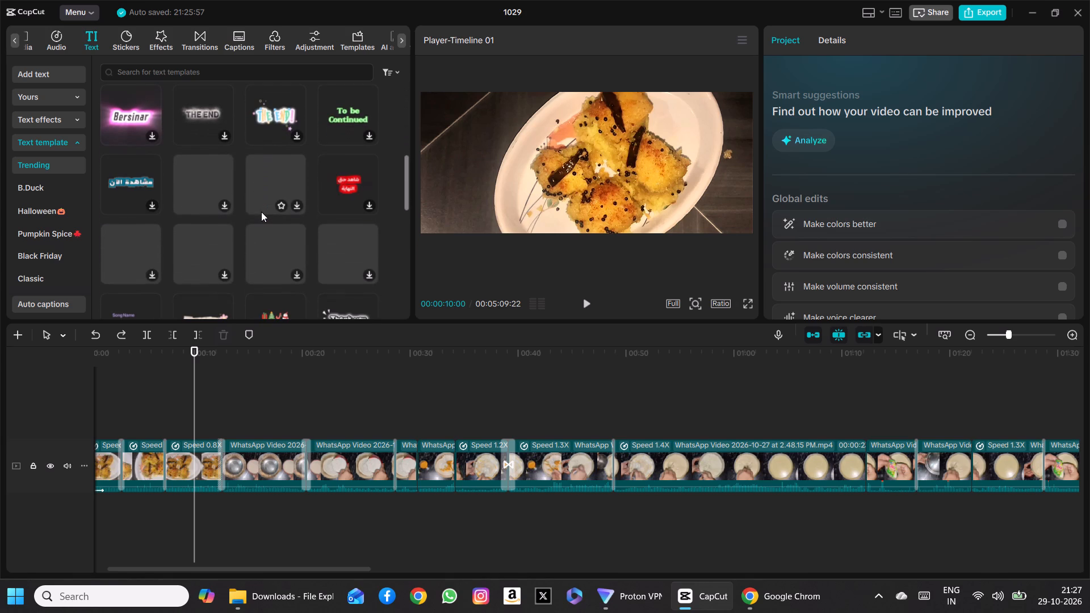
{"action": "scroll", "coordinate": [261, 212], "scroll_direction": "down", "scroll_amount": 1}
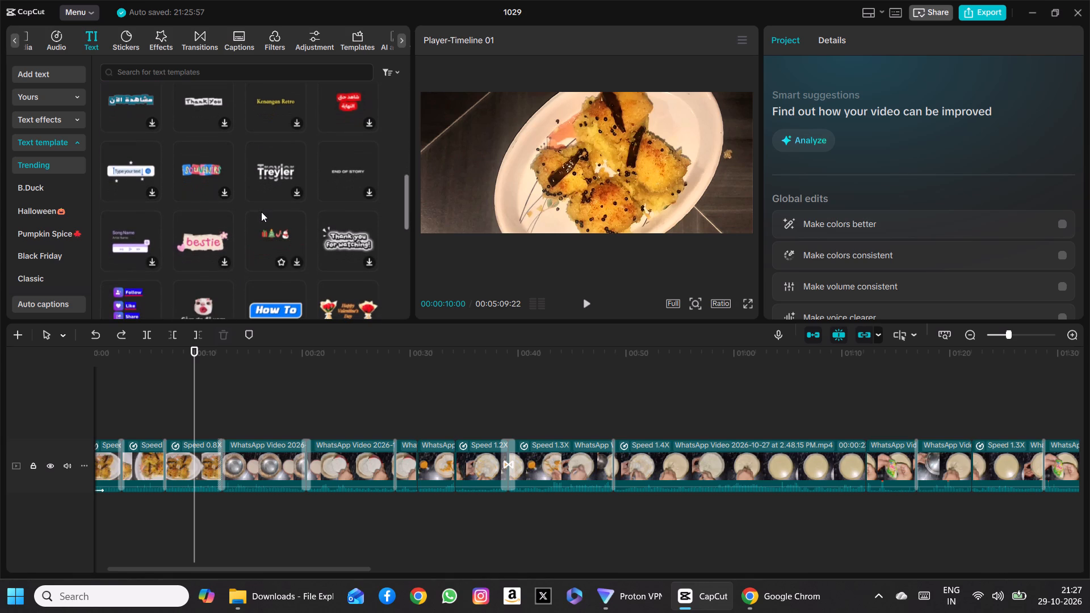
{"action": "scroll", "coordinate": [261, 212], "scroll_direction": "down", "scroll_amount": 1}
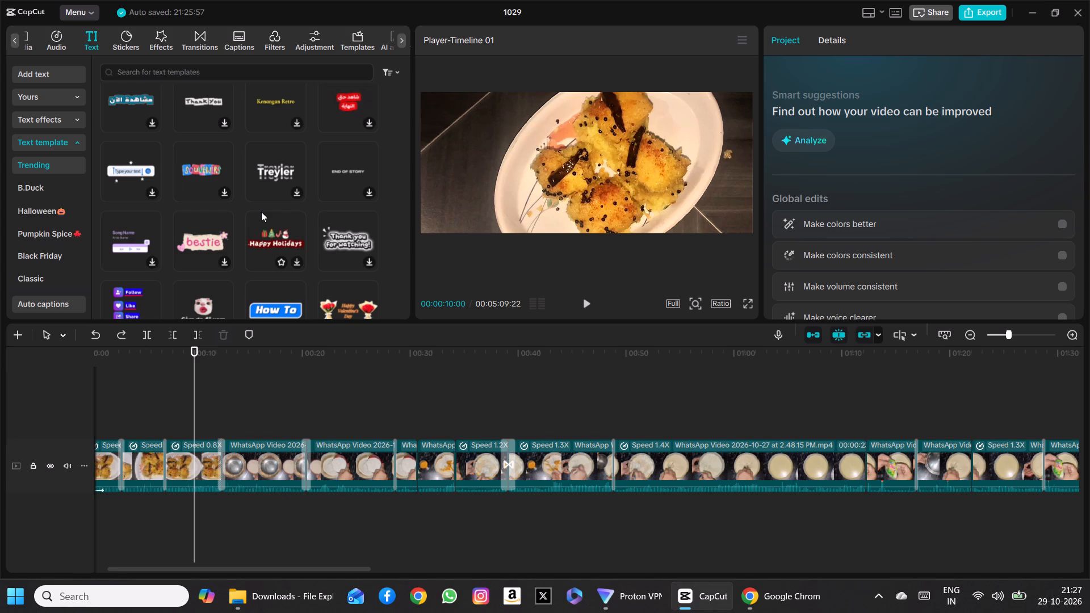
{"action": "scroll", "coordinate": [261, 212], "scroll_direction": "down", "scroll_amount": 1}
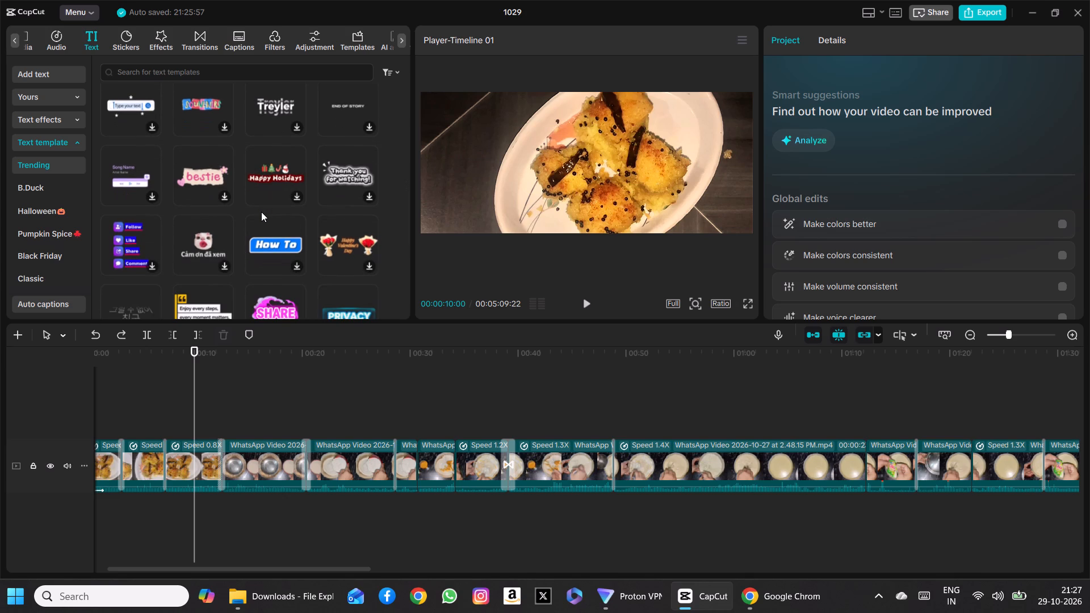
{"action": "scroll", "coordinate": [261, 212], "scroll_direction": "down", "scroll_amount": 1}
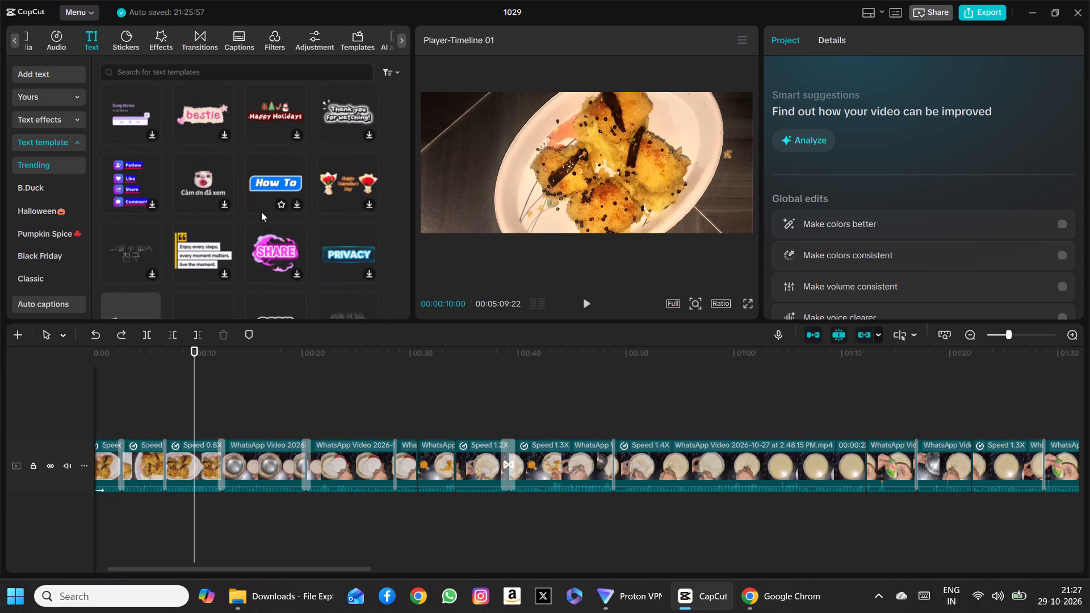
Download the Follow, Like, Share, Comment text template and preview it over the plated-dish shot.
{"action": "left_click", "coordinate": [152, 203]}
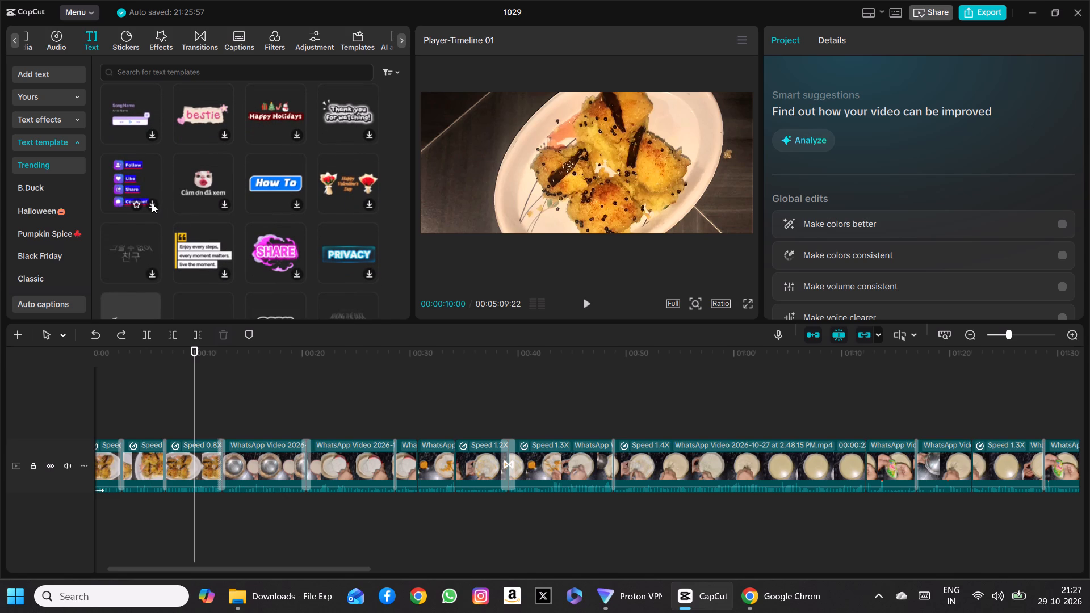
{"action": "left_click", "coordinate": [152, 203]}
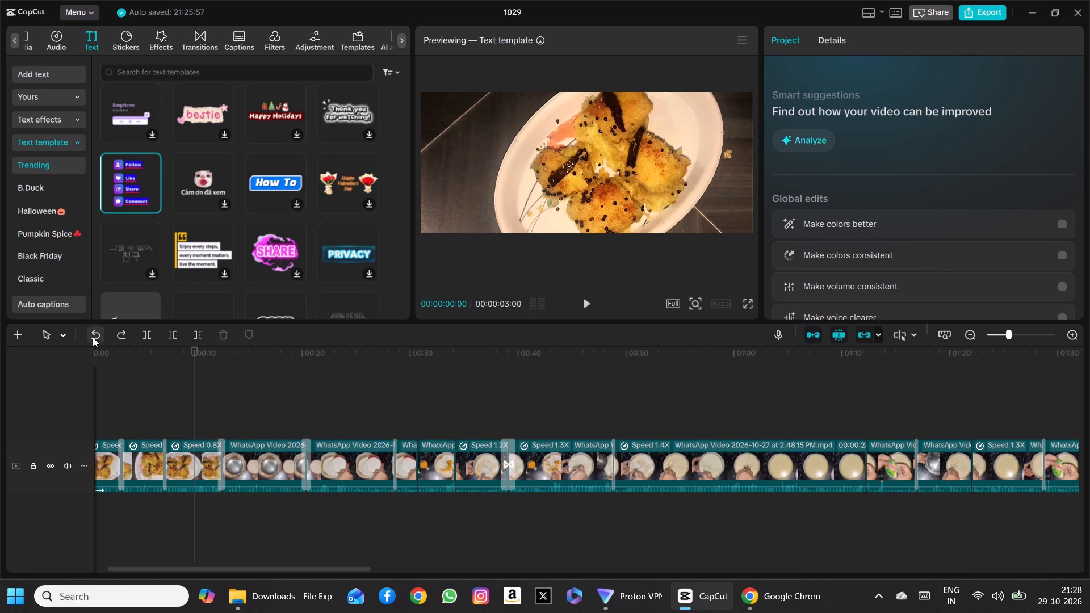
{"action": "left_click", "coordinate": [583, 299]}
{"action": "left_click", "coordinate": [583, 299]}
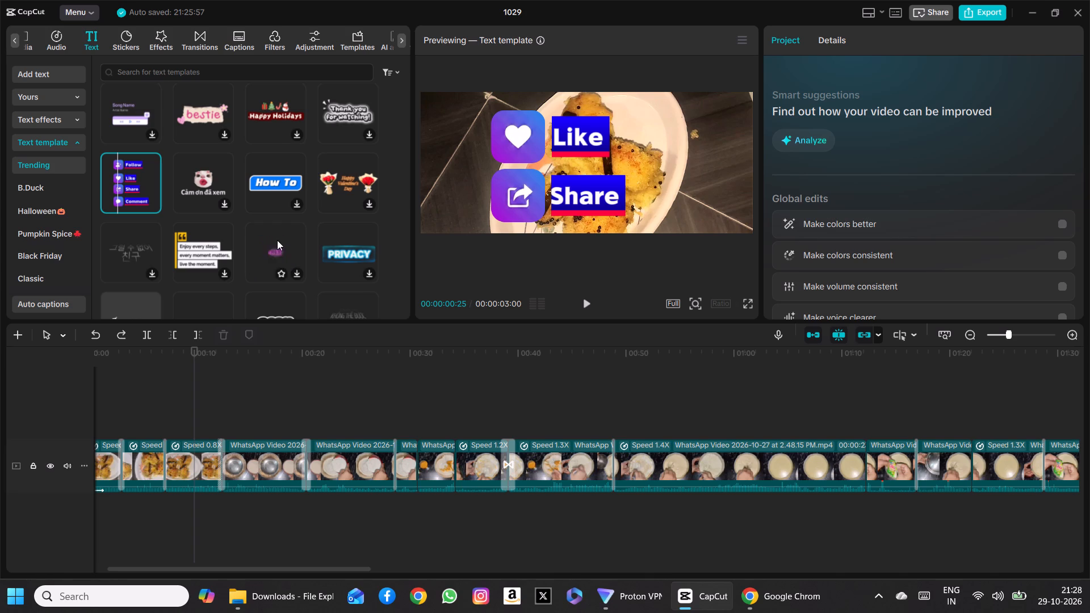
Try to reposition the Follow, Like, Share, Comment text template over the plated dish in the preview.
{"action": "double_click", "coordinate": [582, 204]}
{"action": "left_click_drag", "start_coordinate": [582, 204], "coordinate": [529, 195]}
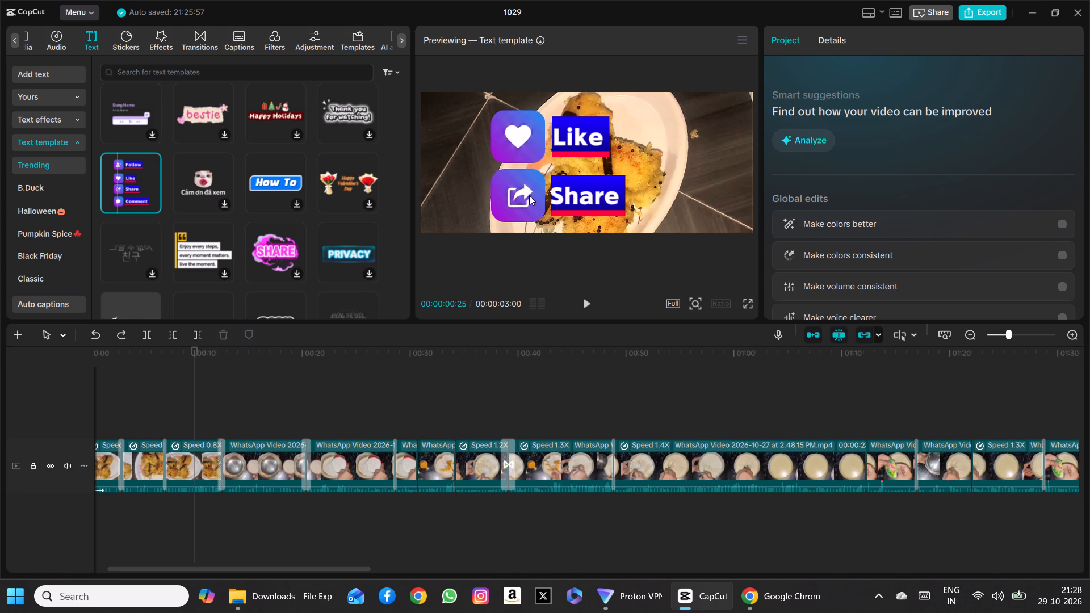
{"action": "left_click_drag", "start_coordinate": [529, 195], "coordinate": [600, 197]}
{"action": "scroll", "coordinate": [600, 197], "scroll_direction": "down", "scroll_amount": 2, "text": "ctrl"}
Undo the last change to the main video track's sound.
{"action": "scroll", "coordinate": [141, 209], "scroll_direction": "down", "scroll_amount": 1}
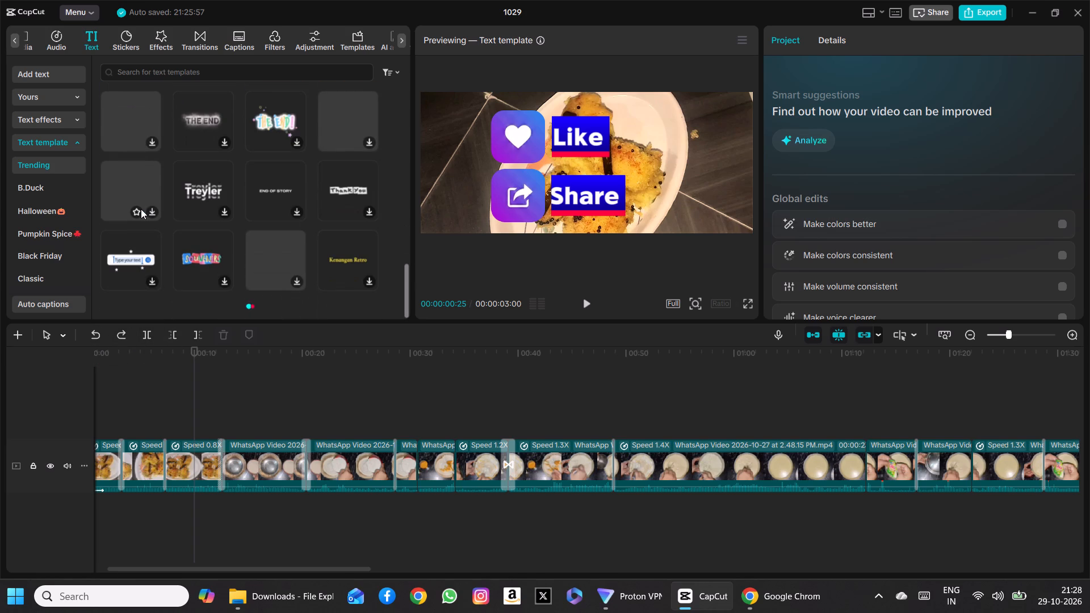
{"action": "scroll", "coordinate": [141, 209], "scroll_direction": "down", "scroll_amount": 1}
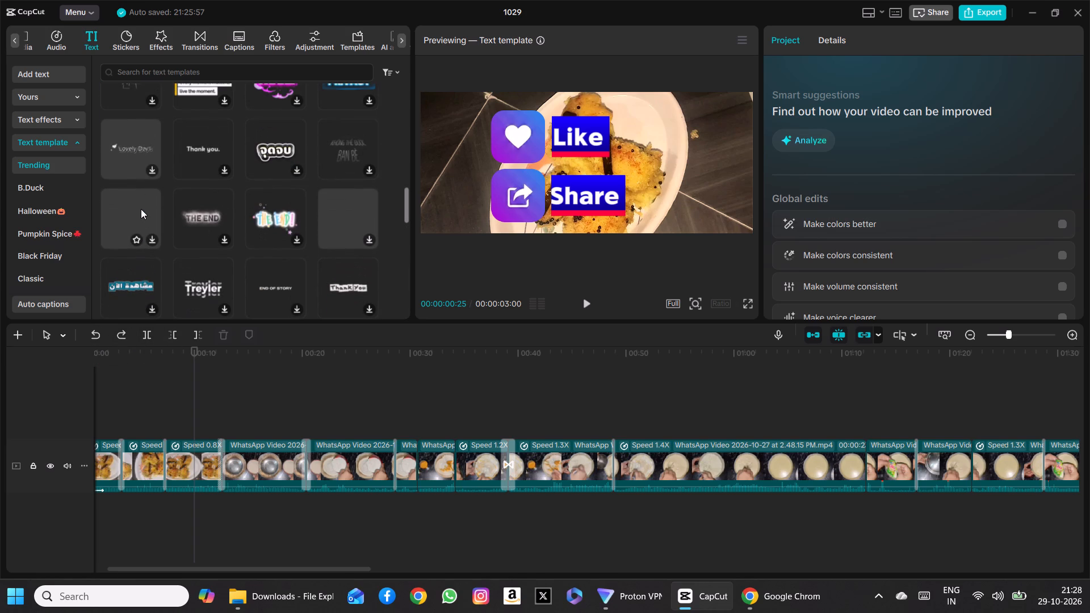
{"action": "left_click", "coordinate": [95, 339]}
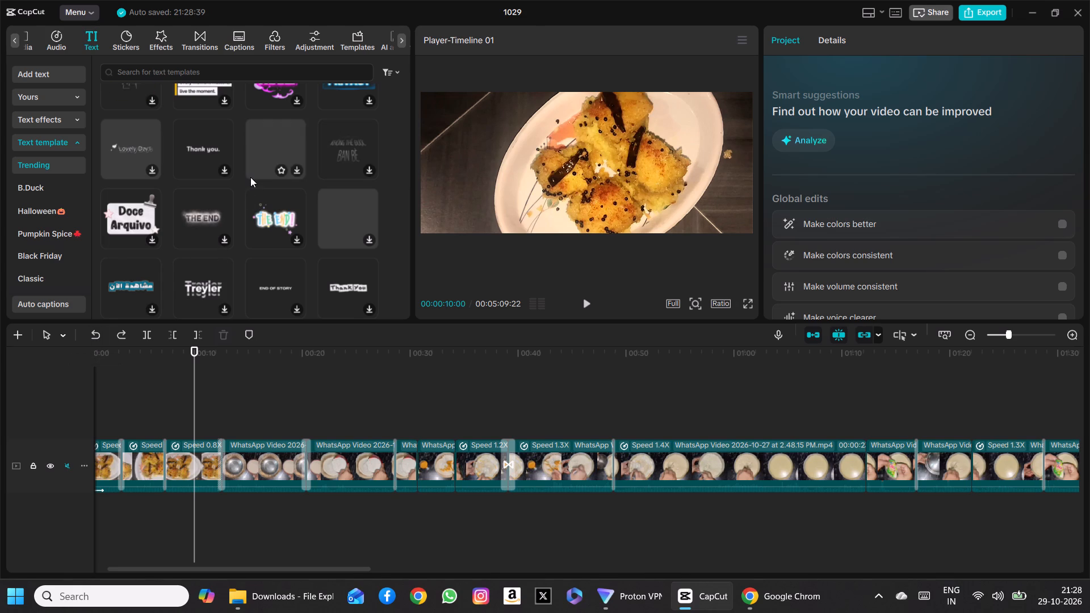
Browse the Classic collection of text templates for a like, share or subscribe call-to-action suited to the cooking video.
{"action": "scroll", "coordinate": [250, 177], "scroll_direction": "right", "scroll_amount": 1}
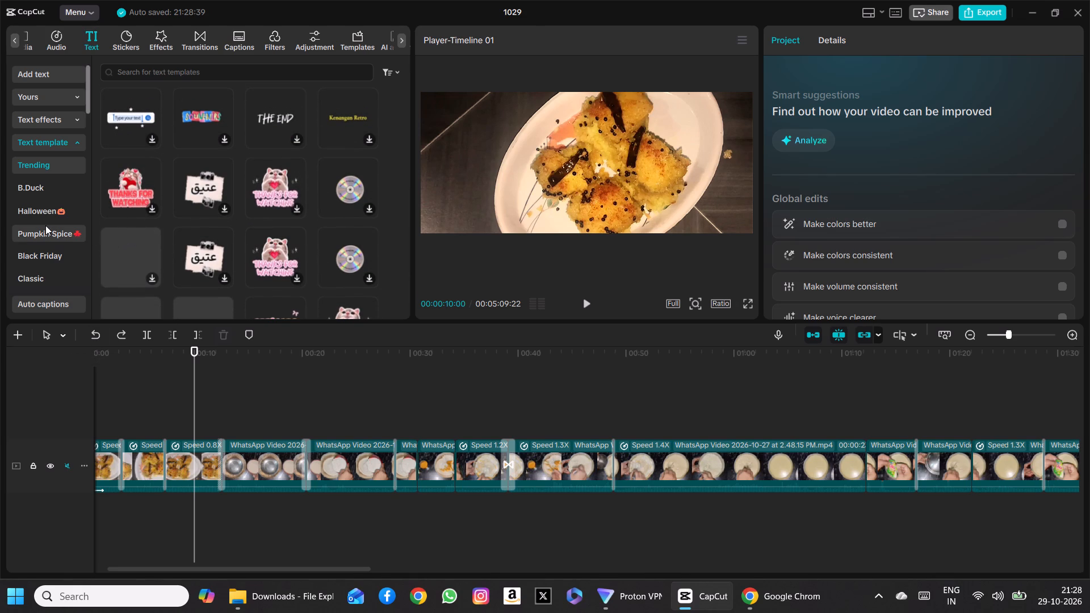
{"action": "left_click", "coordinate": [36, 280]}
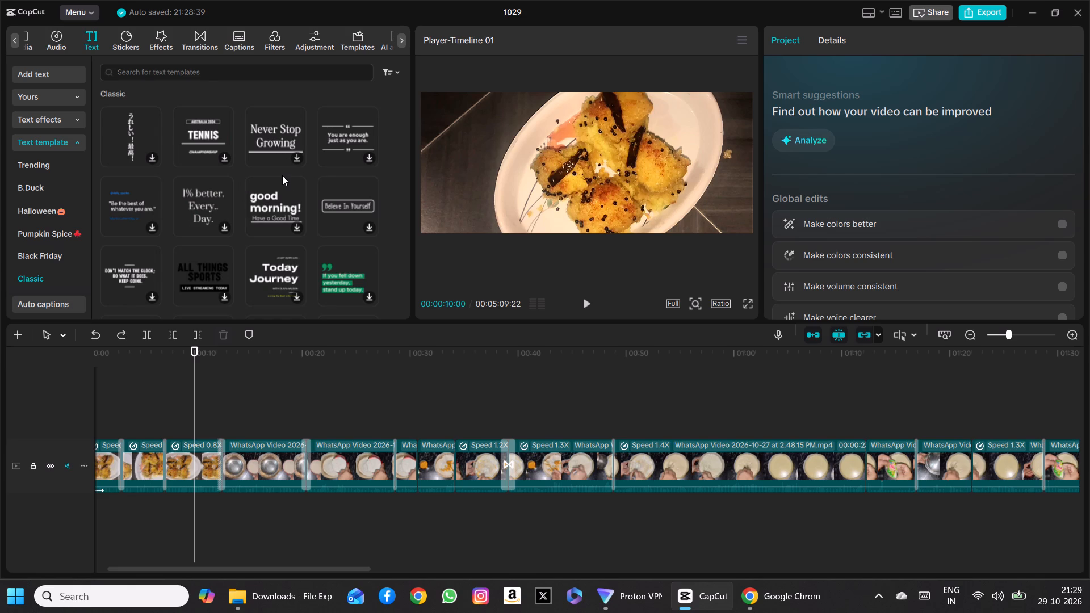
{"action": "scroll", "coordinate": [282, 175], "scroll_direction": "down", "scroll_amount": 5}
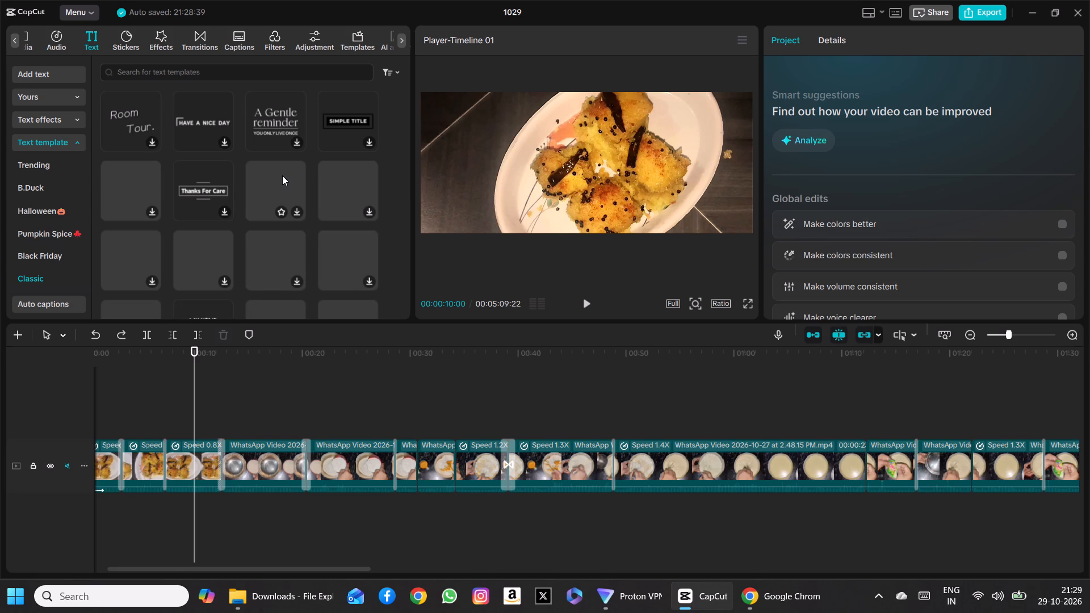
{"action": "scroll", "coordinate": [282, 175], "scroll_direction": "down", "scroll_amount": 1}
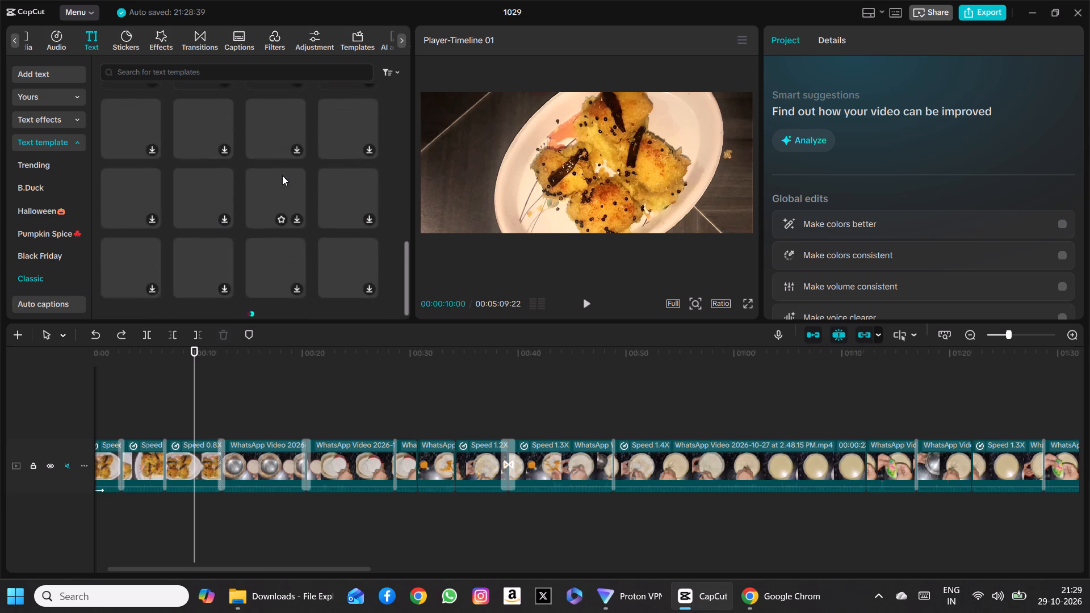
{"action": "scroll", "coordinate": [282, 175], "scroll_direction": "up", "scroll_amount": 2}
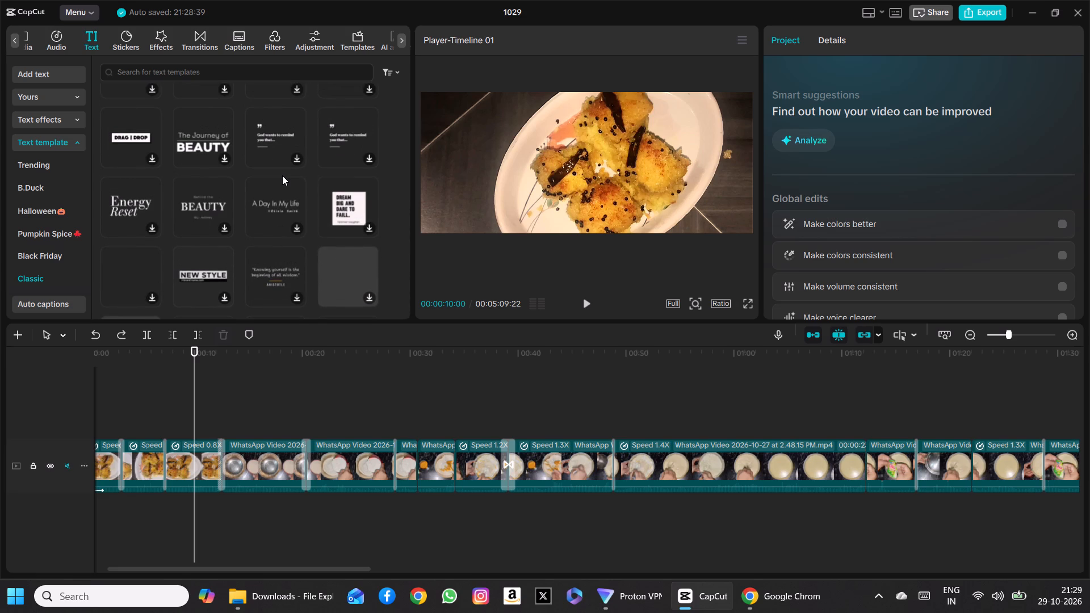
{"action": "scroll", "coordinate": [282, 175], "scroll_direction": "down", "scroll_amount": 3}
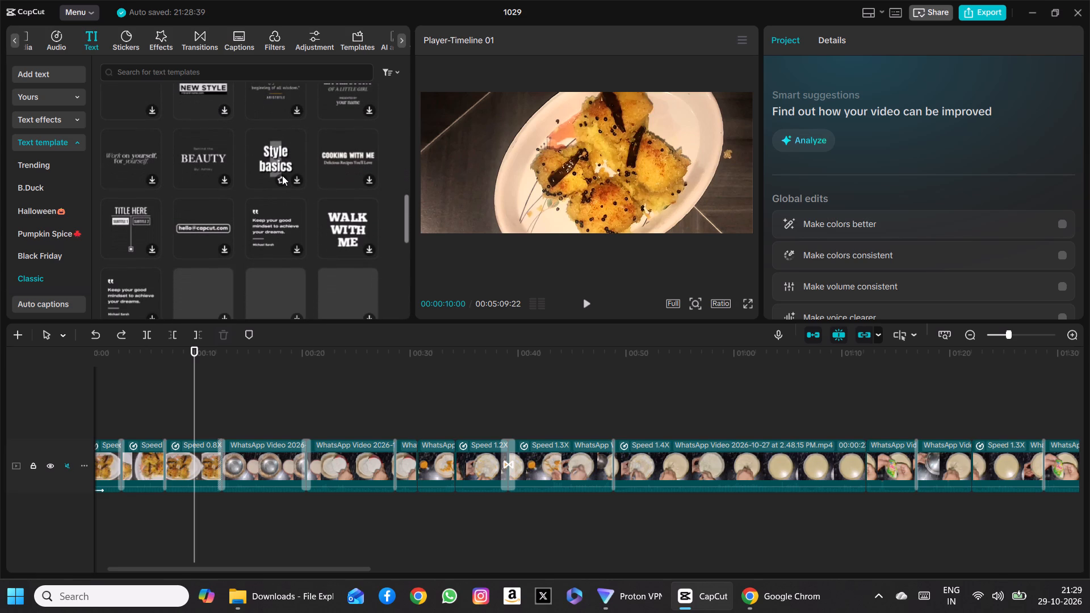
{"action": "scroll", "coordinate": [282, 175], "scroll_direction": "down", "scroll_amount": 4}
{"action": "scroll", "coordinate": [282, 175], "scroll_direction": "up", "scroll_amount": 3}
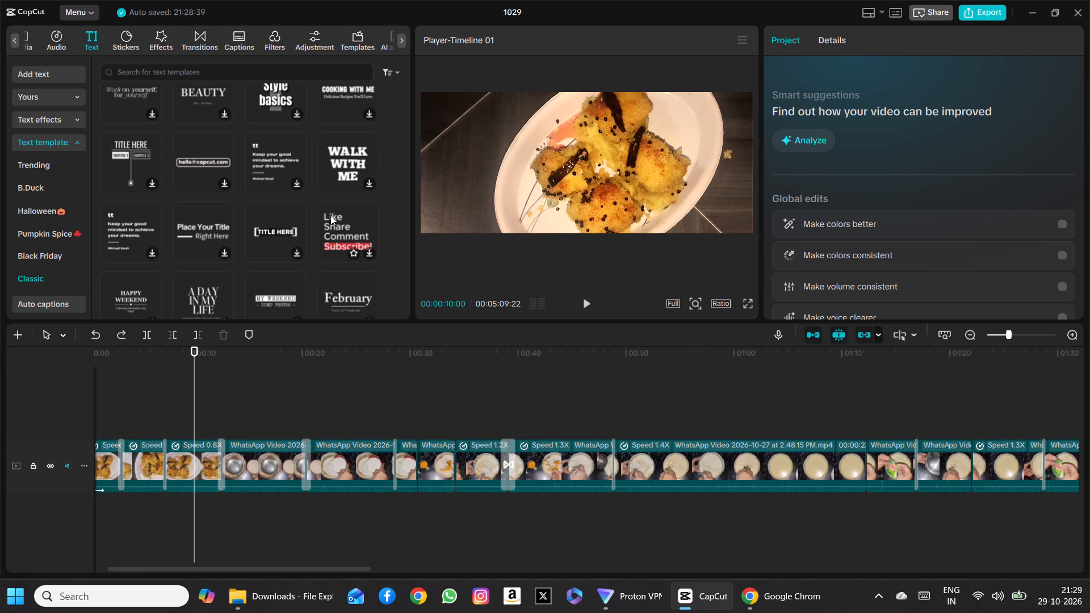
{"action": "scroll", "coordinate": [341, 232], "scroll_direction": "down", "scroll_amount": 2}
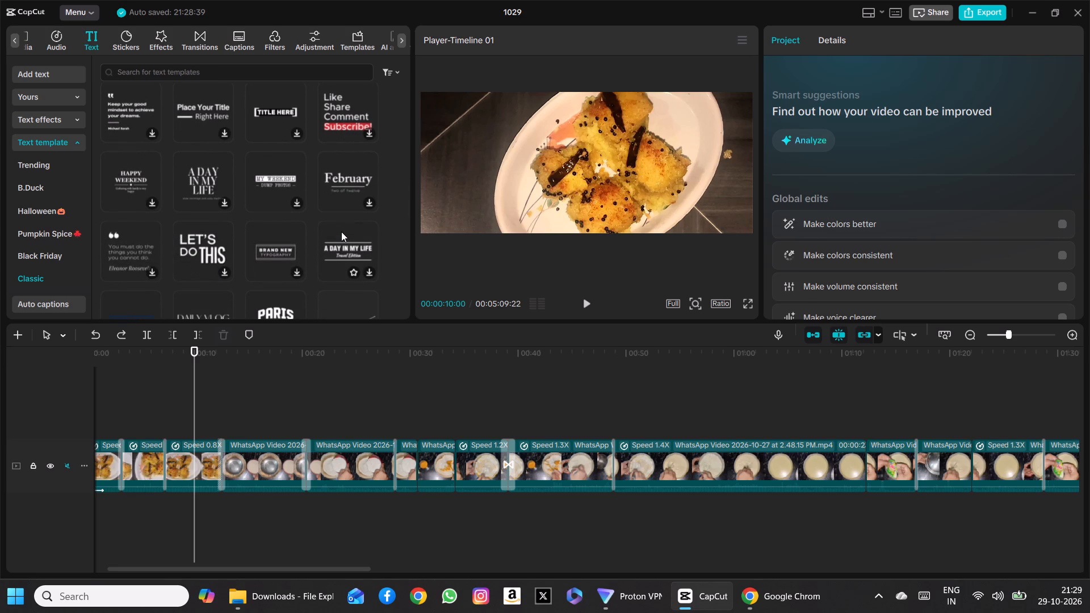
{"action": "scroll", "coordinate": [341, 232], "scroll_direction": "down", "scroll_amount": 1}
{"action": "scroll", "coordinate": [341, 232], "scroll_direction": "up", "scroll_amount": 1}
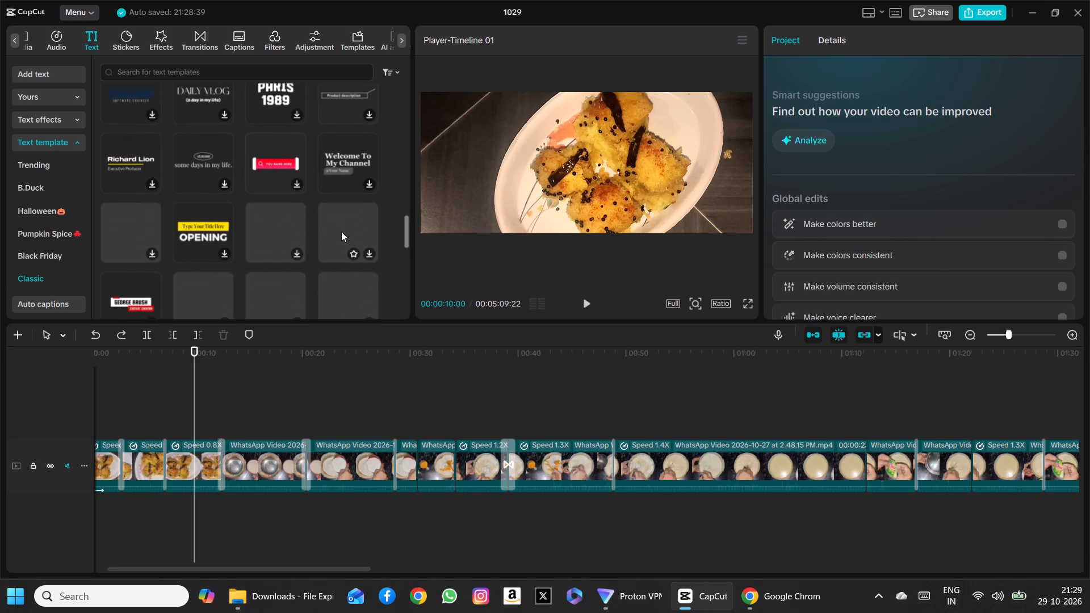
{"action": "scroll", "coordinate": [341, 232], "scroll_direction": "up", "scroll_amount": 1}
{"action": "scroll", "coordinate": [341, 232], "scroll_direction": "down", "scroll_amount": 1}
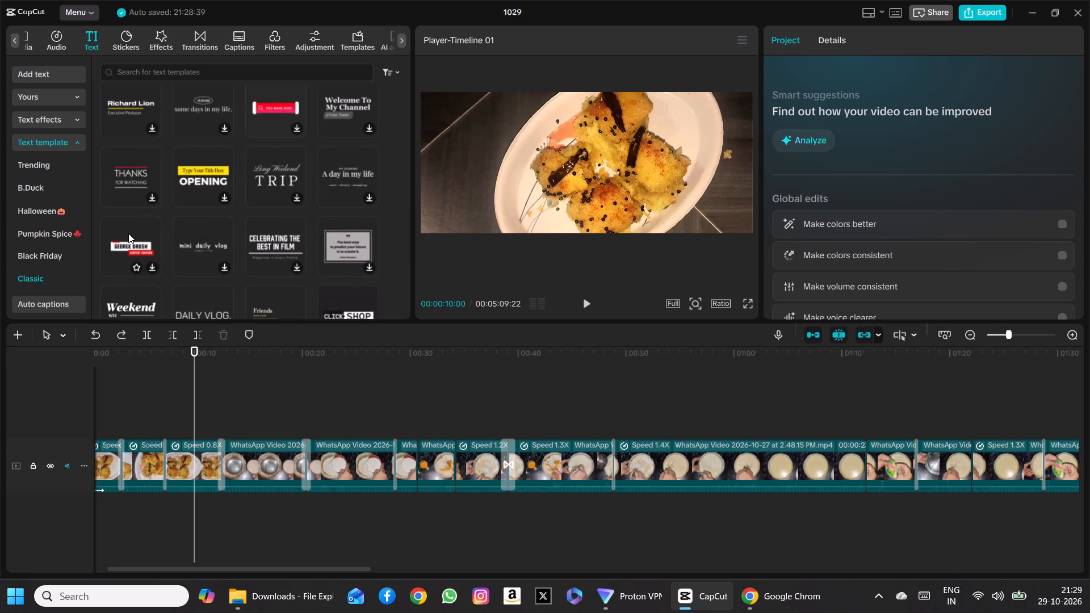
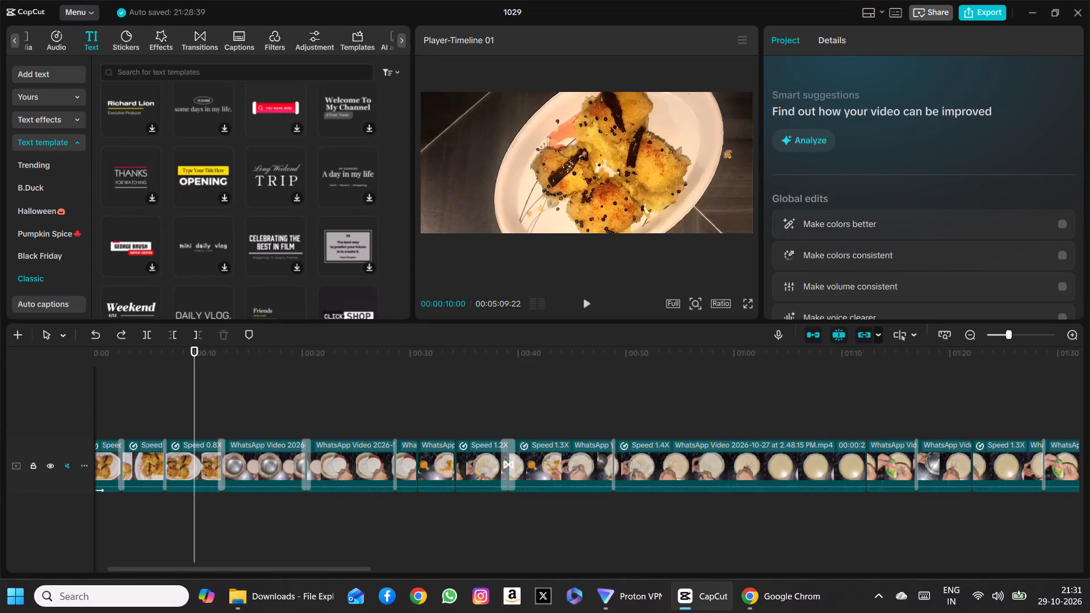
Search the text templates for "subscribe text".
{"action": "left_click", "coordinate": [175, 77]}
{"action": "type", "text": "subs"}
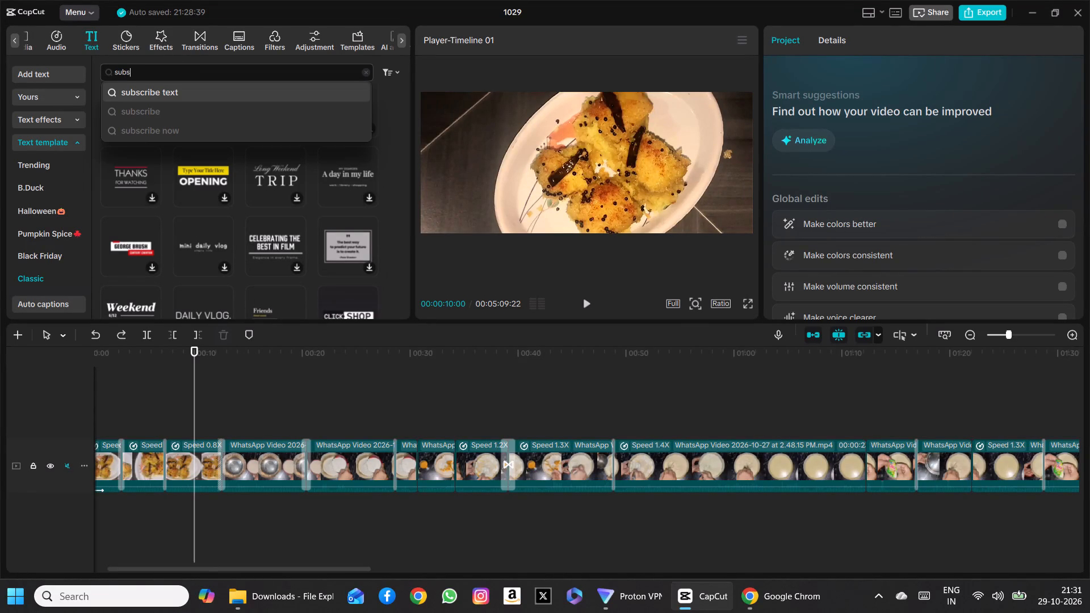
{"action": "left_click", "coordinate": [171, 93]}
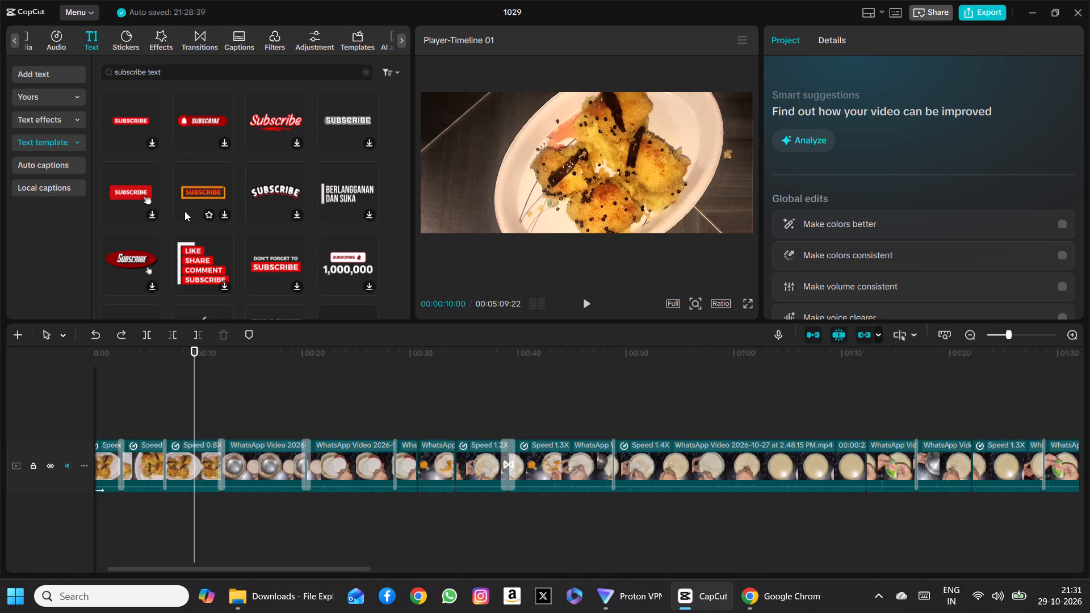
Change the text template search to "subscribe now".
{"action": "left_click", "coordinate": [187, 69]}
{"action": "key", "text": "BackSpace"}
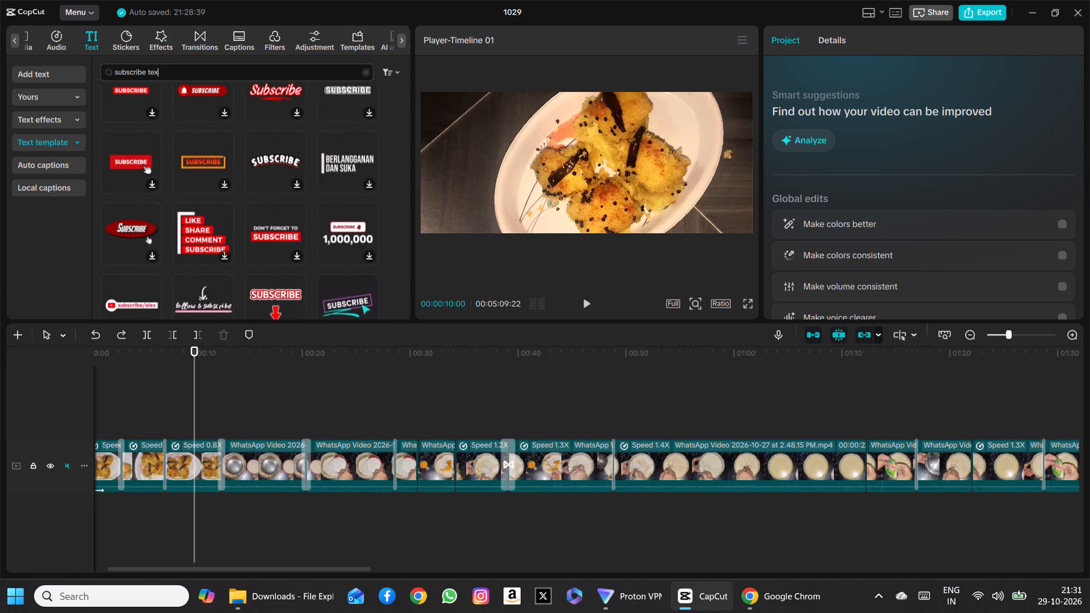
{"action": "key", "text": "BackSpace"}
{"action": "key", "text": "BackSpace"}
{"action": "key", "text": "BackSpace"}
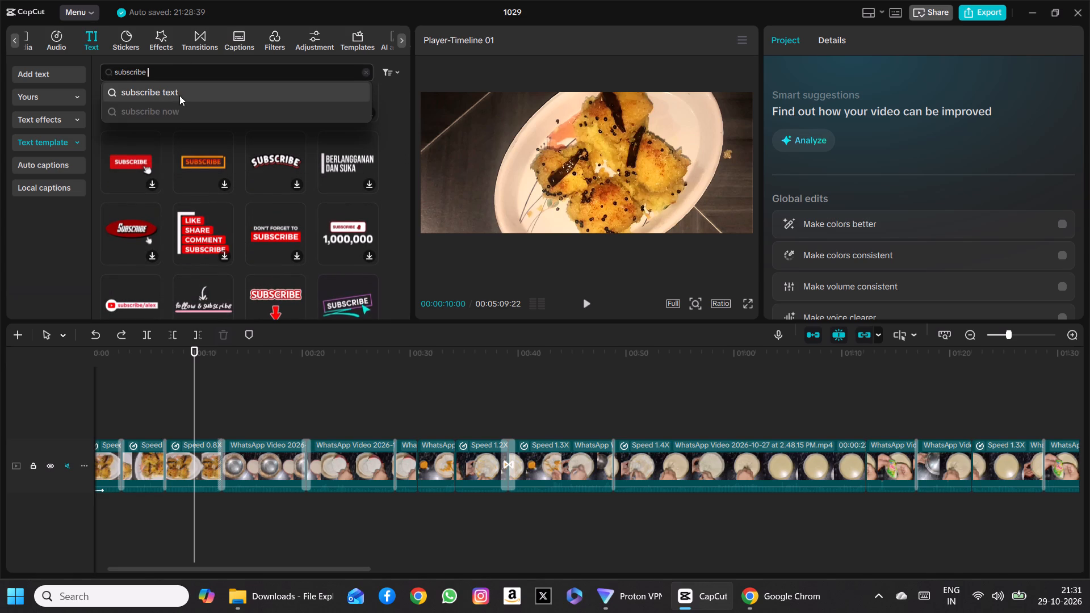
{"action": "left_click", "coordinate": [178, 112]}
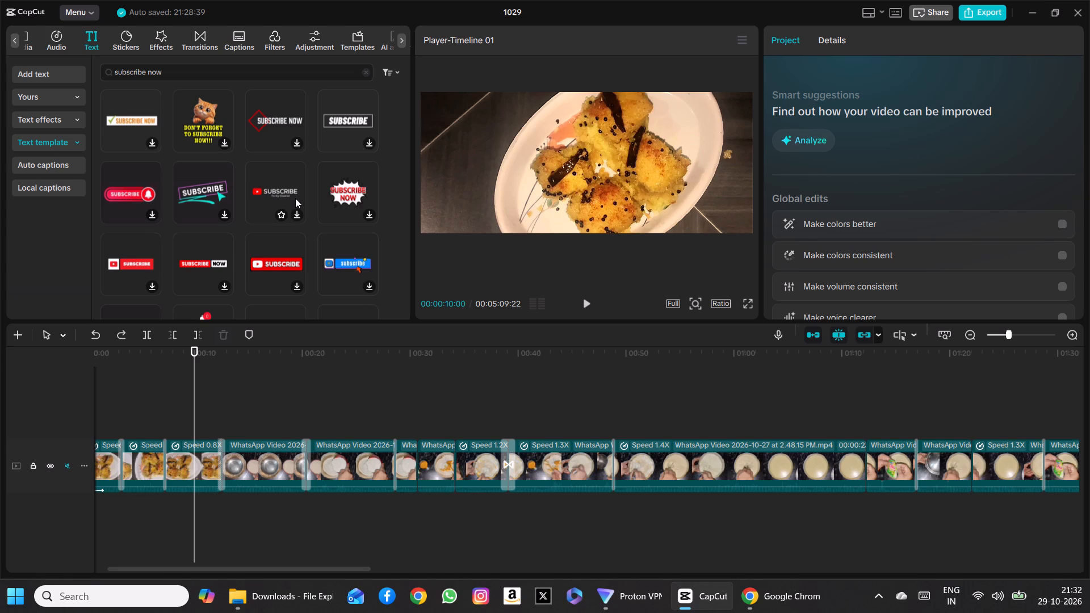
Browse the subscribe templates and add the red SUBSCRIBE template with the white play logo box to the timeline at 10 seconds.
{"action": "scroll", "coordinate": [295, 198], "scroll_direction": "down", "scroll_amount": 1}
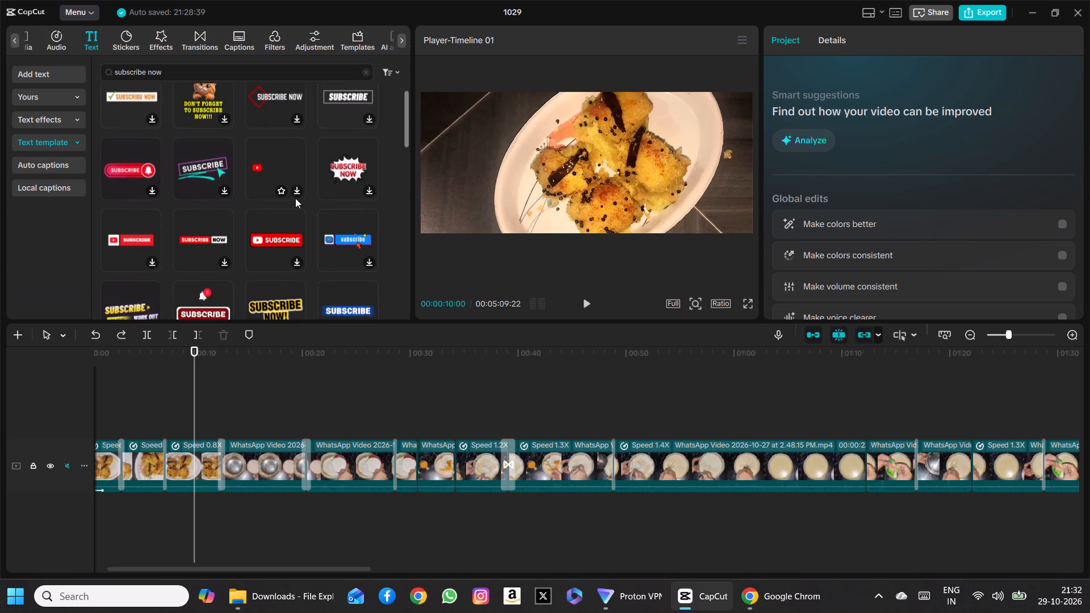
{"action": "scroll", "coordinate": [295, 198], "scroll_direction": "down", "scroll_amount": 2}
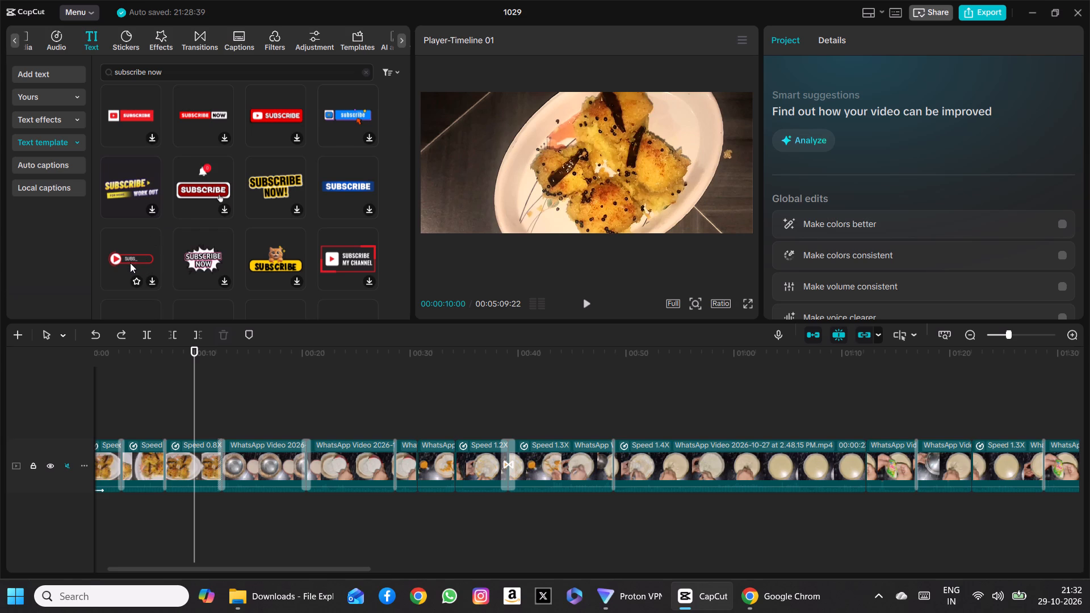
{"action": "scroll", "coordinate": [266, 190], "scroll_direction": "up", "scroll_amount": 1}
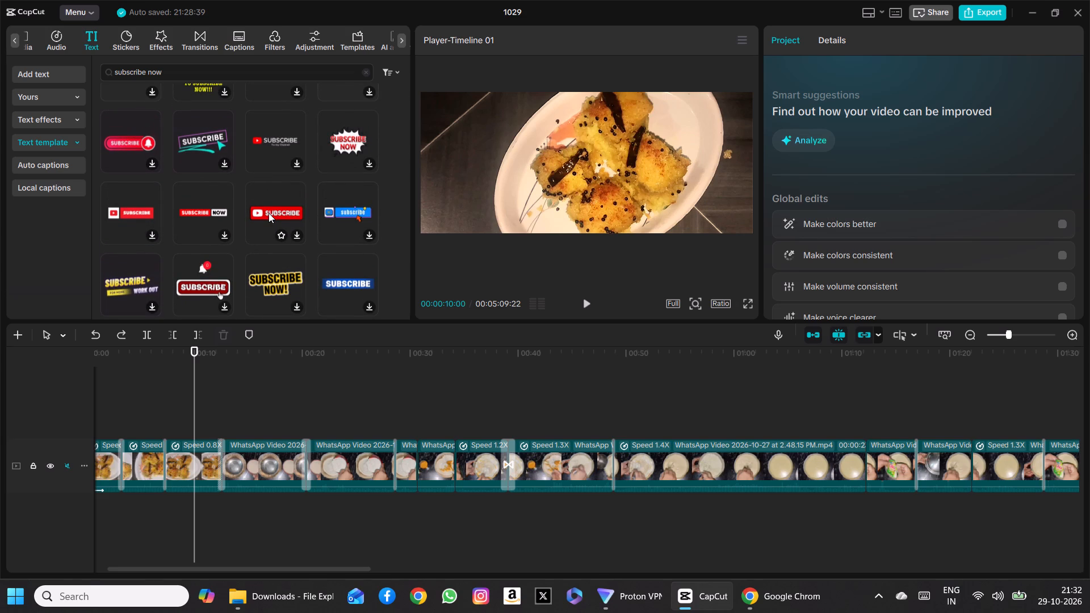
{"action": "scroll", "coordinate": [269, 213], "scroll_direction": "up", "scroll_amount": 1}
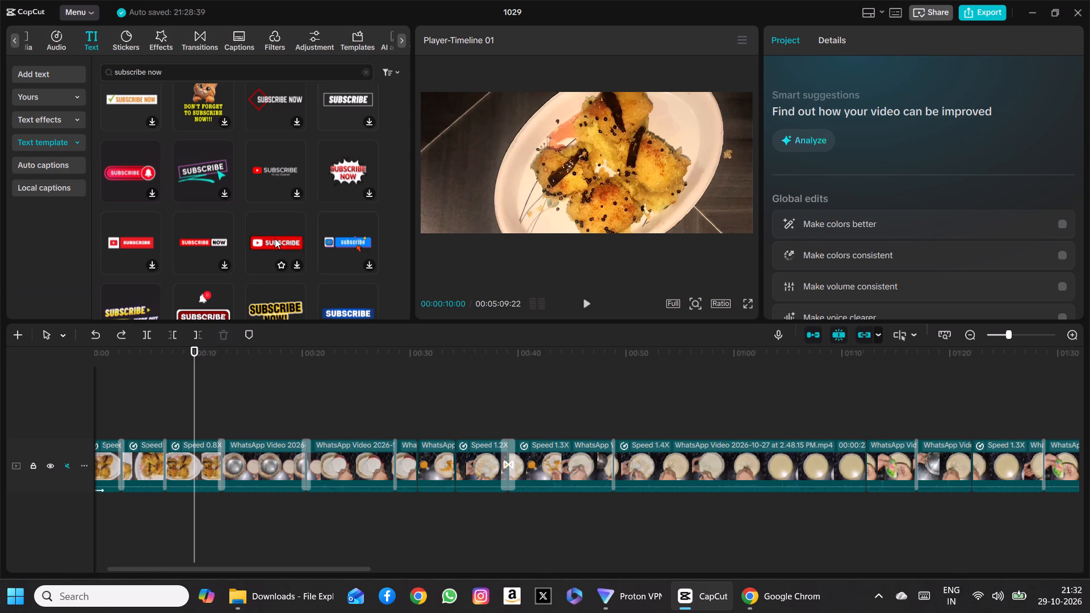
{"action": "left_click", "coordinate": [297, 264]}
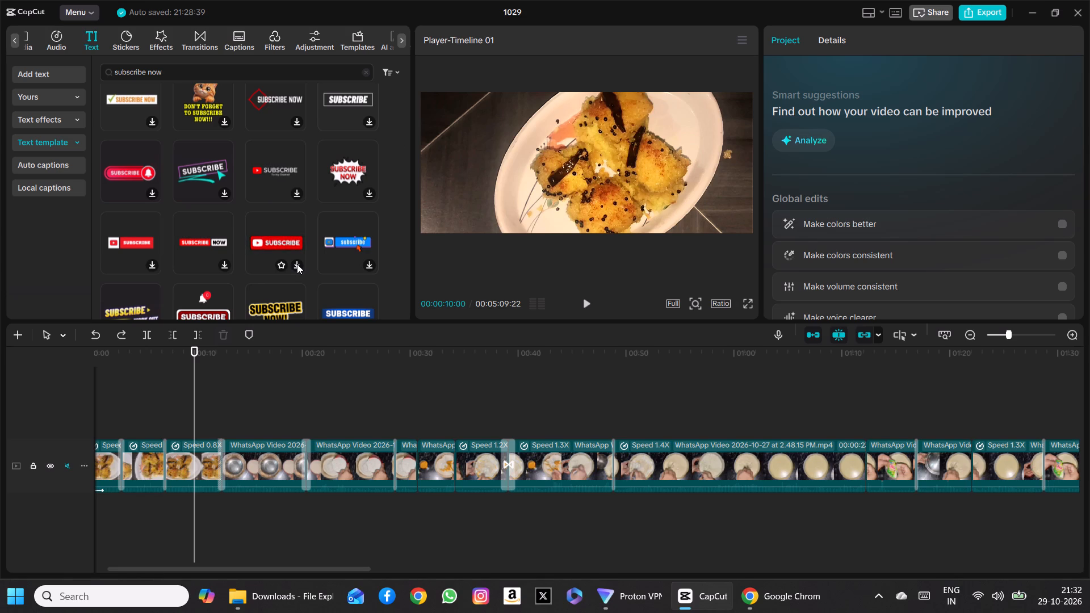
{"action": "left_click", "coordinate": [295, 265]}
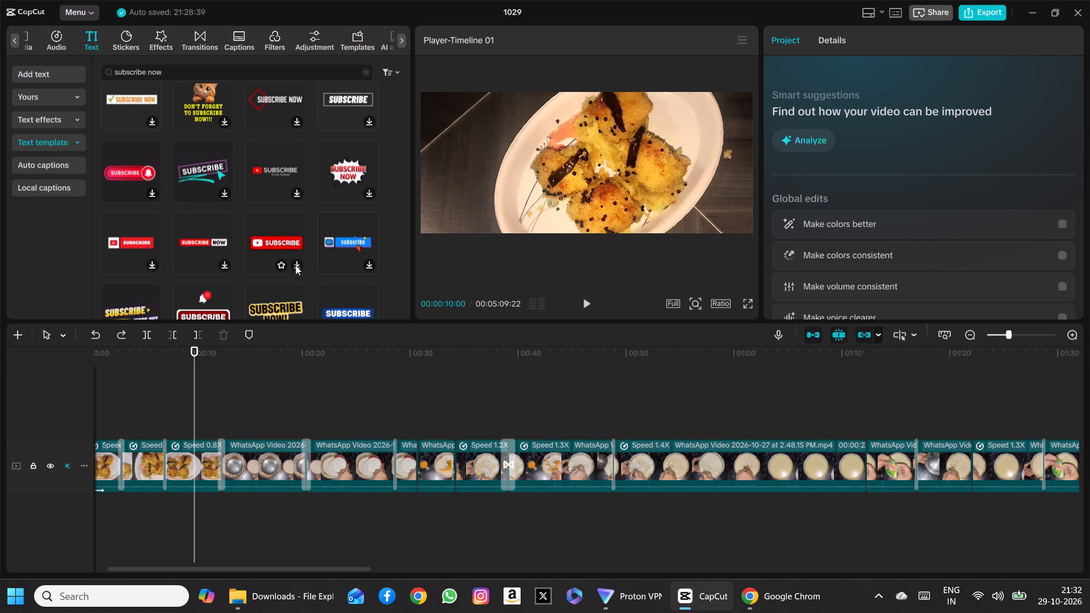
{"action": "left_click", "coordinate": [295, 265]}
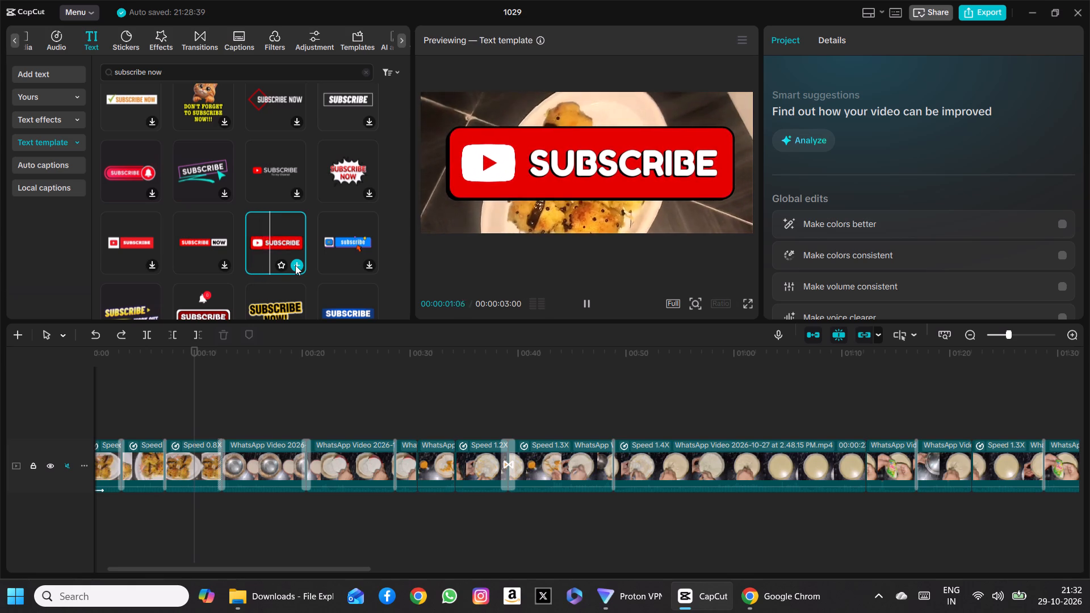
{"action": "left_click", "coordinate": [295, 265]}
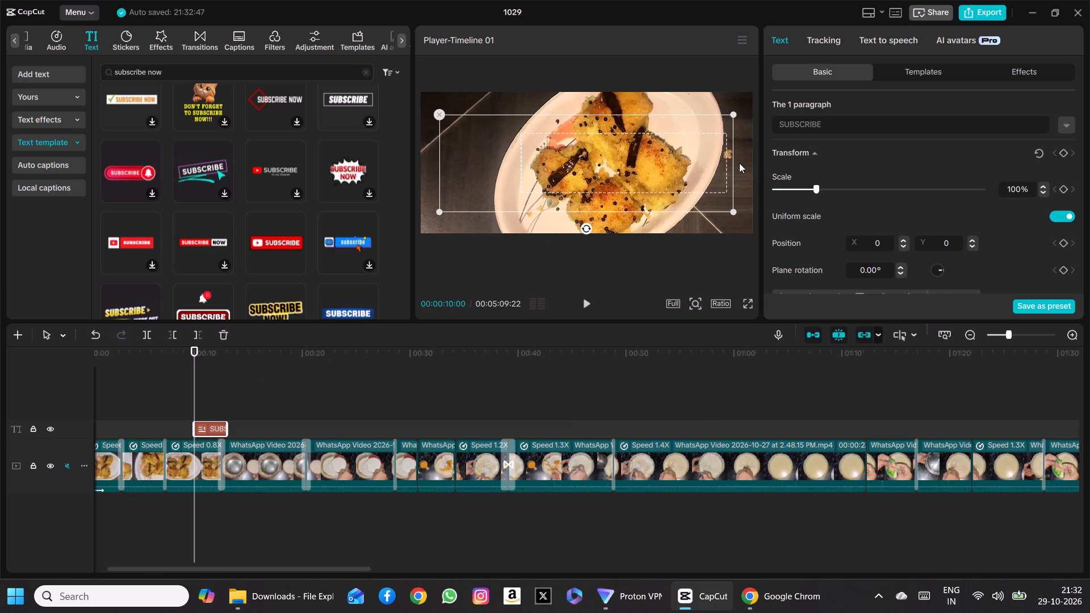
Shrink the SUBSCRIBE text to about 24% and move it to the video frame's lower-right corner, about X 1411, Y -635.
{"action": "left_click_drag", "start_coordinate": [732, 163], "coordinate": [731, 187]}
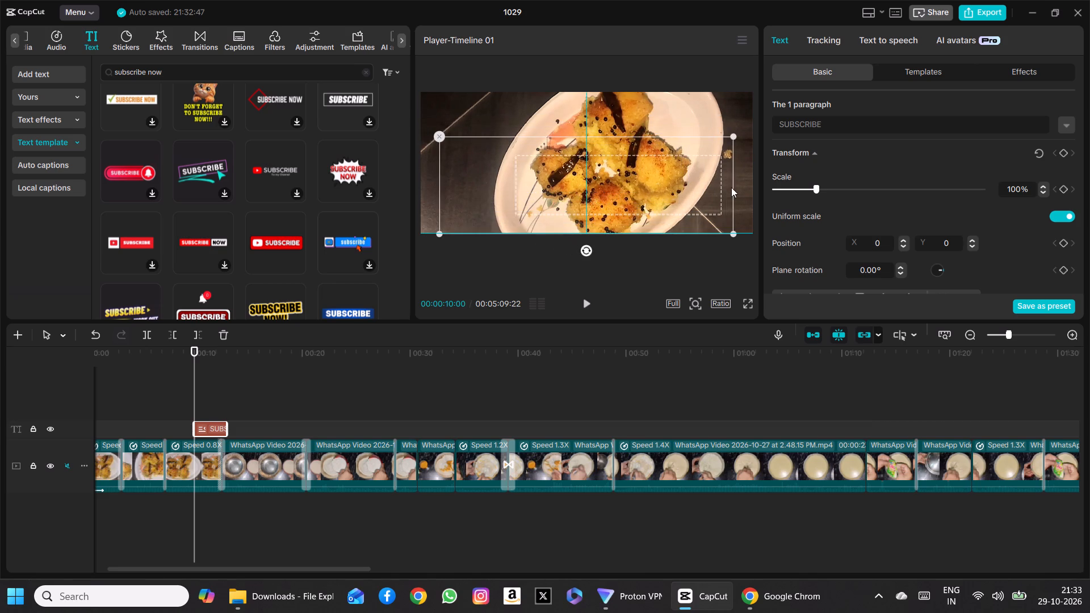
{"action": "left_click_drag", "start_coordinate": [731, 187], "coordinate": [623, 206]}
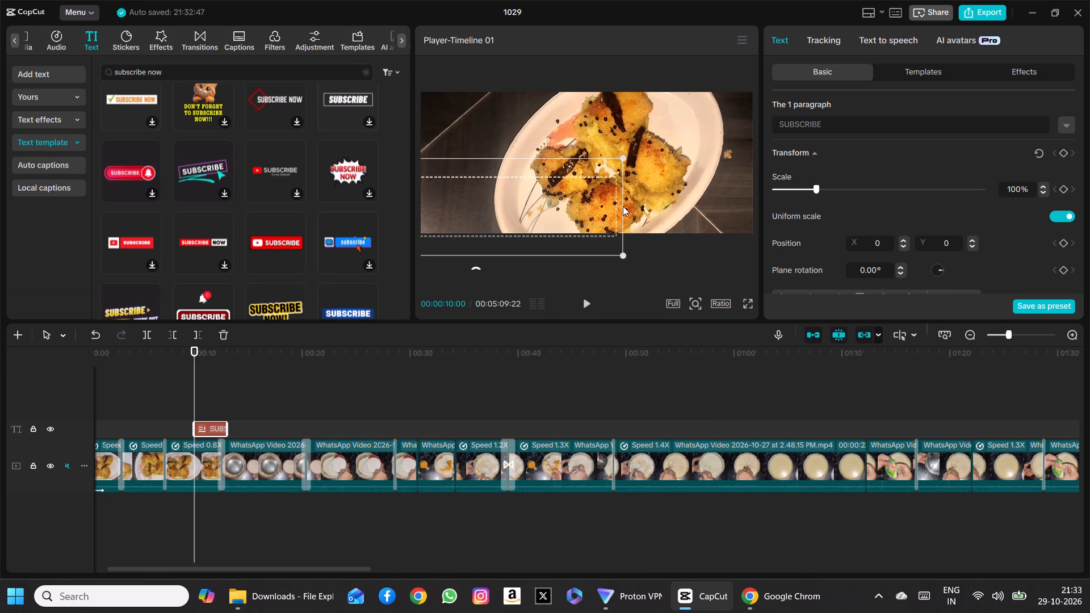
{"action": "left_click_drag", "start_coordinate": [623, 206], "coordinate": [759, 213]}
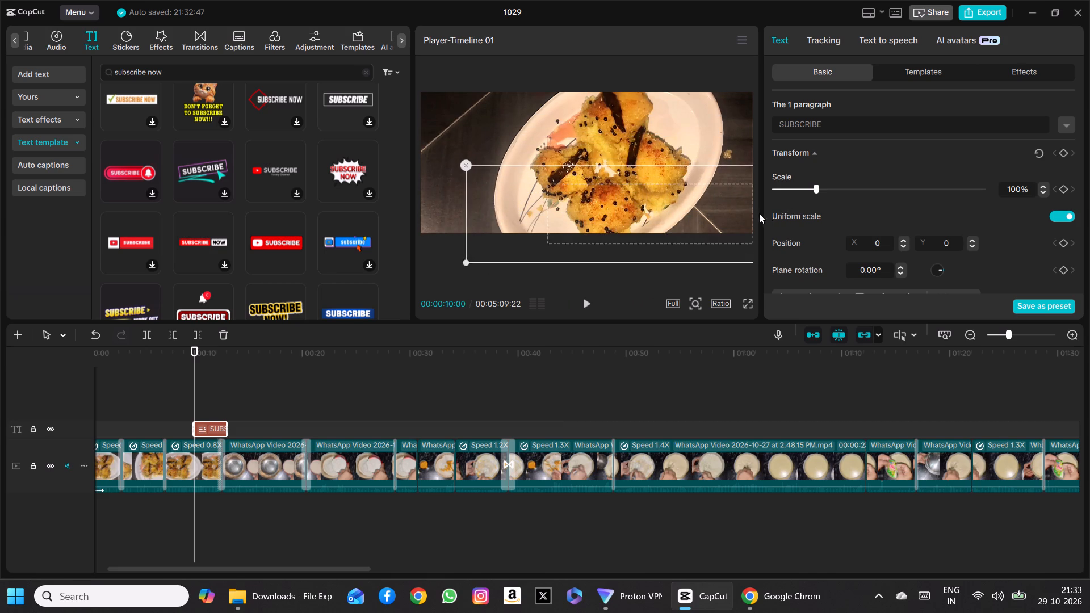
{"action": "left_click_drag", "start_coordinate": [759, 213], "coordinate": [739, 175]}
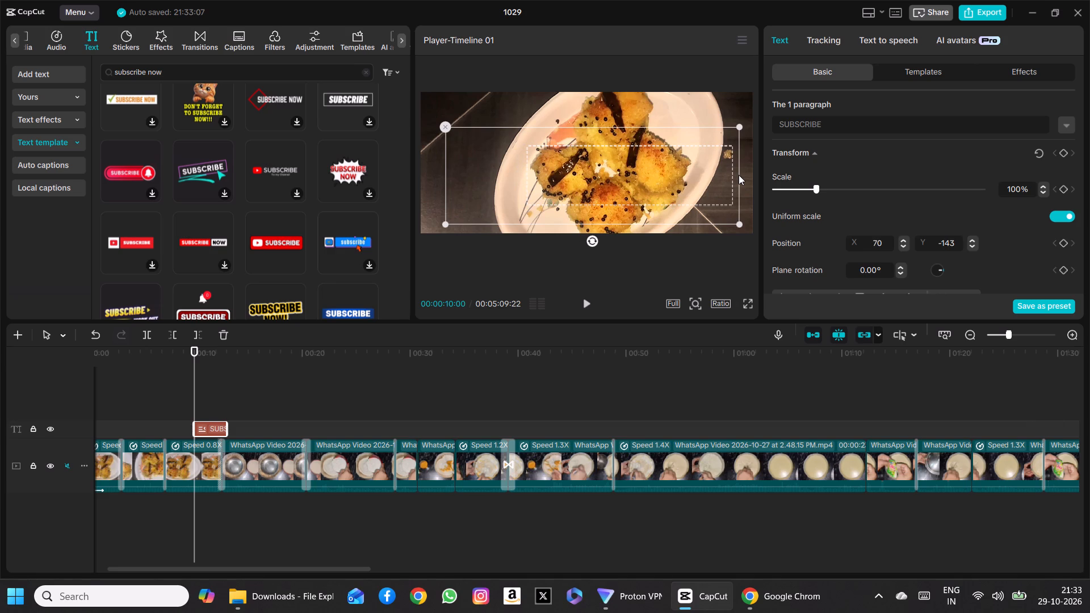
{"action": "left_click_drag", "start_coordinate": [739, 129], "coordinate": [715, 166]}
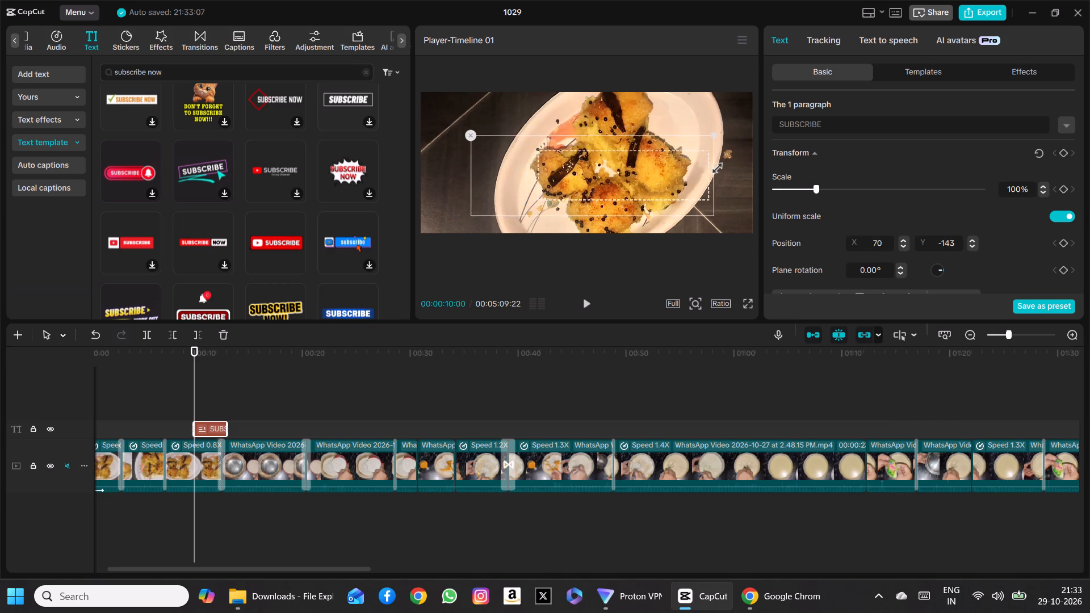
{"action": "left_click_drag", "start_coordinate": [715, 166], "coordinate": [634, 250]}
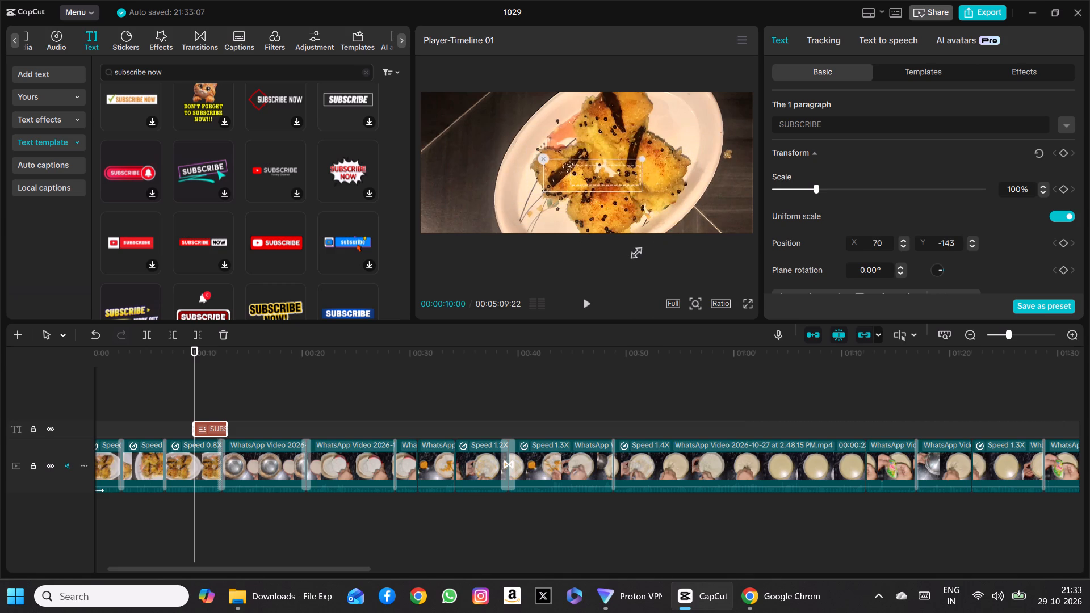
{"action": "left_click_drag", "start_coordinate": [634, 250], "coordinate": [621, 270]}
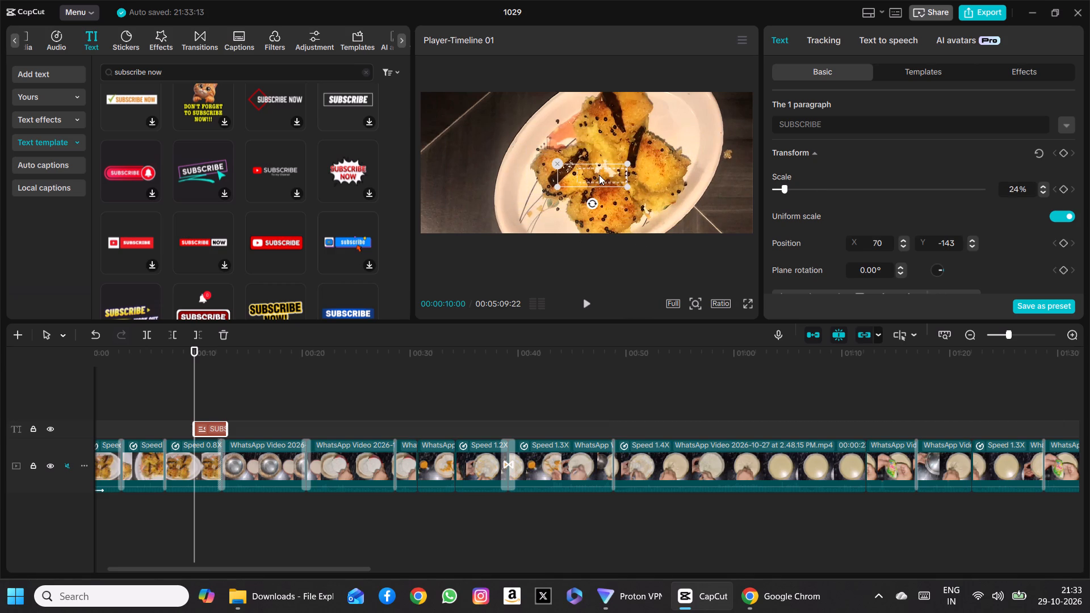
{"action": "left_click_drag", "start_coordinate": [599, 175], "coordinate": [715, 217]}
Play the video from 10 seconds to check the SUBSCRIBE text animation over the food clip.
{"action": "left_click", "coordinate": [584, 306]}
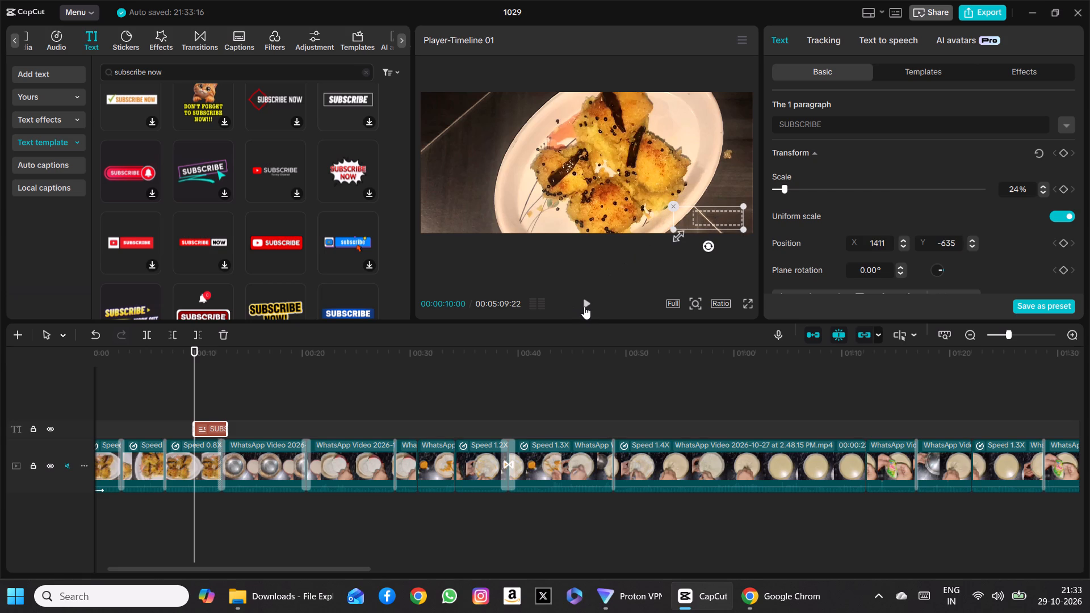
{"action": "left_click", "coordinate": [584, 306]}
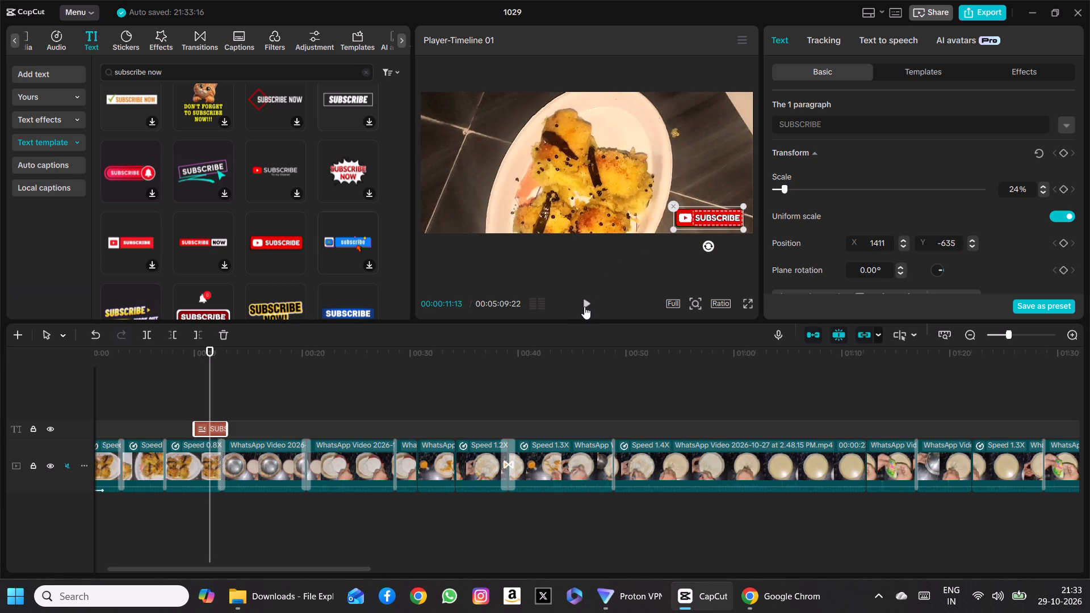
{"action": "left_click", "coordinate": [585, 301]}
{"action": "left_click", "coordinate": [585, 301]}
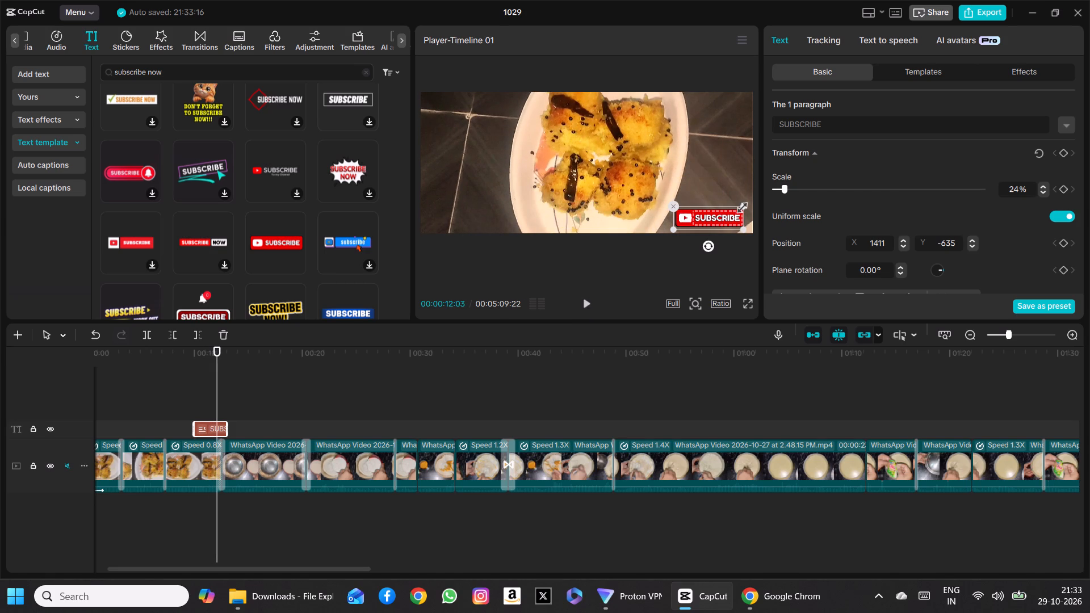
Reduce the SUBSCRIBE text to about 18% and move it closer to the frame's lower-right corner, about X 1567, Y -660.
{"action": "left_click_drag", "start_coordinate": [740, 205], "coordinate": [731, 213]}
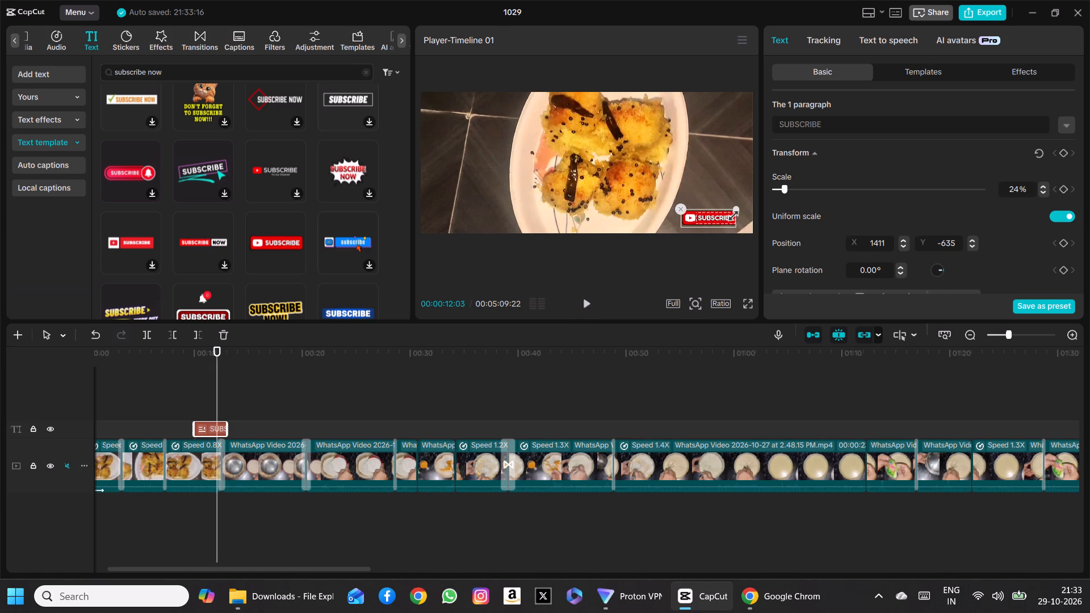
{"action": "left_click_drag", "start_coordinate": [731, 213], "coordinate": [730, 215]}
{"action": "left_click_drag", "start_coordinate": [717, 217], "coordinate": [720, 219]}
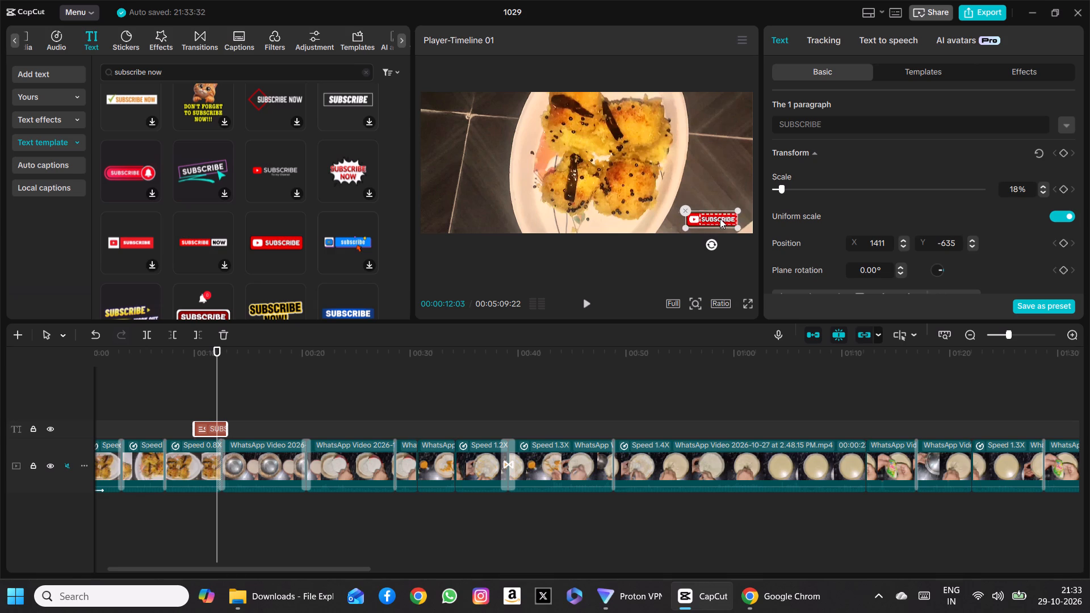
{"action": "left_click_drag", "start_coordinate": [720, 219], "coordinate": [713, 220]}
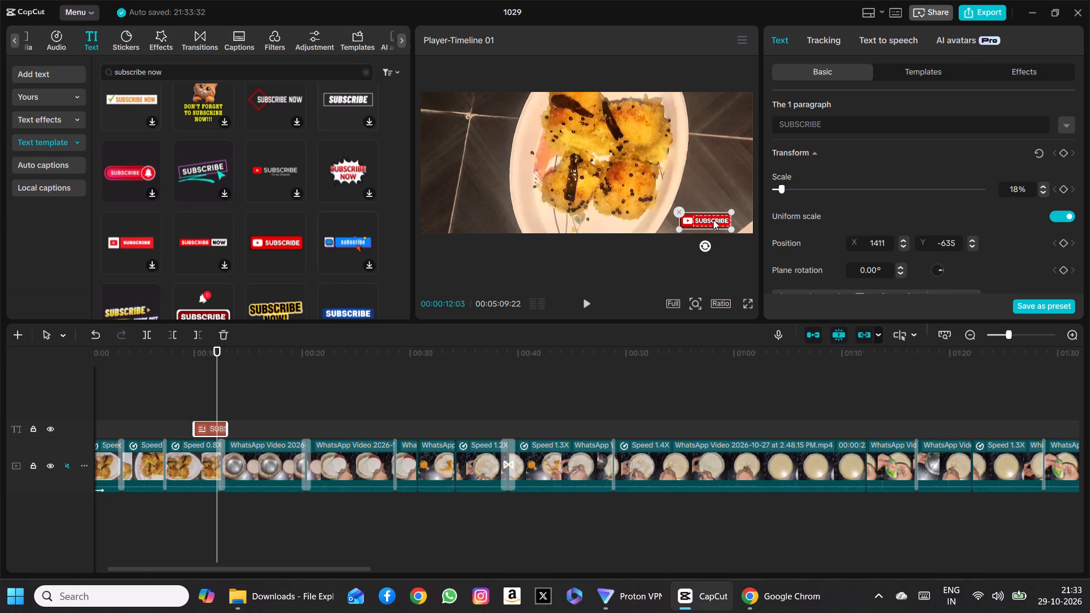
{"action": "left_click_drag", "start_coordinate": [713, 220], "coordinate": [726, 220]}
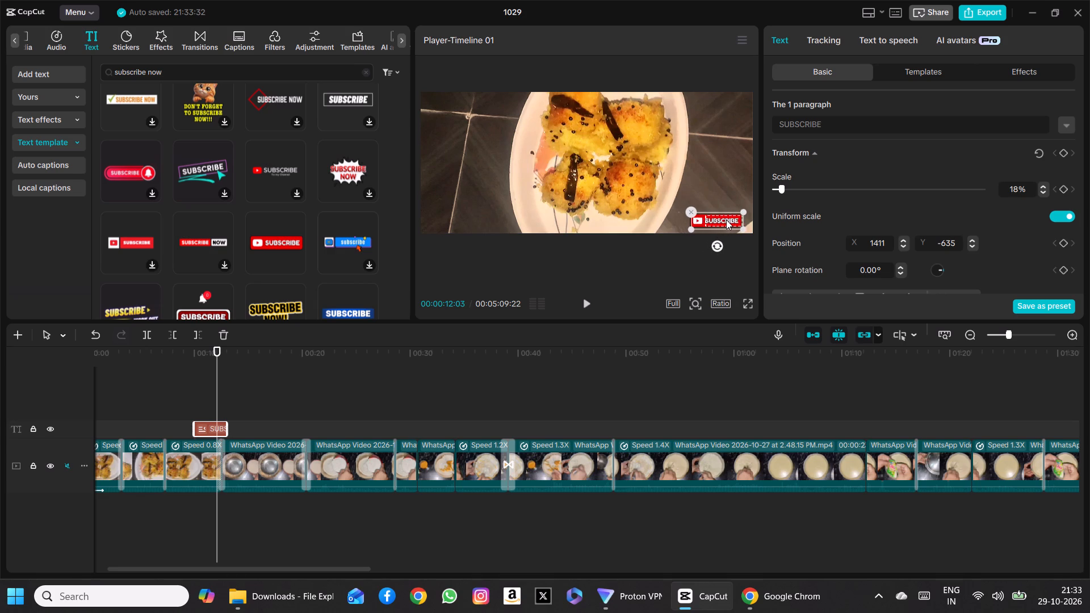
{"action": "left_click_drag", "start_coordinate": [726, 220], "coordinate": [731, 220]}
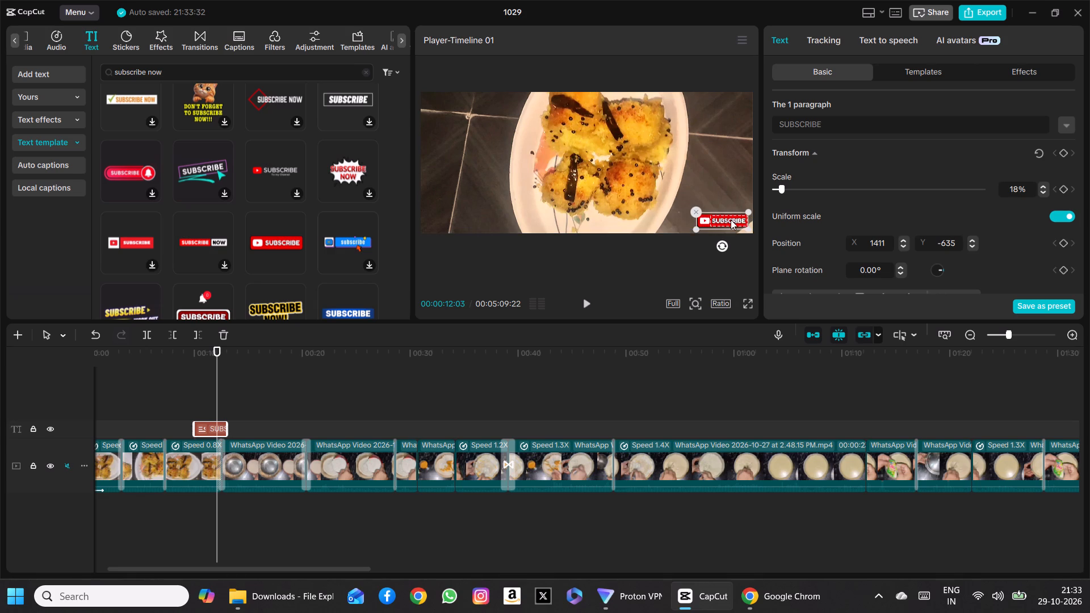
{"action": "left_click_drag", "start_coordinate": [731, 220], "coordinate": [731, 219]}
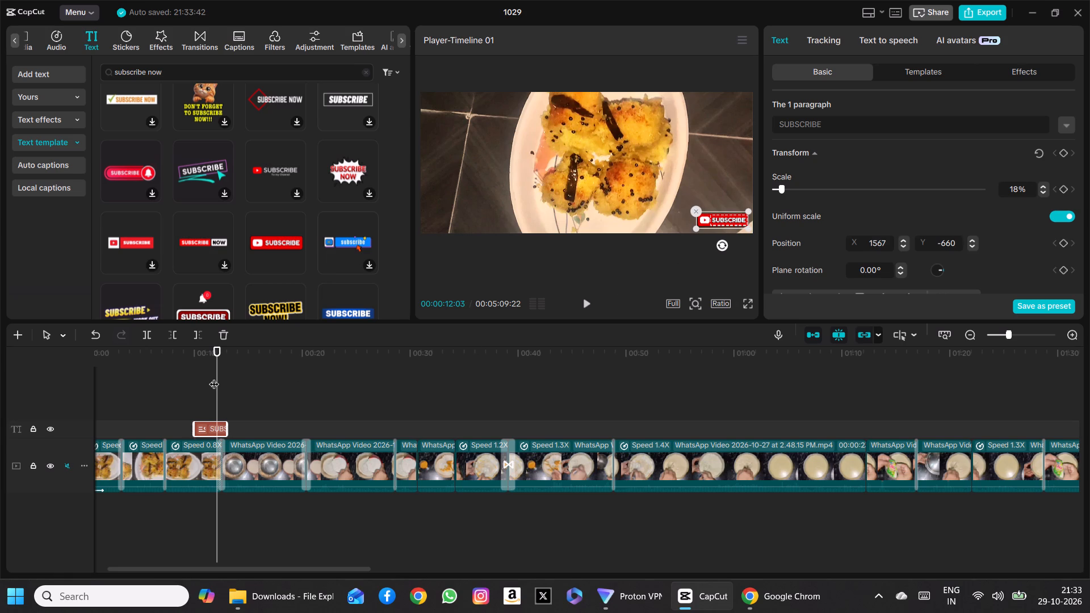
Play the video from about 8 seconds to review the resized SUBSCRIBE text as it appears.
{"action": "left_click_drag", "start_coordinate": [219, 380], "coordinate": [176, 385]}
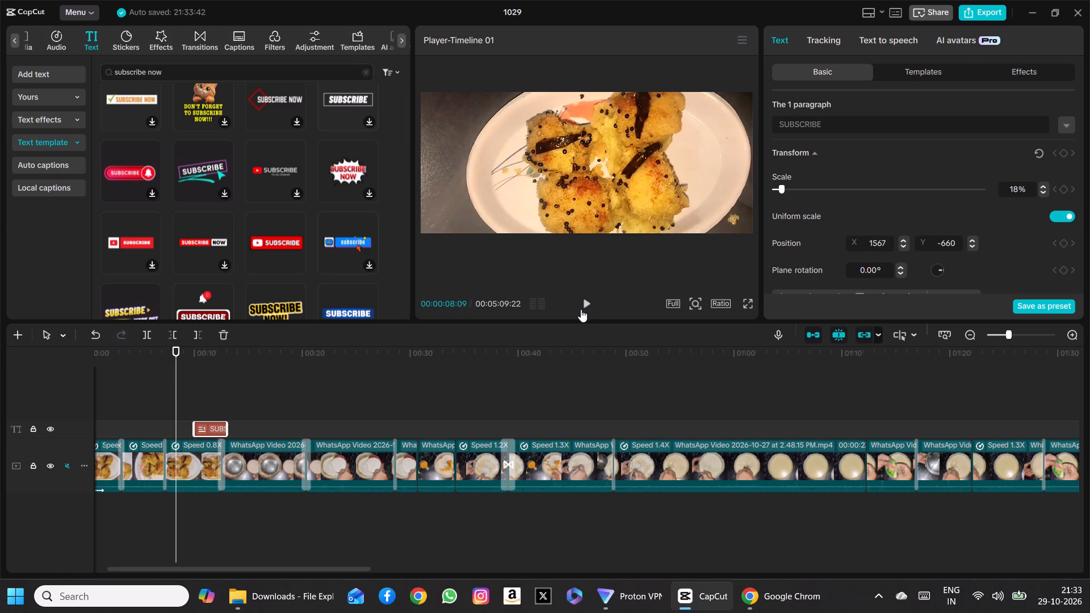
{"action": "left_click", "coordinate": [586, 304]}
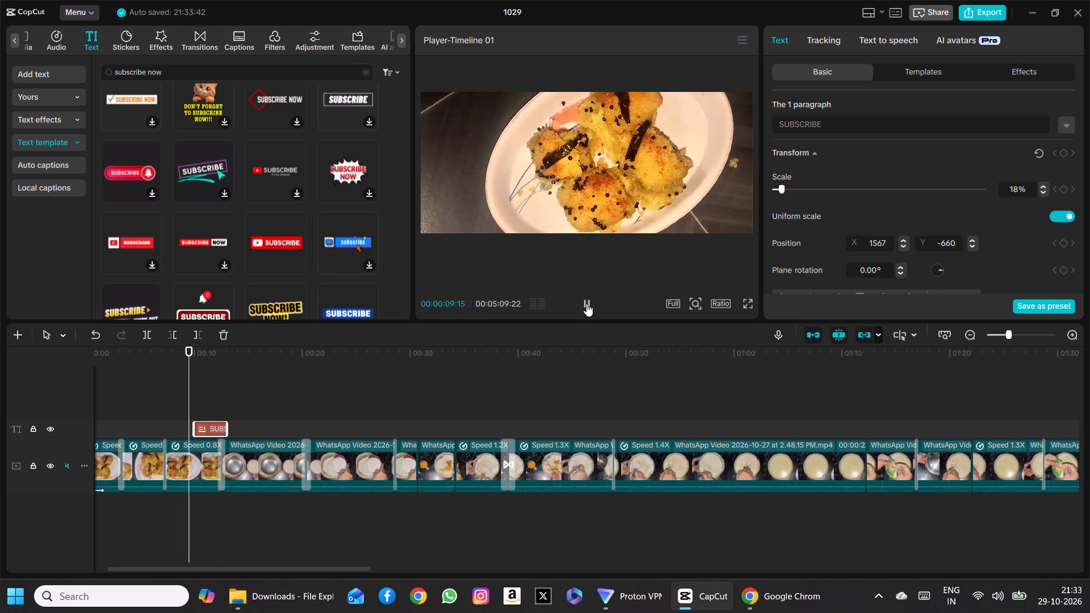
{"action": "left_click", "coordinate": [586, 304]}
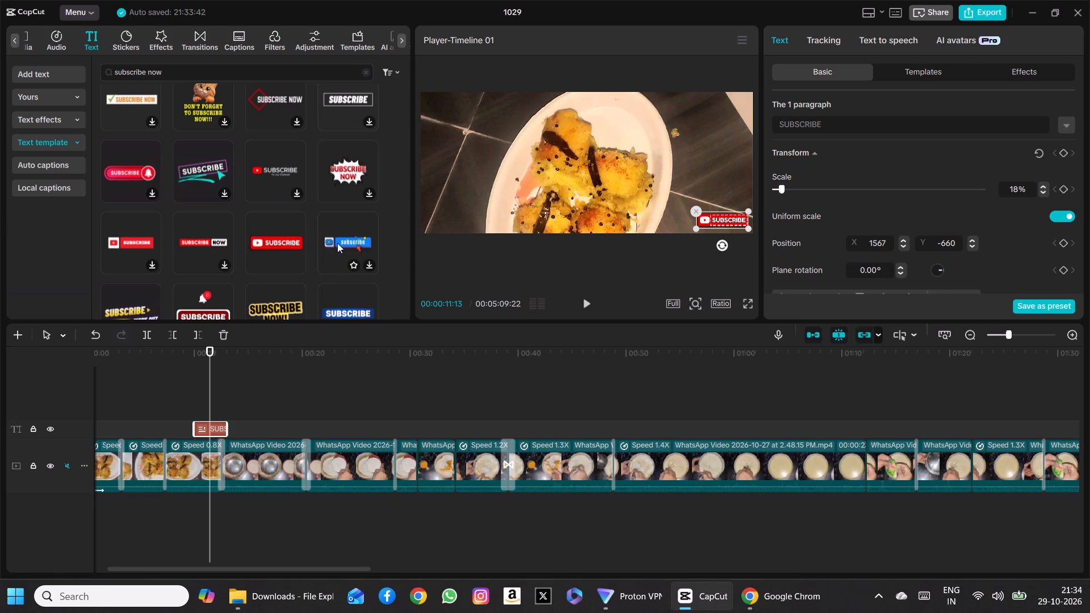
Search the text templates for "subscribe text" and look through the designs for a suitable one.
{"action": "scroll", "coordinate": [337, 243], "scroll_direction": "down", "scroll_amount": 1}
{"action": "left_click", "coordinate": [175, 70]}
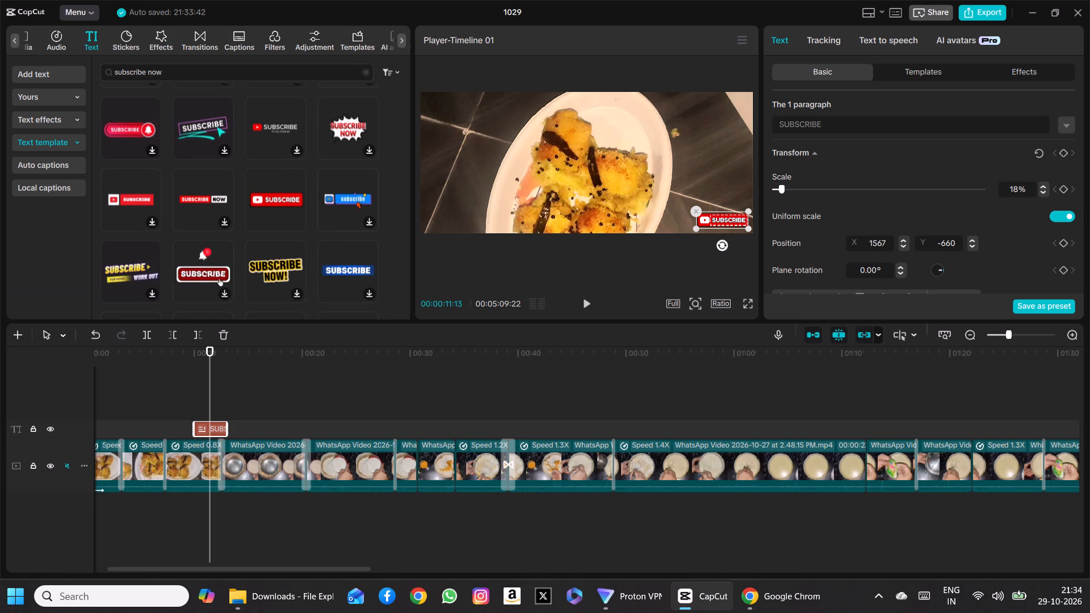
{"action": "key", "text": "BackSpace"}
{"action": "key", "text": "BackSpace"}
{"action": "key", "text": "BackSpace"}
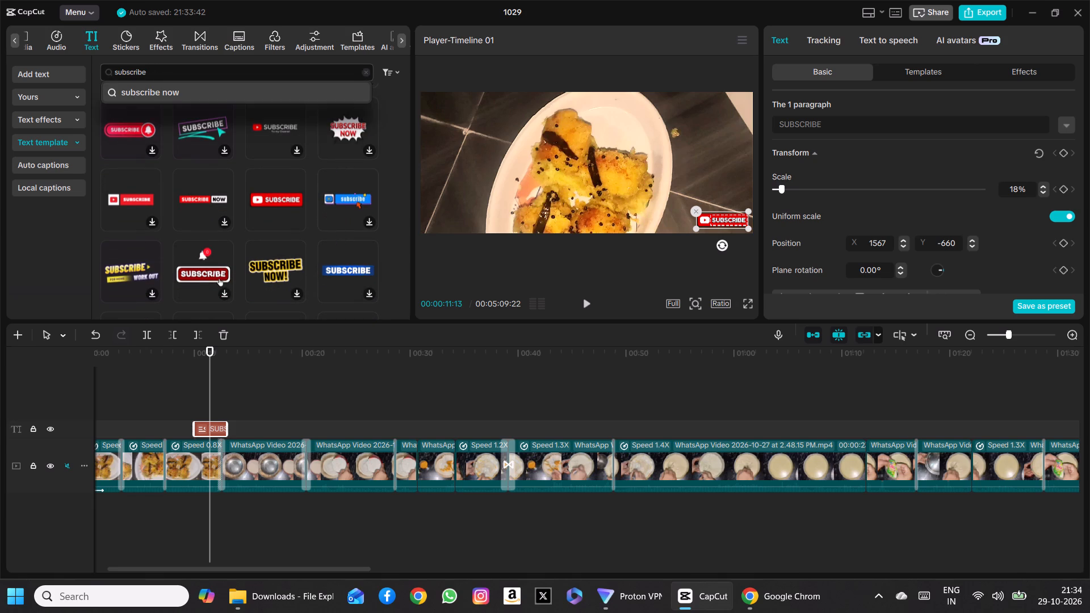
{"action": "type", "text": "te"}
{"action": "left_click", "coordinate": [170, 93]}
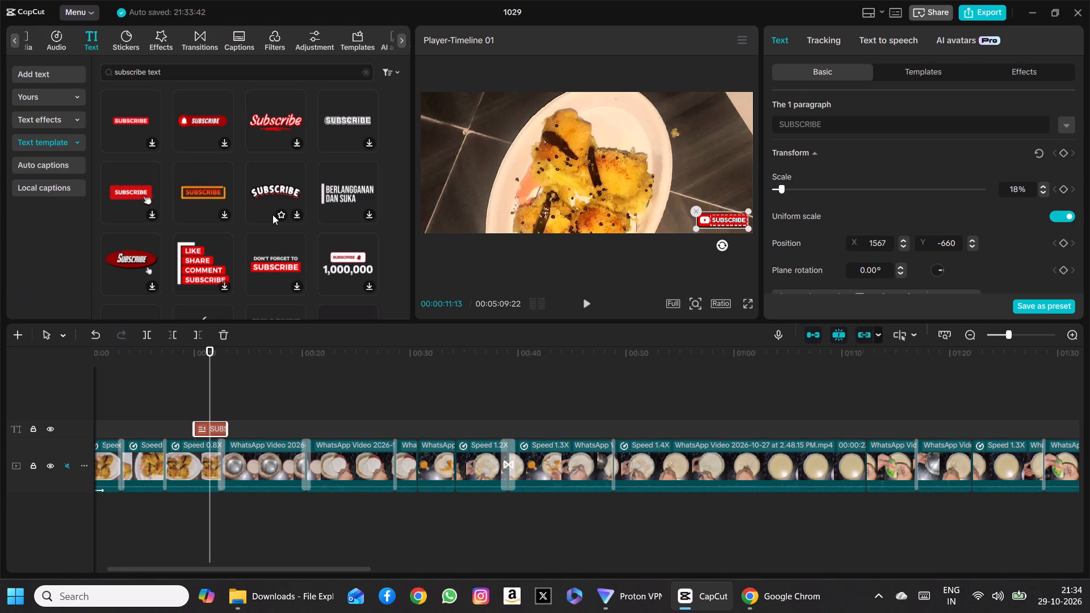
{"action": "scroll", "coordinate": [272, 215], "scroll_direction": "down", "scroll_amount": 1}
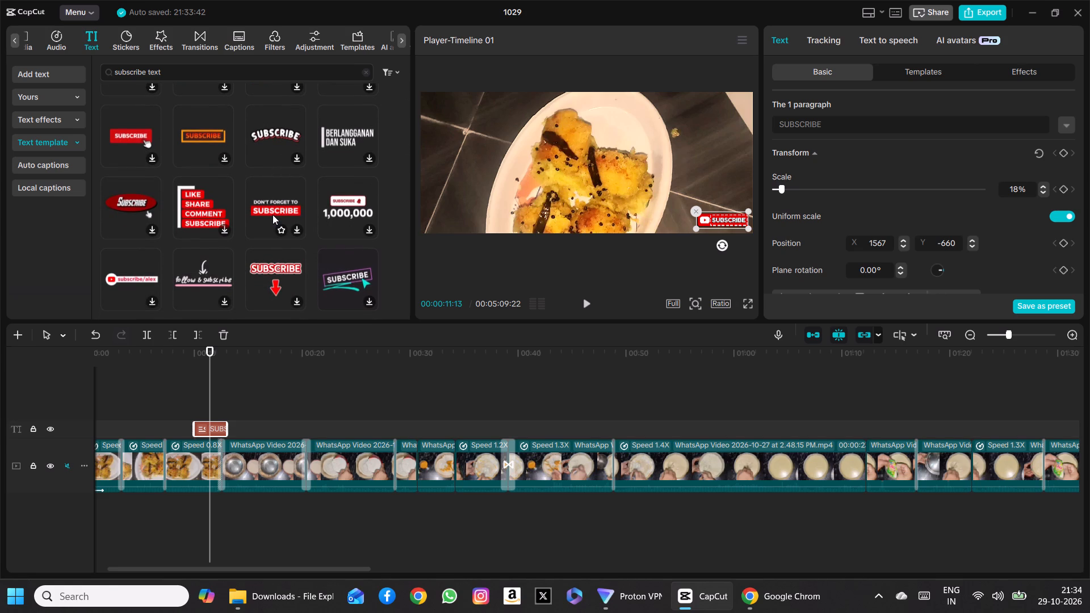
{"action": "scroll", "coordinate": [272, 215], "scroll_direction": "down", "scroll_amount": 2}
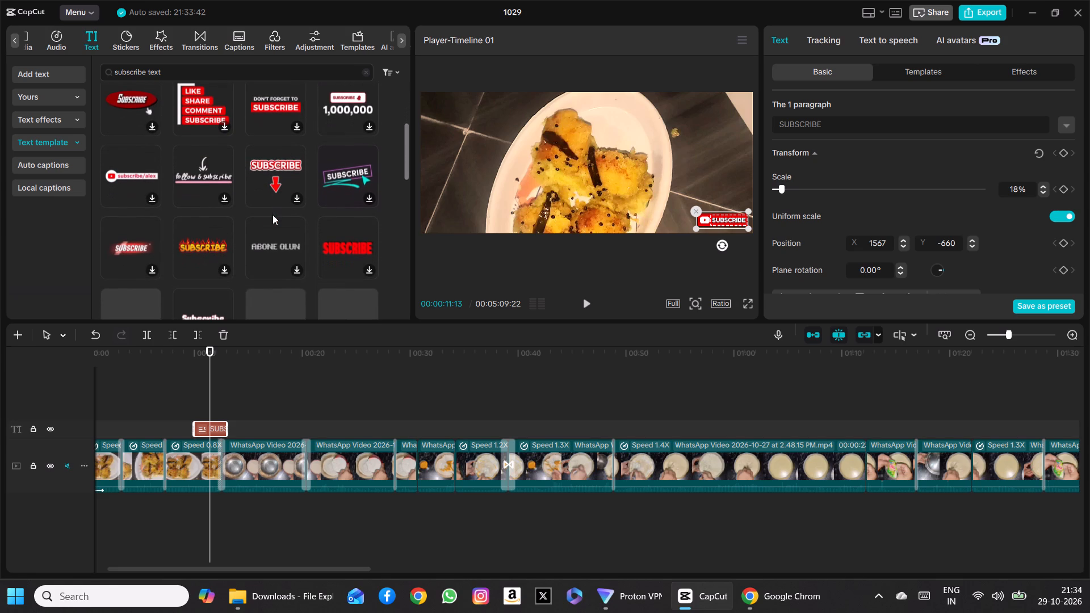
{"action": "scroll", "coordinate": [272, 215], "scroll_direction": "up", "scroll_amount": 1}
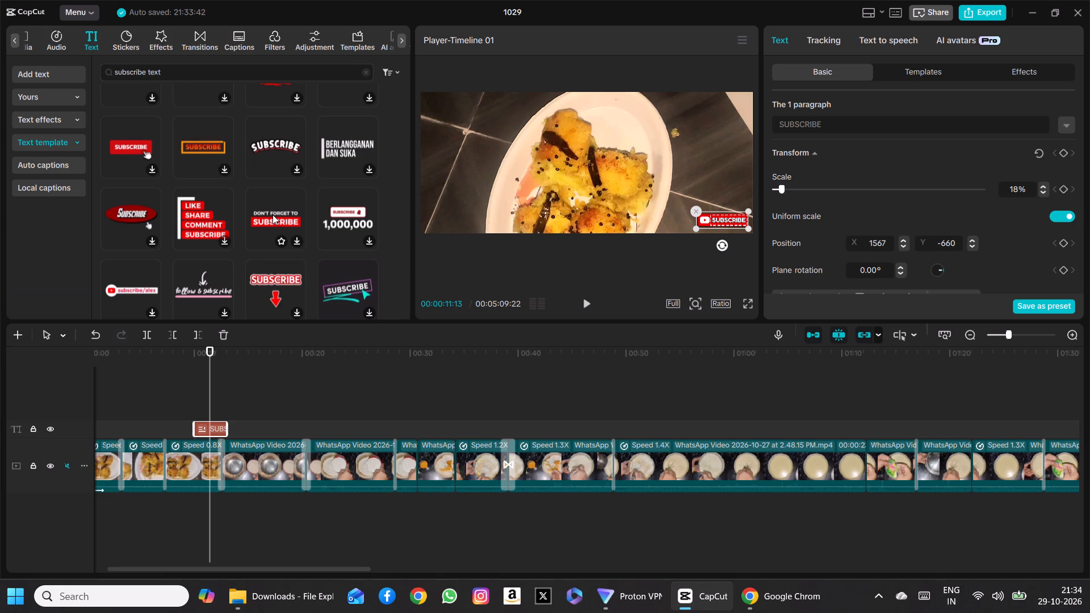
Search the text templates for "like" using the suggested phrase "liked your photo notification".
{"action": "left_click", "coordinate": [177, 75]}
{"action": "key", "text": "BackSpace"}
{"action": "key", "text": "BackSpace"}
{"action": "key", "text": "BackSpace"}
{"action": "key", "text": "BackSpace"}
{"action": "key", "text": "BackSpace"}
{"action": "key", "text": "BackSpace"}
{"action": "key", "text": "BackSpace"}
{"action": "key", "text": "BackSpace"}
{"action": "key", "text": "BackSpace"}
{"action": "key", "text": "BackSpace"}
{"action": "key", "text": "BackSpace"}
{"action": "key", "text": "BackSpace"}
{"action": "key", "text": "BackSpace"}
{"action": "key", "text": "BackSpace"}
{"action": "key", "text": "BackSpace"}
{"action": "key", "text": "BackSpace"}
{"action": "key", "text": "BackSpace"}
{"action": "type", "text": "like"}
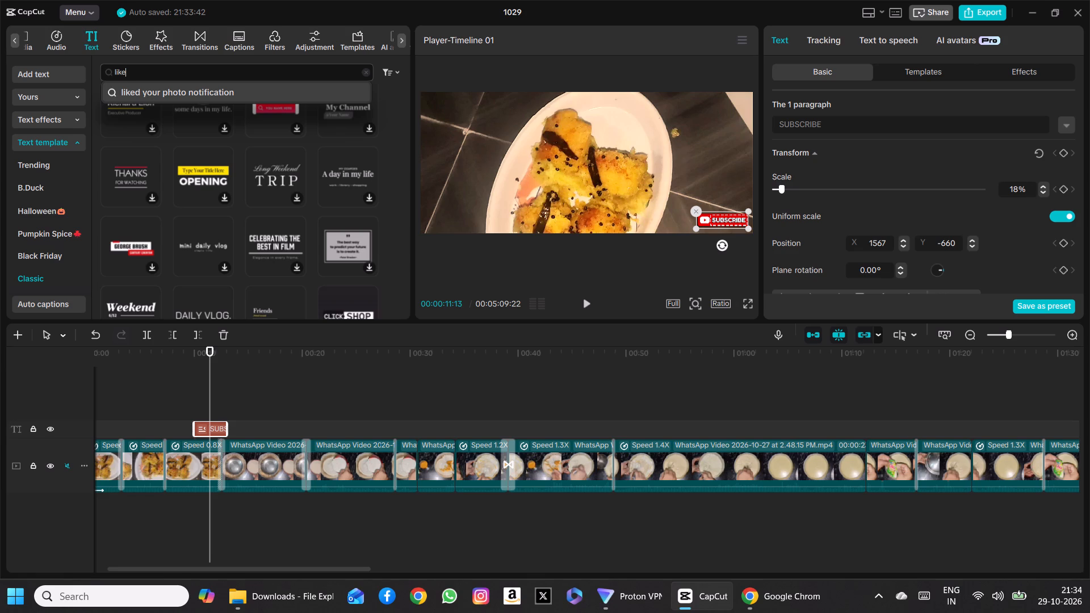
{"action": "left_click", "coordinate": [185, 87]}
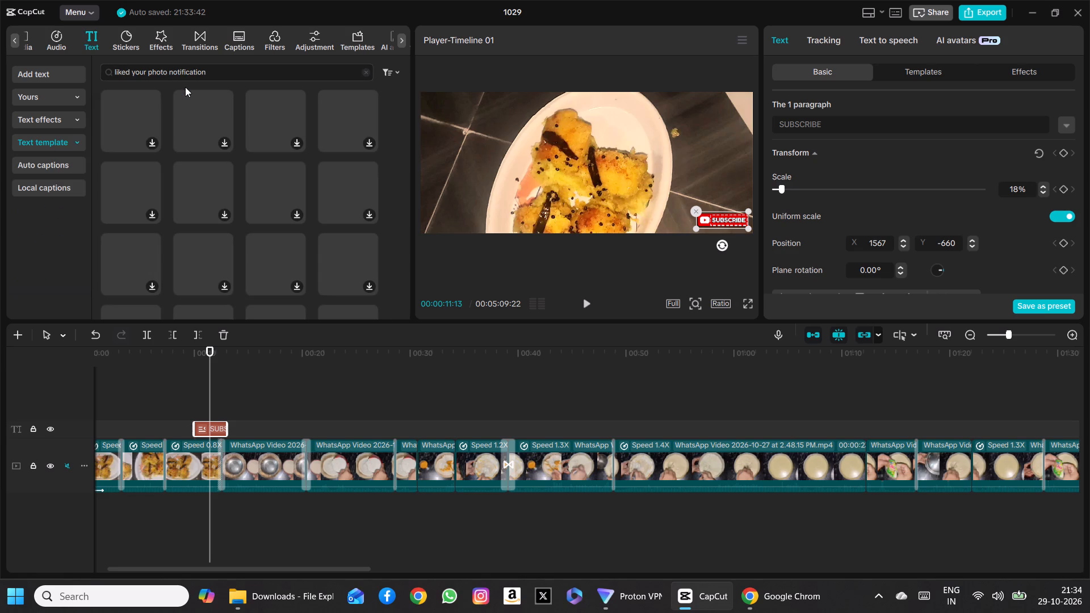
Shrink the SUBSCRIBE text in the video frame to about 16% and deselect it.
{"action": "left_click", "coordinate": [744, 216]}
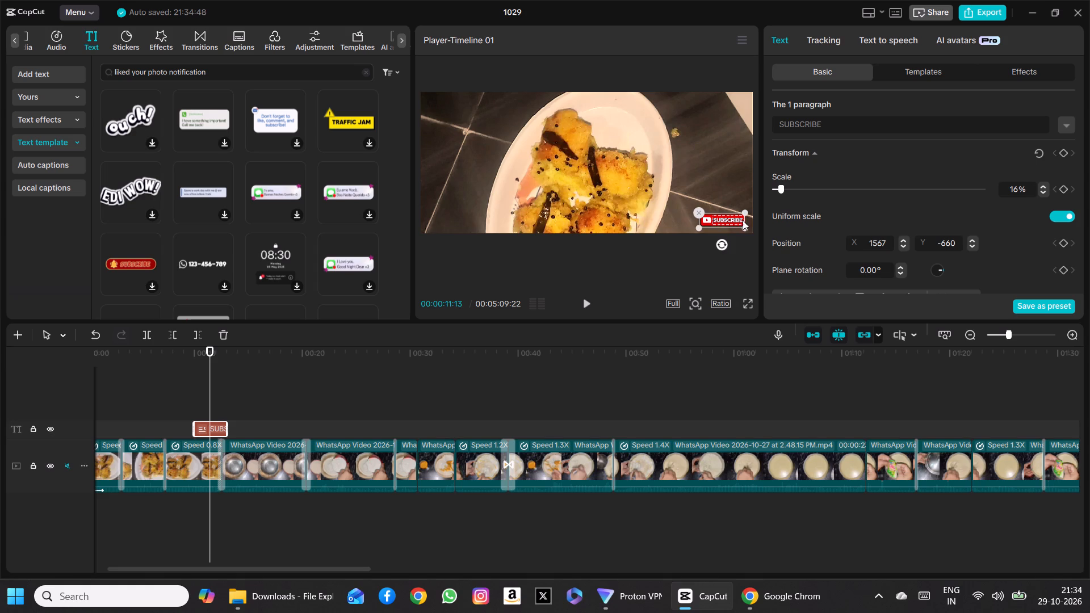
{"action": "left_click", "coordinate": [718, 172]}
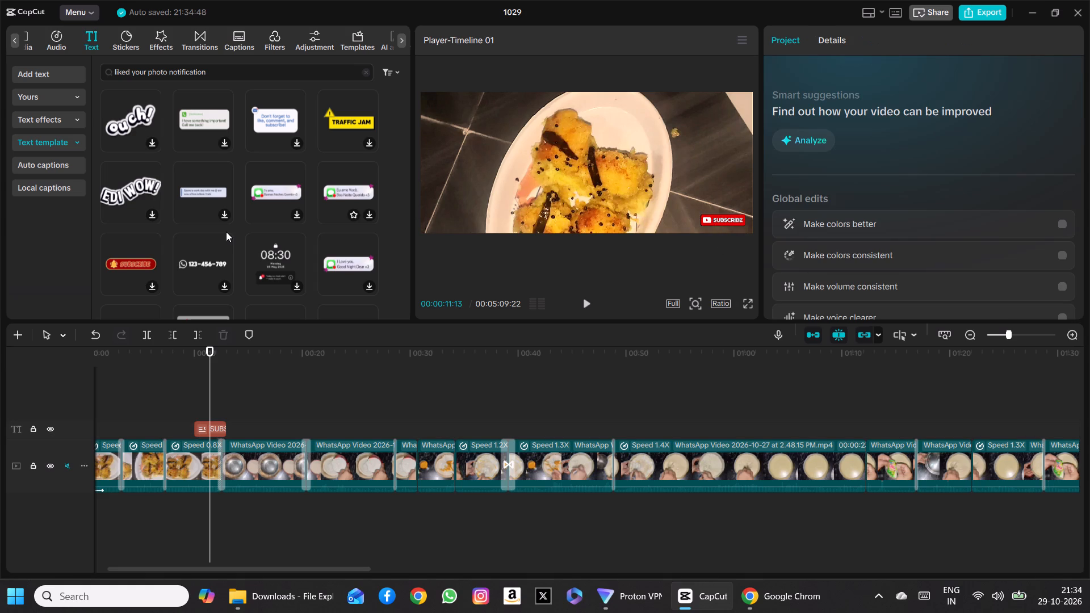
Look through the "liked your photo notification" text templates for a suitable like or notification design.
{"action": "scroll", "coordinate": [226, 232], "scroll_direction": "down", "scroll_amount": 2}
{"action": "scroll", "coordinate": [226, 232], "scroll_direction": "up", "scroll_amount": 2}
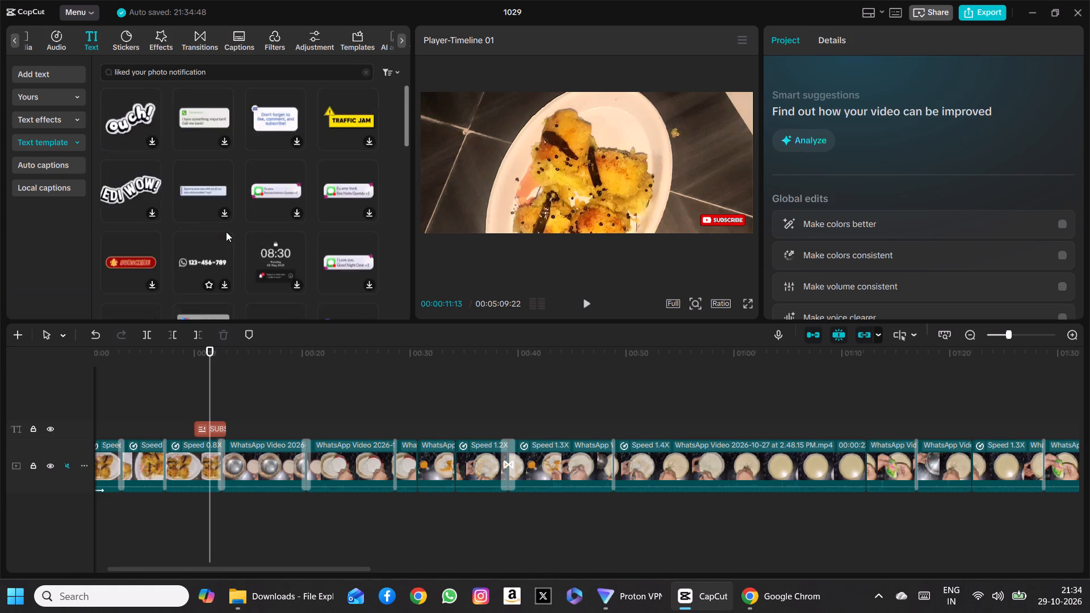
{"action": "scroll", "coordinate": [226, 232], "scroll_direction": "up", "scroll_amount": 2}
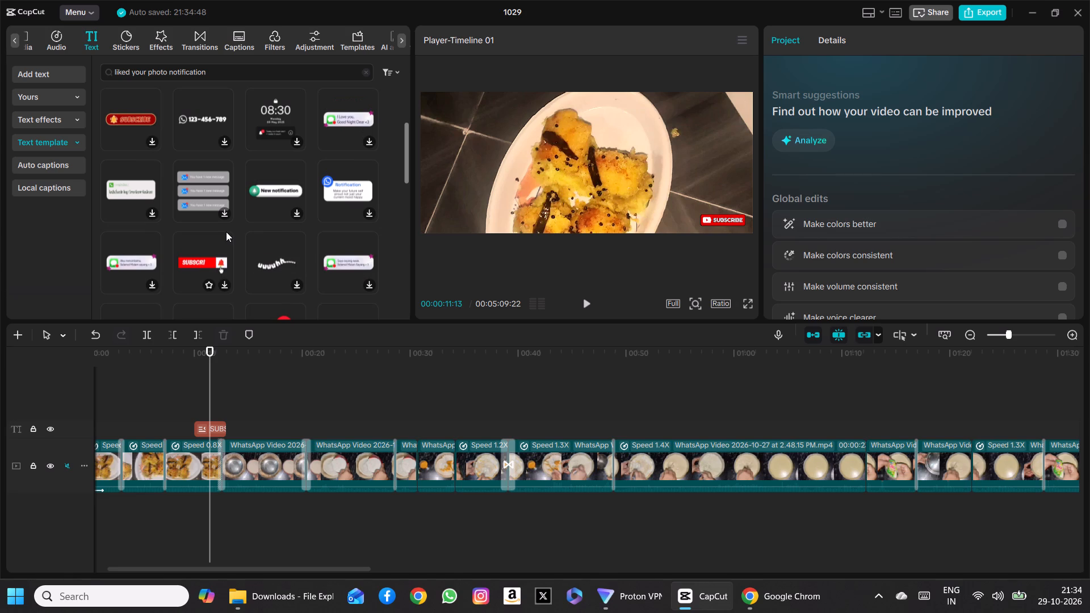
{"action": "scroll", "coordinate": [226, 232], "scroll_direction": "up", "scroll_amount": 2}
{"action": "scroll", "coordinate": [226, 232], "scroll_direction": "right", "scroll_amount": 1}
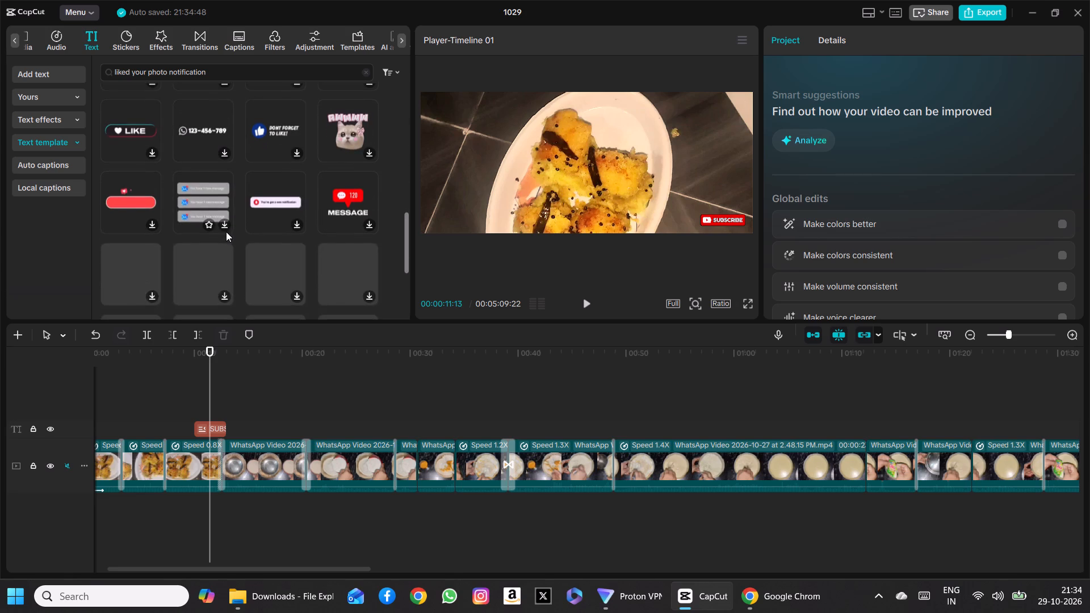
{"action": "scroll", "coordinate": [226, 232], "scroll_direction": "right", "scroll_amount": 1}
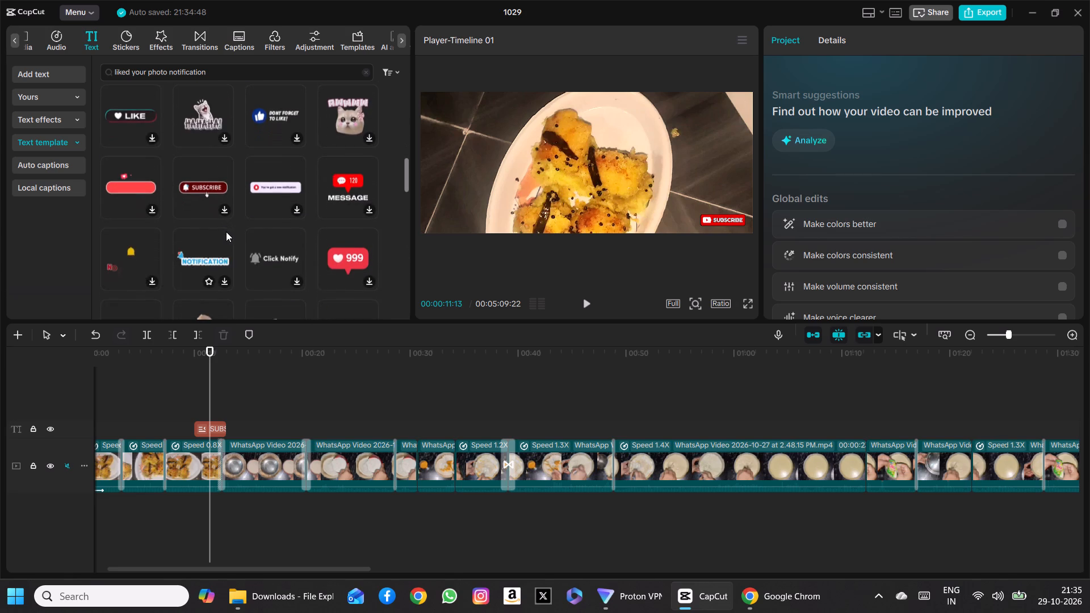
{"action": "scroll", "coordinate": [226, 232], "scroll_direction": "right", "scroll_amount": 2}
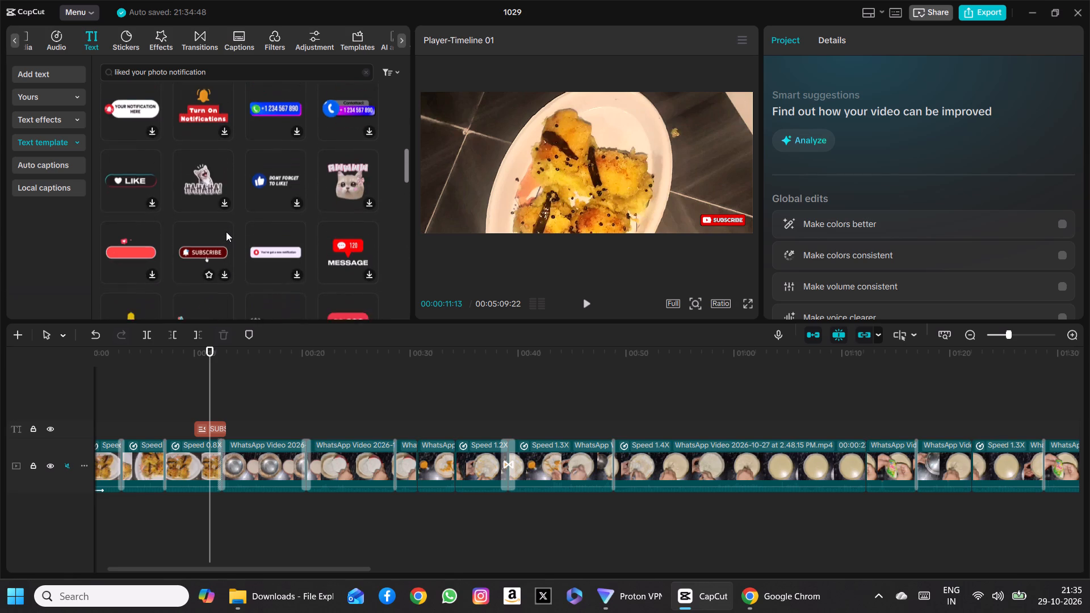
{"action": "scroll", "coordinate": [226, 232], "scroll_direction": "right", "scroll_amount": 2}
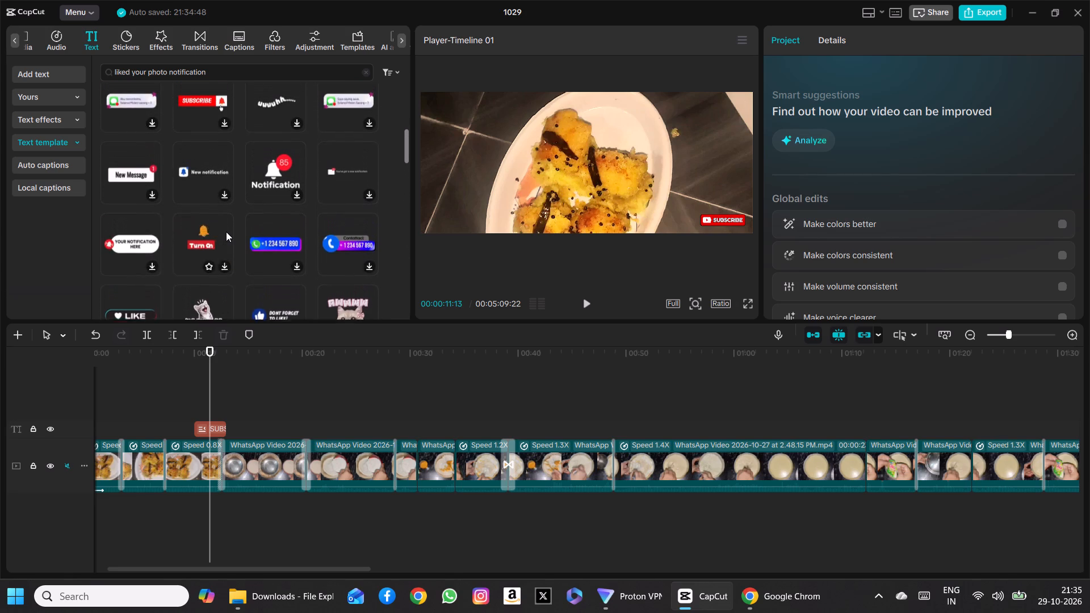
{"action": "scroll", "coordinate": [226, 232], "scroll_direction": "right", "scroll_amount": 1}
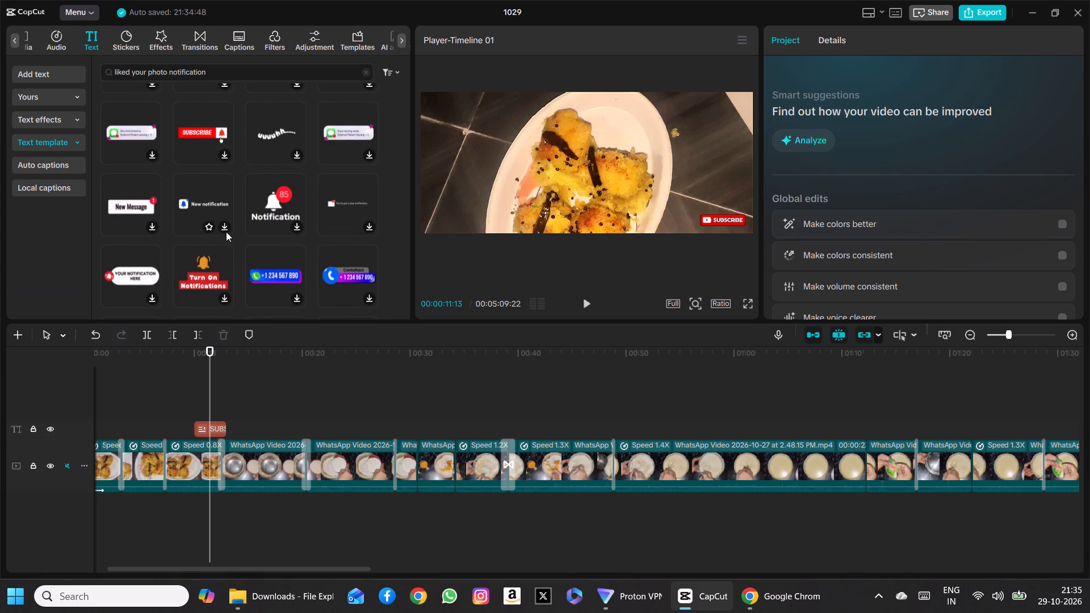
{"action": "scroll", "coordinate": [226, 232], "scroll_direction": "up", "scroll_amount": 1}
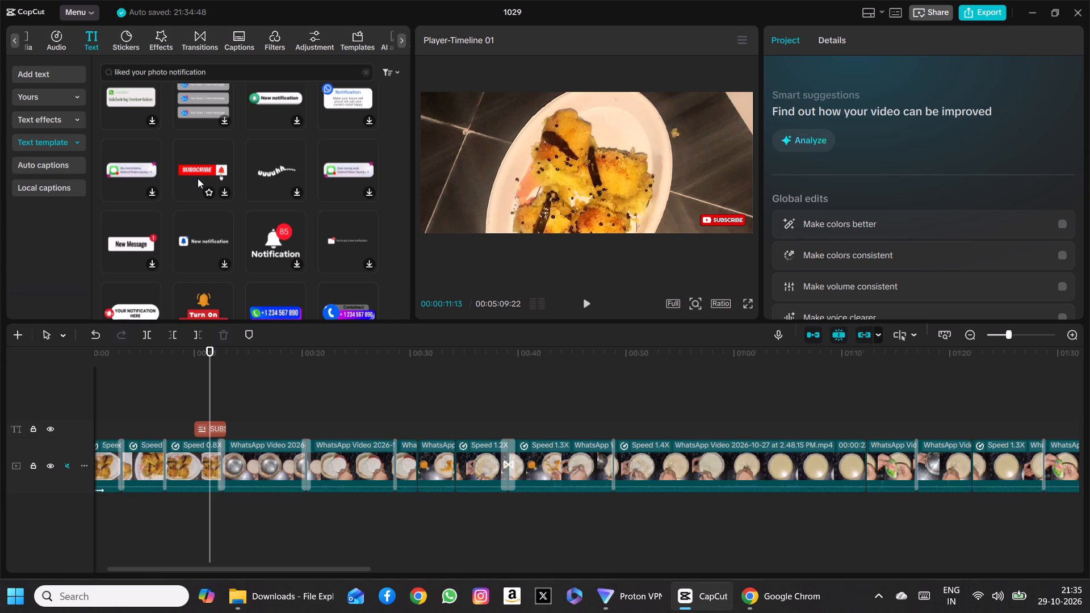
{"action": "scroll", "coordinate": [198, 178], "scroll_direction": "up", "scroll_amount": 1}
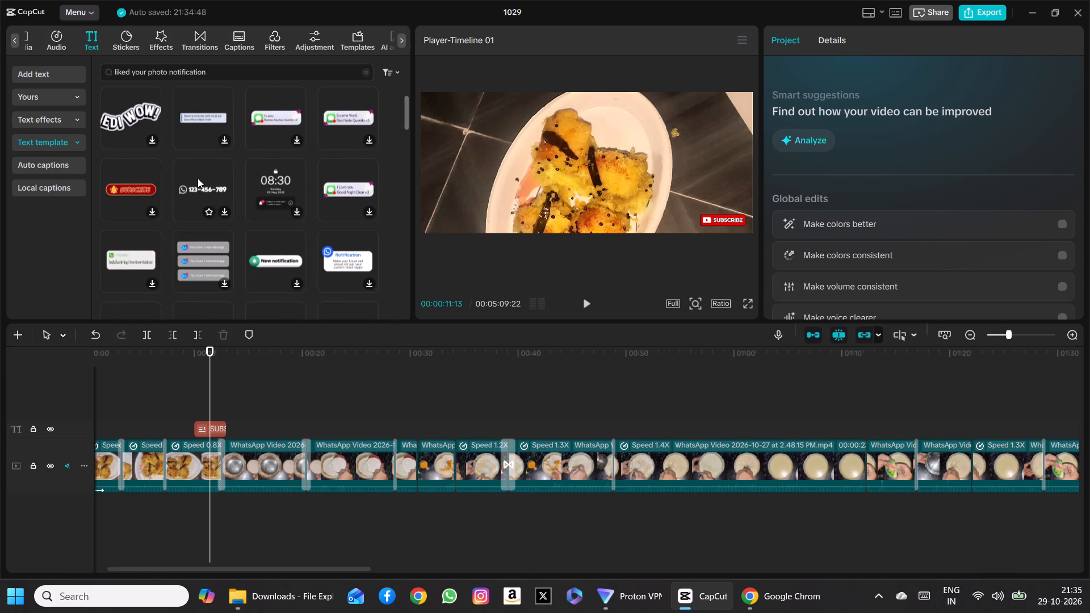
{"action": "scroll", "coordinate": [198, 178], "scroll_direction": "up", "scroll_amount": 1}
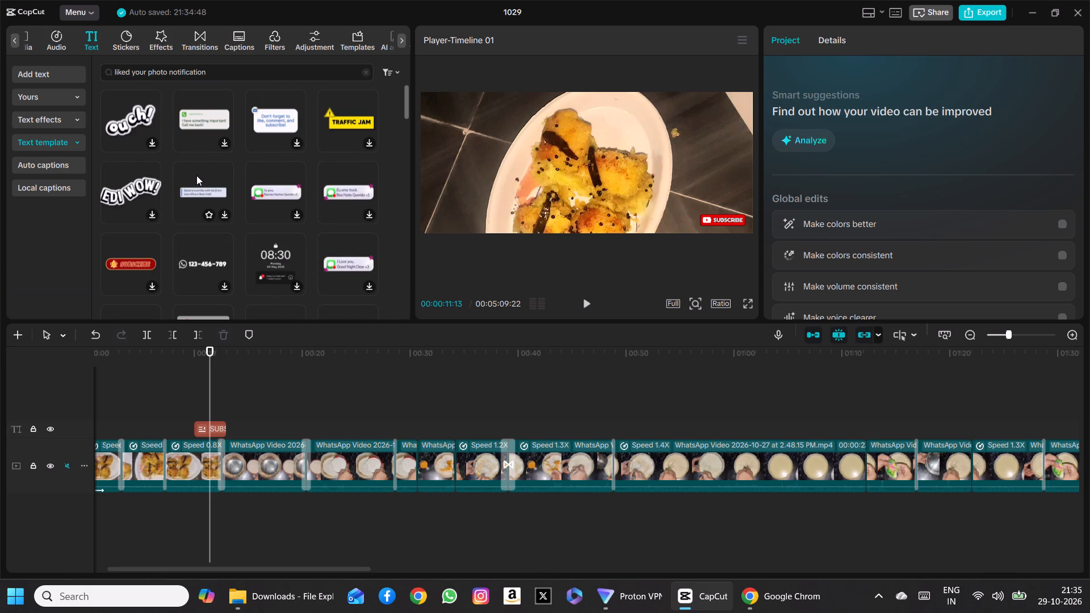
Search the text templates for "liked text".
{"action": "left_click", "coordinate": [207, 70]}
{"action": "key", "text": "BackSpace"}
{"action": "key", "text": "BackSpace"}
{"action": "key", "text": "BackSpace"}
{"action": "key", "text": "BackSpace"}
{"action": "key", "text": "BackSpace"}
{"action": "key", "text": "BackSpace"}
{"action": "key", "text": "BackSpace"}
{"action": "key", "text": "BackSpace"}
{"action": "key", "text": "BackSpace"}
{"action": "key", "text": "BackSpace"}
{"action": "key", "text": "BackSpace"}
{"action": "key", "text": "BackSpace"}
{"action": "key", "text": "BackSpace"}
{"action": "key", "text": "BackSpace"}
{"action": "key", "text": "BackSpace"}
{"action": "key", "text": "BackSpace"}
{"action": "key", "text": "BackSpace"}
{"action": "key", "text": "BackSpace"}
{"action": "key", "text": "BackSpace"}
{"action": "key", "text": "BackSpace"}
{"action": "type", "text": "text"}
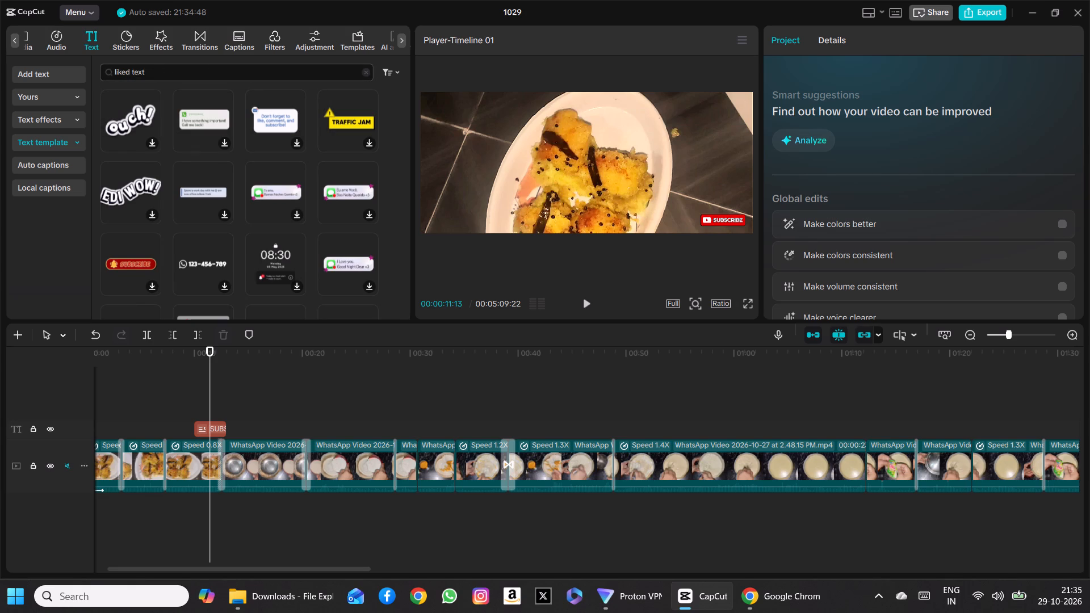
{"action": "key", "text": "Return"}
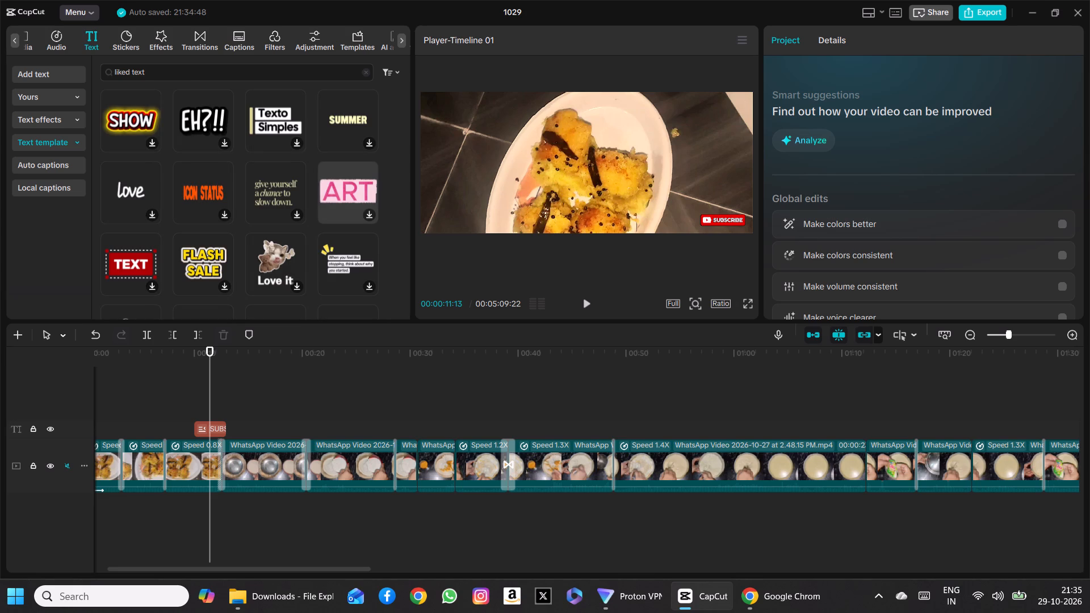
Search the text templates for "like logo".
{"action": "left_click", "coordinate": [206, 72]}
{"action": "key", "text": "BackSpace"}
{"action": "key", "text": "BackSpace"}
{"action": "key", "text": "BackSpace"}
{"action": "key", "text": "BackSpace"}
{"action": "key", "text": "BackSpace"}
{"action": "key", "text": "BackSpace"}
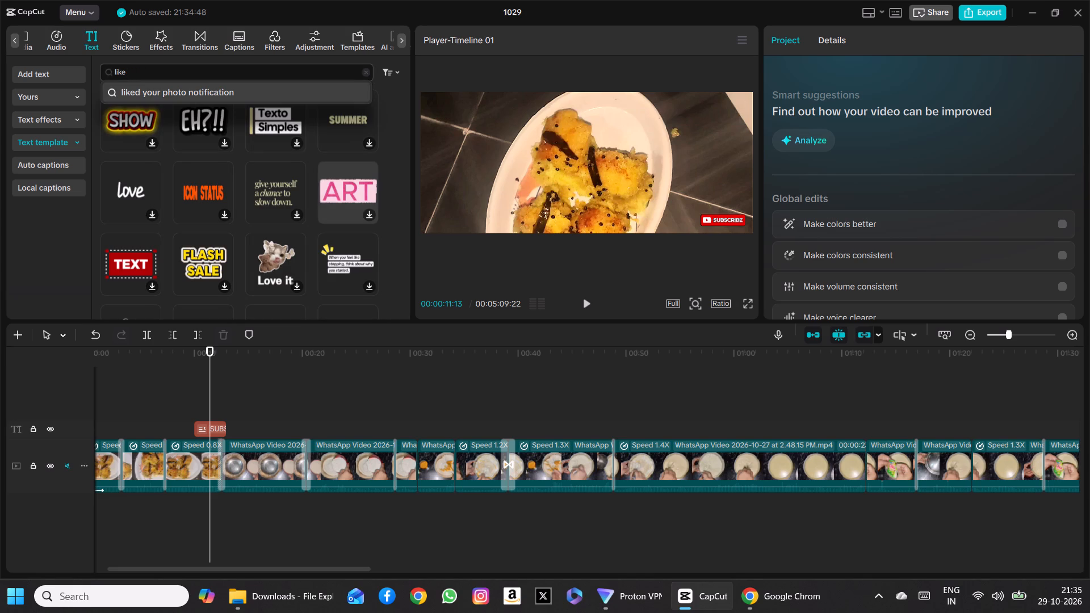
{"action": "key", "text": "space"}
{"action": "type", "text": "logo"}
{"action": "key", "text": "Return"}
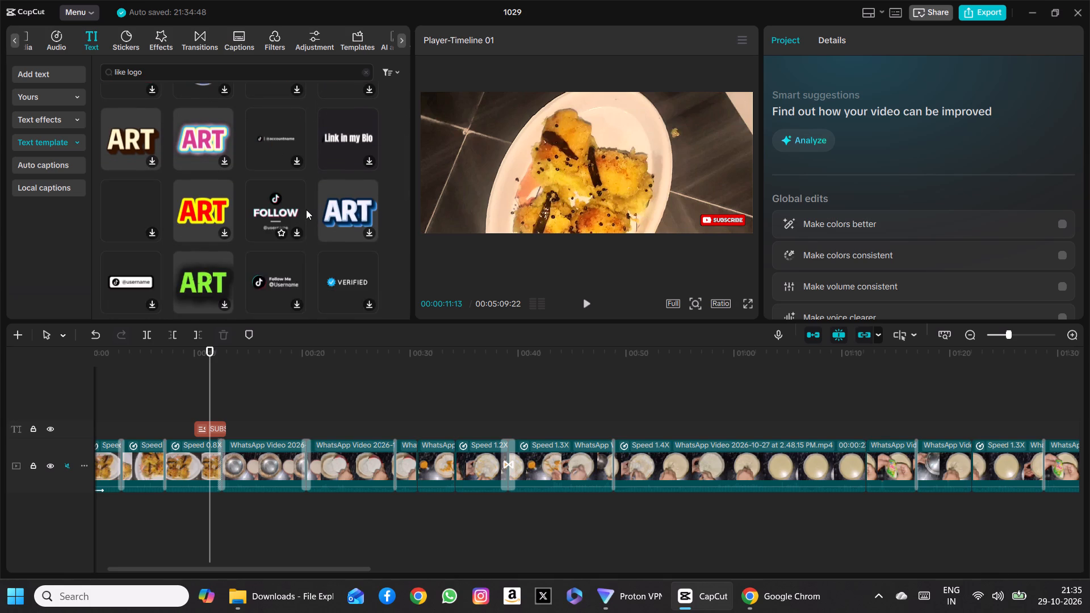
Browse the "like logo" templates and download the blue Like button template with the thumbs-up icon.
{"action": "scroll", "coordinate": [306, 209], "scroll_direction": "down", "scroll_amount": 1}
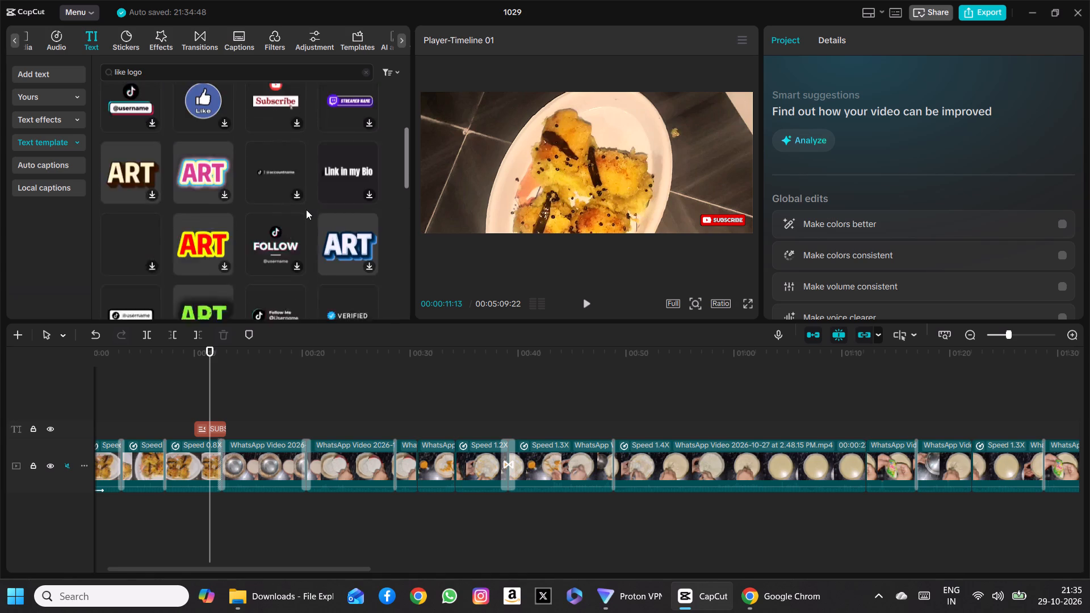
{"action": "scroll", "coordinate": [306, 209], "scroll_direction": "down", "scroll_amount": 3}
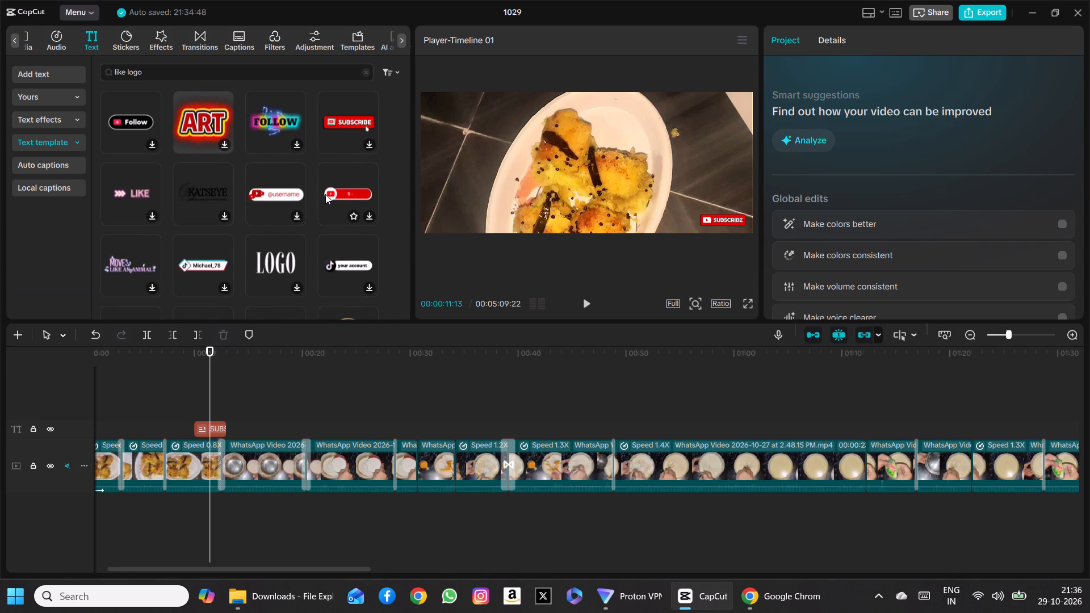
{"action": "scroll", "coordinate": [283, 207], "scroll_direction": "up", "scroll_amount": 2}
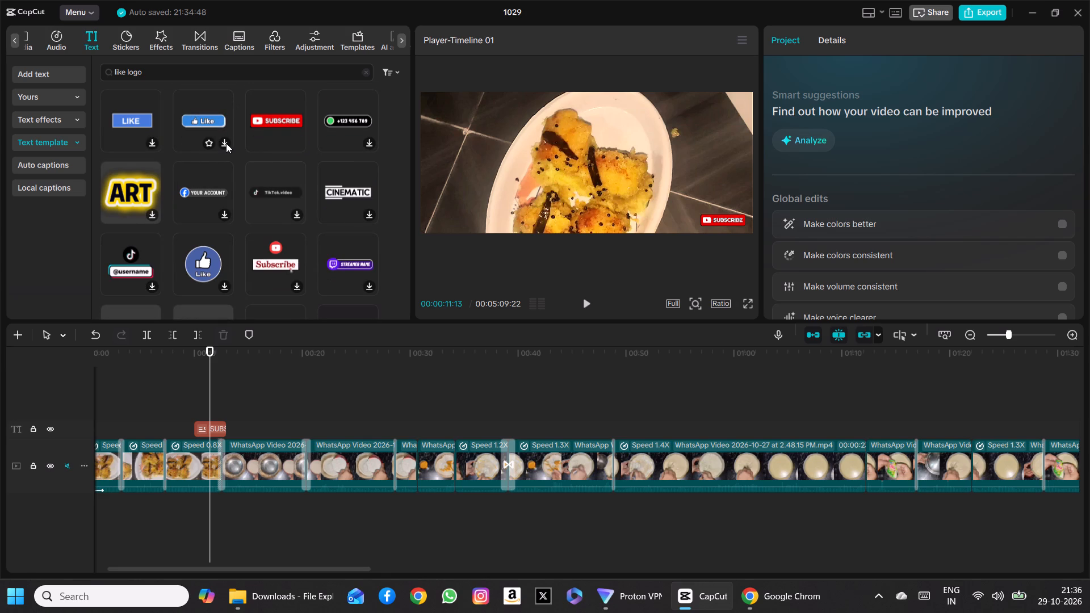
{"action": "left_click", "coordinate": [225, 139]}
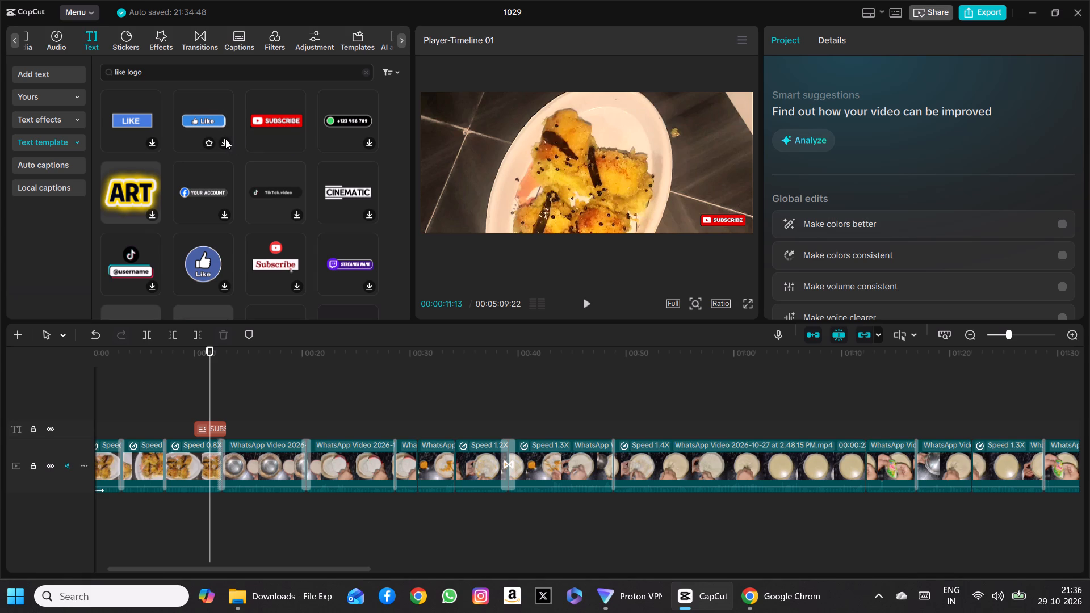
{"action": "left_click", "coordinate": [225, 139]}
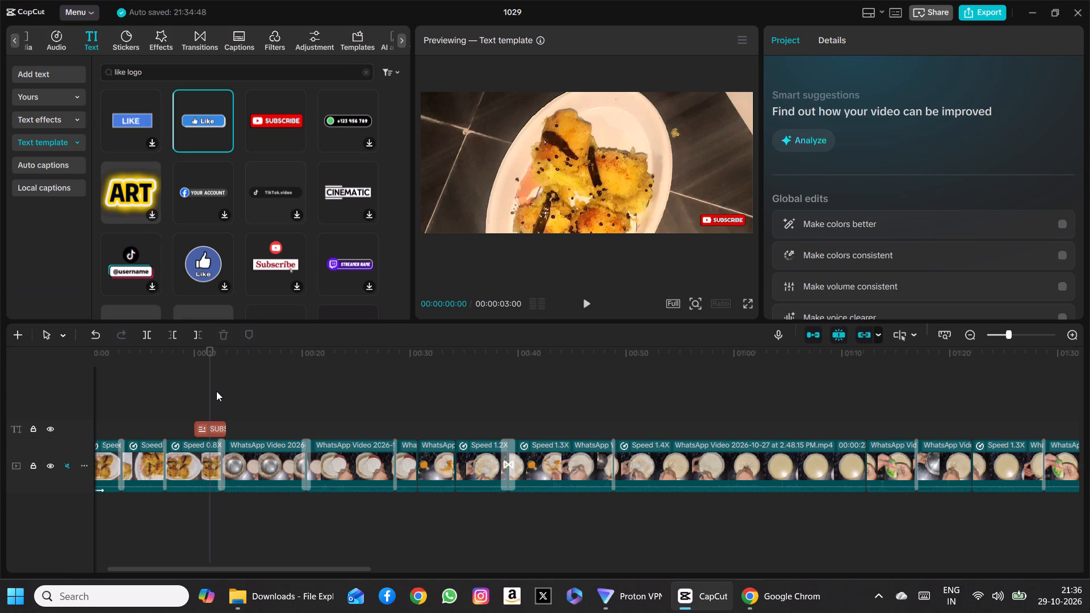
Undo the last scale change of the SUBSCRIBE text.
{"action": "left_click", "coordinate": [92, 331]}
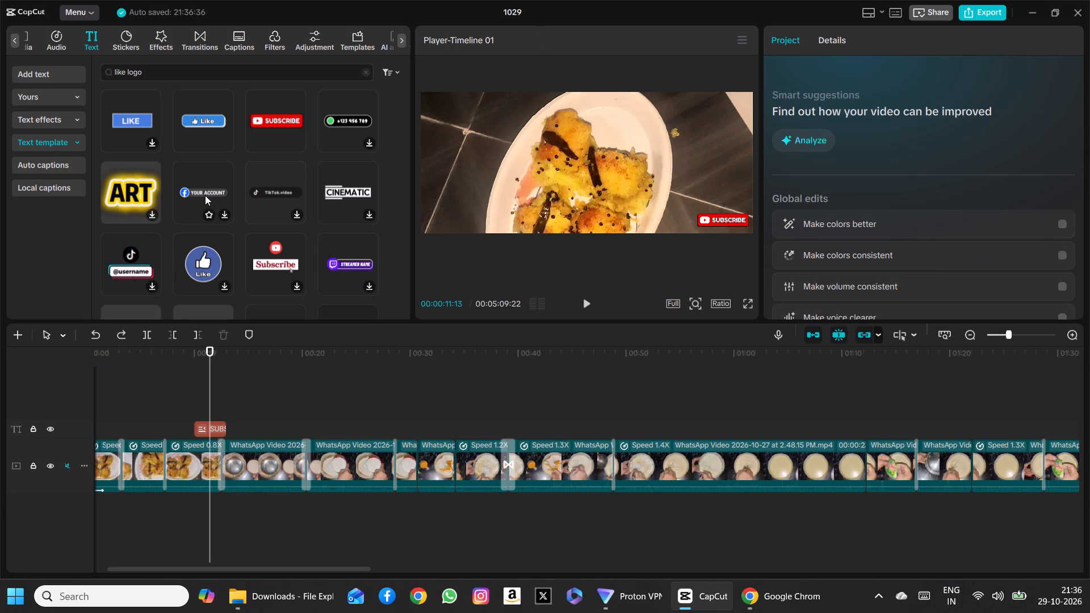
Browse the "like logo" text templates for another suitable animated design.
{"action": "scroll", "coordinate": [215, 228], "scroll_direction": "down", "scroll_amount": 1}
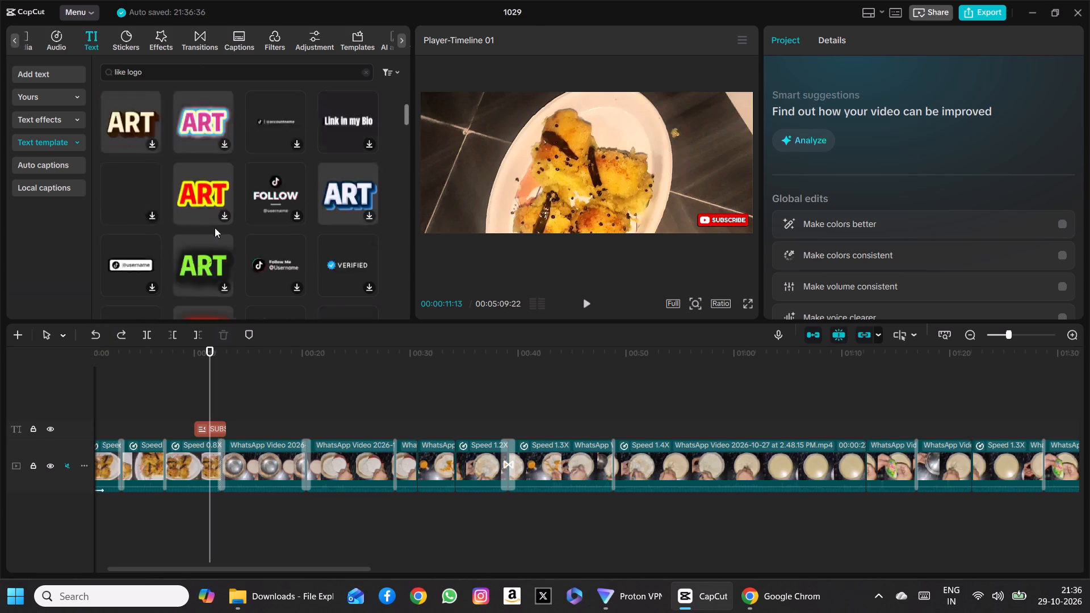
{"action": "scroll", "coordinate": [215, 228], "scroll_direction": "down", "scroll_amount": 1}
{"action": "scroll", "coordinate": [215, 228], "scroll_direction": "up", "scroll_amount": 1}
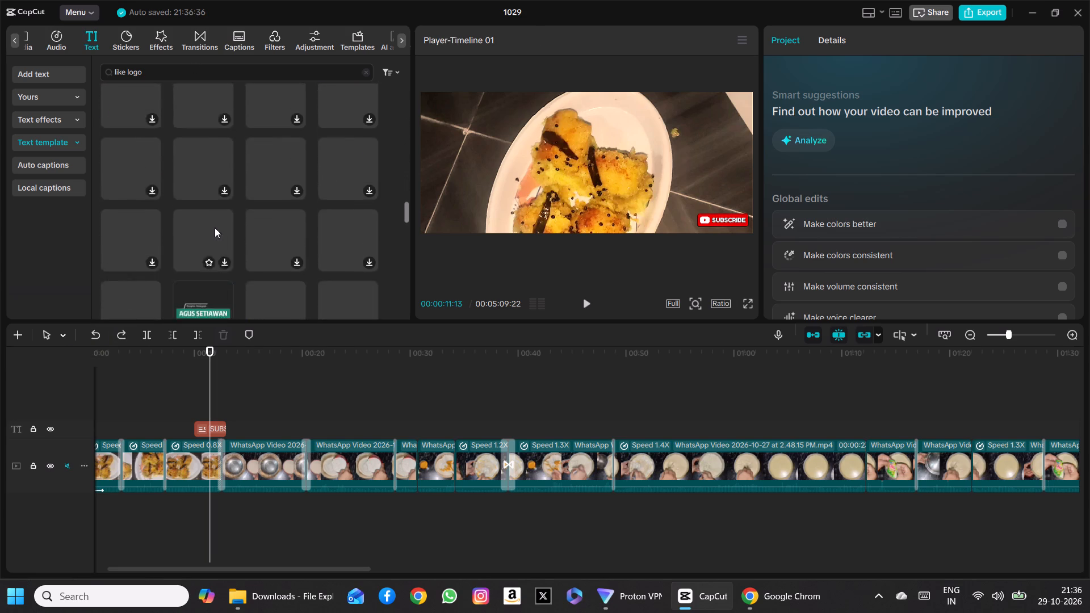
{"action": "scroll", "coordinate": [215, 228], "scroll_direction": "up", "scroll_amount": 2}
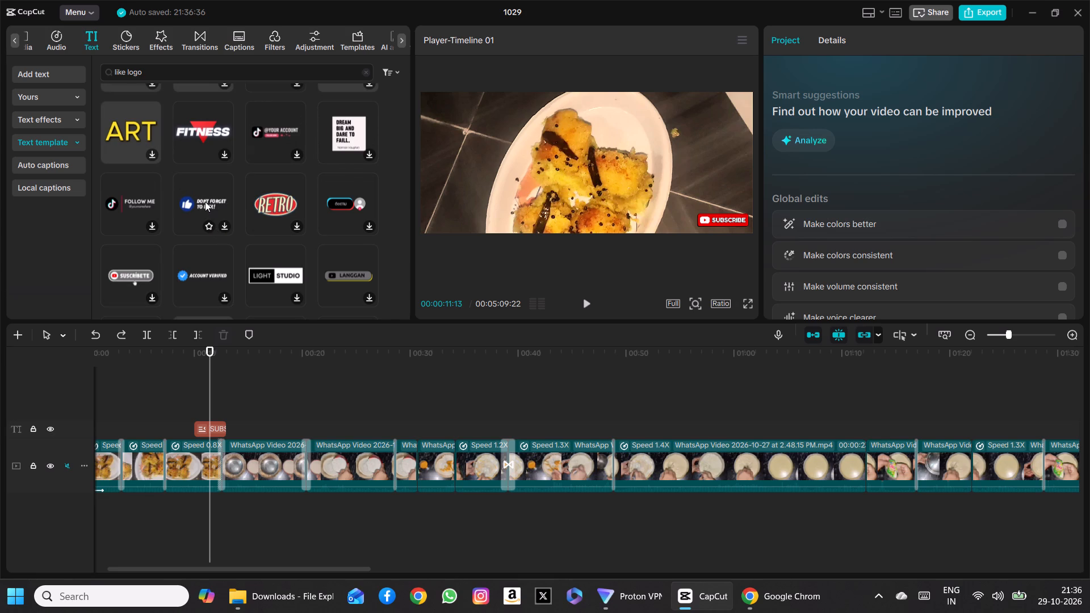
{"action": "scroll", "coordinate": [205, 201], "scroll_direction": "up", "scroll_amount": 1}
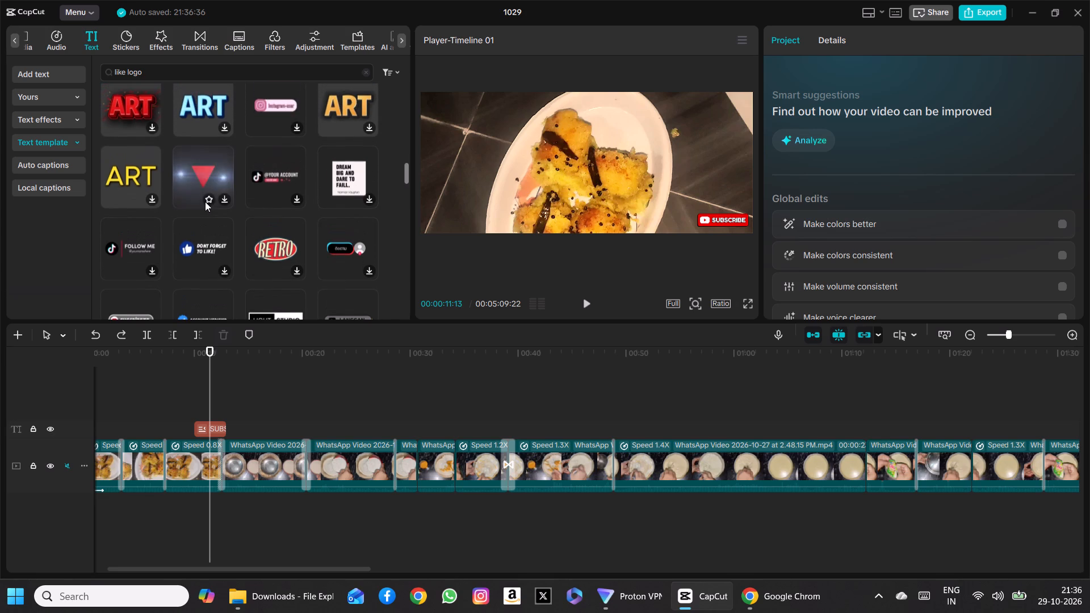
{"action": "scroll", "coordinate": [205, 201], "scroll_direction": "up", "scroll_amount": 1}
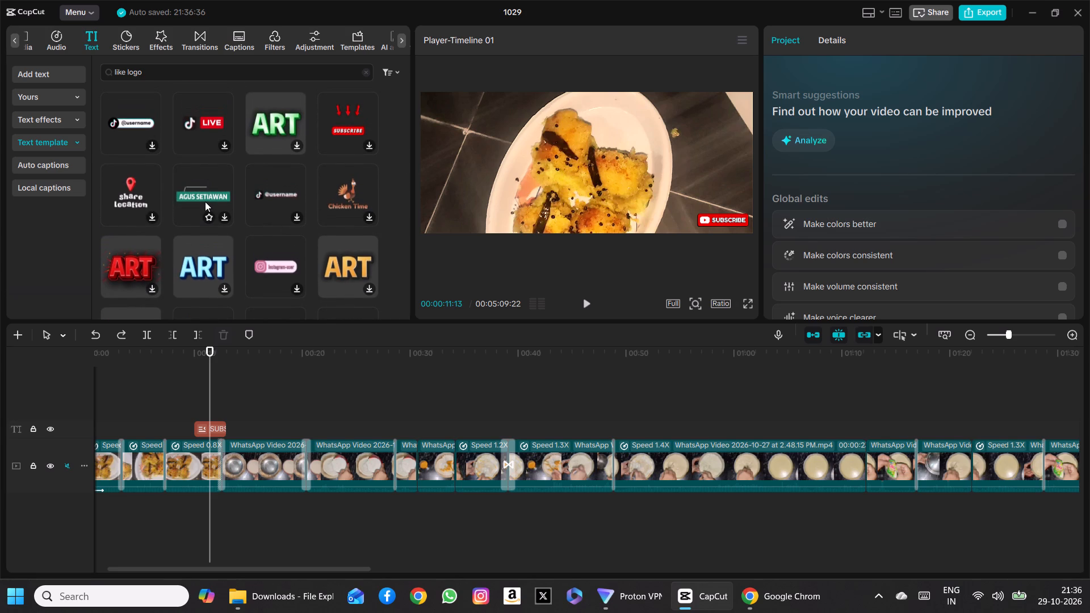
{"action": "scroll", "coordinate": [205, 201], "scroll_direction": "up", "scroll_amount": 1}
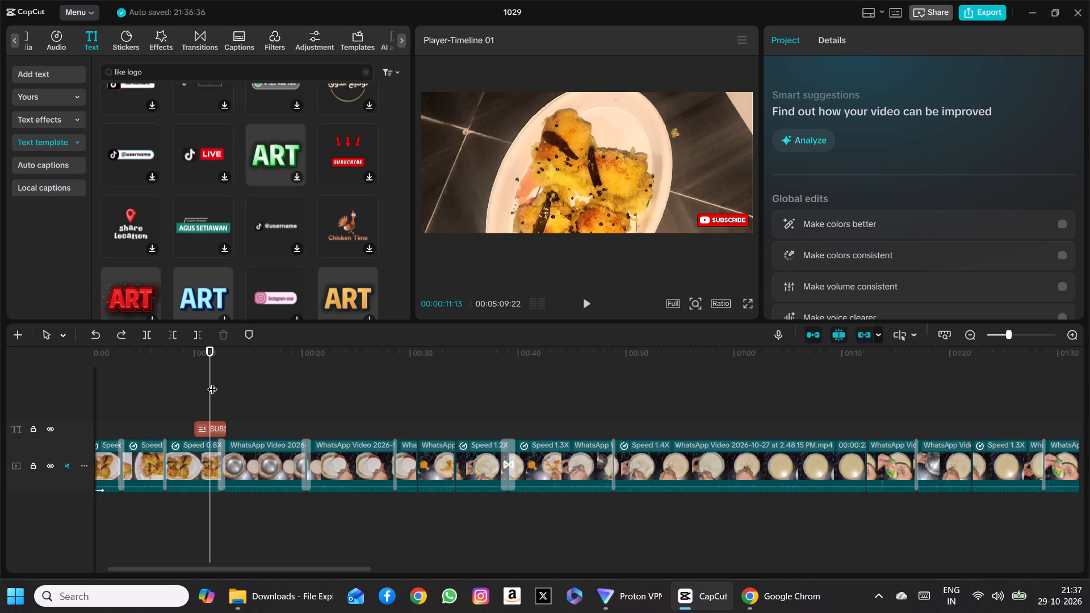
Move the playhead to 00:00:48:26, at the transition into the 1.4X speed clip.
{"action": "left_click_drag", "start_coordinate": [212, 382], "coordinate": [398, 418]}
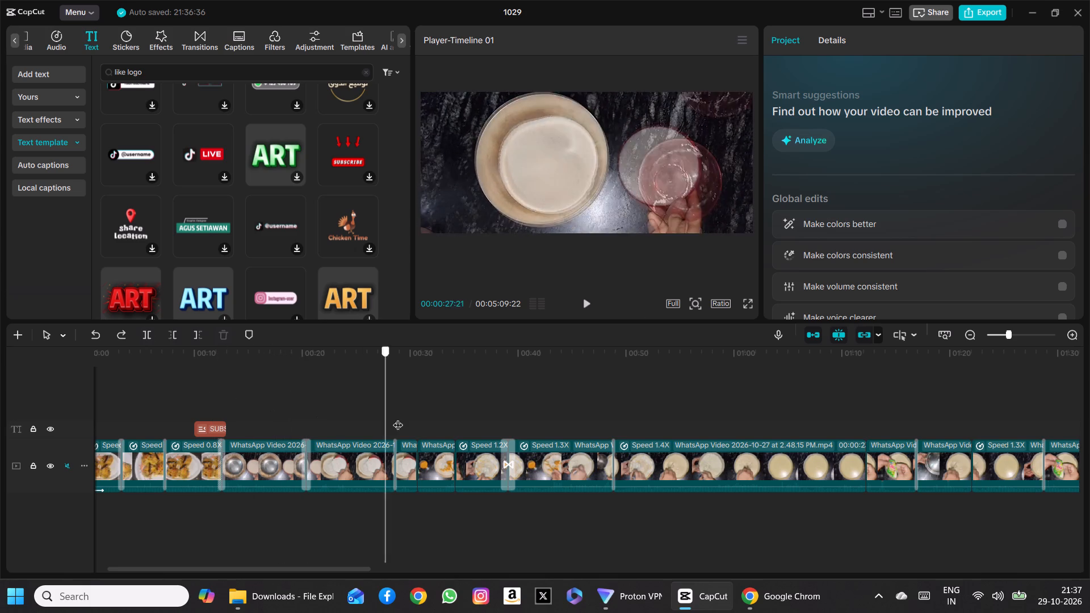
{"action": "left_click_drag", "start_coordinate": [398, 418], "coordinate": [484, 407]}
{"action": "scroll", "coordinate": [484, 407], "scroll_direction": "left", "scroll_amount": 1}
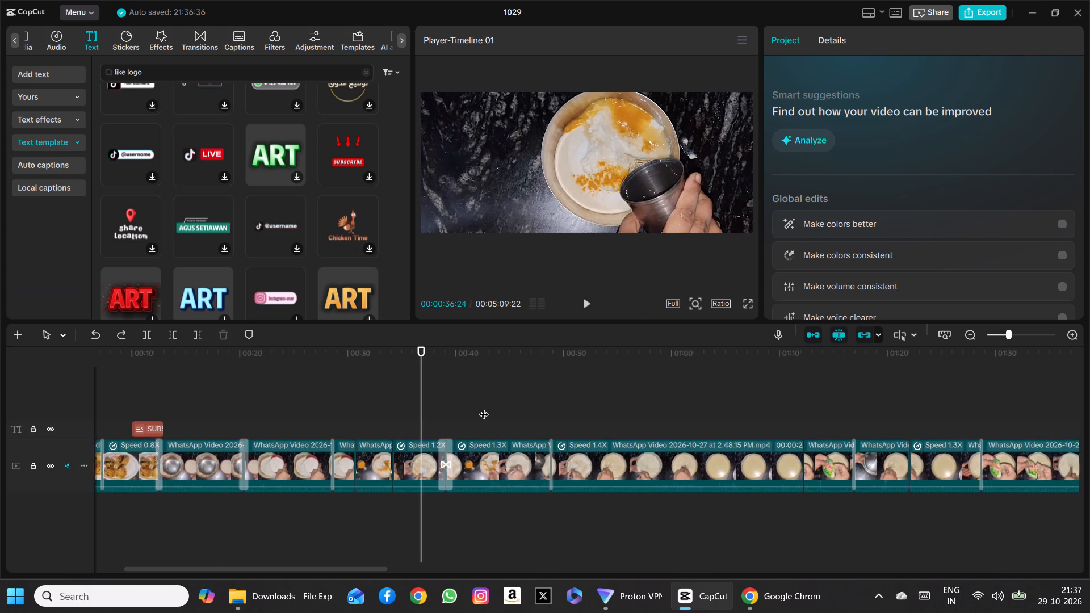
{"action": "scroll", "coordinate": [484, 407], "scroll_direction": "left", "scroll_amount": 1}
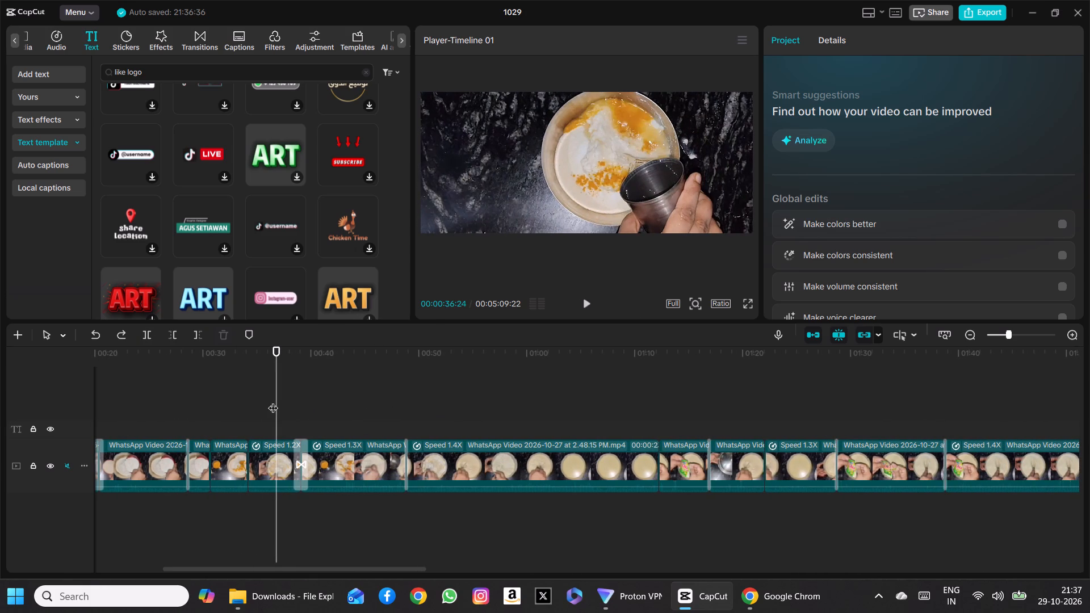
{"action": "left_click_drag", "start_coordinate": [273, 401], "coordinate": [410, 442]}
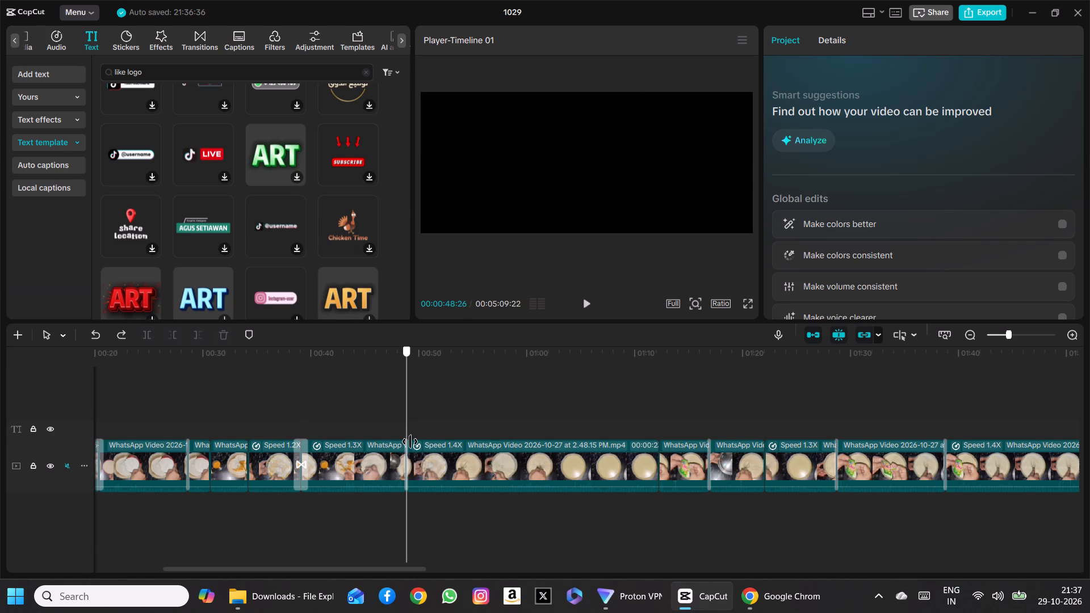
{"action": "left_click_drag", "start_coordinate": [410, 442], "coordinate": [409, 444]}
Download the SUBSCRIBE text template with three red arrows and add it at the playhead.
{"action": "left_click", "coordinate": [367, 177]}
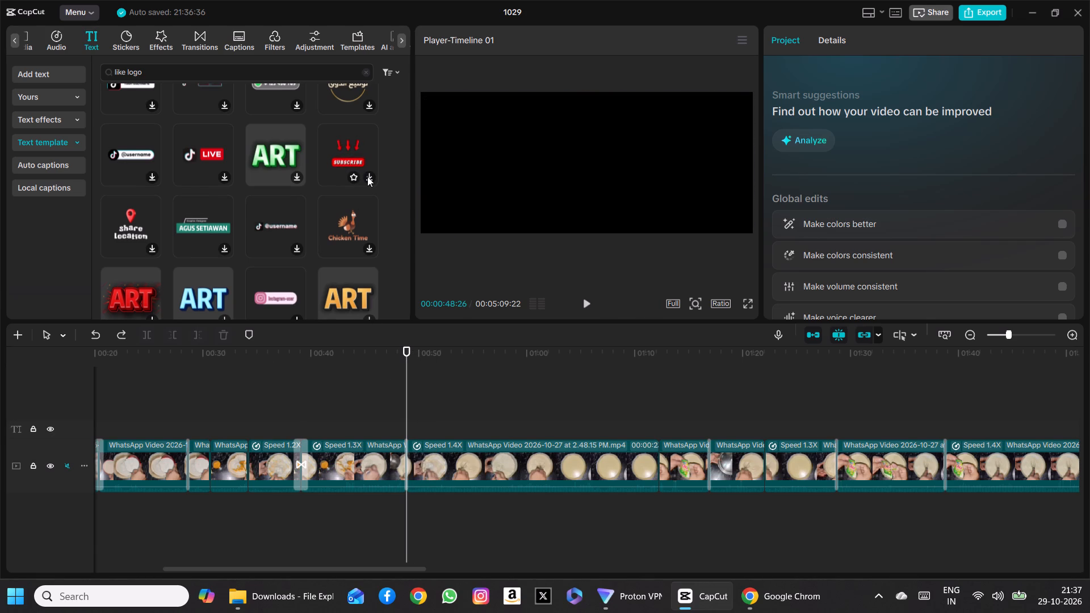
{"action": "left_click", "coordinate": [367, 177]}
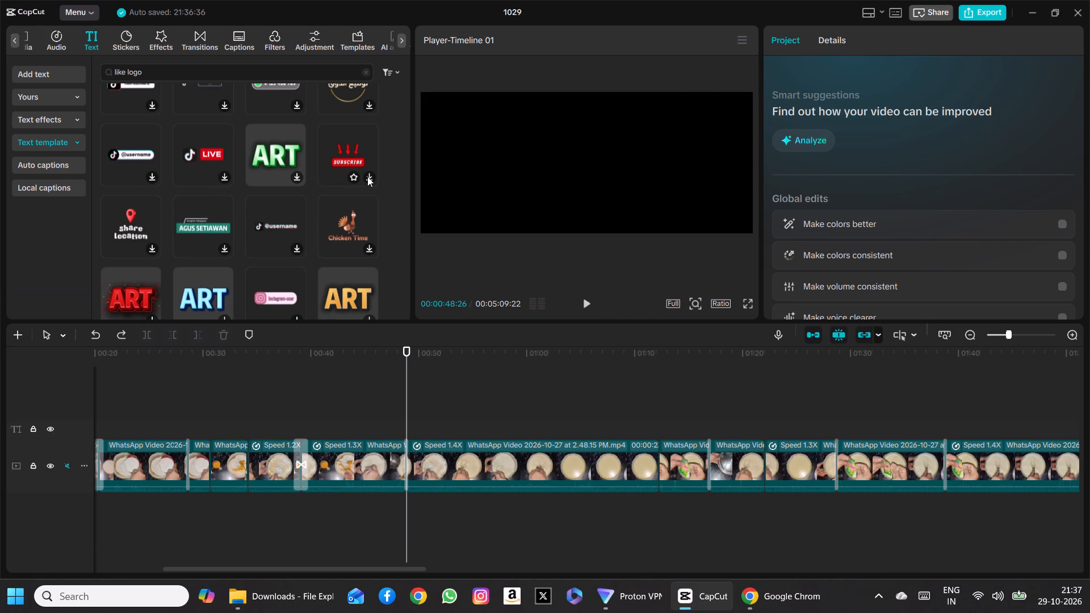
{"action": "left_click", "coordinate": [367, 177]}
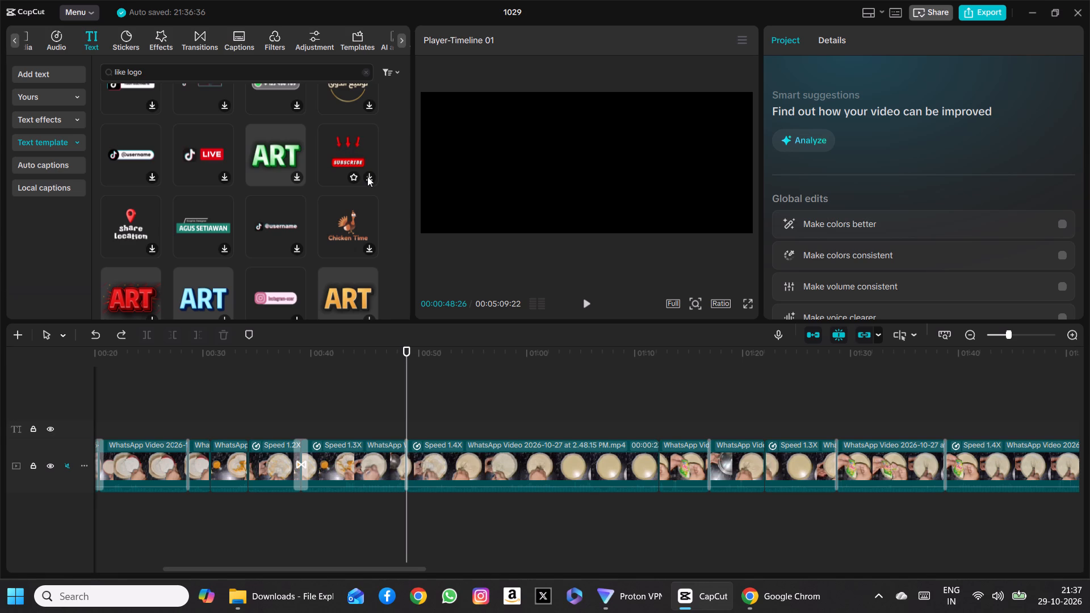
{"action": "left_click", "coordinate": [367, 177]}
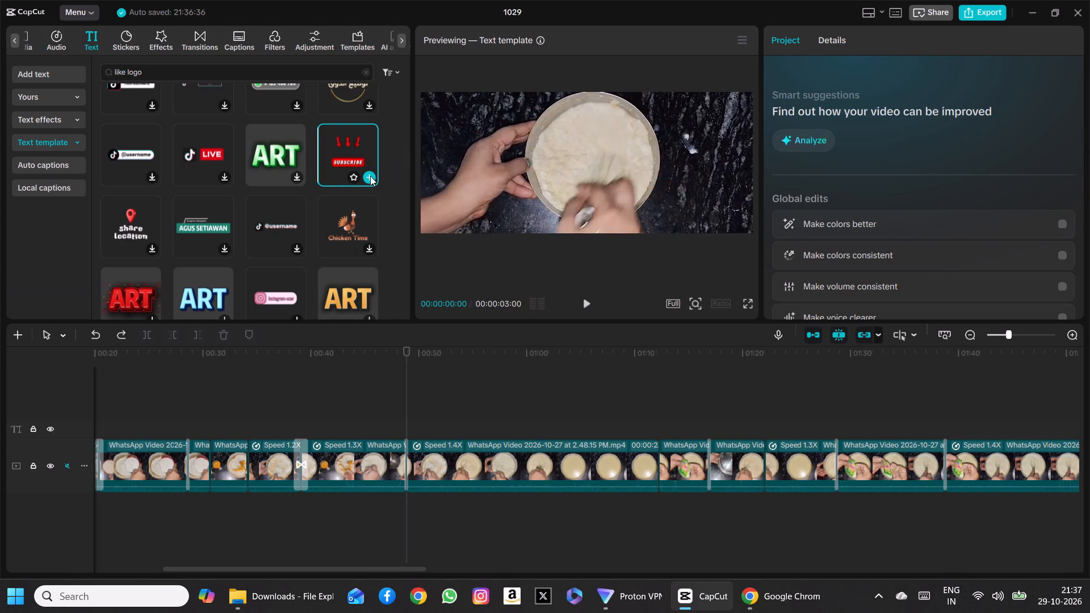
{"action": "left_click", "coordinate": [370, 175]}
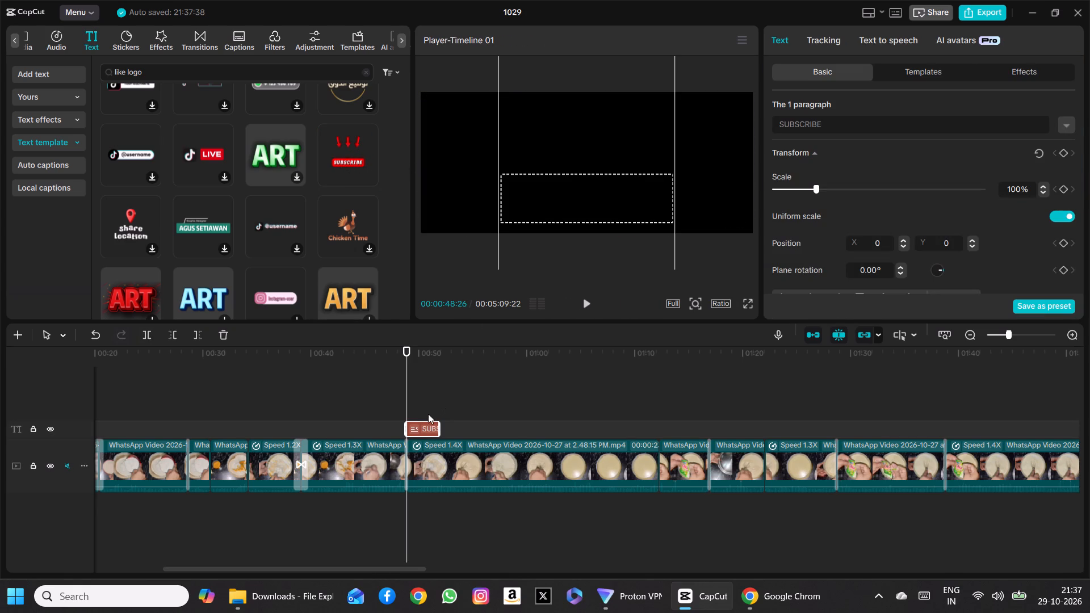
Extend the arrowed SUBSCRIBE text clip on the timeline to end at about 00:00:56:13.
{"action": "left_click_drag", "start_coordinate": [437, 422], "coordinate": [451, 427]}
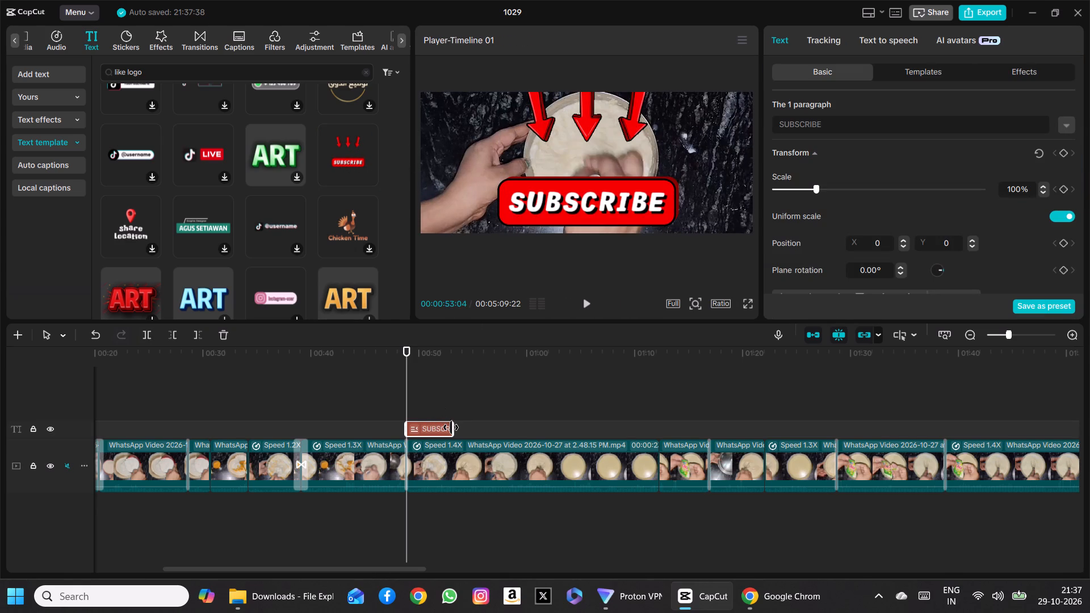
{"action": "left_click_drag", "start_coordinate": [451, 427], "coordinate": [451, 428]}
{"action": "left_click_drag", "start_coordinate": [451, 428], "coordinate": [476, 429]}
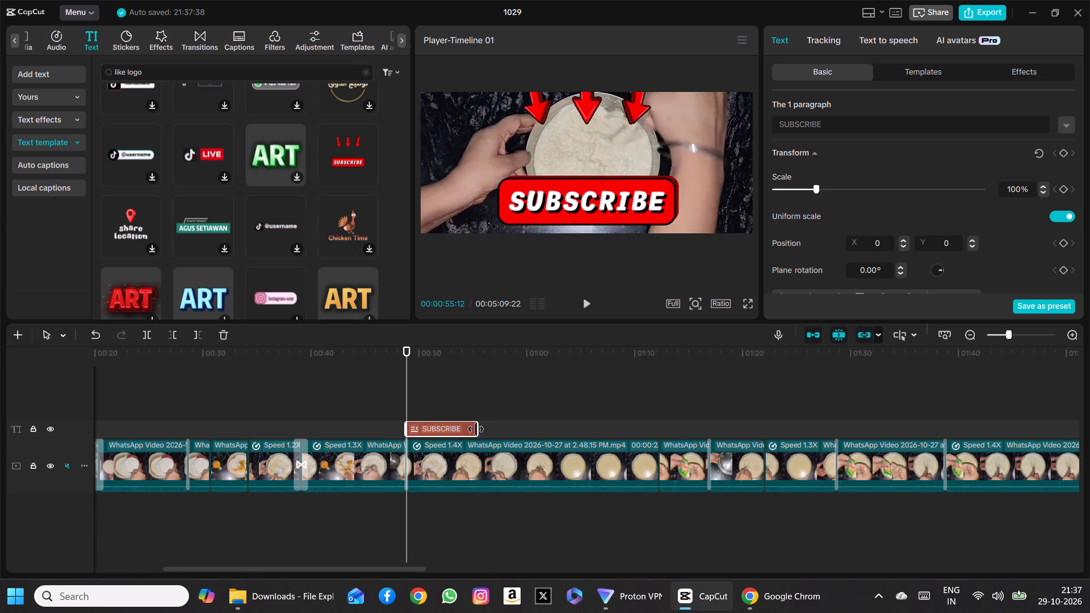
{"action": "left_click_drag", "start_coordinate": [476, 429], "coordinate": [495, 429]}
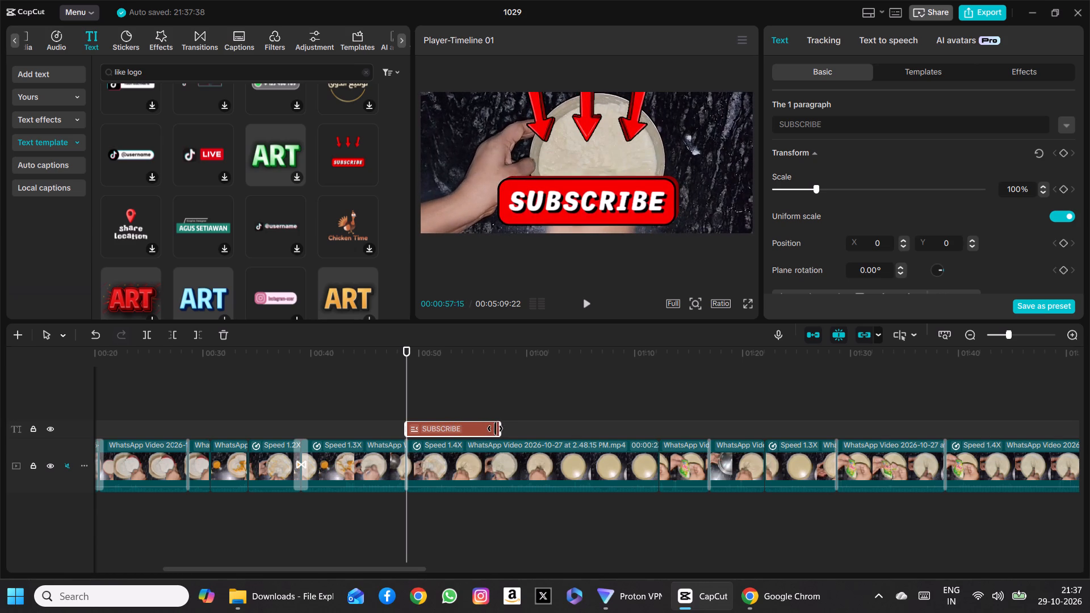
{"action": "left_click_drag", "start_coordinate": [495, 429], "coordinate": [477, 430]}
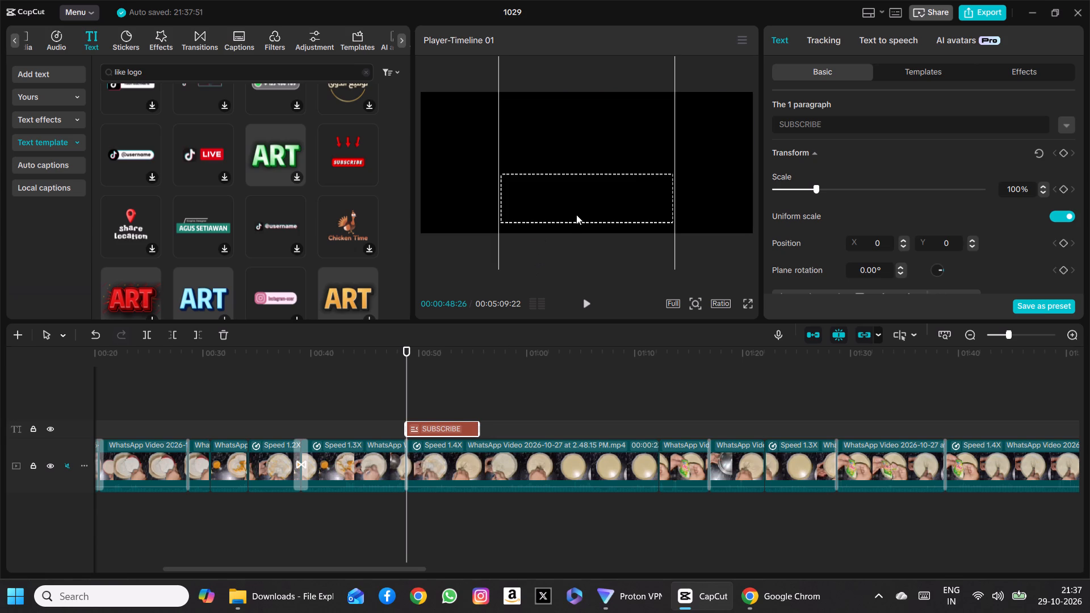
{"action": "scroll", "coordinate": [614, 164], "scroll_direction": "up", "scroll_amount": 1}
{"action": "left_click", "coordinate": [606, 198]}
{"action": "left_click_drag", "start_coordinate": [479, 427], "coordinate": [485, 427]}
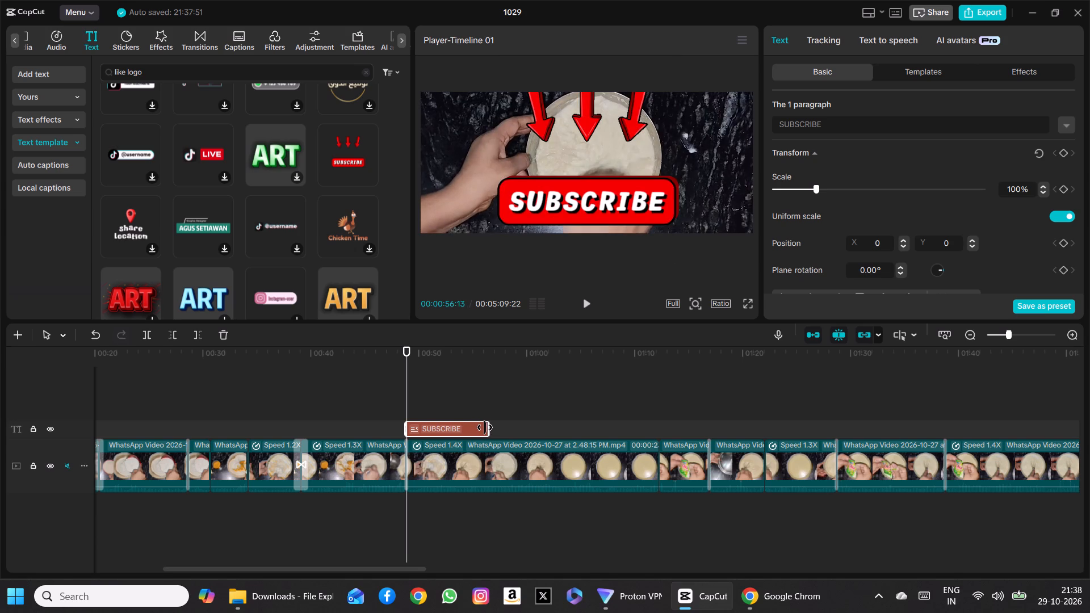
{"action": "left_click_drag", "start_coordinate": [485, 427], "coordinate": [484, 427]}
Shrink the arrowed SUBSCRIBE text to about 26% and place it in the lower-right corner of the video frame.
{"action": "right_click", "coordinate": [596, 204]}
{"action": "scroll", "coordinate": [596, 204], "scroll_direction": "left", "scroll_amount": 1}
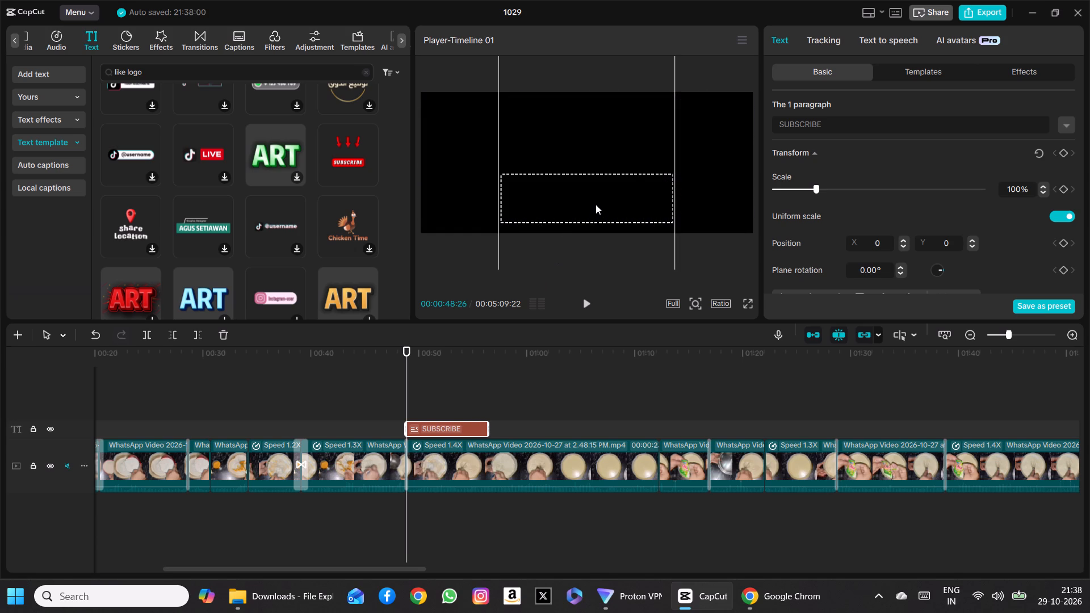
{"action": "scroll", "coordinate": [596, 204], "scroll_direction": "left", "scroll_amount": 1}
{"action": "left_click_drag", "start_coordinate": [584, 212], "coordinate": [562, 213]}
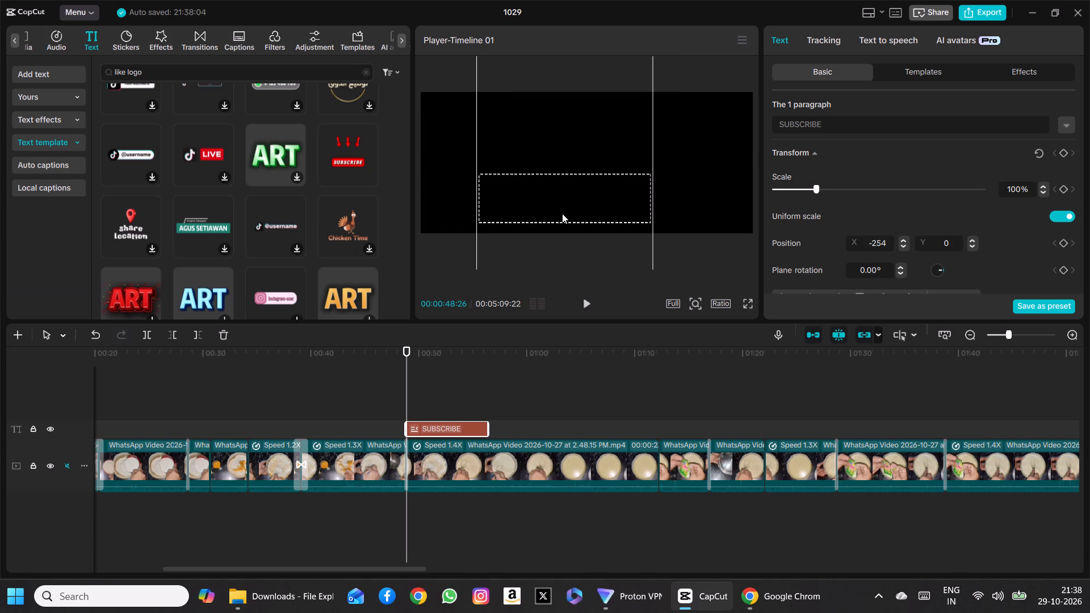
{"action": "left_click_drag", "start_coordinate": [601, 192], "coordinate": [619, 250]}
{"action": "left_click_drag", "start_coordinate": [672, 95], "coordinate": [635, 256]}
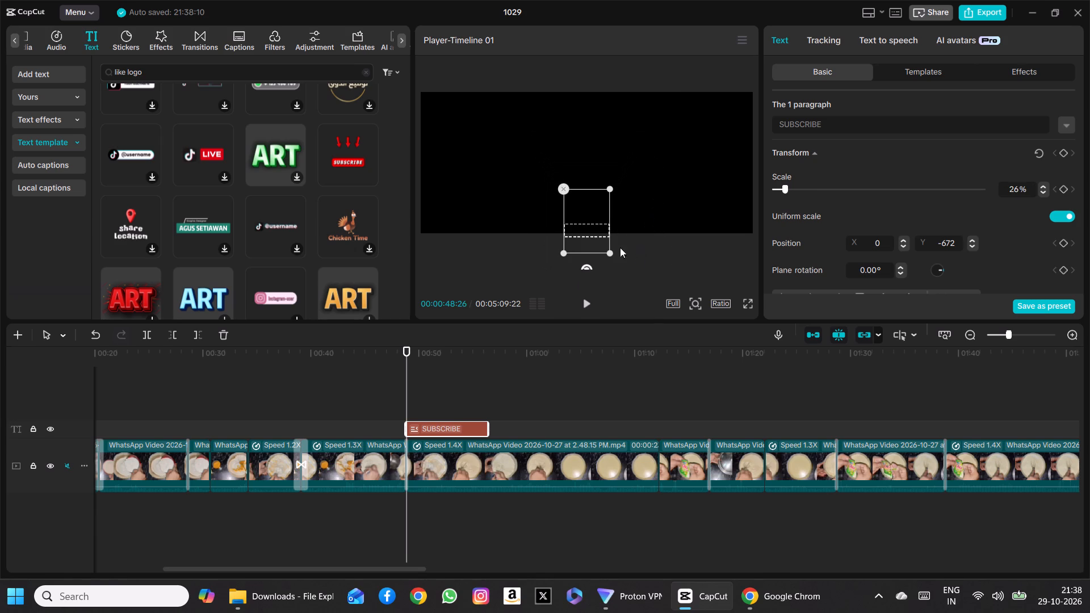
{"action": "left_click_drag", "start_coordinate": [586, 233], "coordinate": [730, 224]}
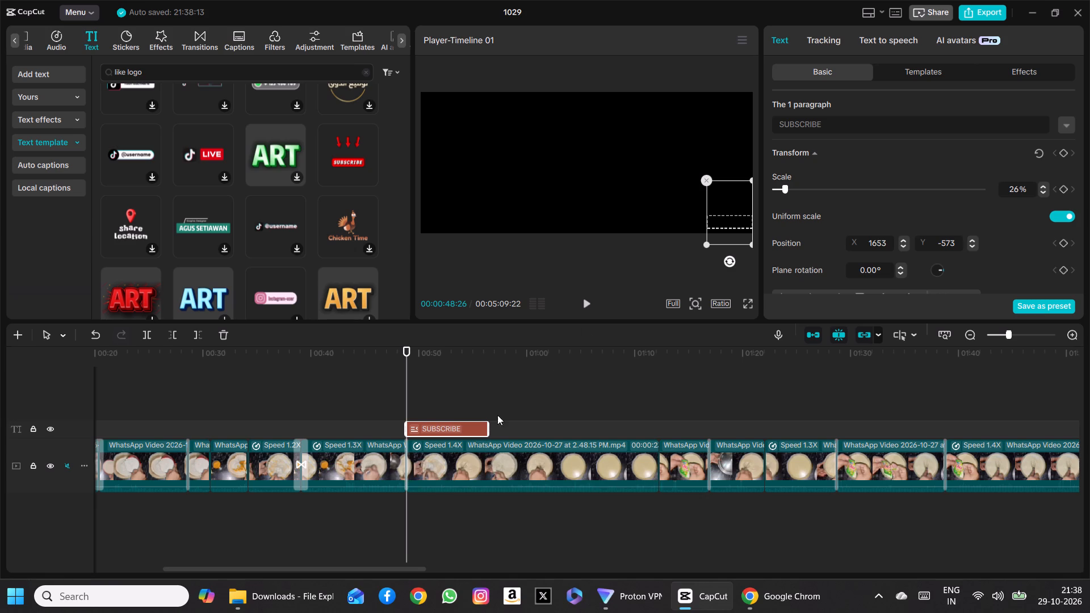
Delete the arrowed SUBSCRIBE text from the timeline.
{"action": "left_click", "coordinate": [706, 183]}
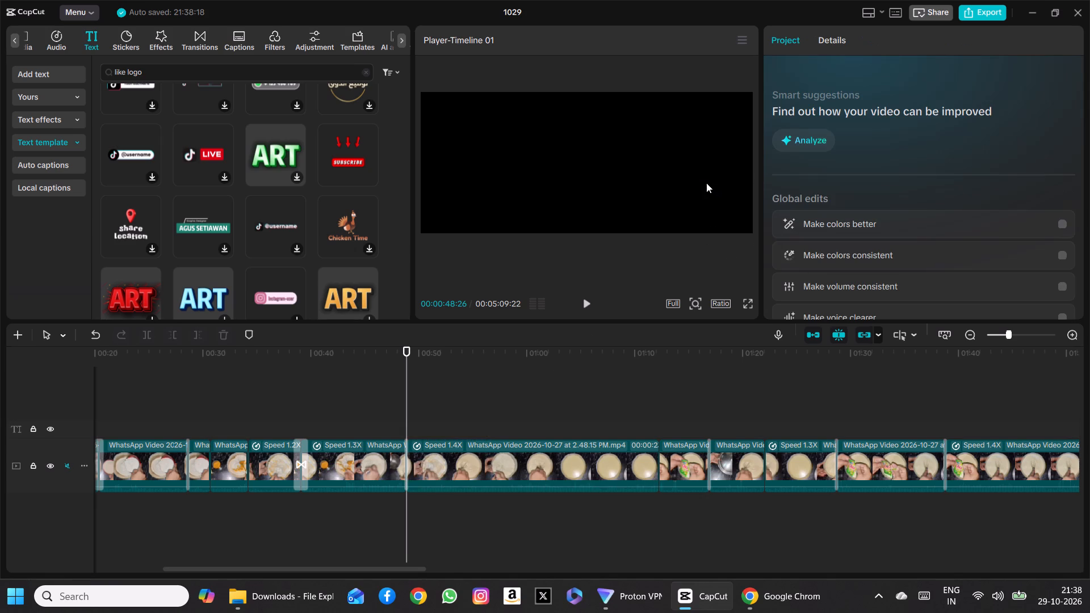
Add the red SUBSCRIBE text template with the play-button icon at 00:00:48:26.
{"action": "scroll", "coordinate": [241, 203], "scroll_direction": "up", "scroll_amount": 1}
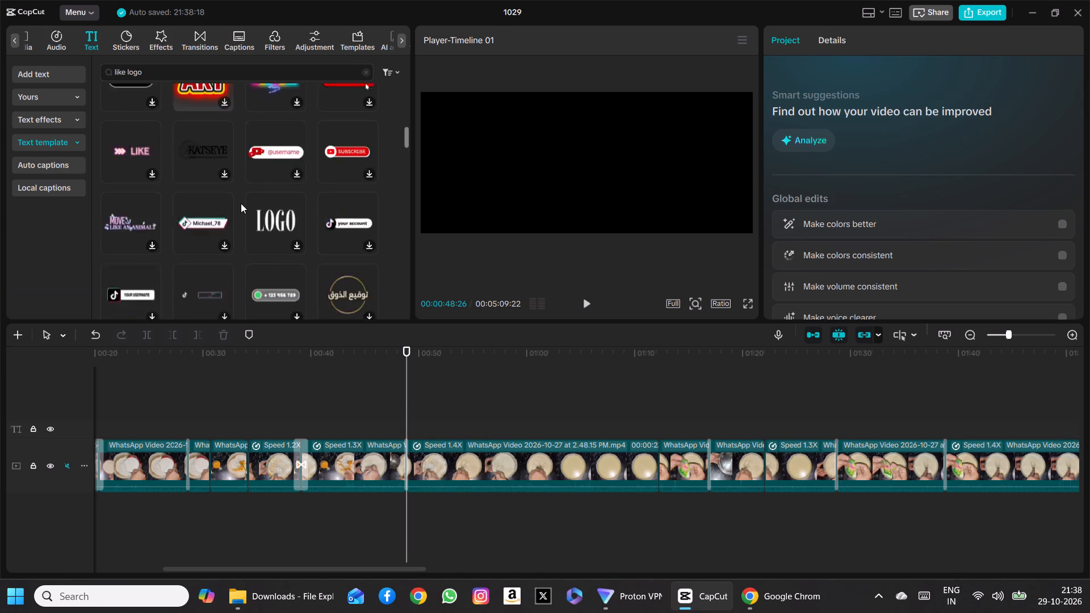
{"action": "scroll", "coordinate": [241, 203], "scroll_direction": "up", "scroll_amount": 10}
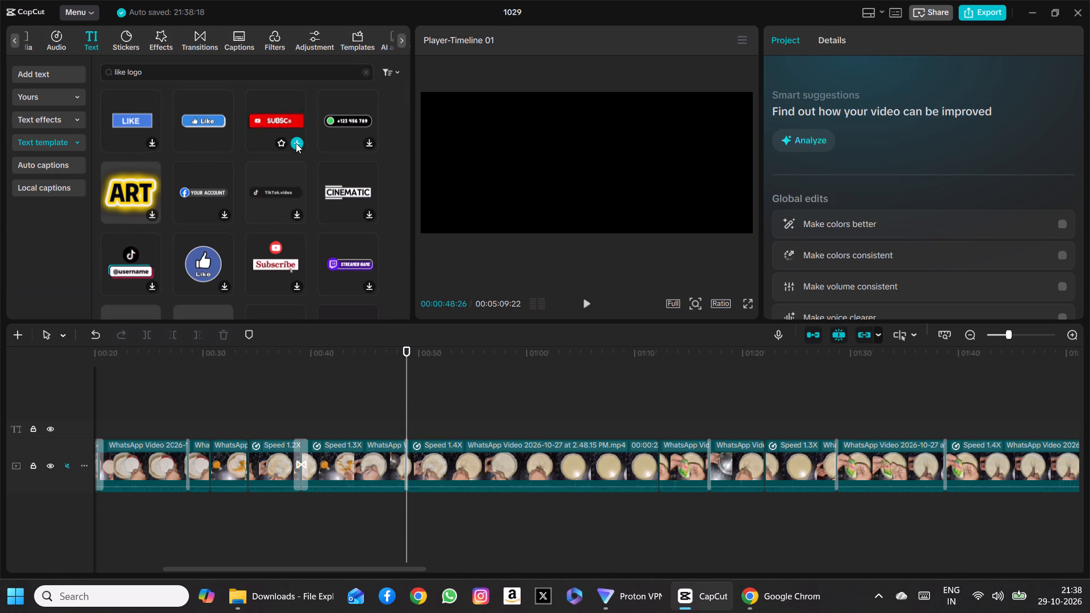
{"action": "left_click", "coordinate": [296, 146]}
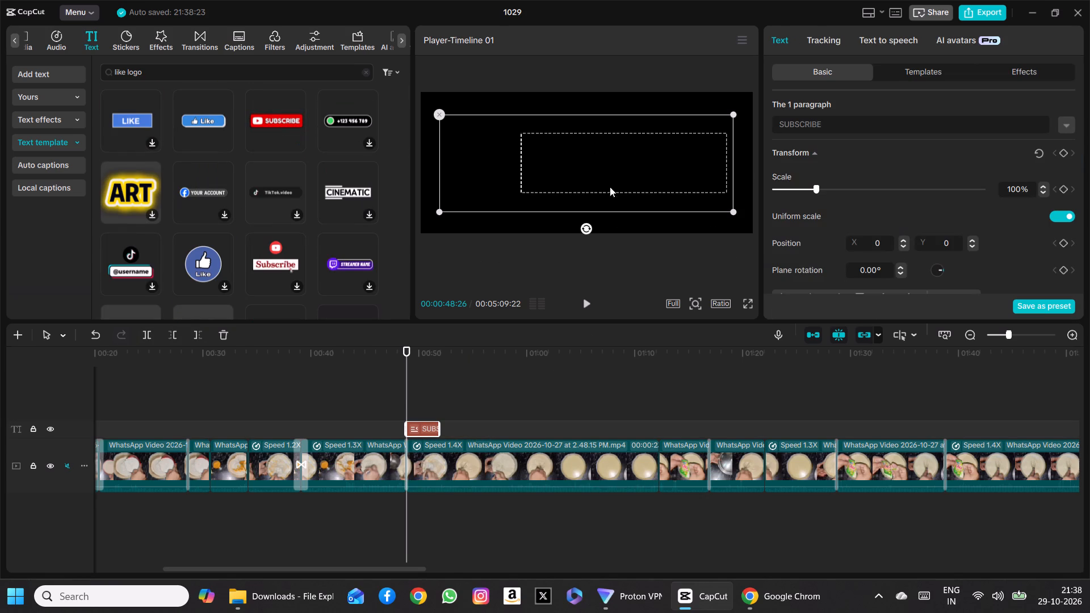
Shrink the new SUBSCRIBE text to about 20% and place it in the lower-right corner of the video frame.
{"action": "left_click_drag", "start_coordinate": [731, 113], "coordinate": [682, 175]}
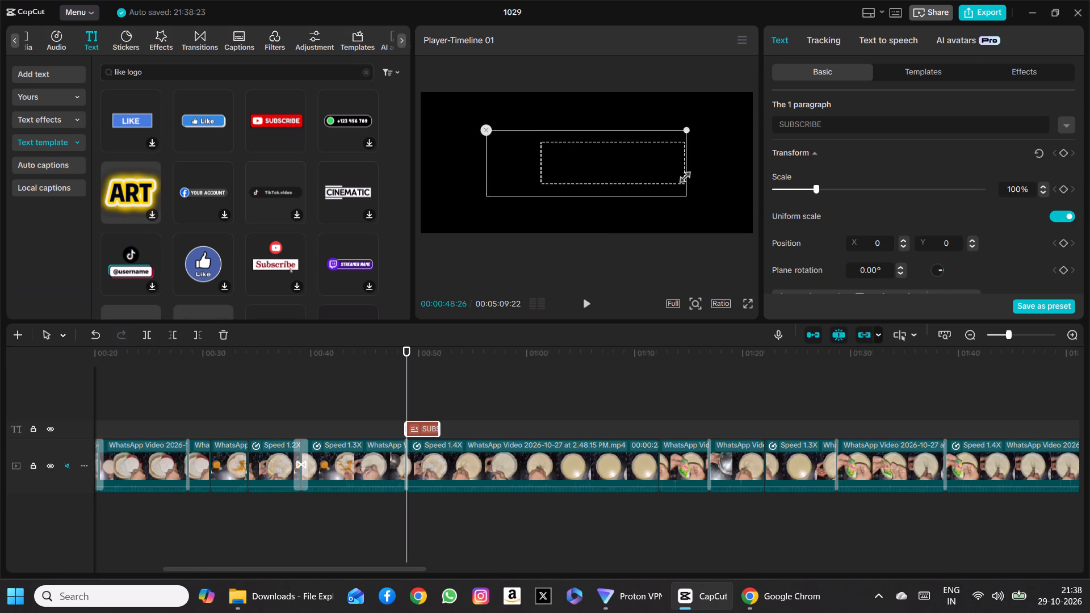
{"action": "left_click_drag", "start_coordinate": [682, 175], "coordinate": [610, 265]}
{"action": "left_click_drag", "start_coordinate": [599, 166], "coordinate": [718, 213]}
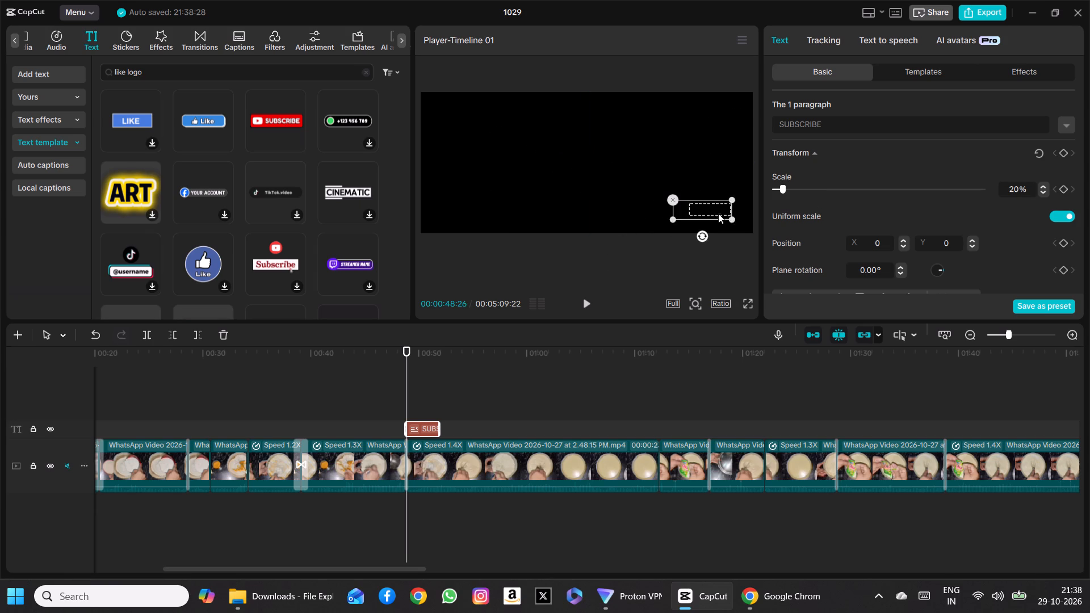
{"action": "left_click_drag", "start_coordinate": [718, 213], "coordinate": [733, 224]}
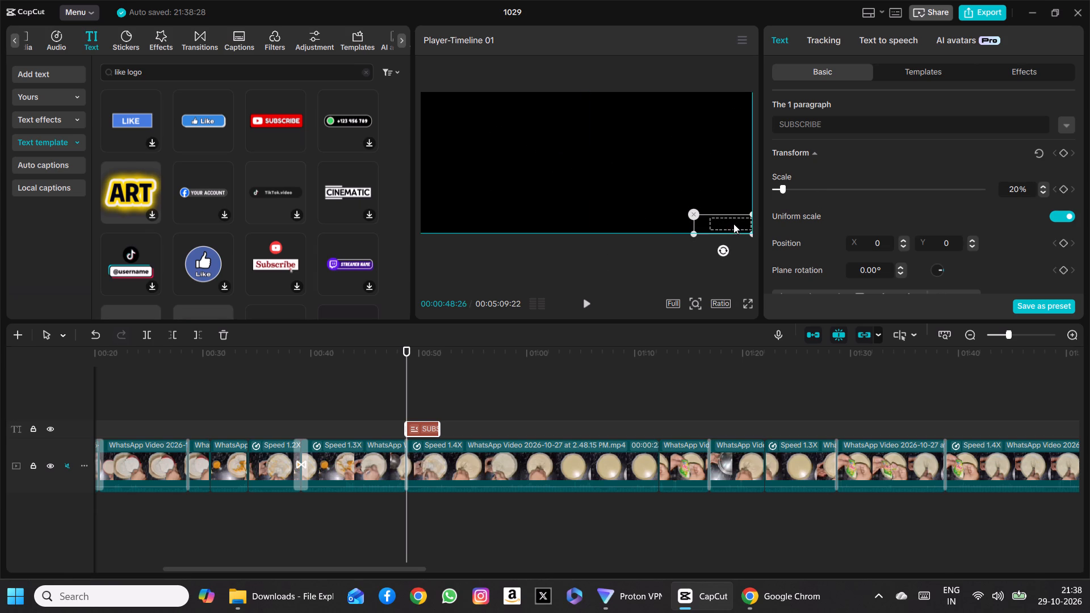
Shrink the red SUBSCRIBE text to 16% and place it at about X 1550, Y -707 in the frame's lower-right corner.
{"action": "left_click_drag", "start_coordinate": [733, 224], "coordinate": [733, 224]}
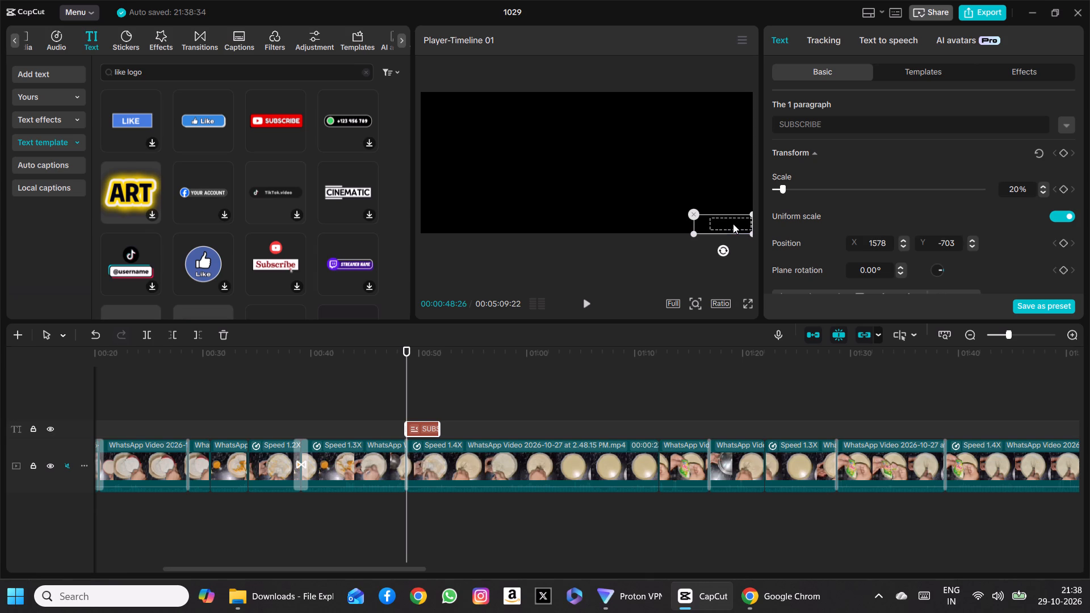
{"action": "left_click", "coordinate": [587, 302]}
{"action": "left_click", "coordinate": [587, 302]}
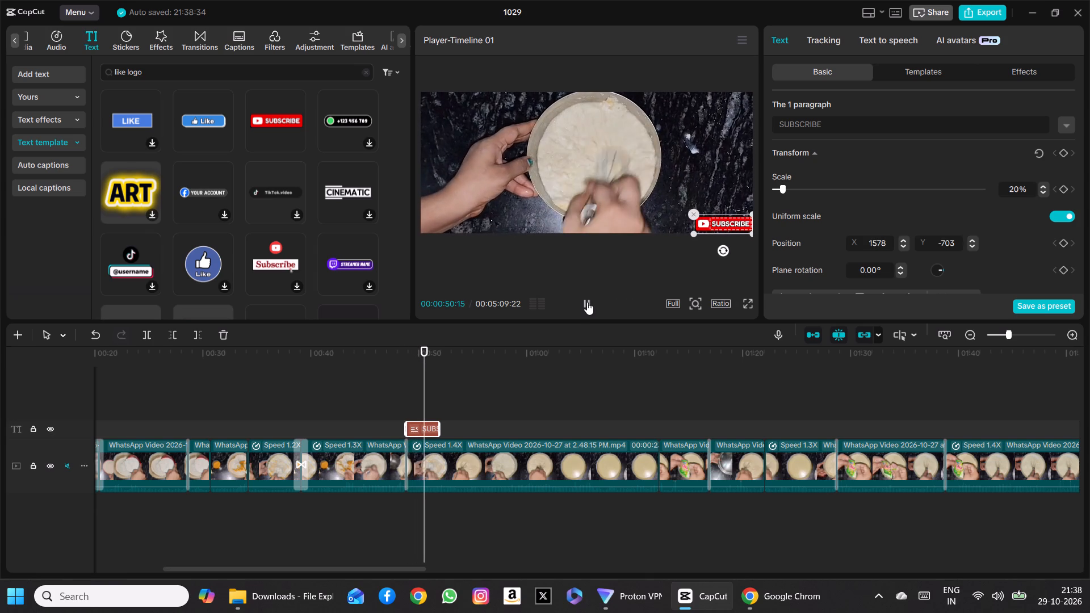
{"action": "left_click_drag", "start_coordinate": [749, 213], "coordinate": [745, 219]}
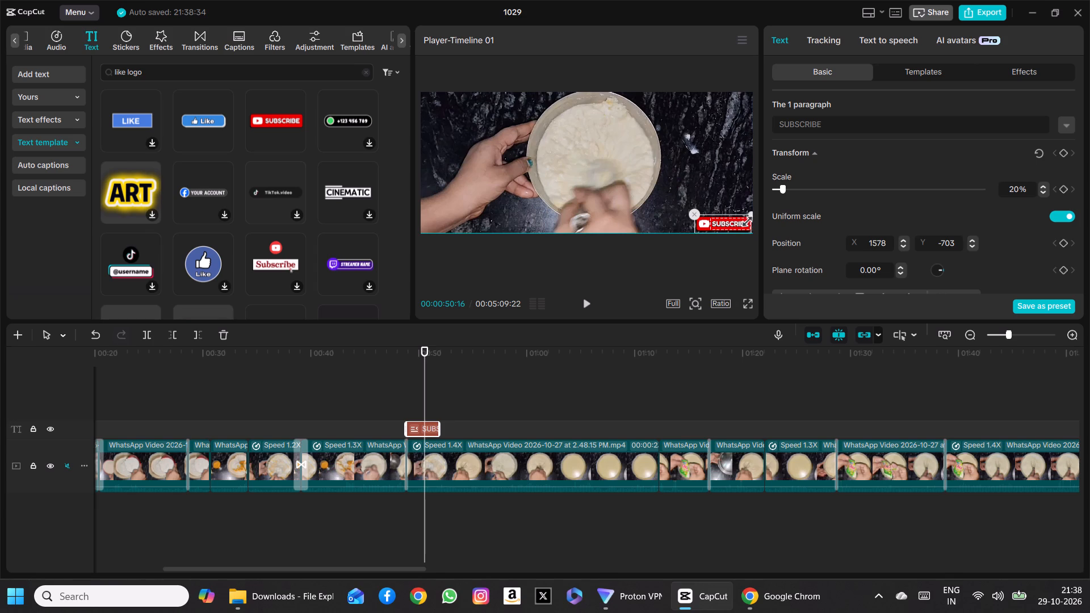
{"action": "left_click_drag", "start_coordinate": [745, 219], "coordinate": [738, 223]}
{"action": "left_click_drag", "start_coordinate": [738, 223], "coordinate": [737, 223]}
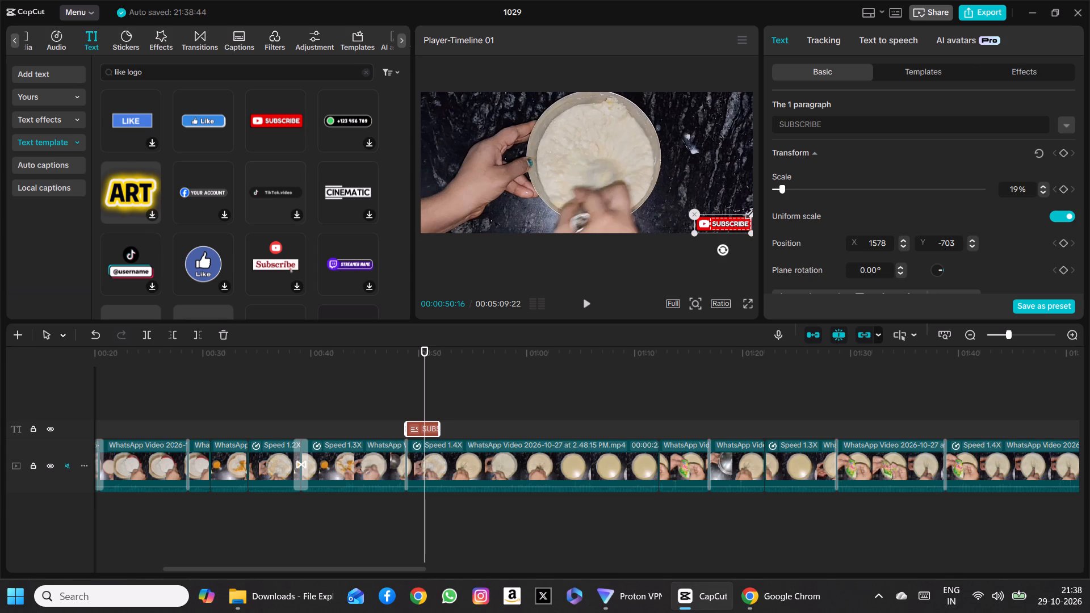
{"action": "left_click_drag", "start_coordinate": [748, 211], "coordinate": [740, 220]}
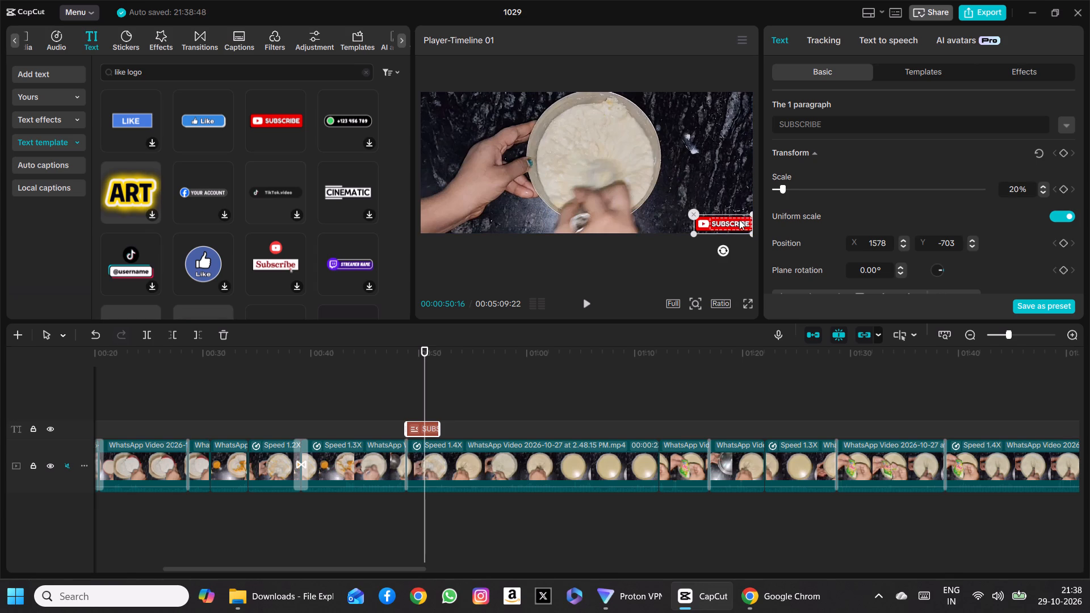
{"action": "left_click_drag", "start_coordinate": [731, 221], "coordinate": [723, 222]}
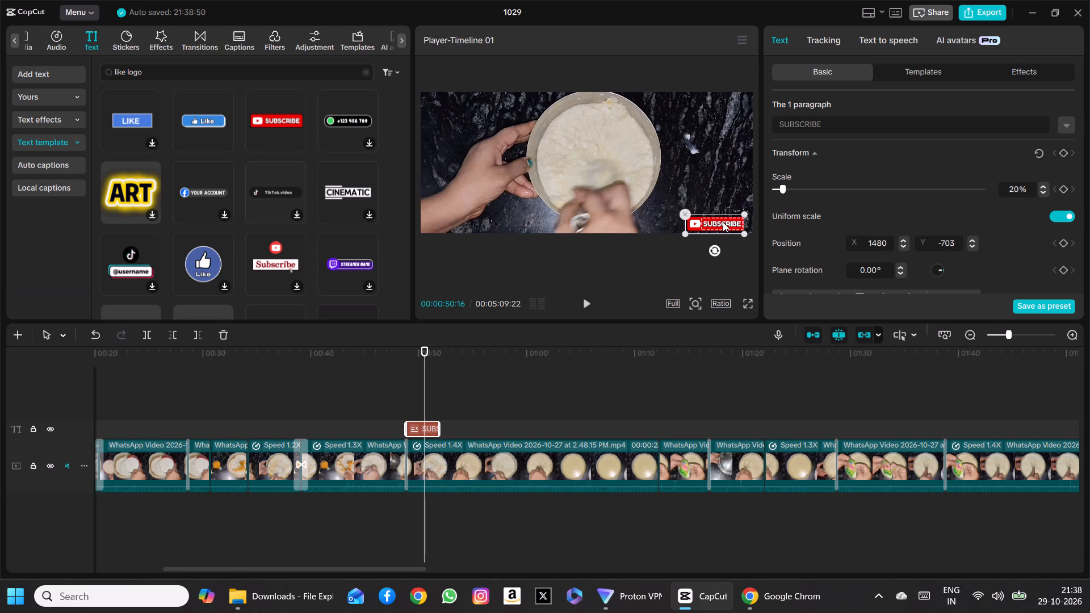
{"action": "left_click_drag", "start_coordinate": [740, 214], "coordinate": [733, 220]}
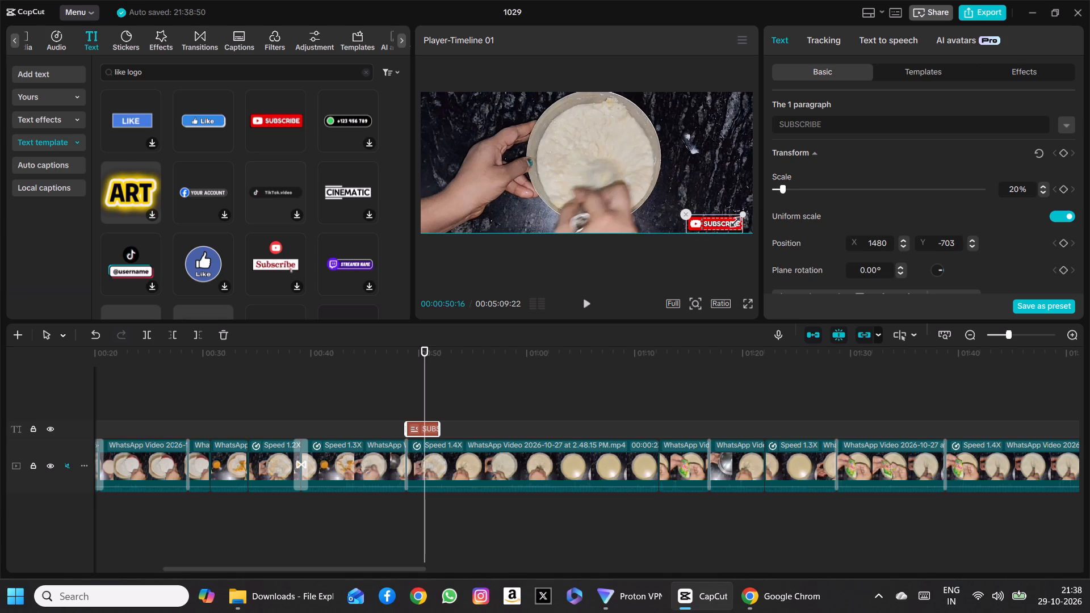
{"action": "left_click_drag", "start_coordinate": [733, 220], "coordinate": [732, 220]}
{"action": "left_click_drag", "start_coordinate": [726, 222], "coordinate": [733, 222]}
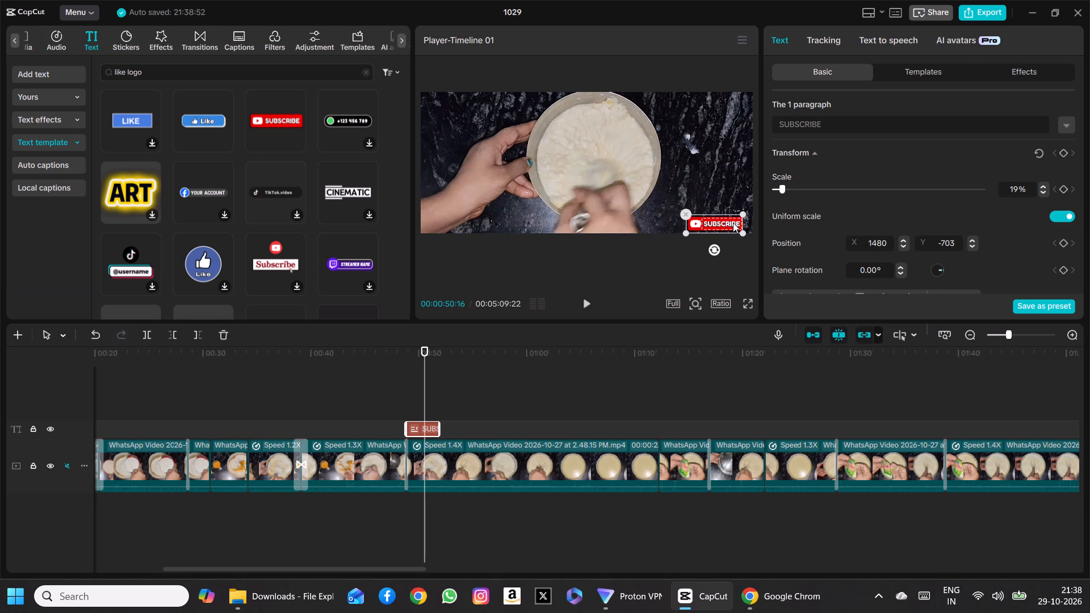
{"action": "left_click_drag", "start_coordinate": [733, 222], "coordinate": [742, 223]}
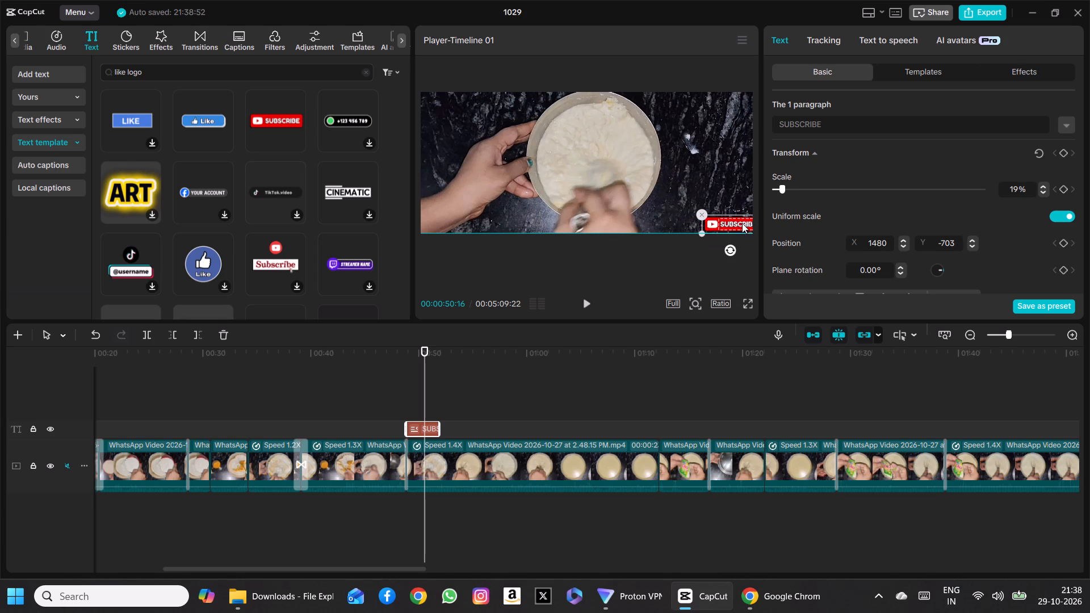
{"action": "left_click_drag", "start_coordinate": [742, 223], "coordinate": [733, 222]}
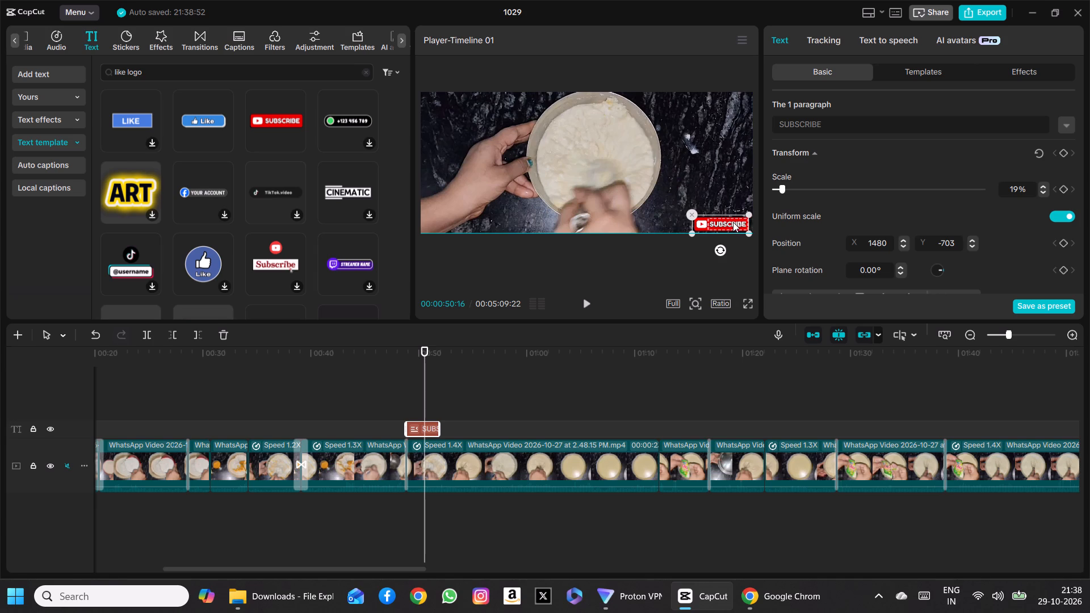
{"action": "left_click_drag", "start_coordinate": [733, 222], "coordinate": [732, 220]}
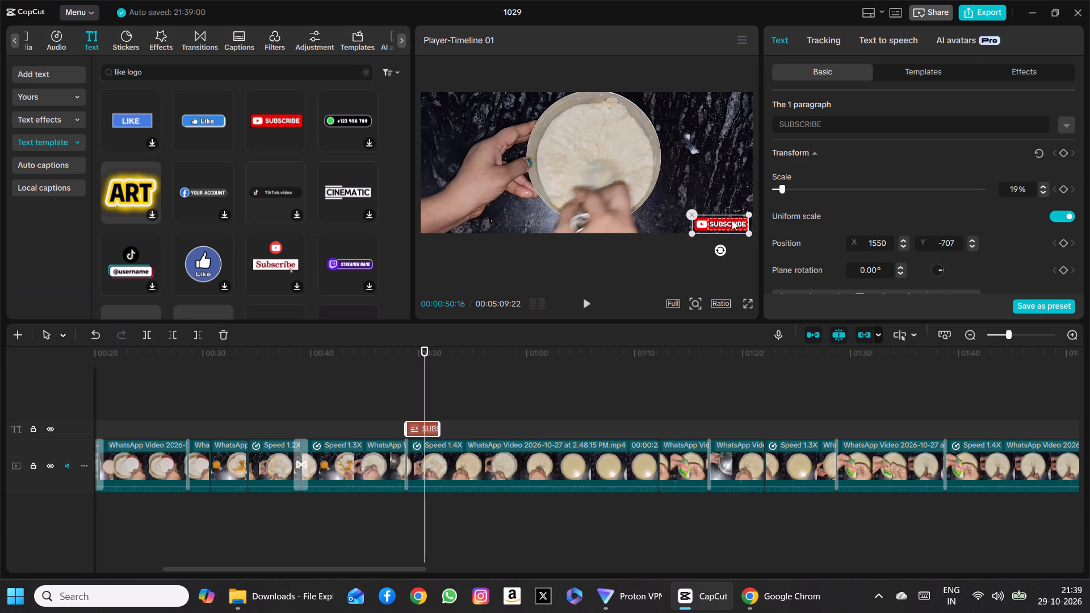
{"action": "left_click", "coordinate": [782, 185]}
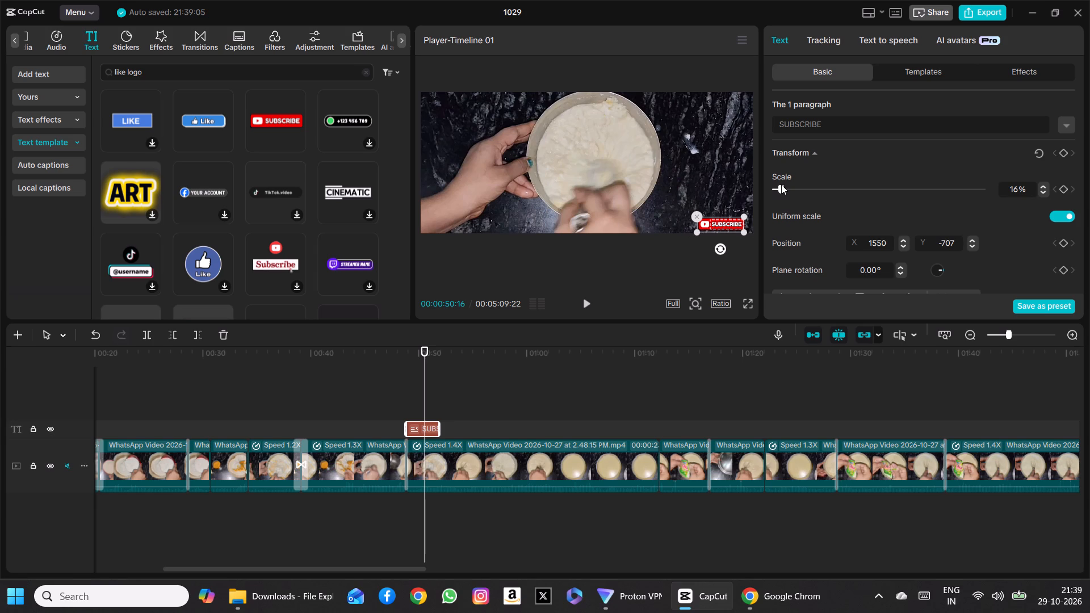
Play back the section from 00:00:48:26 to check the resized SUBSCRIBE text.
{"action": "left_click", "coordinate": [724, 184]}
{"action": "left_click", "coordinate": [581, 304]}
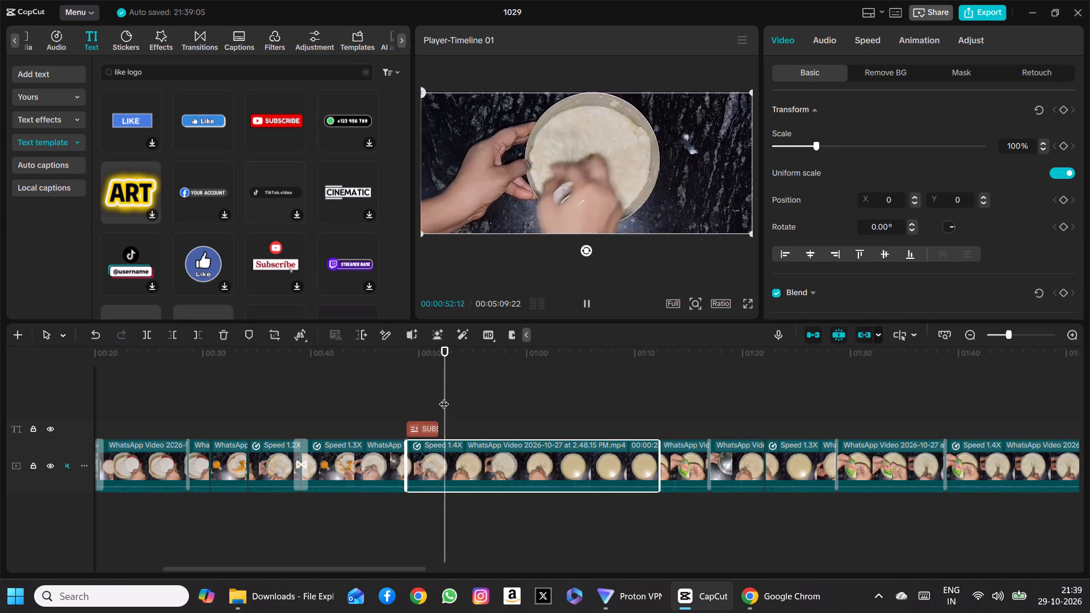
{"action": "left_click_drag", "start_coordinate": [445, 396], "coordinate": [406, 401]}
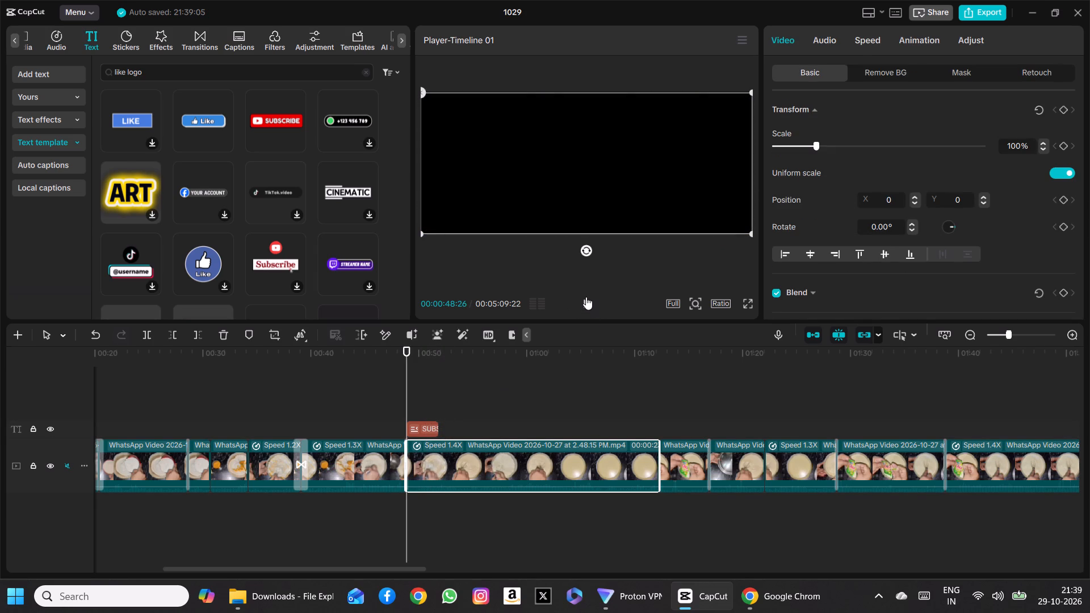
{"action": "left_click", "coordinate": [586, 296]}
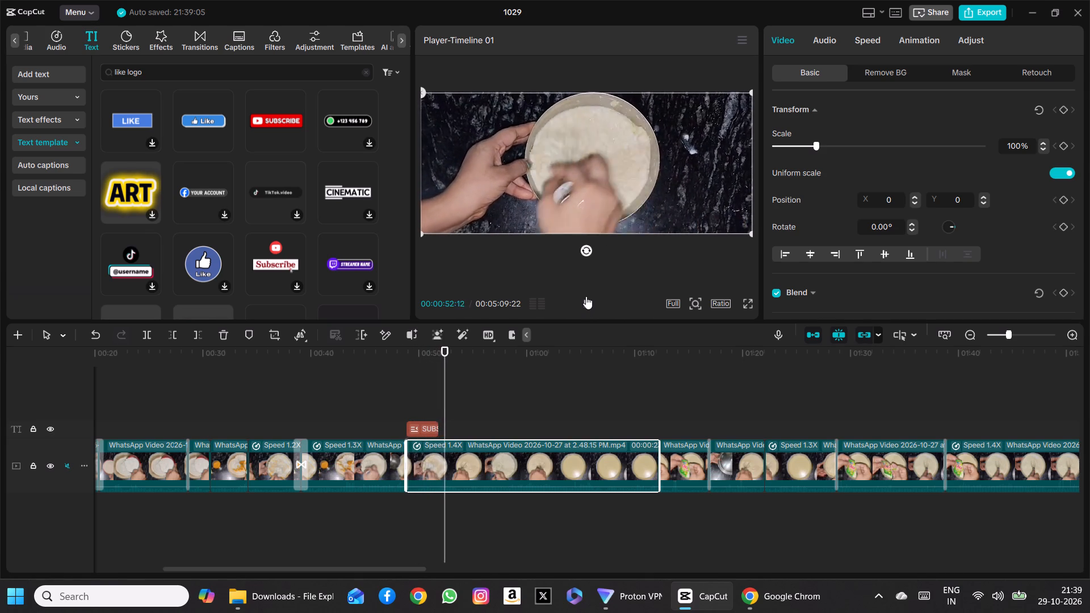
{"action": "left_click", "coordinate": [586, 296]}
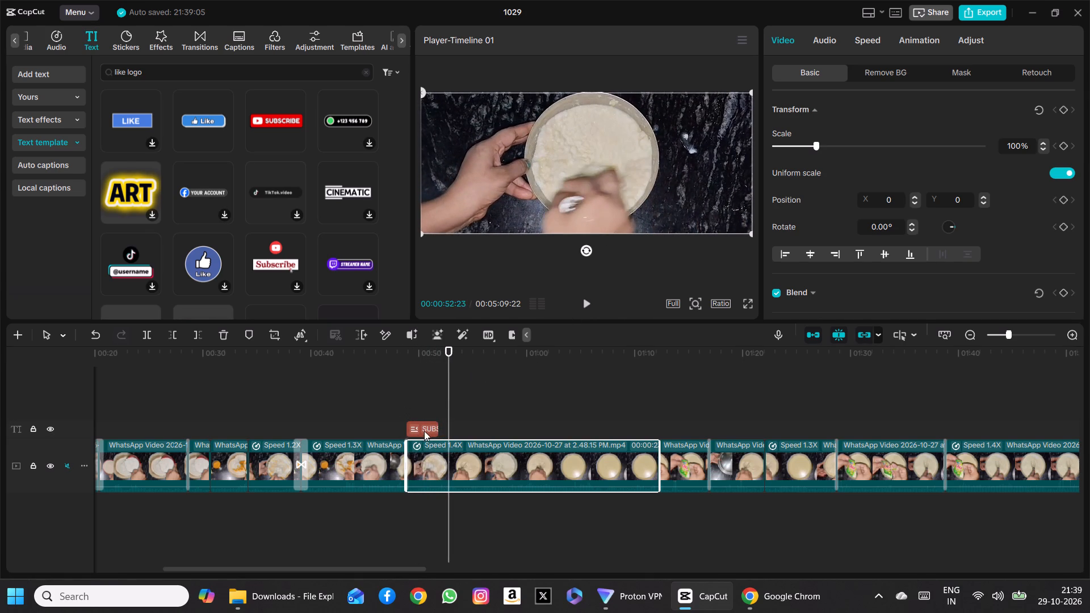
Extend the SUBSCRIBE text on the timeline to the end of the 1.4X-speed clip beneath it.
{"action": "left_click", "coordinate": [424, 430]}
{"action": "left_click_drag", "start_coordinate": [442, 427], "coordinate": [565, 418]}
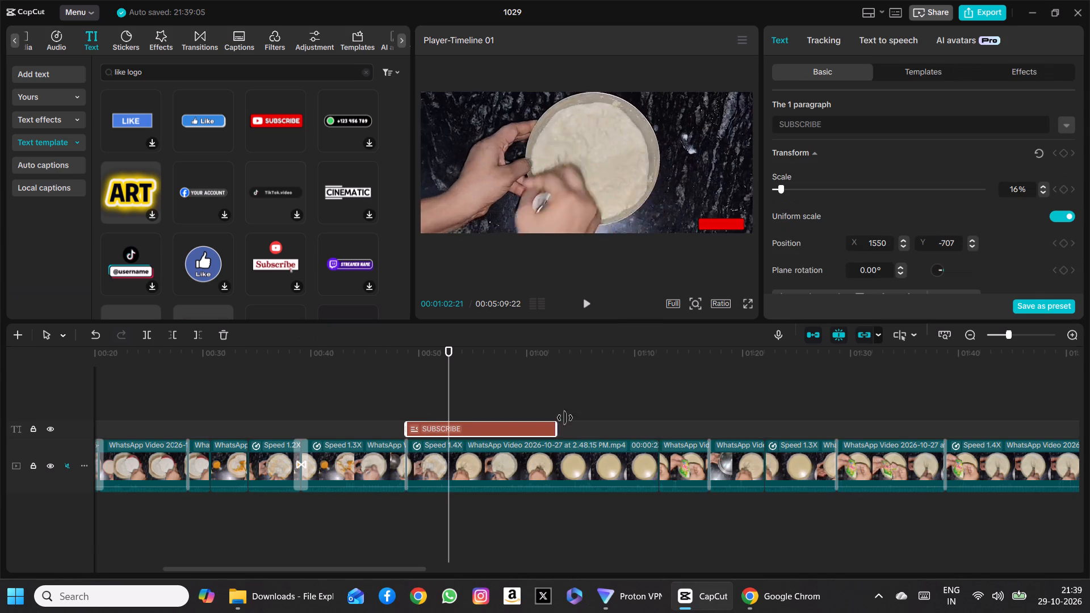
{"action": "left_click_drag", "start_coordinate": [565, 418], "coordinate": [660, 413]}
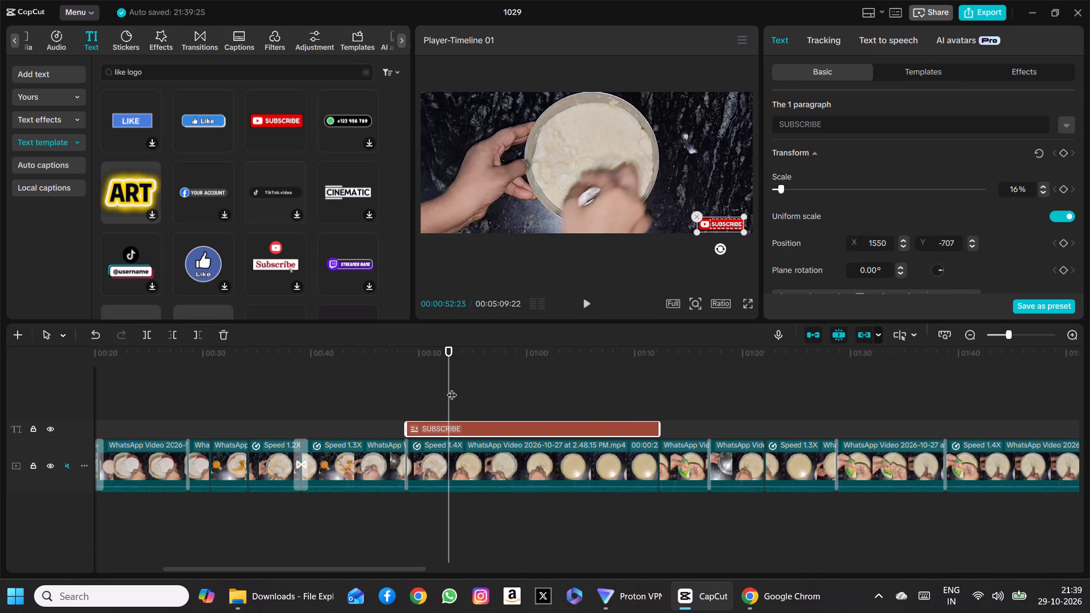
Play back the video from 00:00:45:23 to check the extended SUBSCRIBE text over the batter-mixing clip.
{"action": "left_click_drag", "start_coordinate": [451, 387], "coordinate": [373, 397]}
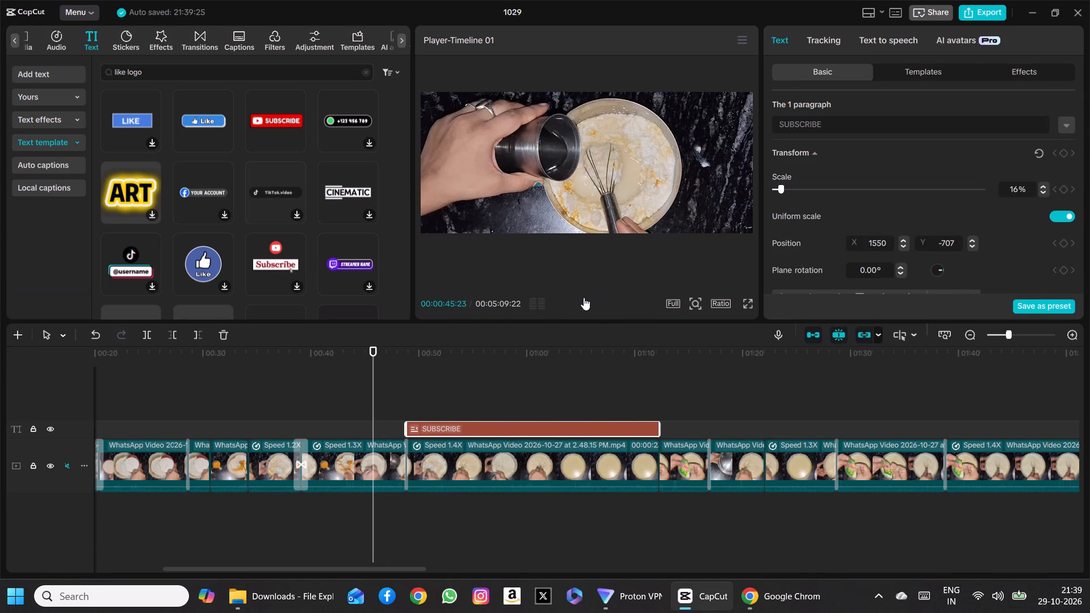
{"action": "left_click", "coordinate": [582, 302]}
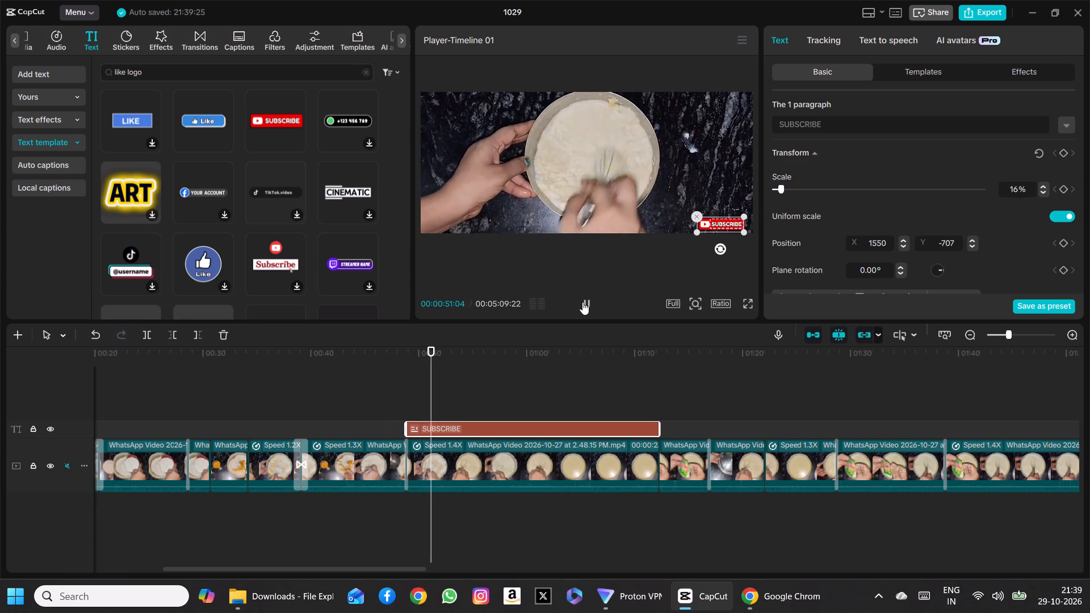
{"action": "left_click", "coordinate": [711, 160]}
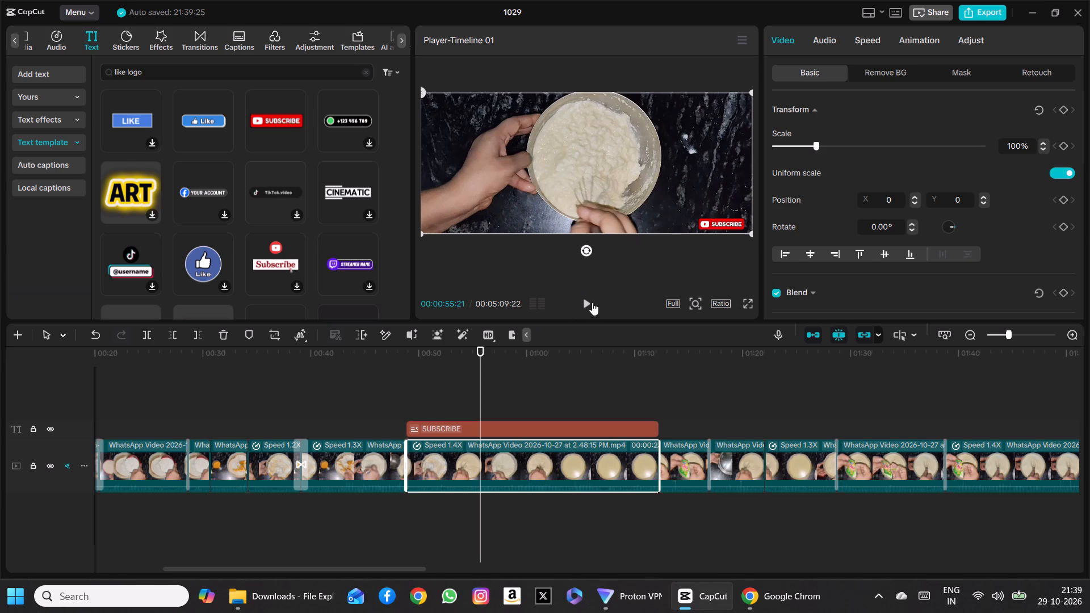
{"action": "left_click", "coordinate": [589, 303]}
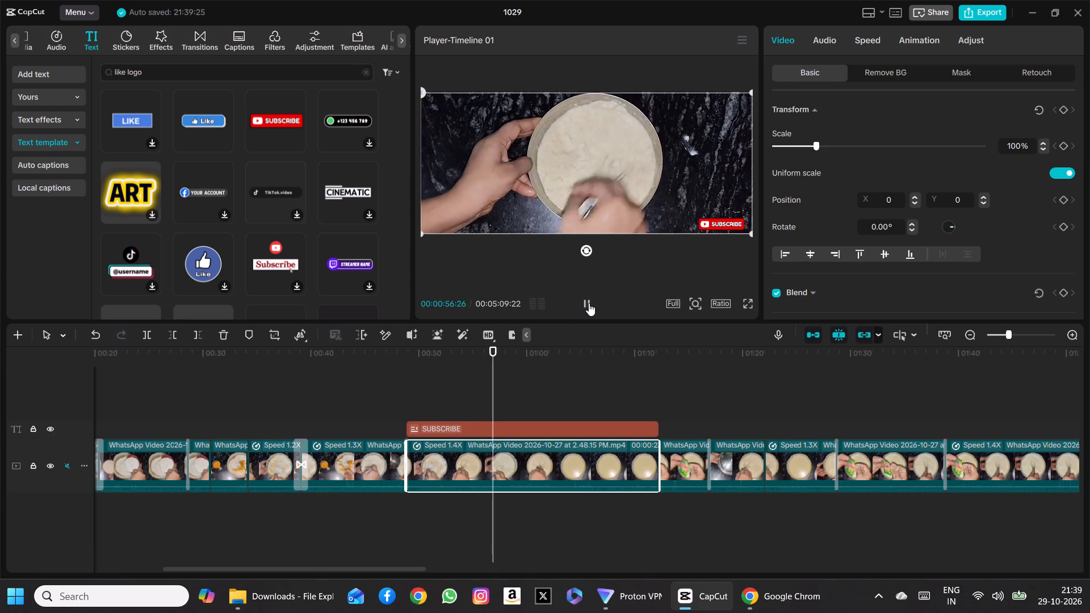
{"action": "left_click", "coordinate": [589, 303]}
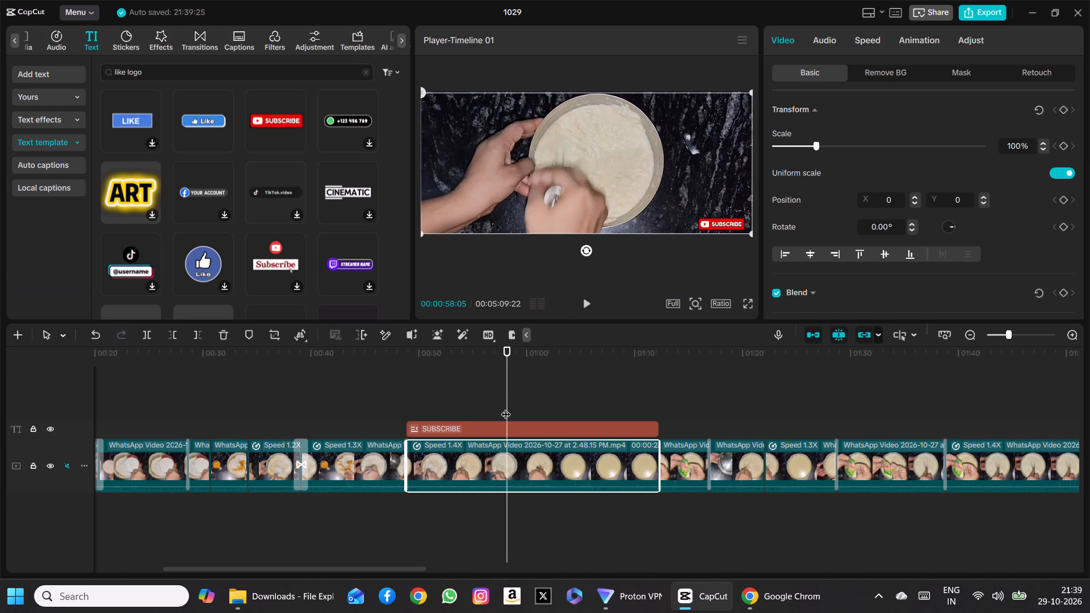
Split the SUBSCRIBE text at 00:00:52:05 and delete the part after the cut.
{"action": "left_click_drag", "start_coordinate": [506, 407], "coordinate": [496, 407]}
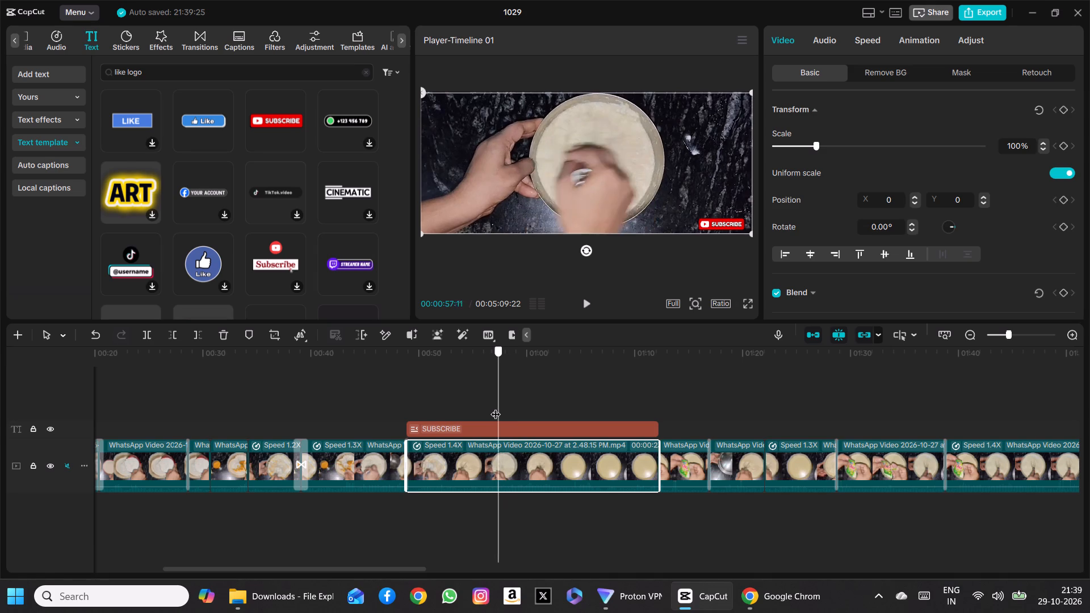
{"action": "left_click_drag", "start_coordinate": [496, 407], "coordinate": [450, 408]}
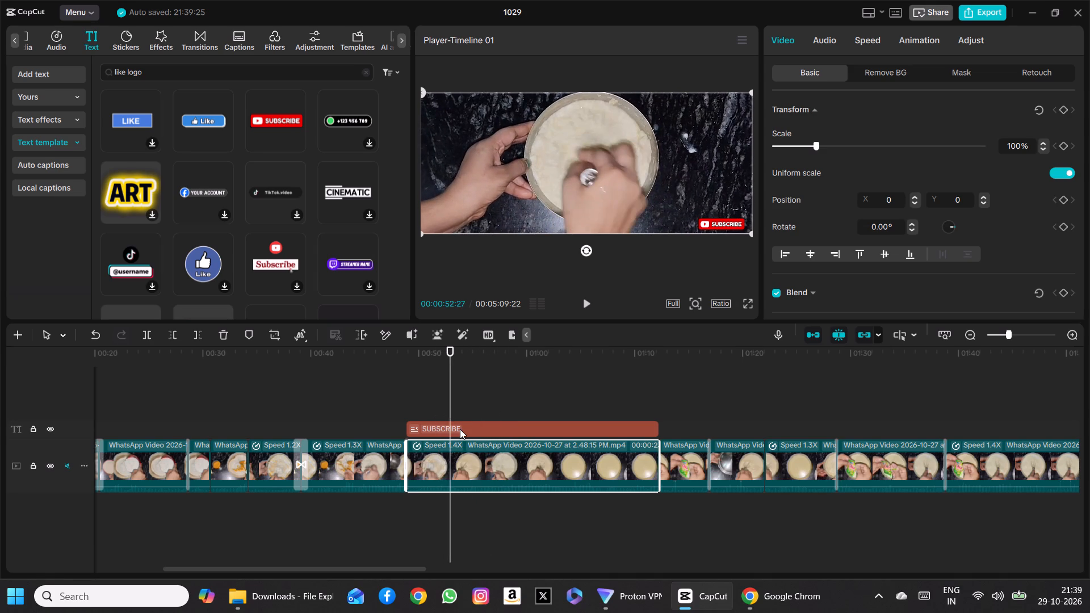
{"action": "left_click", "coordinate": [461, 431]}
{"action": "left_click_drag", "start_coordinate": [451, 401], "coordinate": [434, 404]}
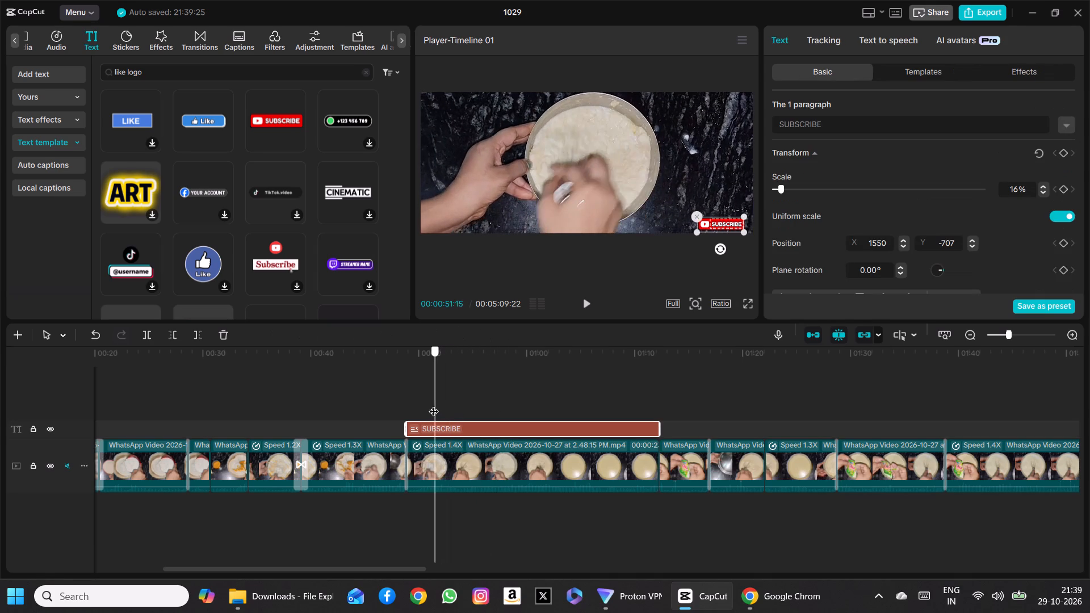
{"action": "left_click_drag", "start_coordinate": [434, 404], "coordinate": [424, 404]}
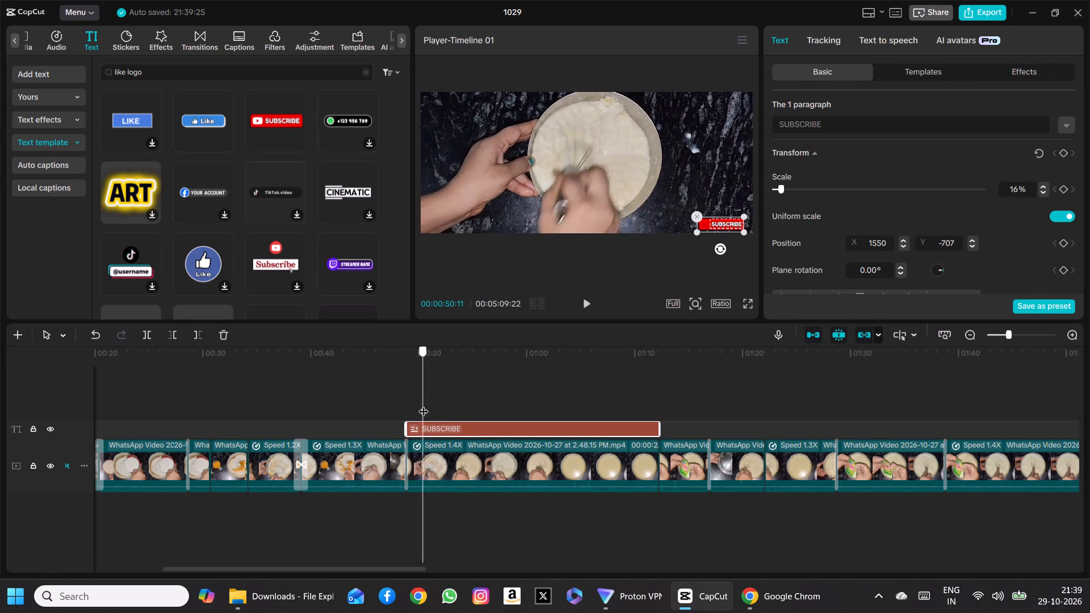
{"action": "left_click_drag", "start_coordinate": [424, 404], "coordinate": [430, 405]}
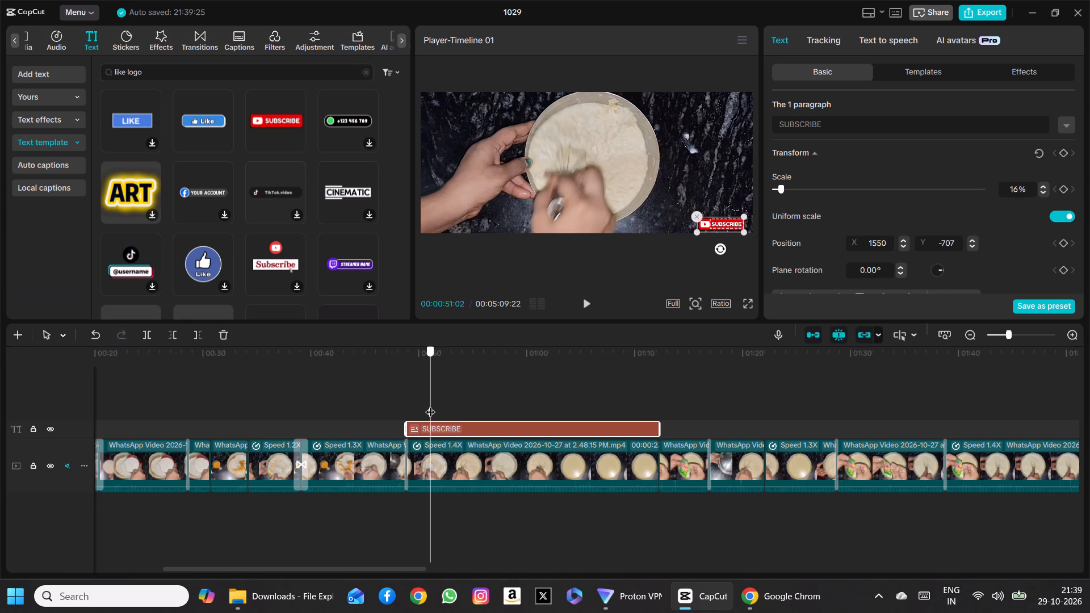
{"action": "left_click_drag", "start_coordinate": [430, 405], "coordinate": [444, 405]}
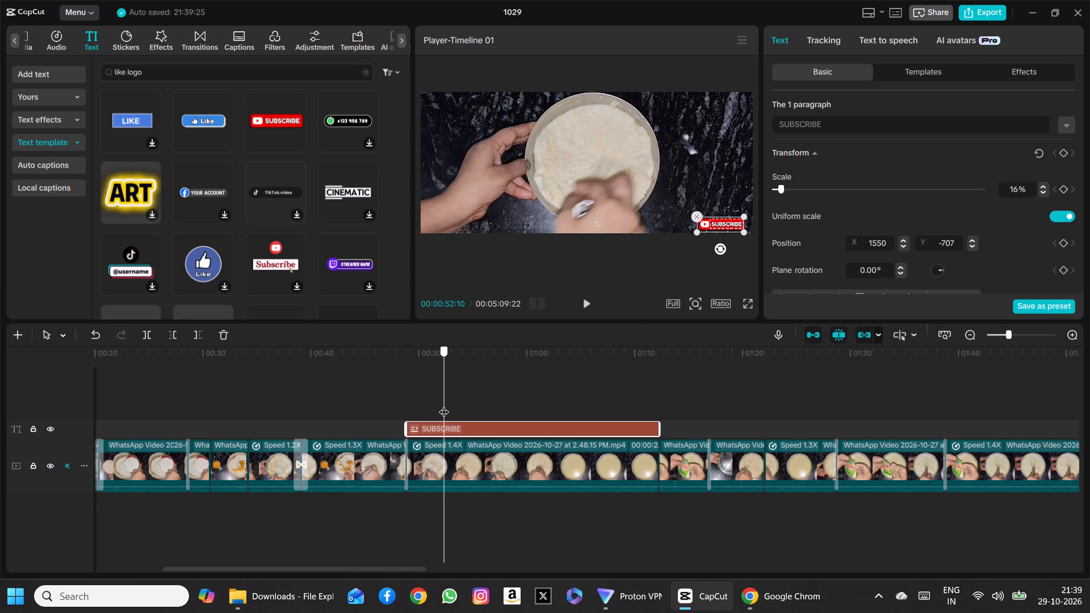
{"action": "left_click_drag", "start_coordinate": [444, 405], "coordinate": [442, 405]}
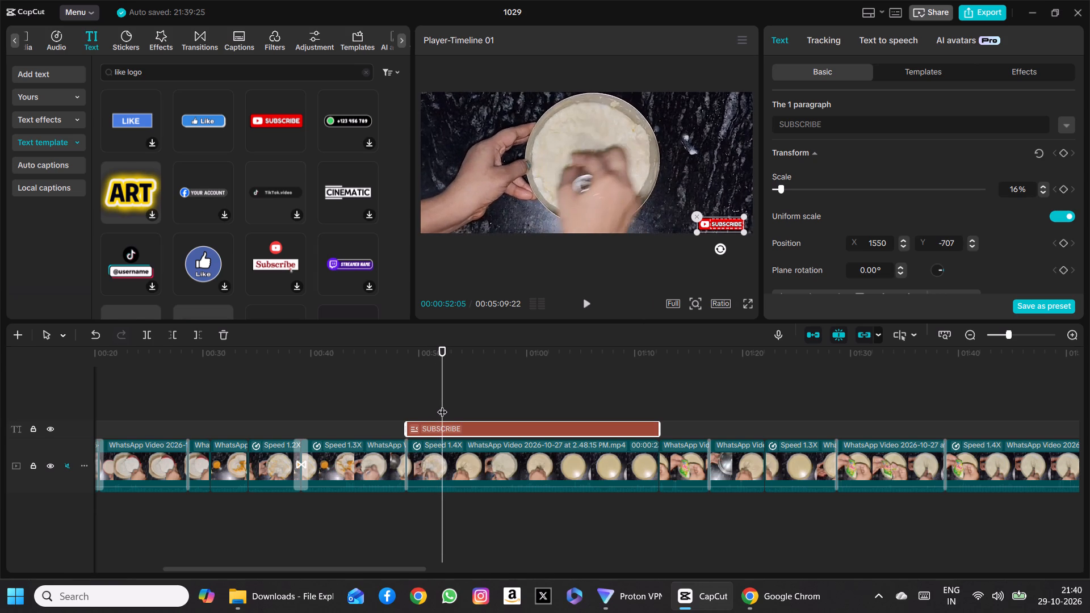
{"action": "left_click", "coordinate": [150, 334]}
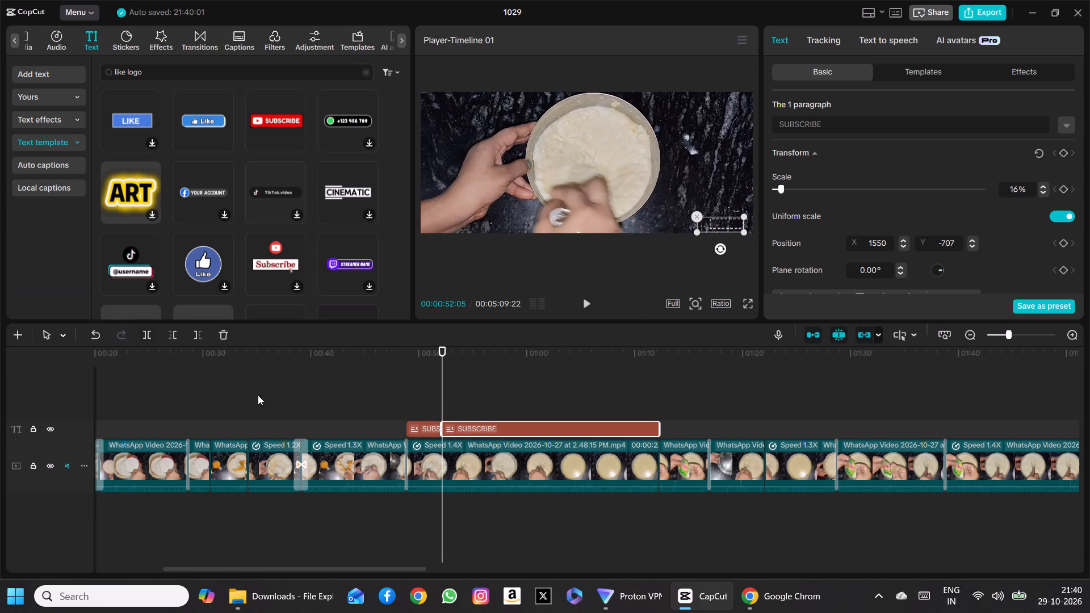
{"action": "left_click", "coordinate": [224, 338]}
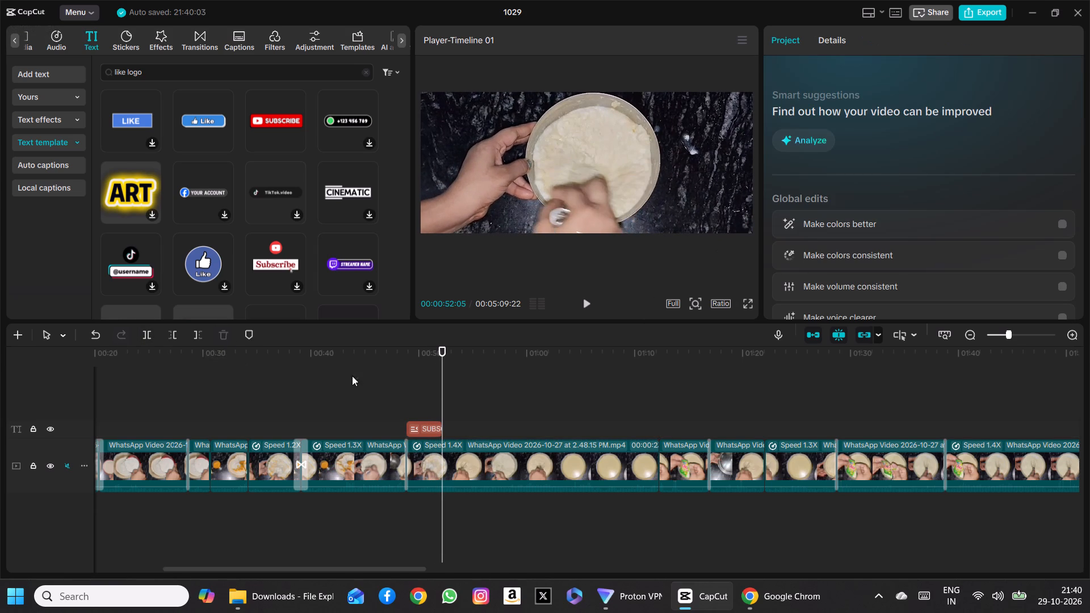
Play back the video from just before the SUBSCRIBE text to past its end to check the trimmed animation.
{"action": "left_click_drag", "start_coordinate": [442, 389], "coordinate": [388, 394]}
{"action": "left_click", "coordinate": [587, 300]}
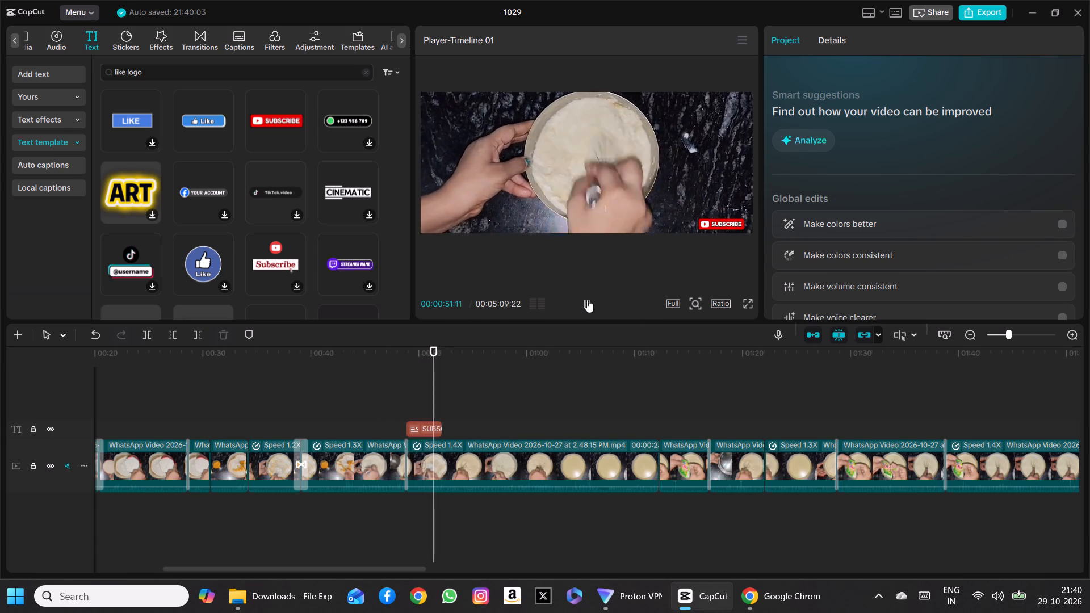
{"action": "left_click", "coordinate": [587, 300]}
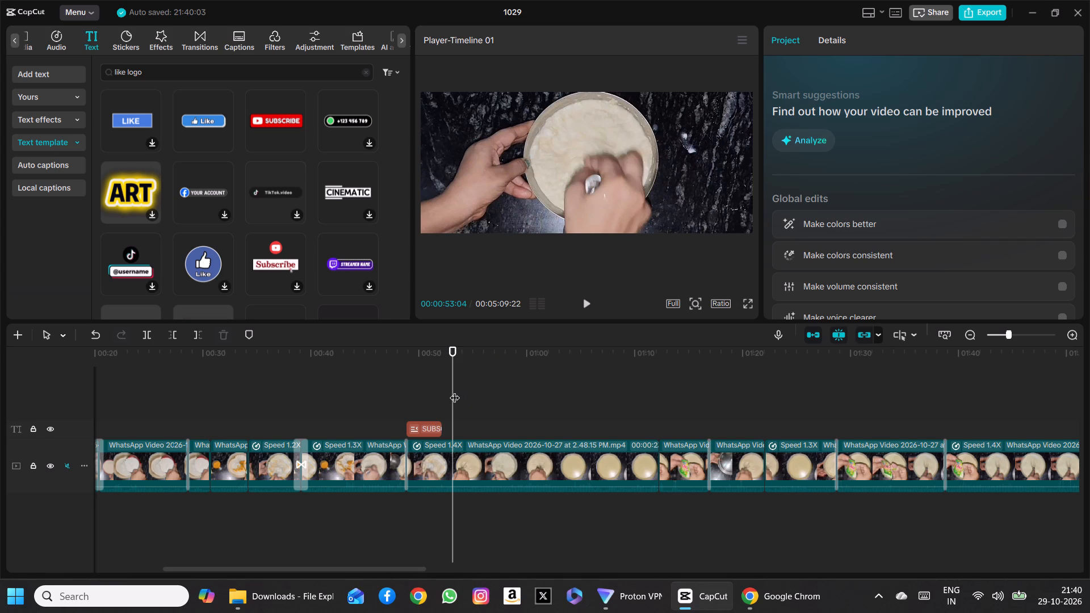
Scrub back through the timeline and park the playhead at 00:00:10:00, where the first SUBSCRIBE text starts.
{"action": "left_click_drag", "start_coordinate": [455, 391], "coordinate": [729, 377]}
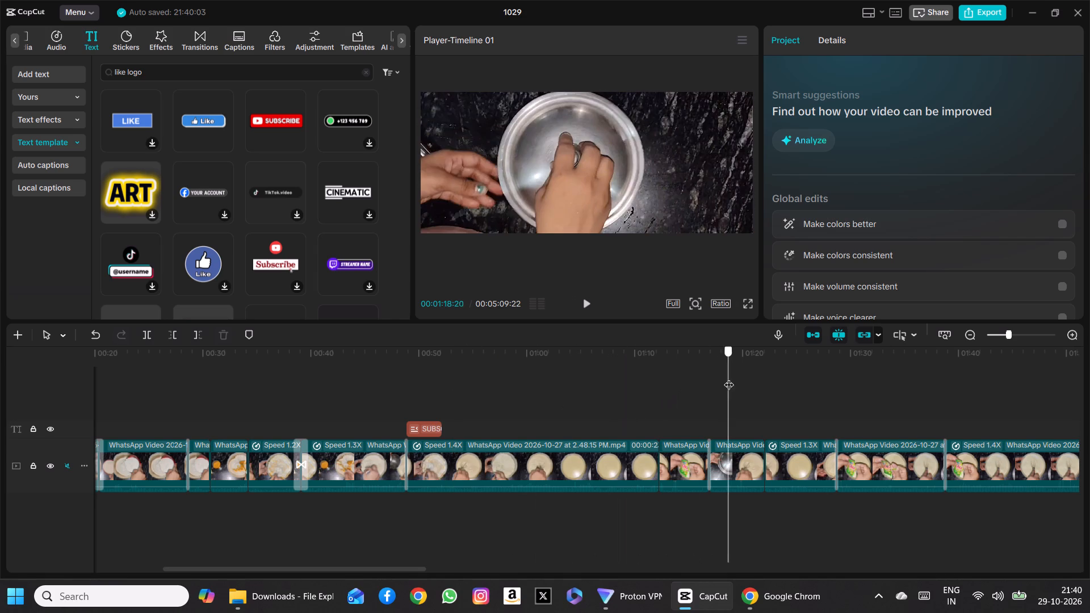
{"action": "left_click_drag", "start_coordinate": [729, 377], "coordinate": [358, 404]}
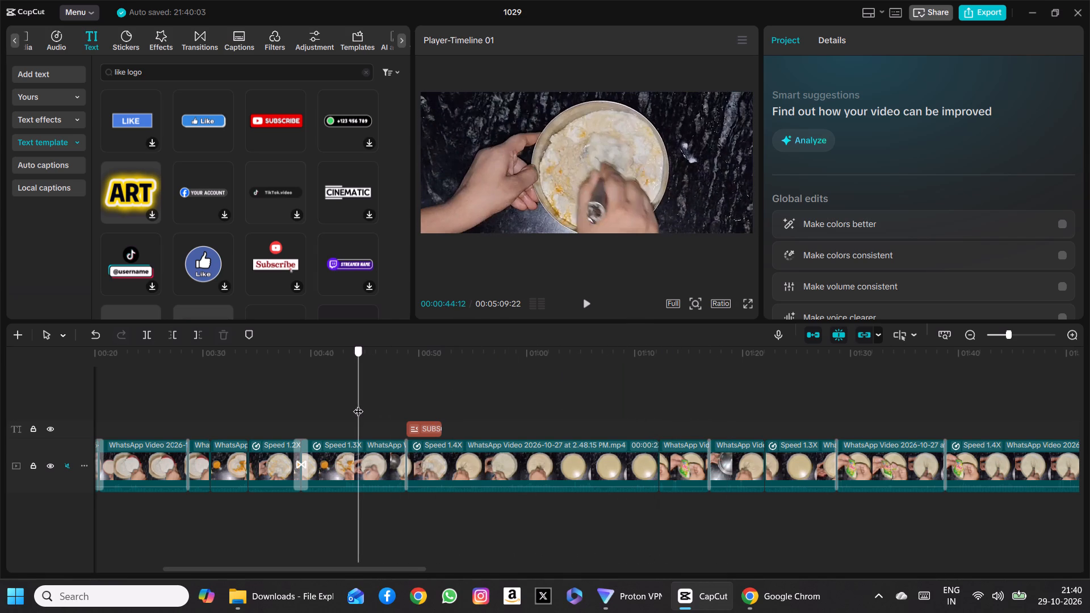
{"action": "left_click_drag", "start_coordinate": [358, 404], "coordinate": [223, 416]}
{"action": "scroll", "coordinate": [223, 416], "scroll_direction": "right", "scroll_amount": 1}
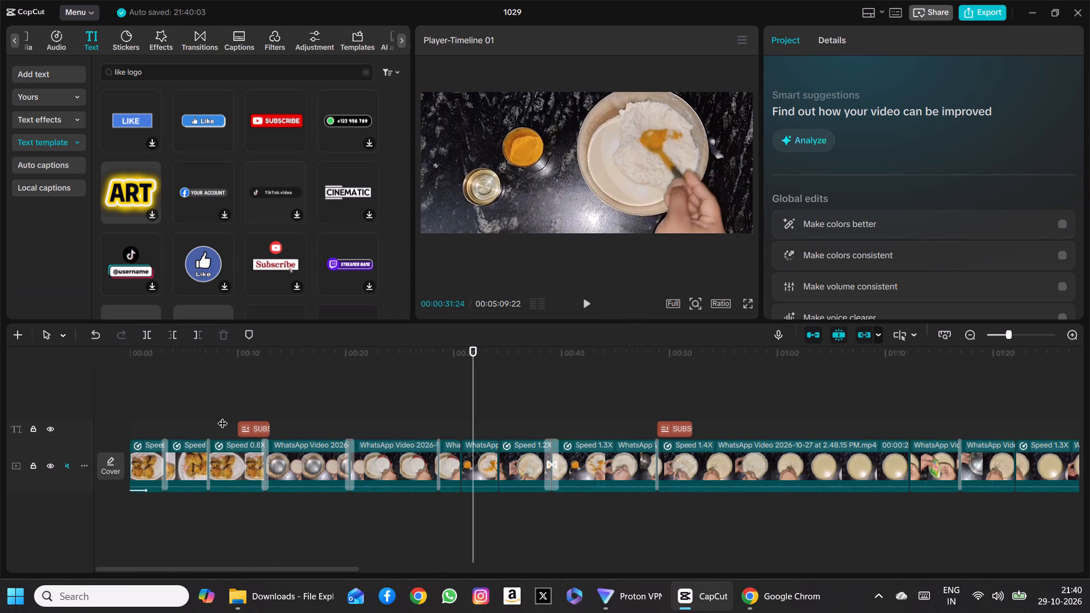
{"action": "scroll", "coordinate": [223, 416], "scroll_direction": "right", "scroll_amount": 1}
{"action": "left_click_drag", "start_coordinate": [470, 416], "coordinate": [282, 405]}
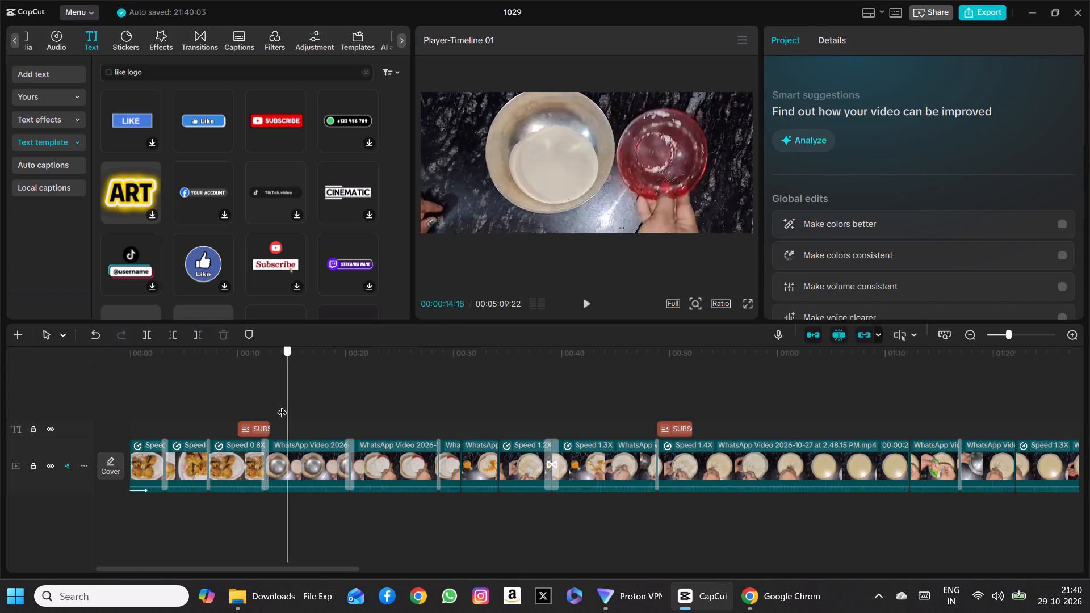
{"action": "left_click_drag", "start_coordinate": [282, 405], "coordinate": [240, 398]}
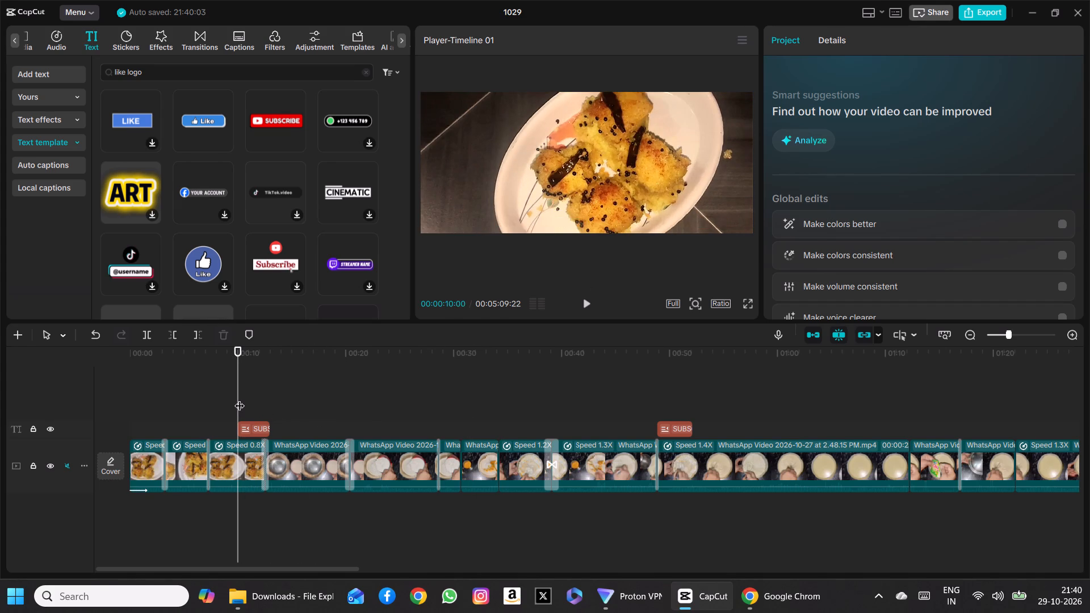
Search the text templates for "like now".
{"action": "scroll", "coordinate": [215, 183], "scroll_direction": "up", "scroll_amount": 1}
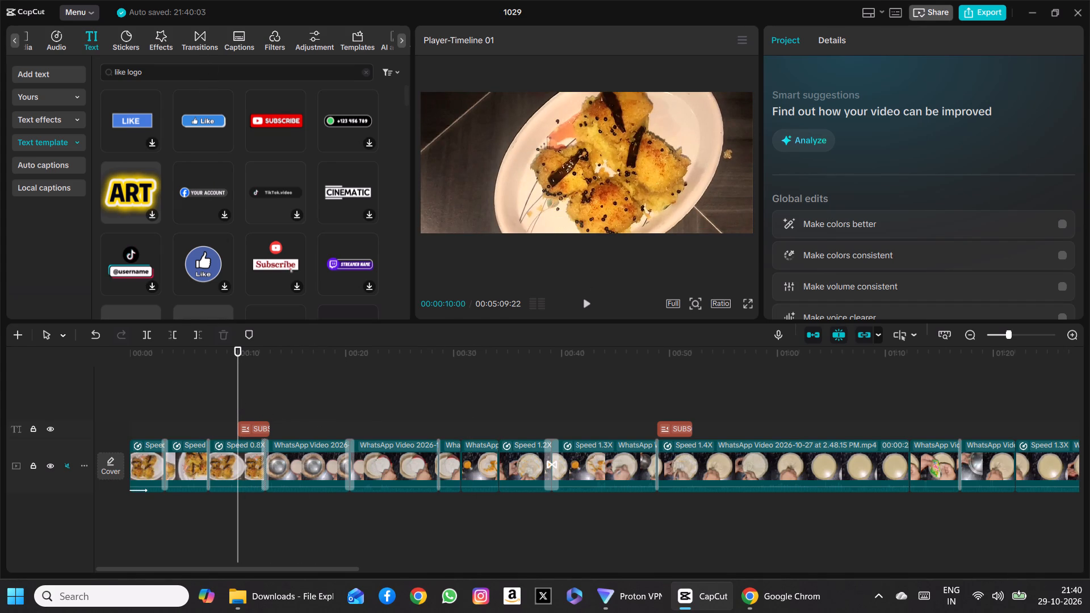
{"action": "left_click", "coordinate": [206, 67]}
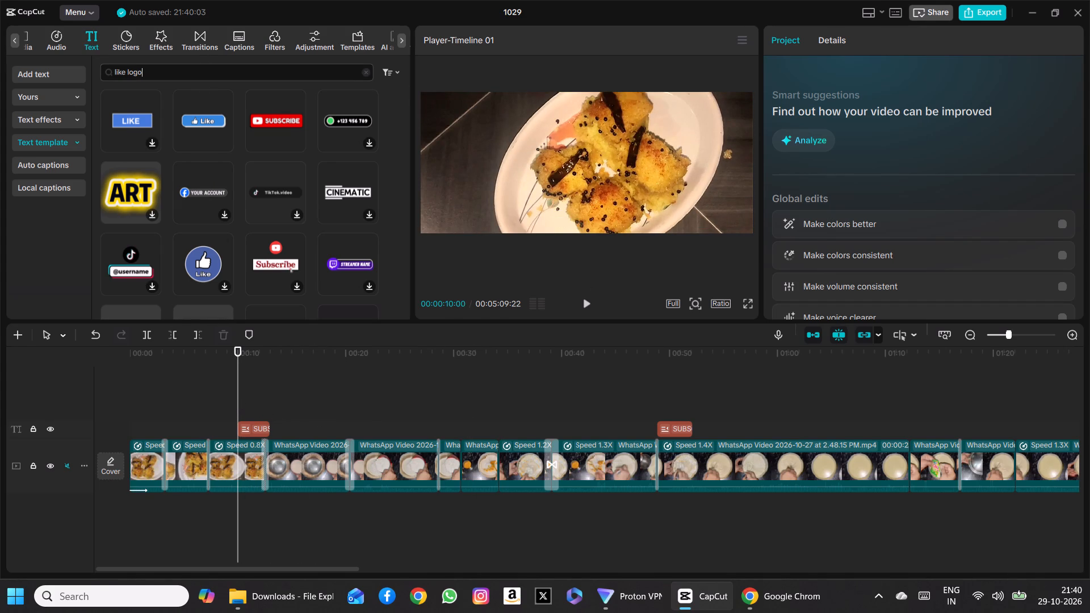
{"action": "left_click", "coordinate": [206, 72]}
{"action": "key", "text": "BackSpace"}
{"action": "key", "text": "BackSpace"}
{"action": "key", "text": "BackSpace"}
{"action": "key", "text": "BackSpace"}
{"action": "type", "text": "now"}
{"action": "key", "text": "Return"}
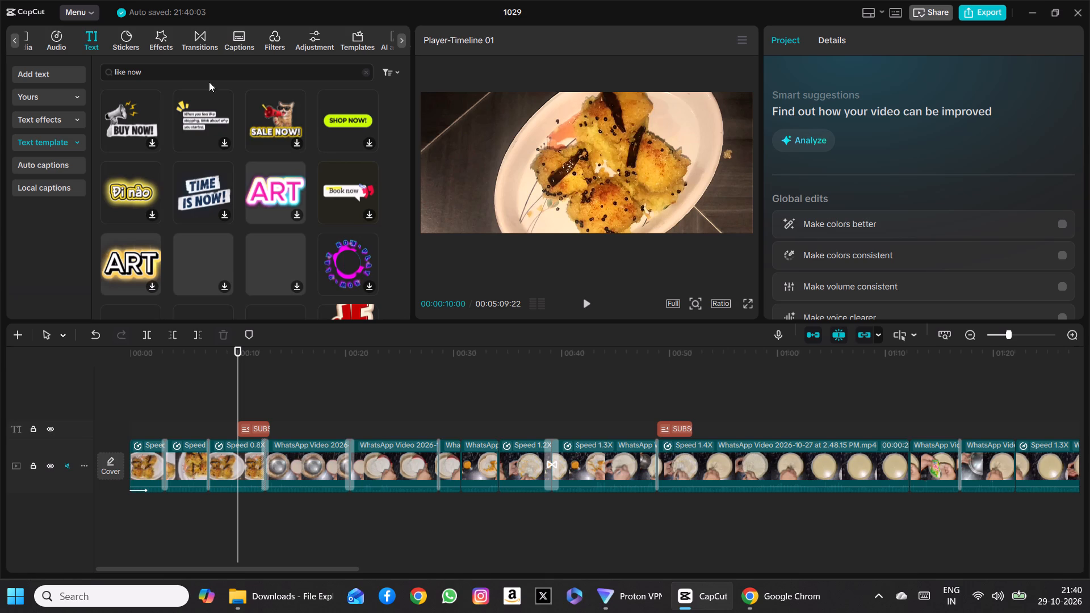
Browse the "like now" text templates for a suitable animated Like design.
{"action": "scroll", "coordinate": [261, 171], "scroll_direction": "down", "scroll_amount": 1}
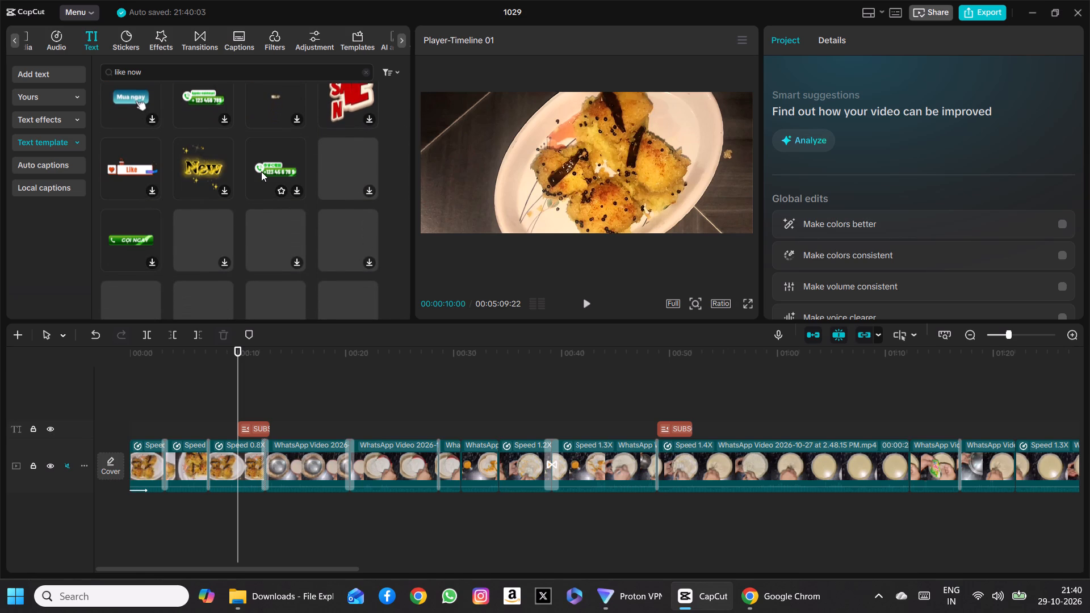
{"action": "scroll", "coordinate": [261, 171], "scroll_direction": "down", "scroll_amount": 1}
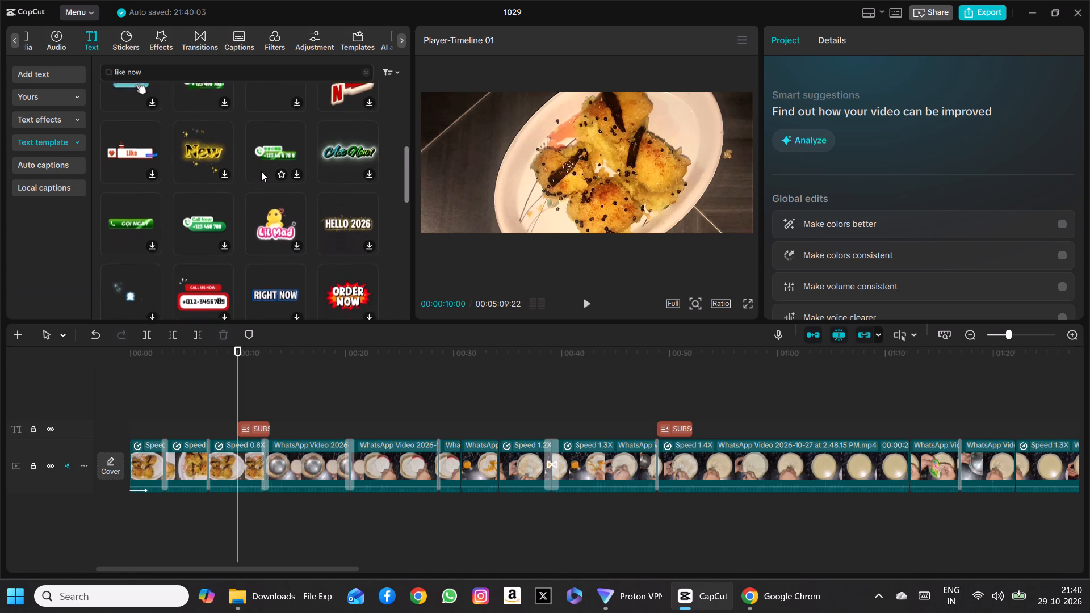
{"action": "scroll", "coordinate": [261, 171], "scroll_direction": "down", "scroll_amount": 1}
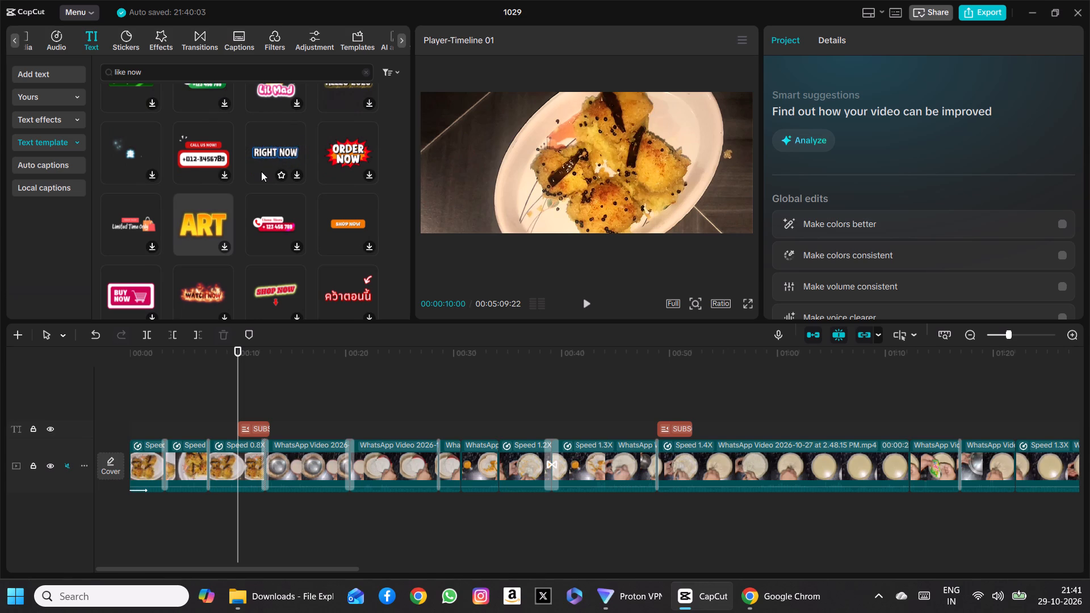
{"action": "scroll", "coordinate": [261, 171], "scroll_direction": "down", "scroll_amount": 2}
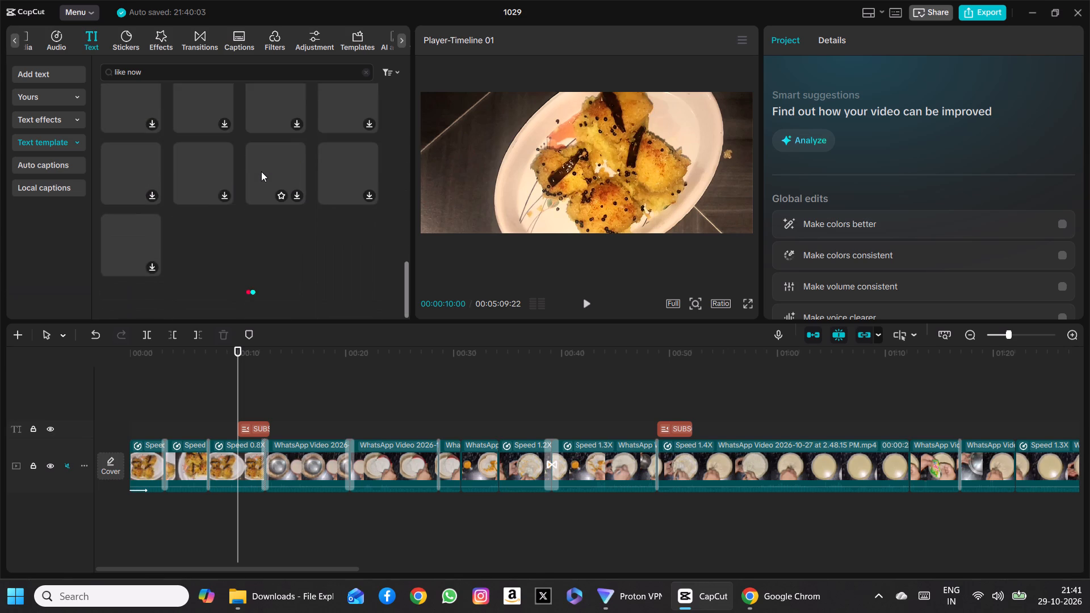
{"action": "scroll", "coordinate": [261, 171], "scroll_direction": "down", "scroll_amount": 2}
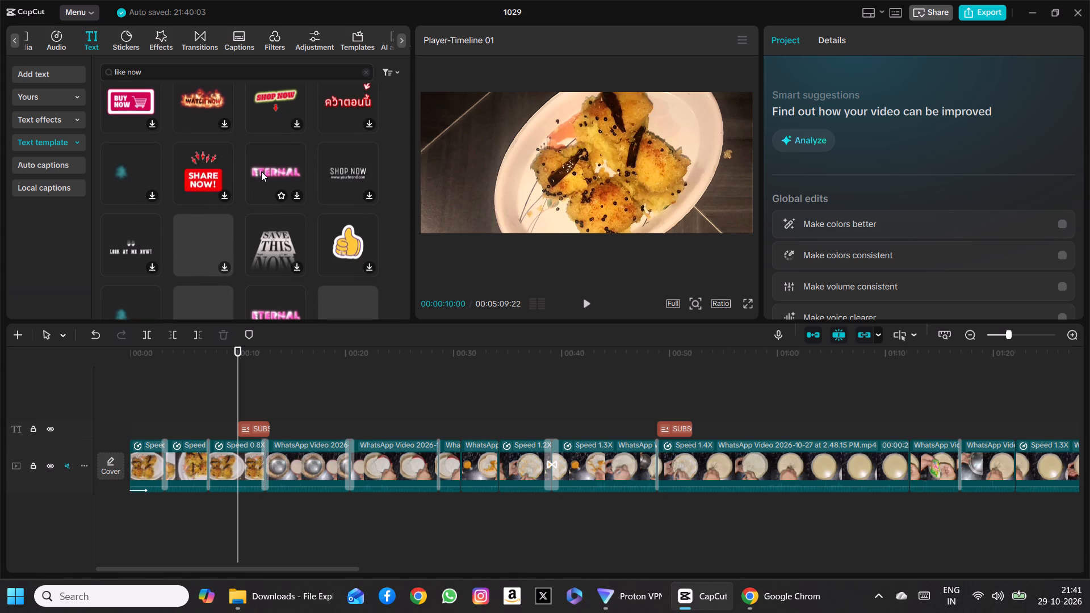
{"action": "scroll", "coordinate": [261, 171], "scroll_direction": "down", "scroll_amount": 1}
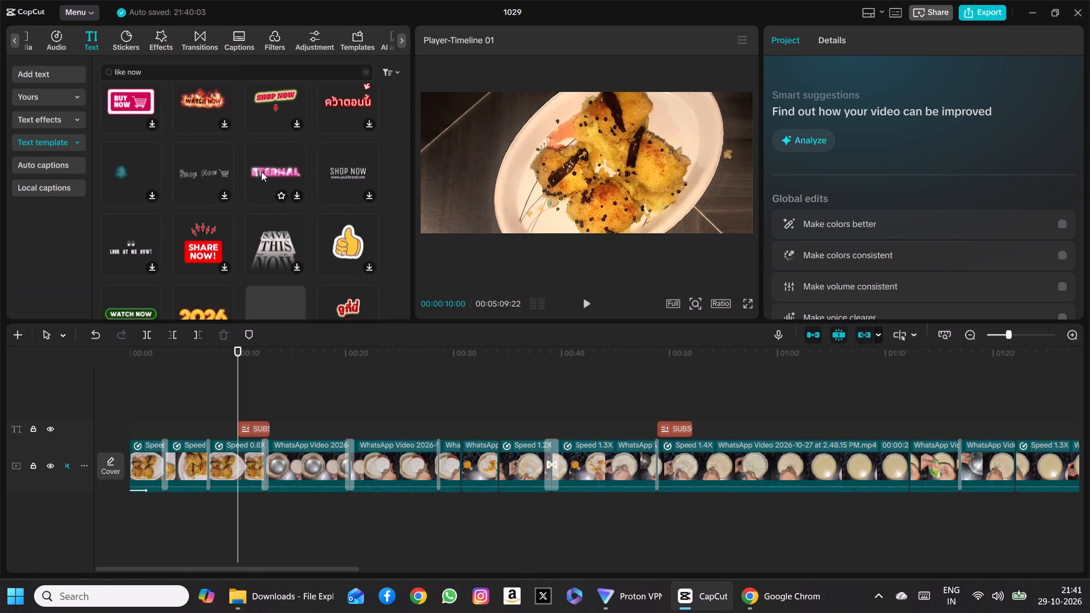
{"action": "scroll", "coordinate": [261, 171], "scroll_direction": "down", "scroll_amount": 2}
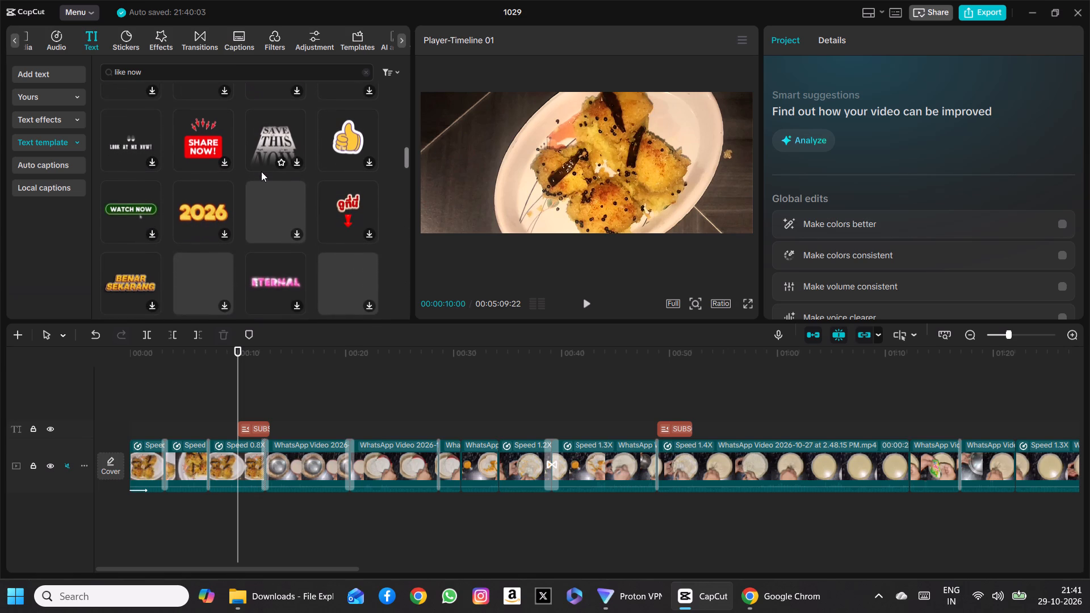
{"action": "scroll", "coordinate": [261, 171], "scroll_direction": "down", "scroll_amount": 2}
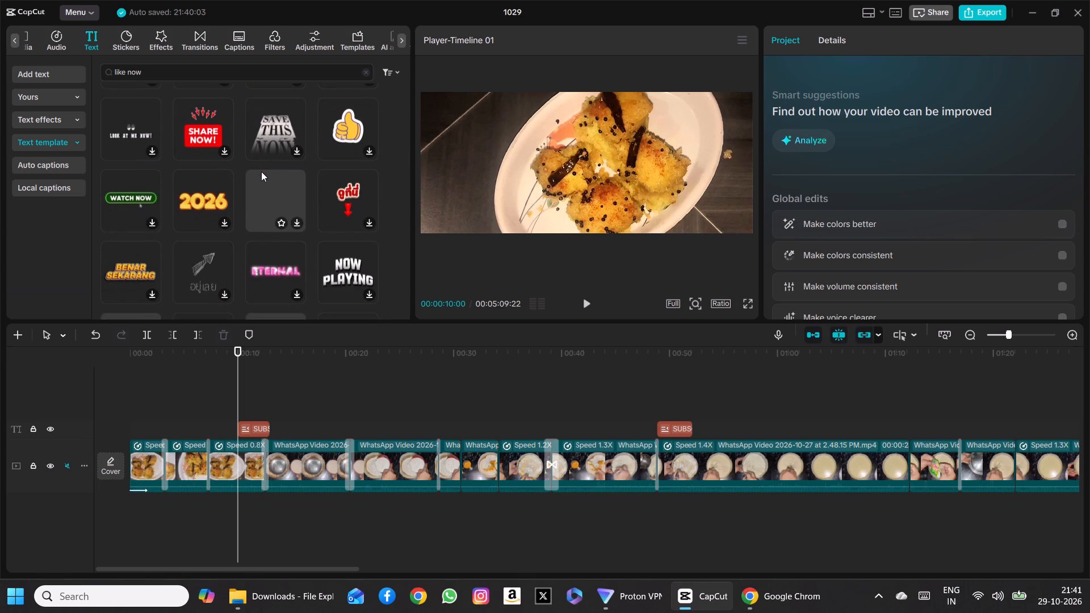
{"action": "scroll", "coordinate": [261, 171], "scroll_direction": "down", "scroll_amount": 1}
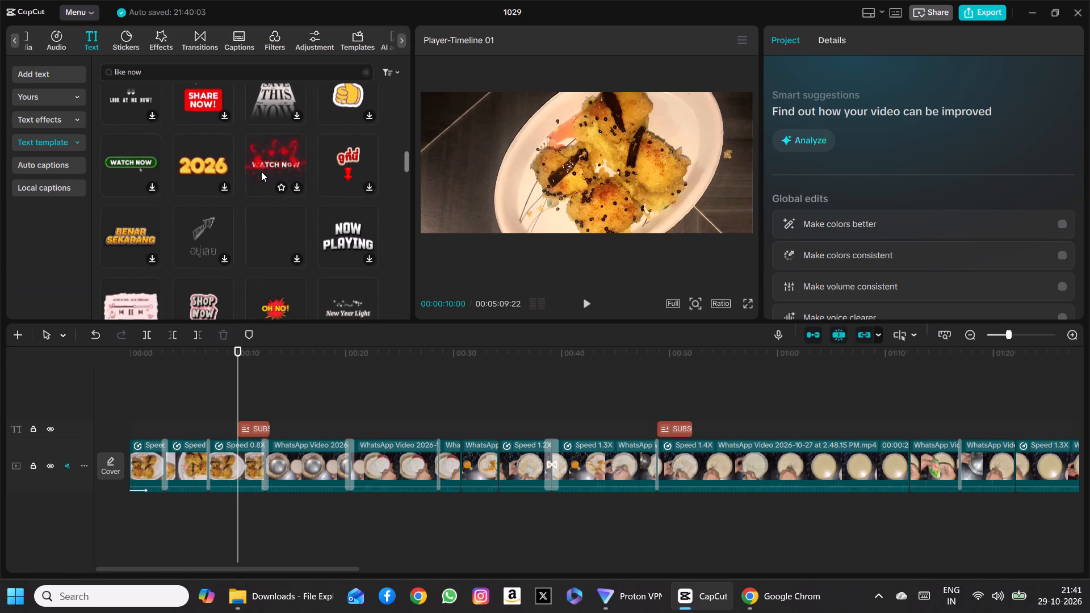
{"action": "scroll", "coordinate": [261, 171], "scroll_direction": "down", "scroll_amount": 1}
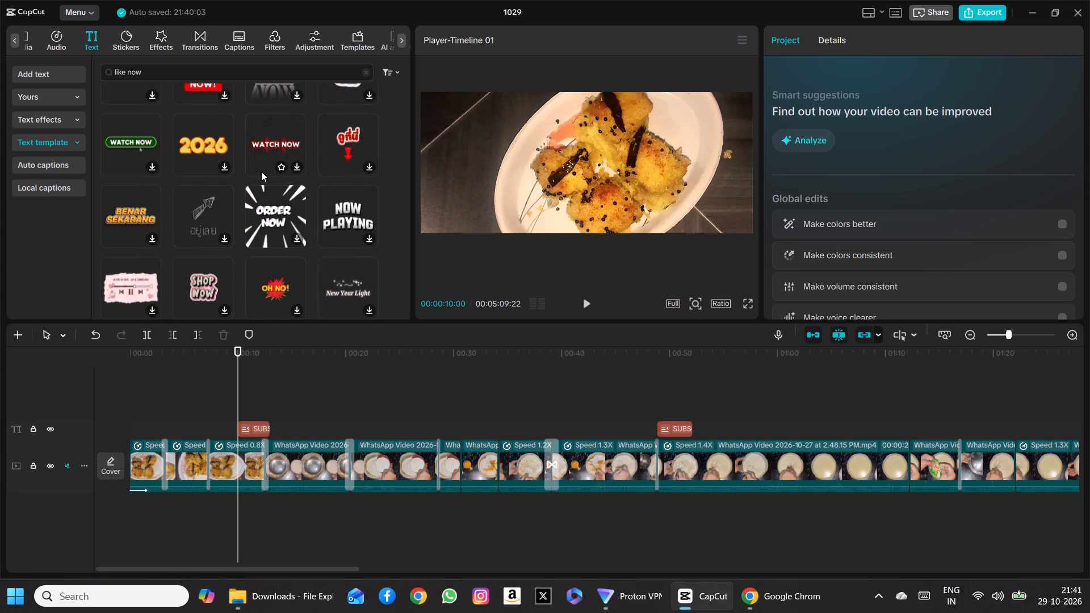
{"action": "scroll", "coordinate": [261, 171], "scroll_direction": "right", "scroll_amount": 2}
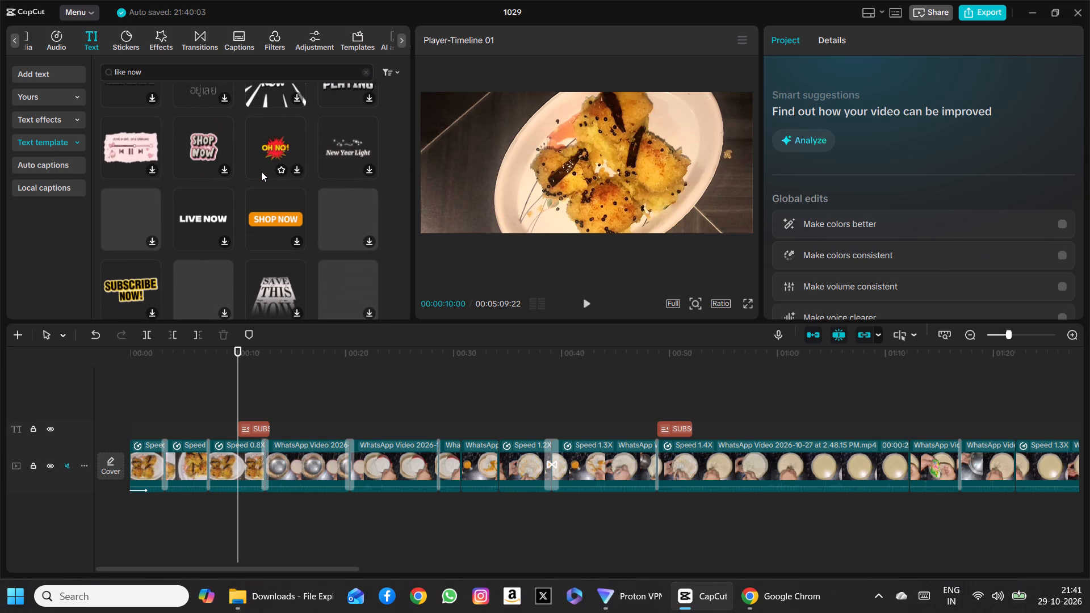
{"action": "scroll", "coordinate": [261, 171], "scroll_direction": "up", "scroll_amount": 7}
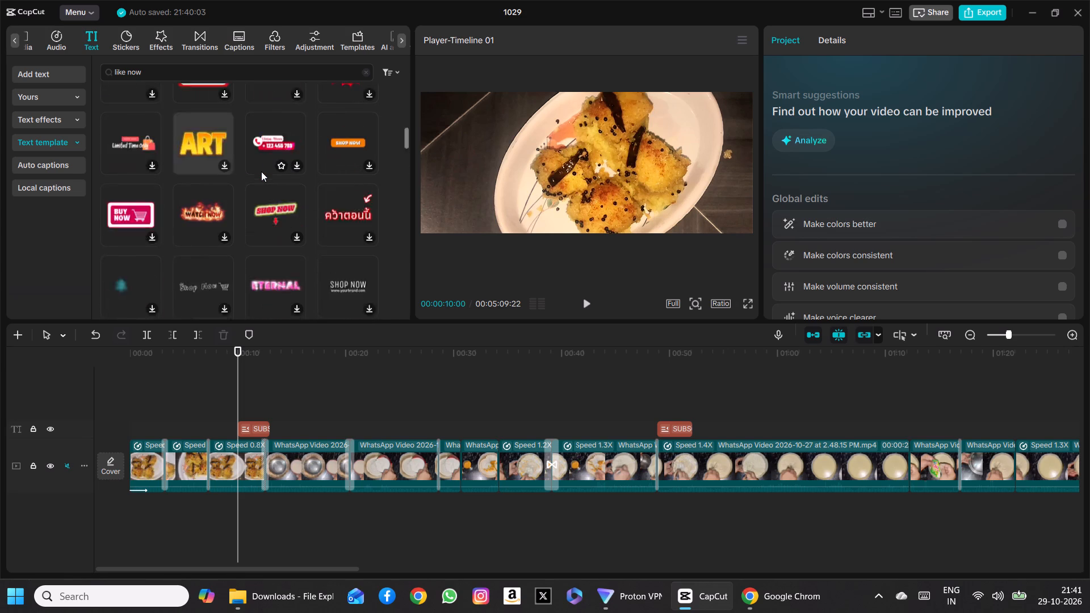
{"action": "scroll", "coordinate": [261, 171], "scroll_direction": "up", "scroll_amount": 1}
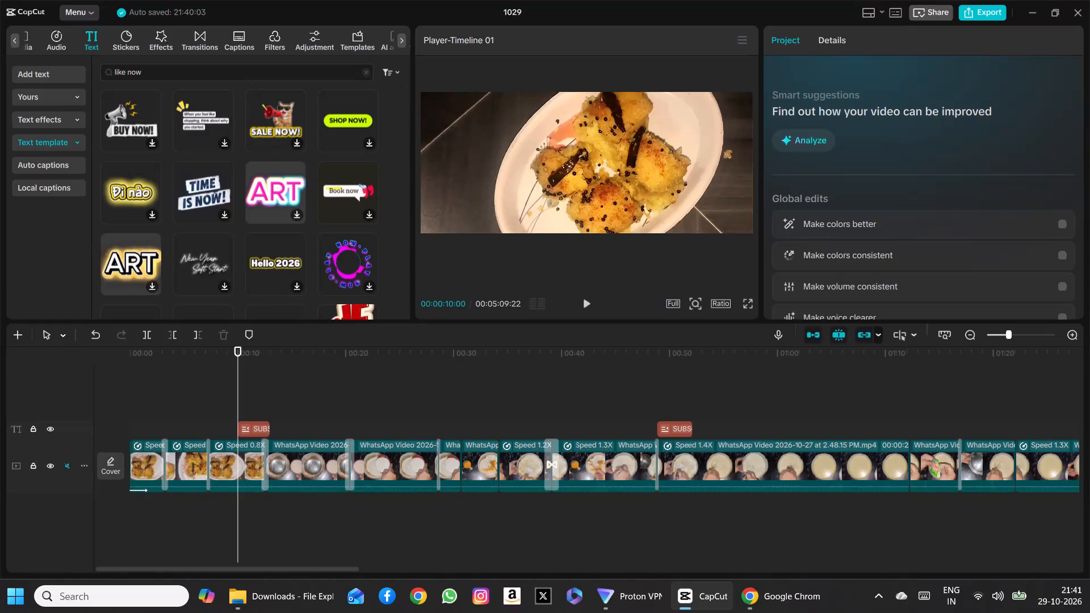
Switch the text template search to the suggested term "liked your photo notification" and look over the first designs.
{"action": "left_click", "coordinate": [249, 73]}
{"action": "key", "text": "BackSpace"}
{"action": "key", "text": "BackSpace"}
{"action": "key", "text": "BackSpace"}
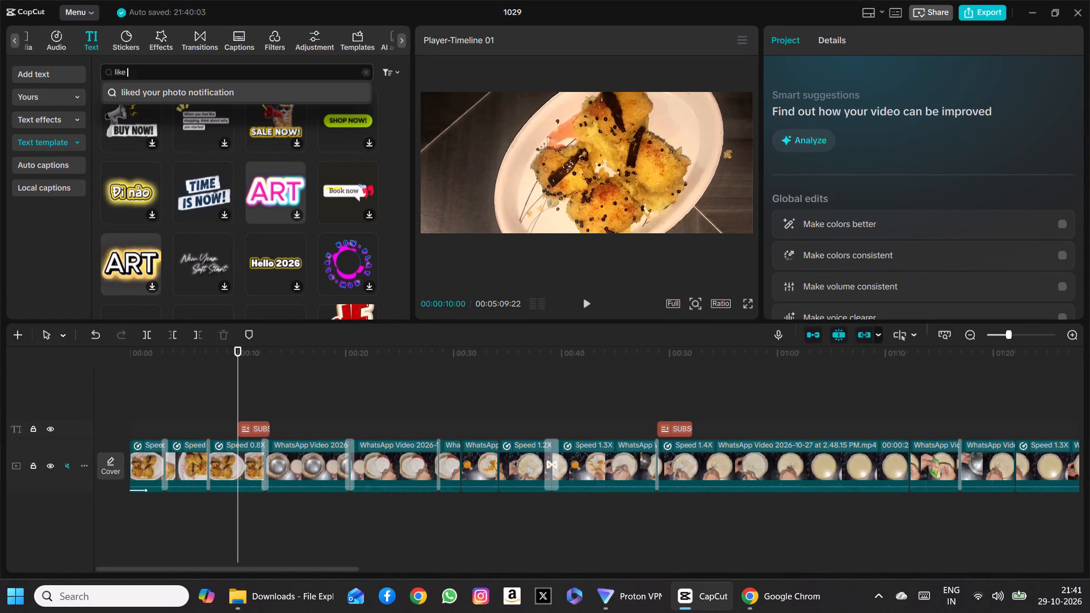
{"action": "left_click", "coordinate": [250, 91]}
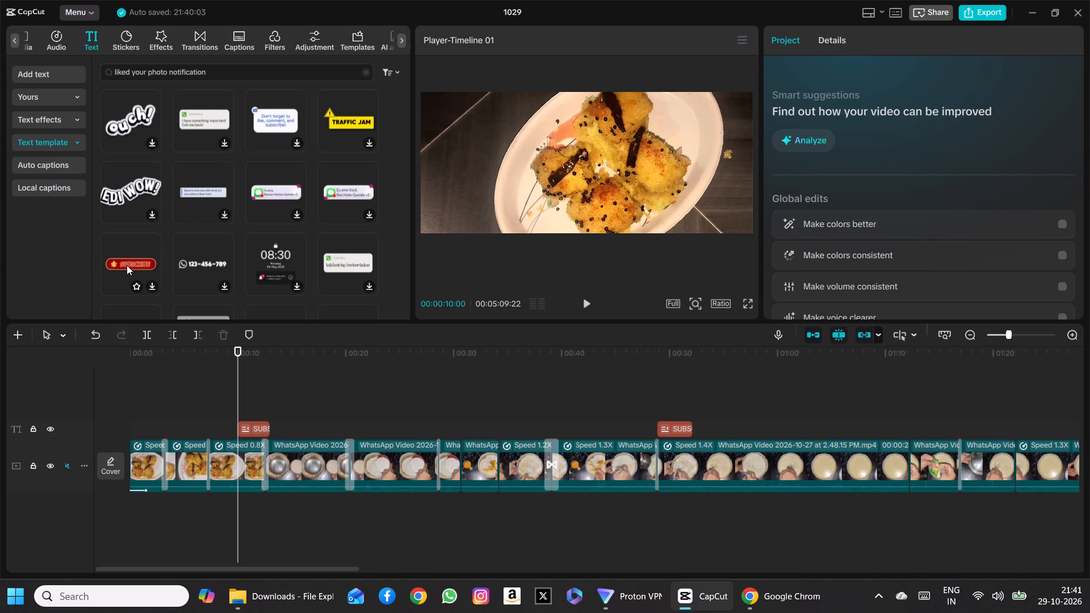
{"action": "scroll", "coordinate": [254, 199], "scroll_direction": "down", "scroll_amount": 1}
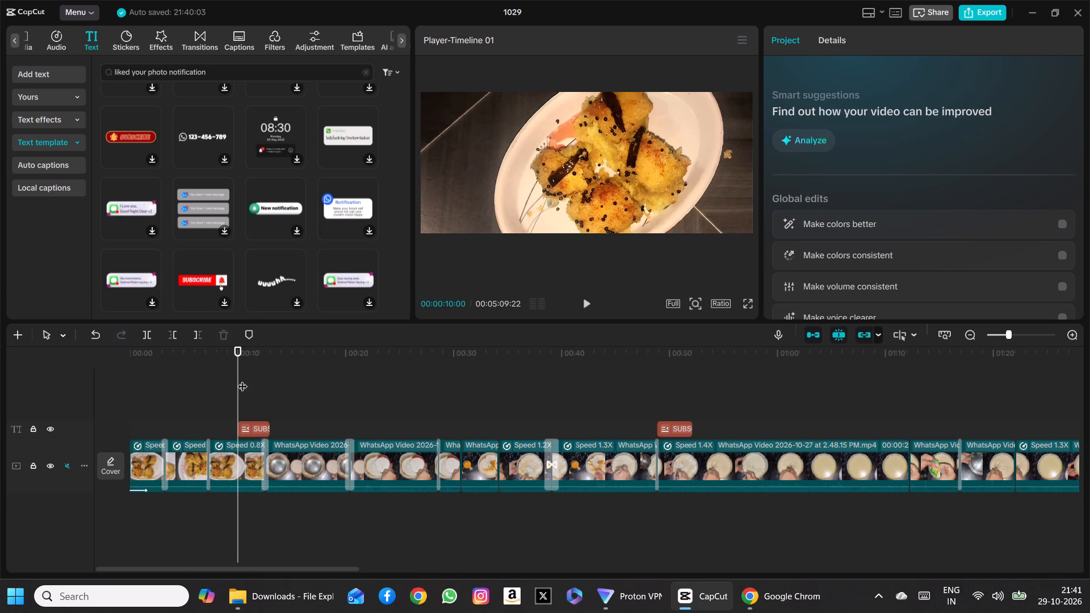
Play back the first SUBSCRIBE animation from 00:00:10:00, then return the playhead to its start.
{"action": "left_click", "coordinate": [585, 303]}
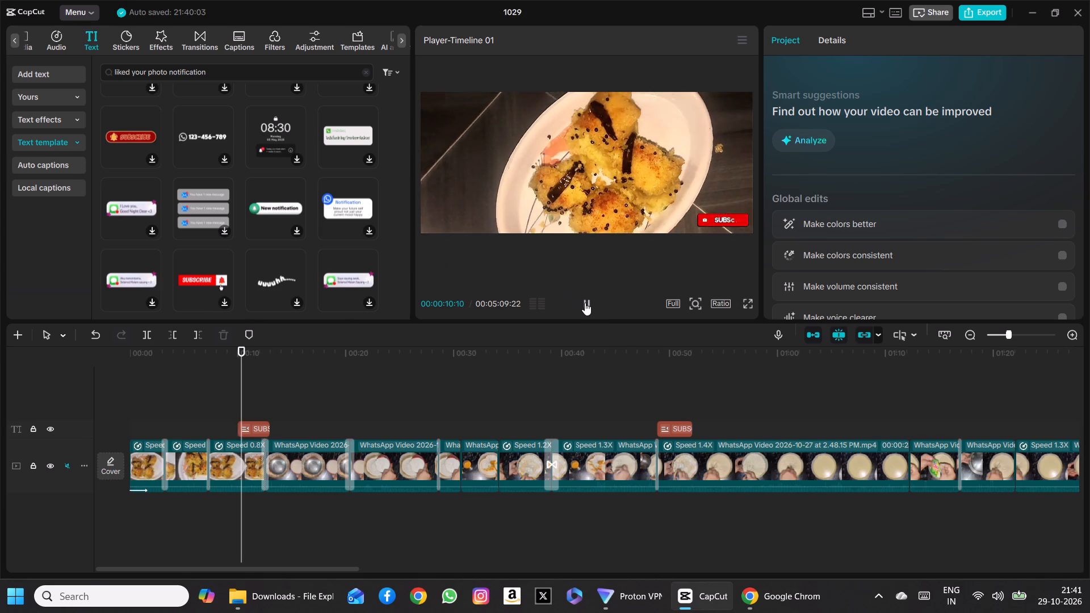
{"action": "left_click", "coordinate": [585, 303]}
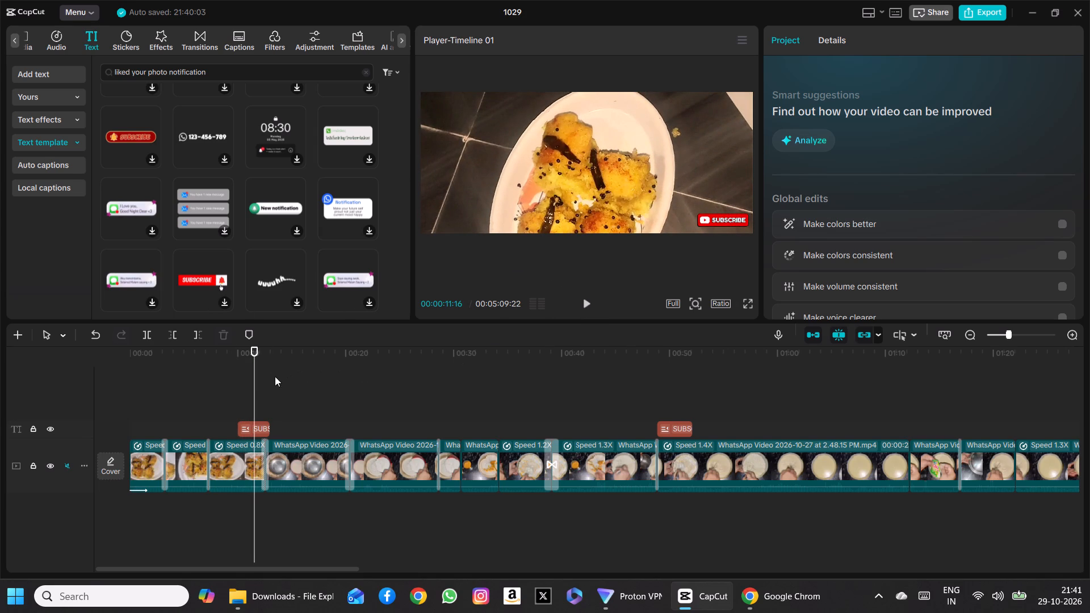
{"action": "left_click_drag", "start_coordinate": [255, 385], "coordinate": [235, 389]}
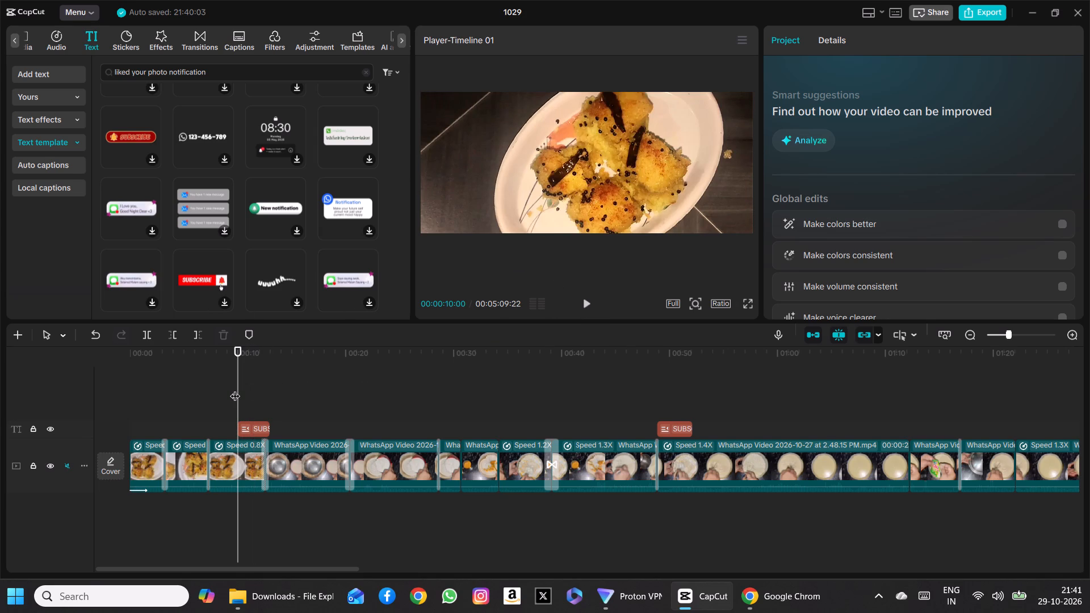
Browse the "liked your photo notification" text templates for a suitable animated Like or Subscribe design.
{"action": "scroll", "coordinate": [304, 230], "scroll_direction": "down", "scroll_amount": 2}
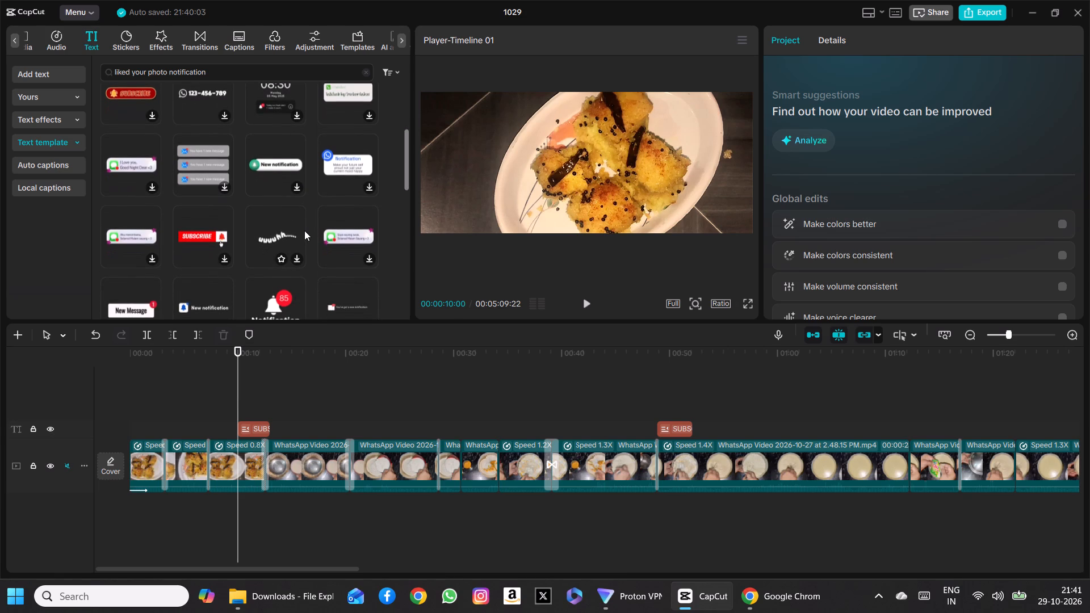
{"action": "scroll", "coordinate": [304, 230], "scroll_direction": "down", "scroll_amount": 1}
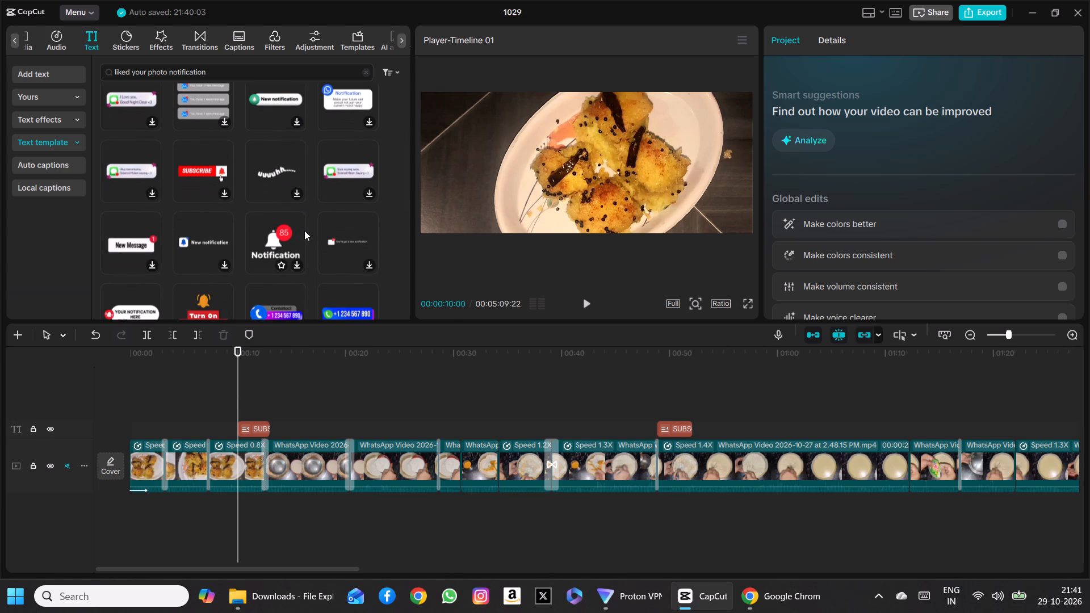
{"action": "scroll", "coordinate": [304, 230], "scroll_direction": "down", "scroll_amount": 1}
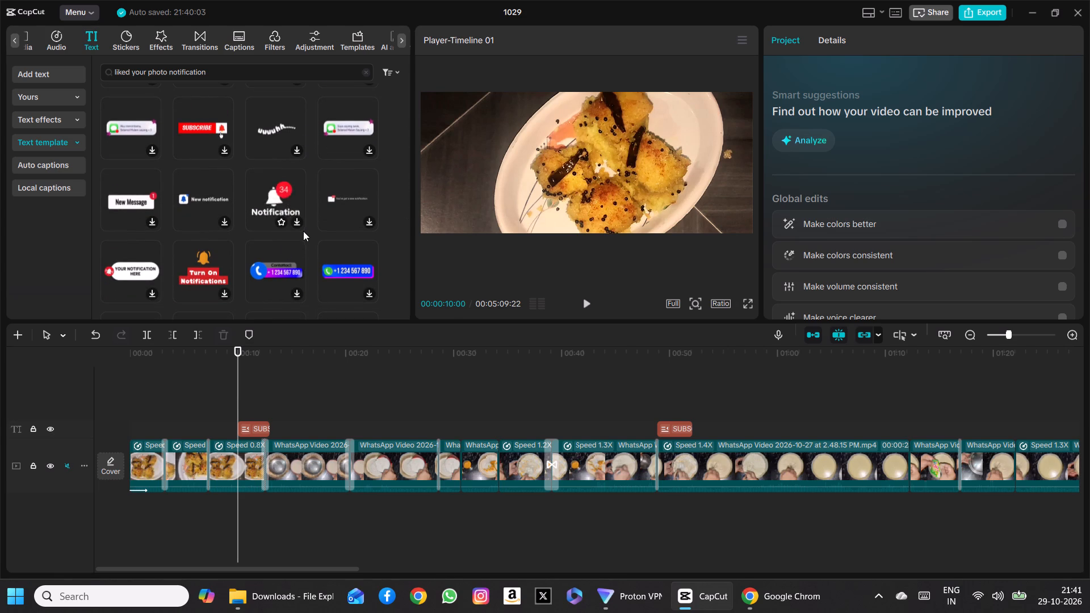
{"action": "scroll", "coordinate": [281, 249], "scroll_direction": "down", "scroll_amount": 1}
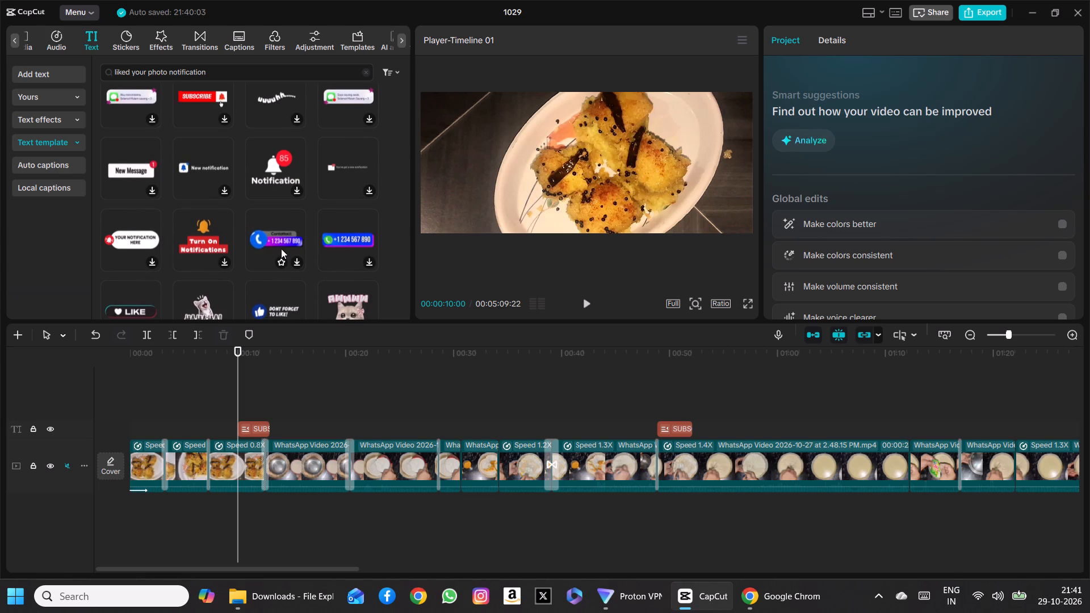
{"action": "scroll", "coordinate": [281, 249], "scroll_direction": "down", "scroll_amount": 1}
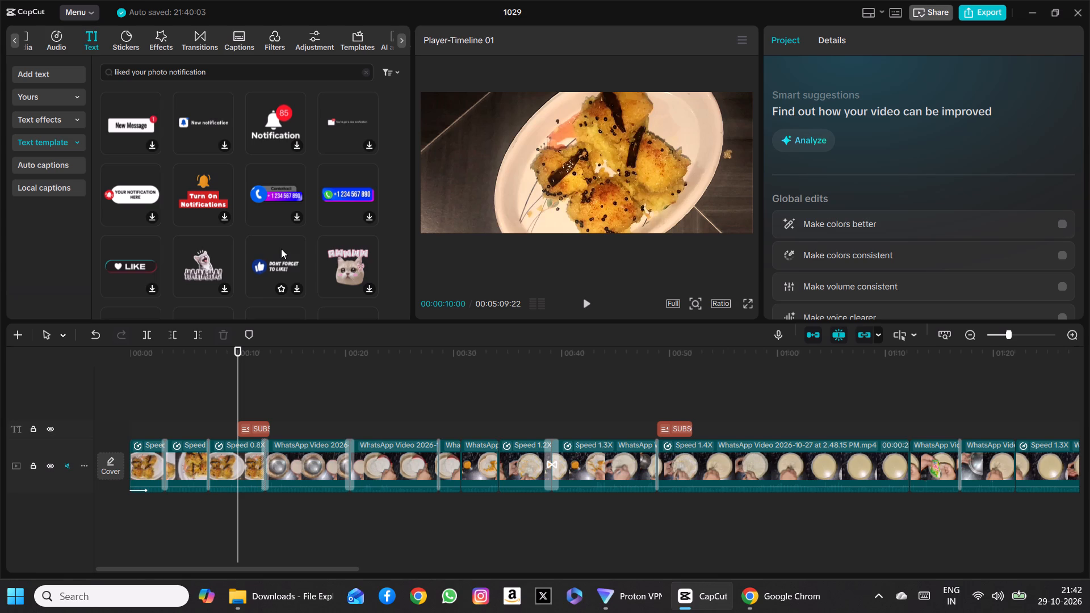
{"action": "scroll", "coordinate": [281, 249], "scroll_direction": "down", "scroll_amount": 1}
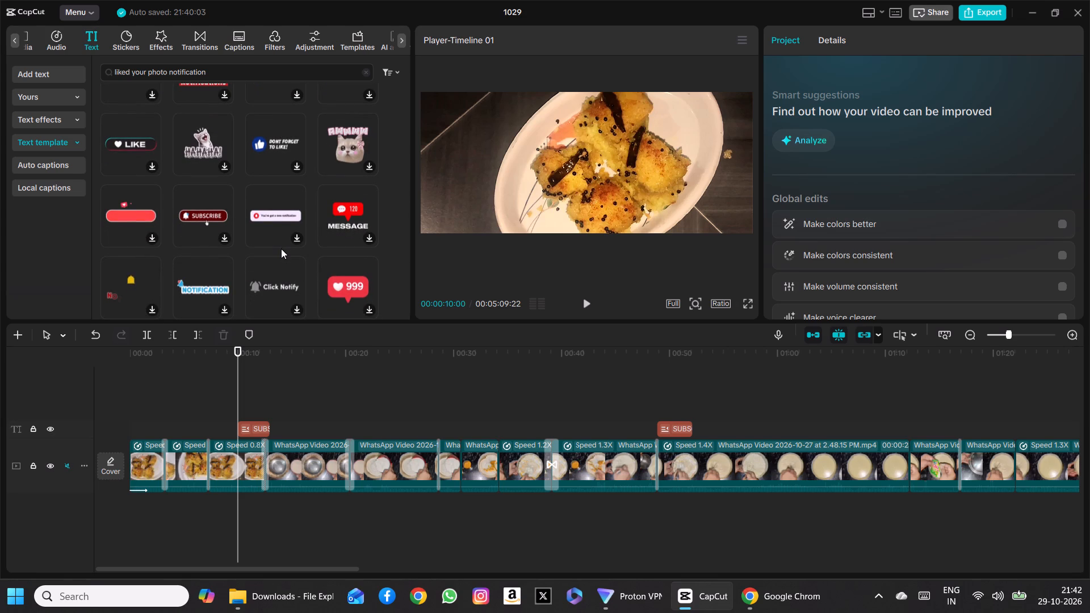
{"action": "scroll", "coordinate": [281, 249], "scroll_direction": "down", "scroll_amount": 1}
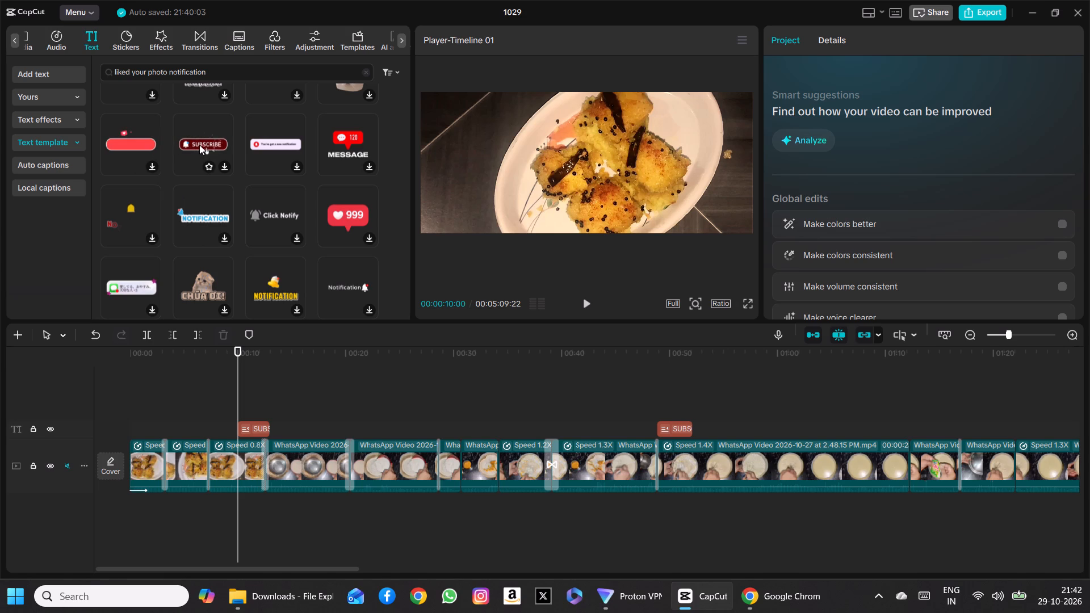
{"action": "scroll", "coordinate": [224, 189], "scroll_direction": "down", "scroll_amount": 4}
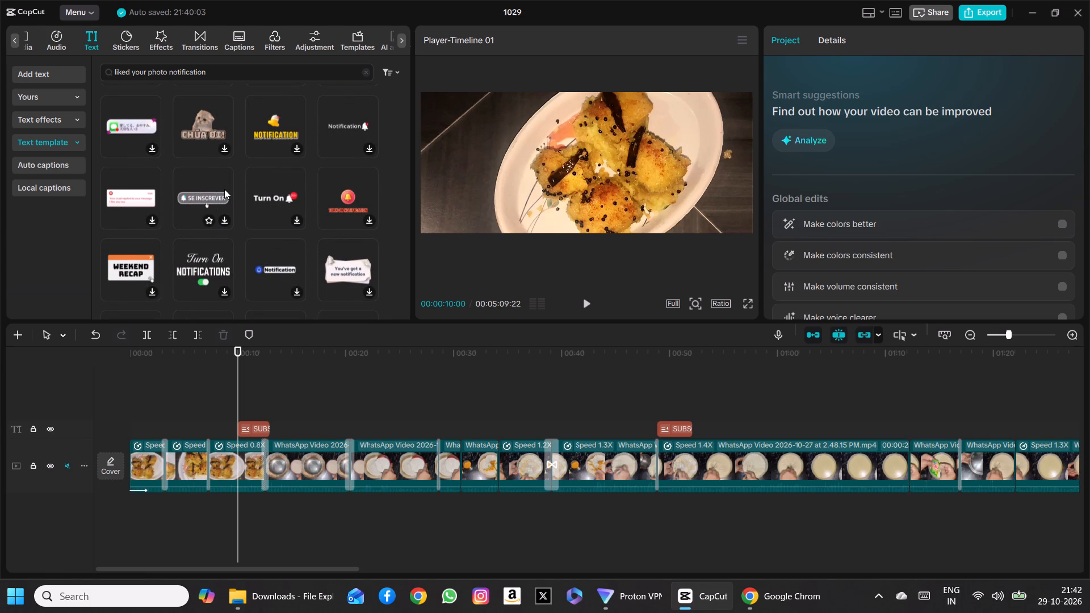
{"action": "scroll", "coordinate": [224, 189], "scroll_direction": "down", "scroll_amount": 1}
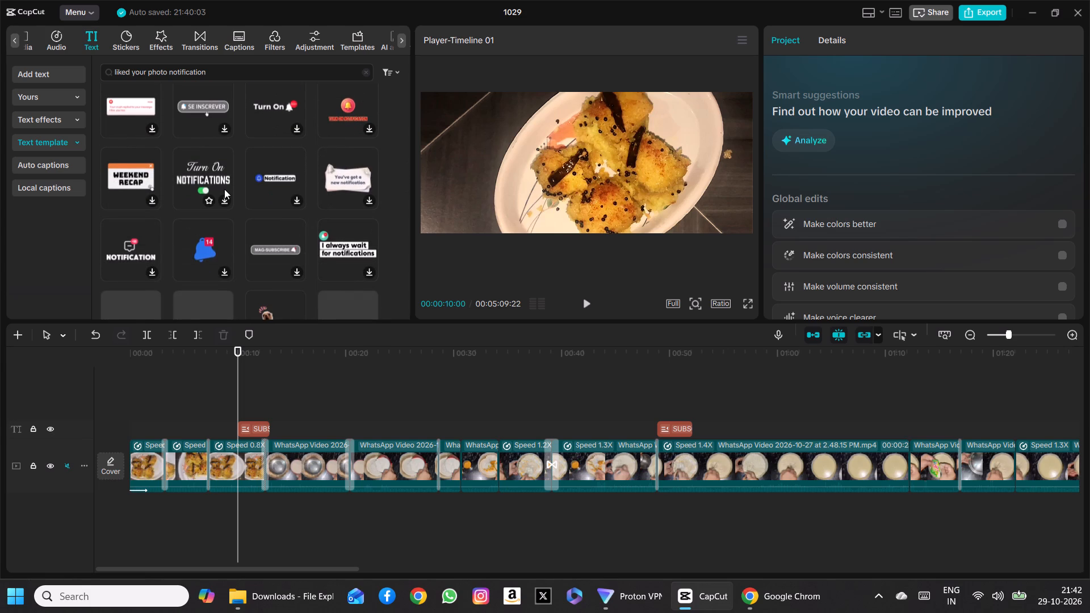
{"action": "scroll", "coordinate": [224, 189], "scroll_direction": "down", "scroll_amount": 1}
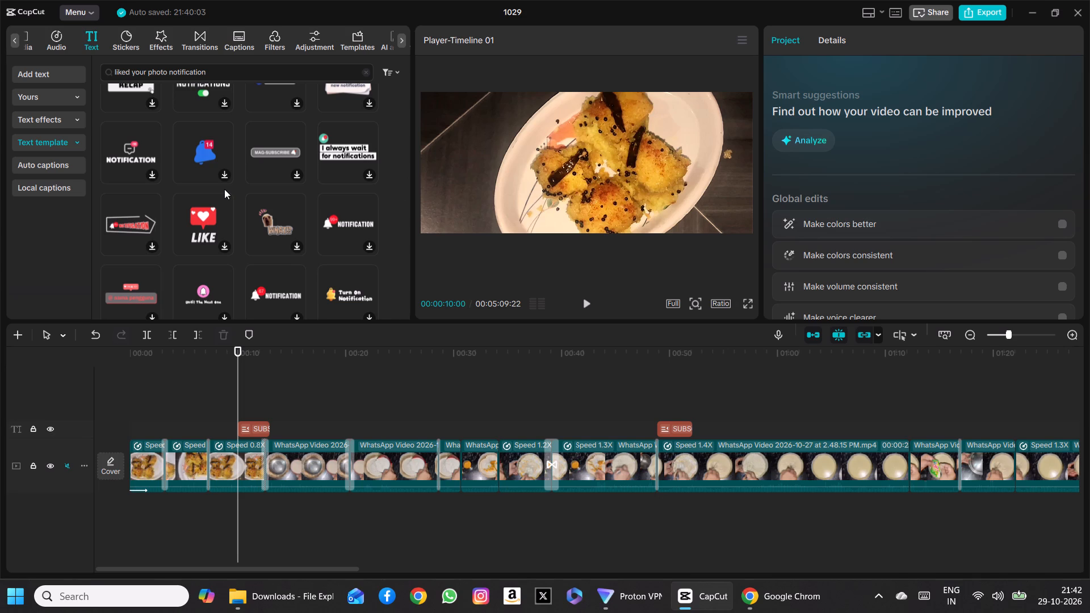
{"action": "scroll", "coordinate": [224, 189], "scroll_direction": "down", "scroll_amount": 1}
{"action": "scroll", "coordinate": [224, 189], "scroll_direction": "up", "scroll_amount": 3}
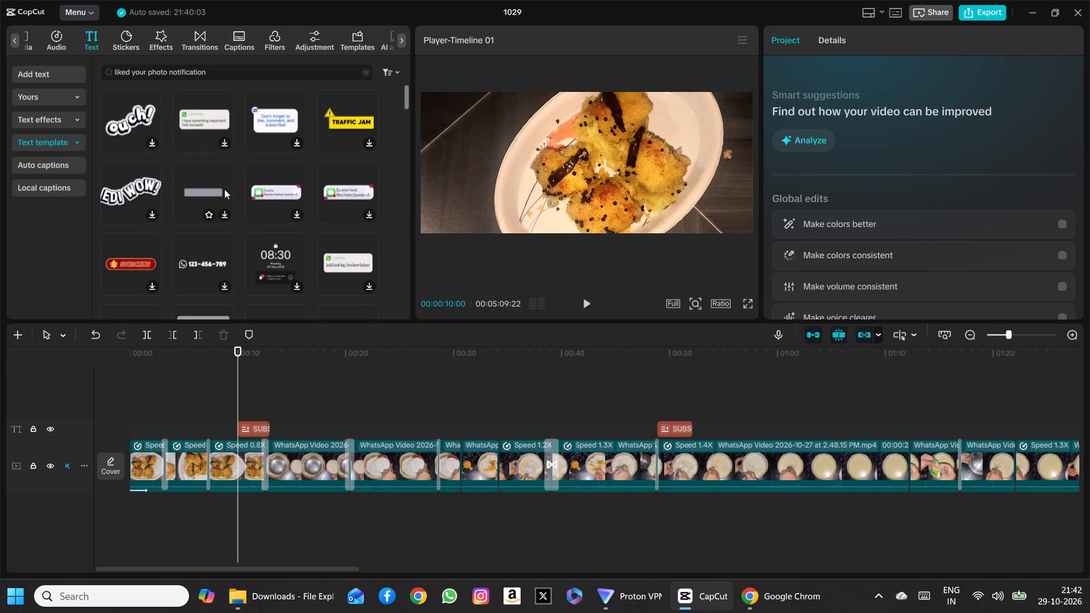
{"action": "scroll", "coordinate": [224, 189], "scroll_direction": "down", "scroll_amount": 1}
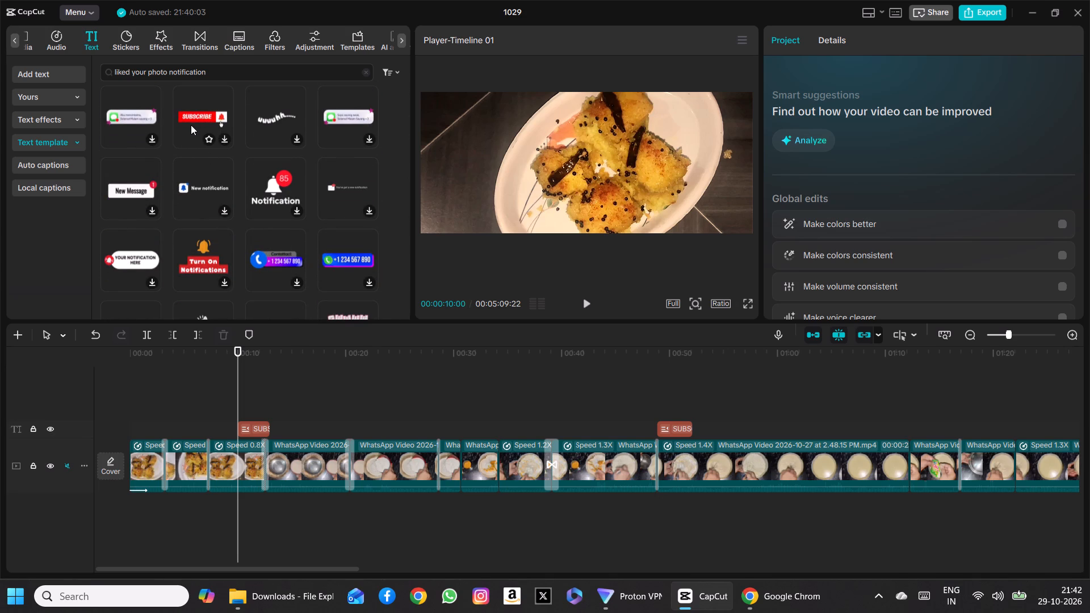
Download the red SUBSCRIBE template with the bell and hand cursor, and preview its animation over the video at 00:00:10:00.
{"action": "left_click", "coordinate": [237, 382]}
{"action": "left_click", "coordinate": [223, 135]}
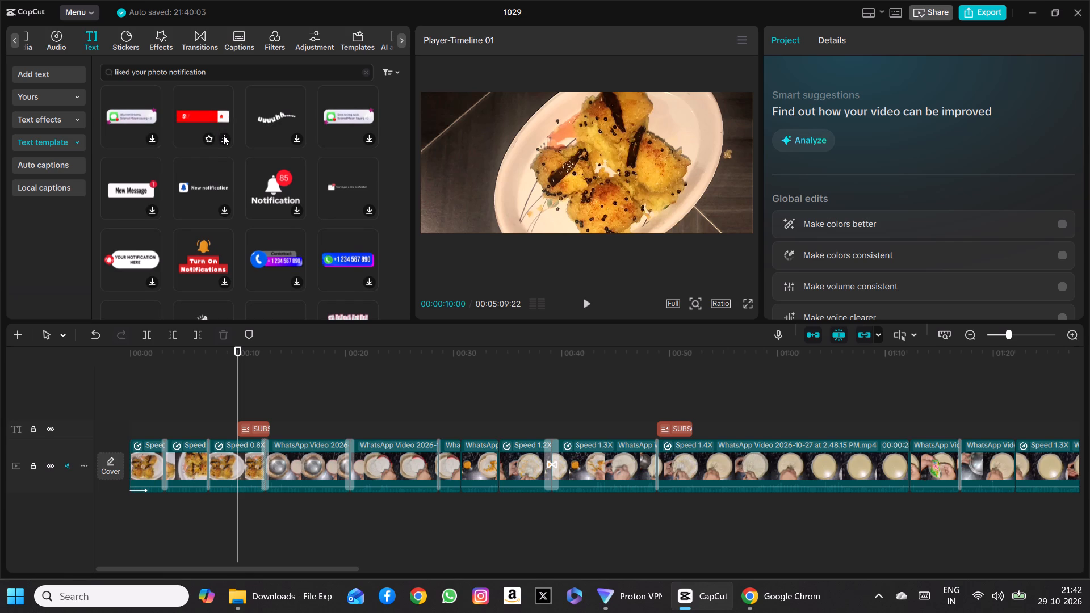
{"action": "left_click", "coordinate": [225, 138]}
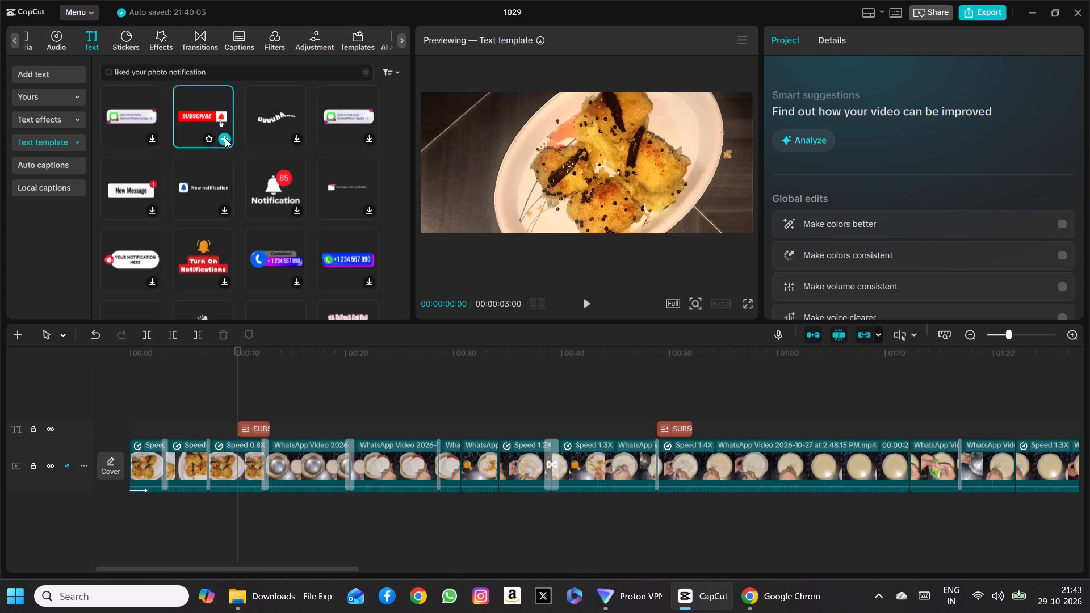
{"action": "left_click", "coordinate": [584, 303]}
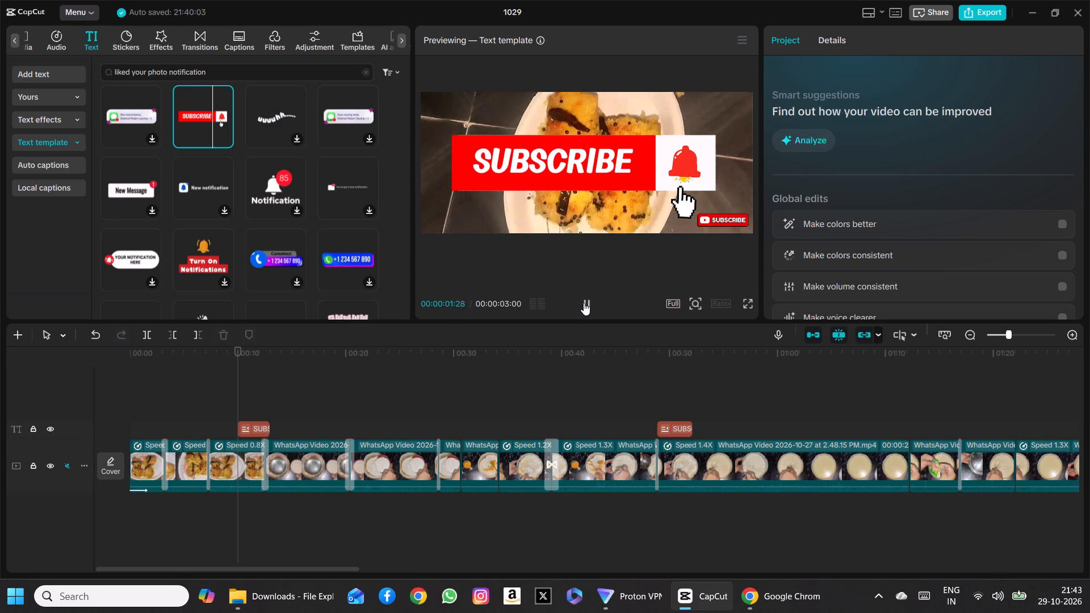
{"action": "left_click", "coordinate": [584, 303]}
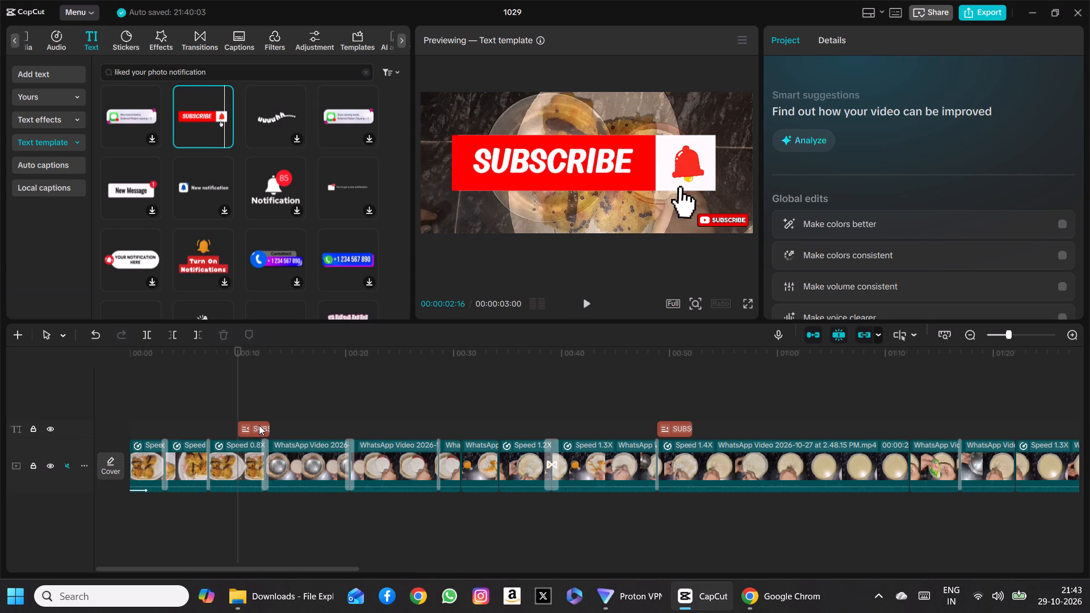
{"action": "left_click", "coordinate": [259, 425]}
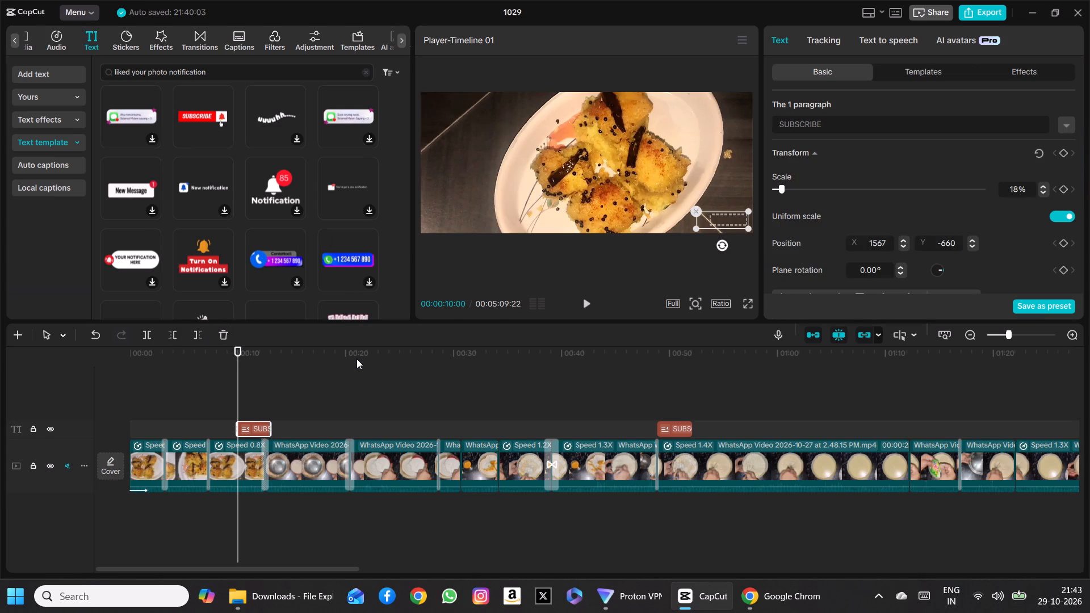
Search the text templates for "subscribe and like".
{"action": "left_click", "coordinate": [258, 68]}
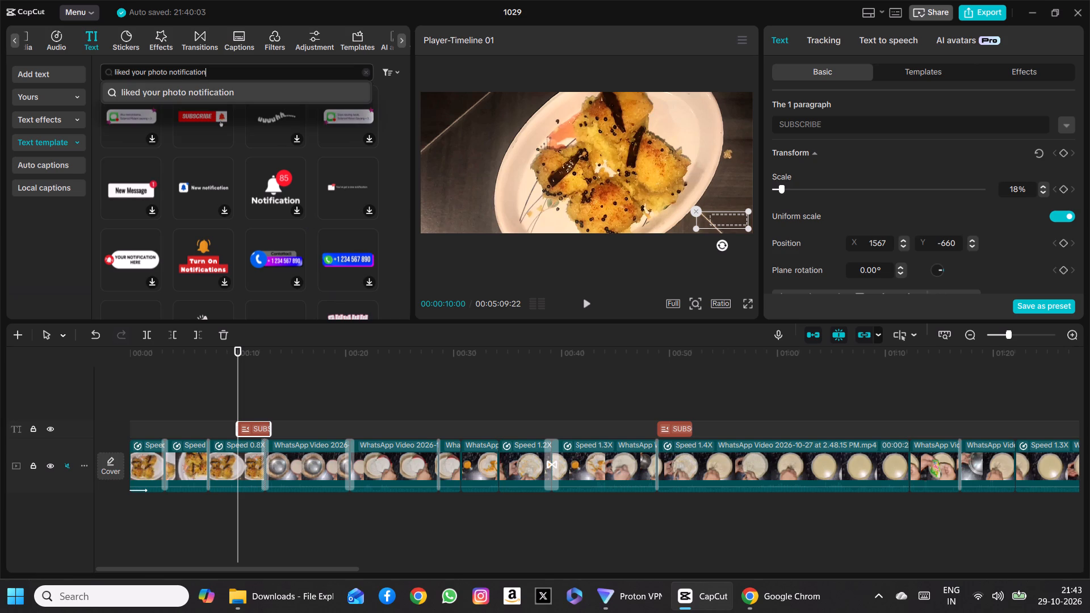
{"action": "key", "text": "BackSpace"}
{"action": "key", "text": "BackSpace"}
{"action": "key", "text": "BackSpace"}
{"action": "key", "text": "BackSpace"}
{"action": "key", "text": "BackSpace"}
{"action": "key", "text": "BackSpace"}
{"action": "key", "text": "BackSpace"}
{"action": "key", "text": "BackSpace"}
{"action": "key", "text": "BackSpace"}
{"action": "key", "text": "BackSpace"}
{"action": "key", "text": "BackSpace"}
{"action": "key", "text": "BackSpace"}
{"action": "key", "text": "BackSpace"}
{"action": "key", "text": "BackSpace"}
{"action": "key", "text": "BackSpace"}
{"action": "key", "text": "BackSpace"}
{"action": "key", "text": "BackSpace"}
{"action": "key", "text": "BackSpace"}
{"action": "key", "text": "BackSpace"}
{"action": "key", "text": "BackSpace"}
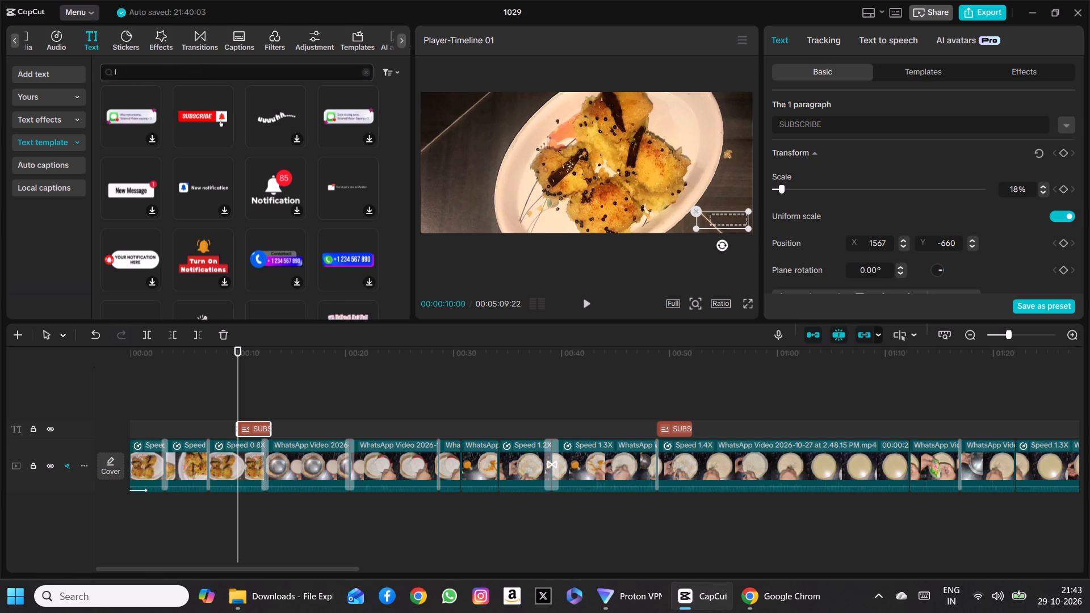
{"action": "type", "text": "su"}
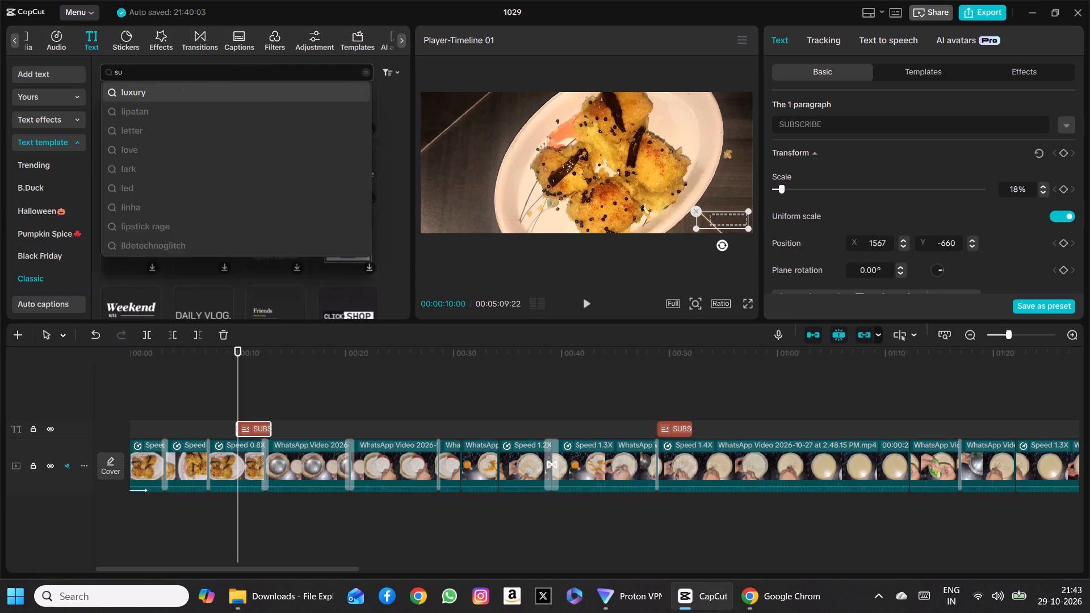
{"action": "type", "text": "bscribe and like"}
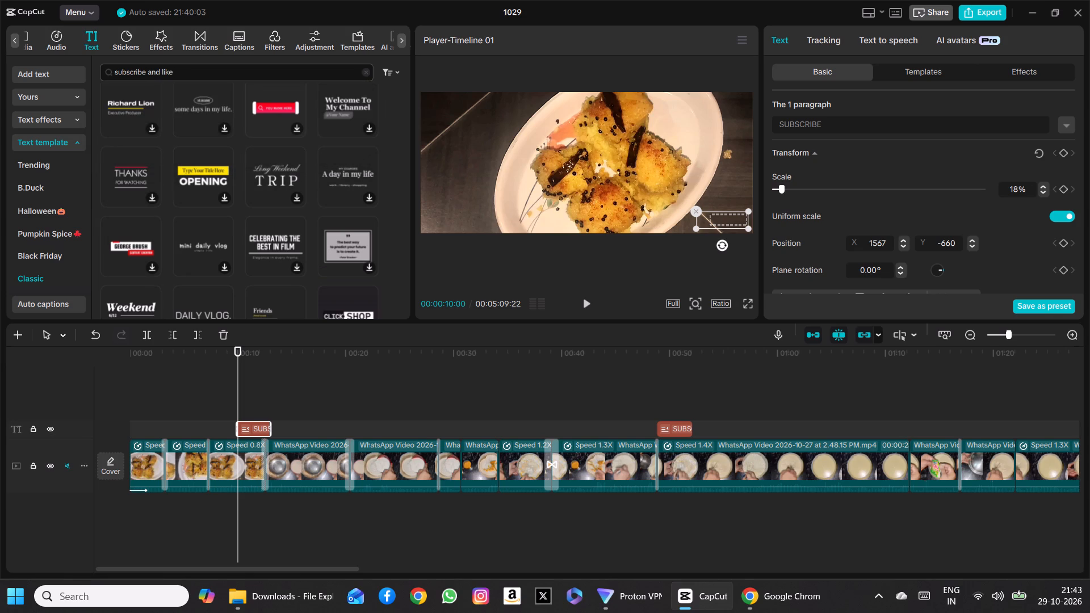
{"action": "key", "text": "space"}
{"action": "key", "text": "Return"}
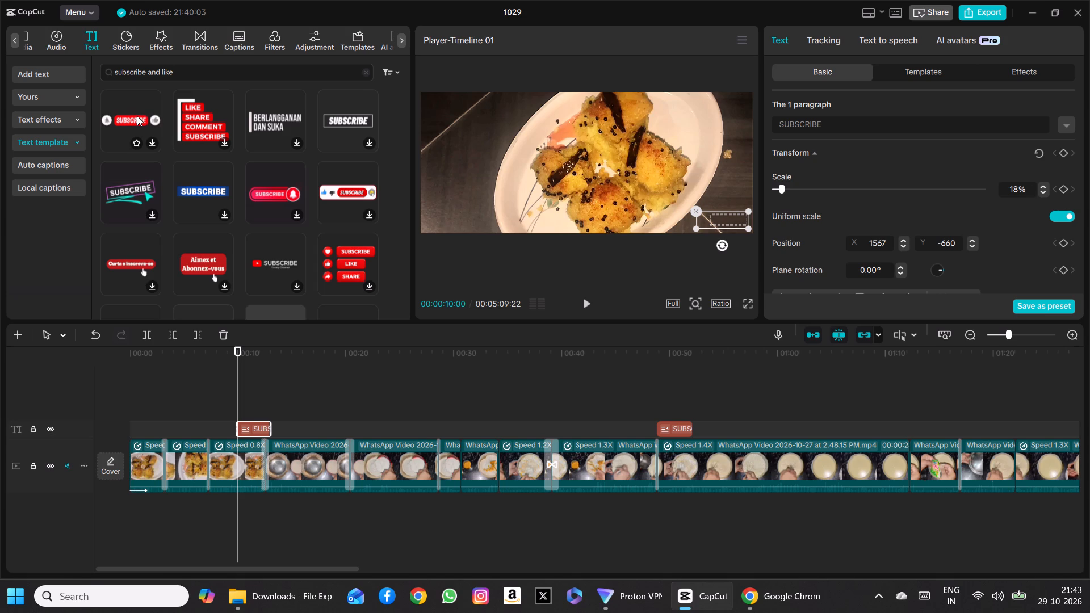
Browse the "subscribe and like" text templates for a combined Subscribe and Like design.
{"action": "scroll", "coordinate": [259, 189], "scroll_direction": "down", "scroll_amount": 1}
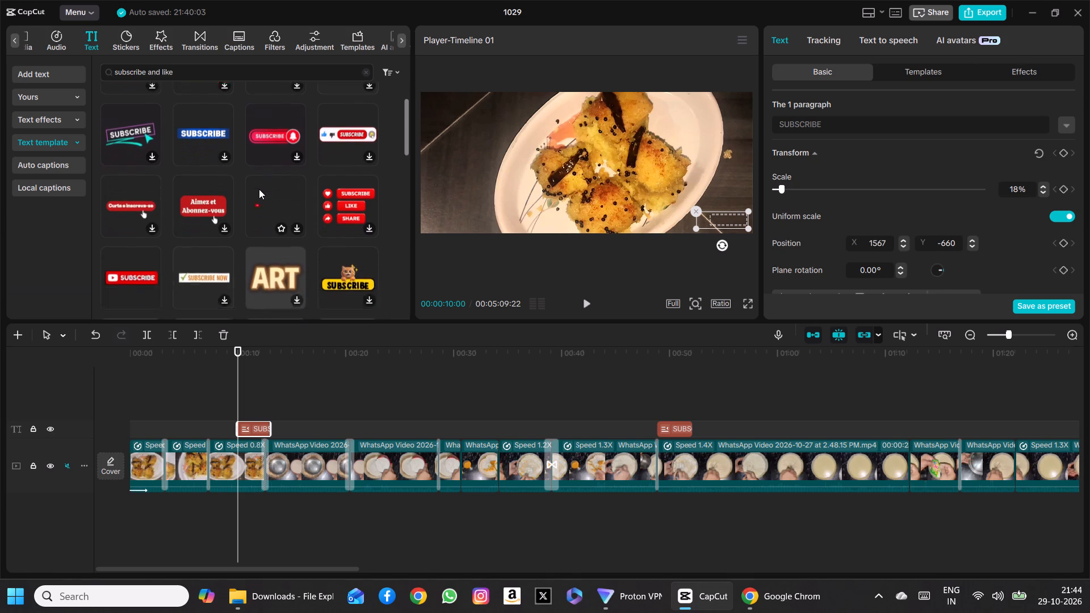
{"action": "scroll", "coordinate": [259, 189], "scroll_direction": "down", "scroll_amount": 2}
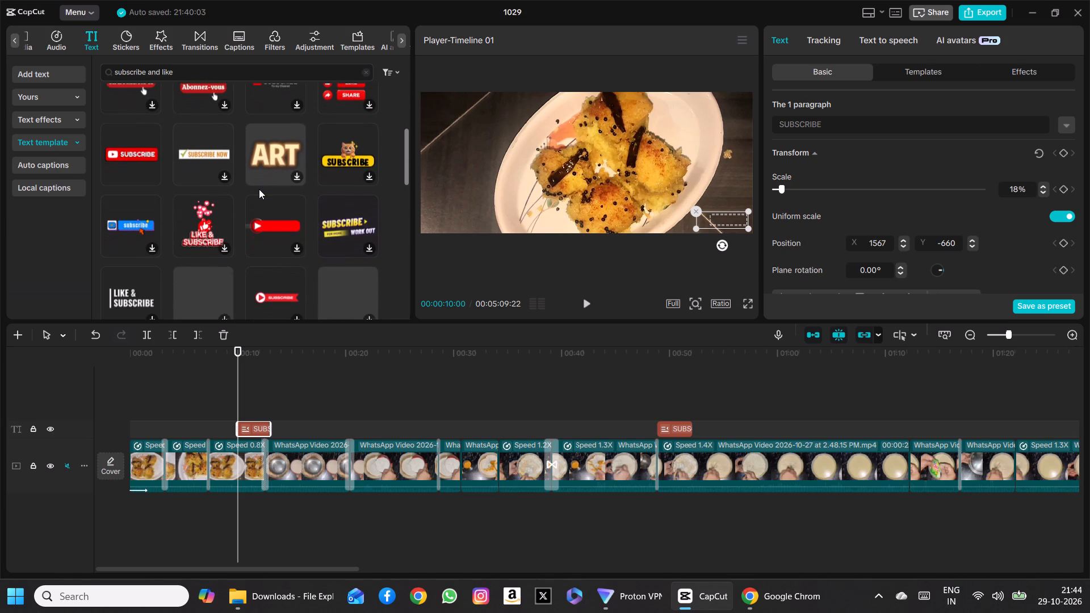
{"action": "scroll", "coordinate": [259, 189], "scroll_direction": "down", "scroll_amount": 2}
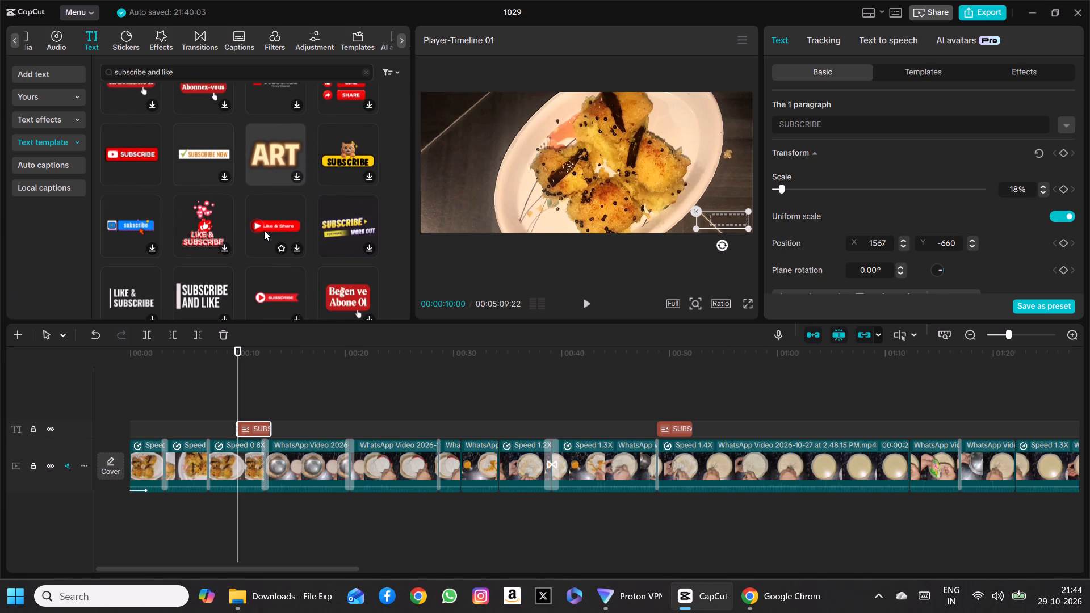
{"action": "scroll", "coordinate": [264, 230], "scroll_direction": "down", "scroll_amount": 1}
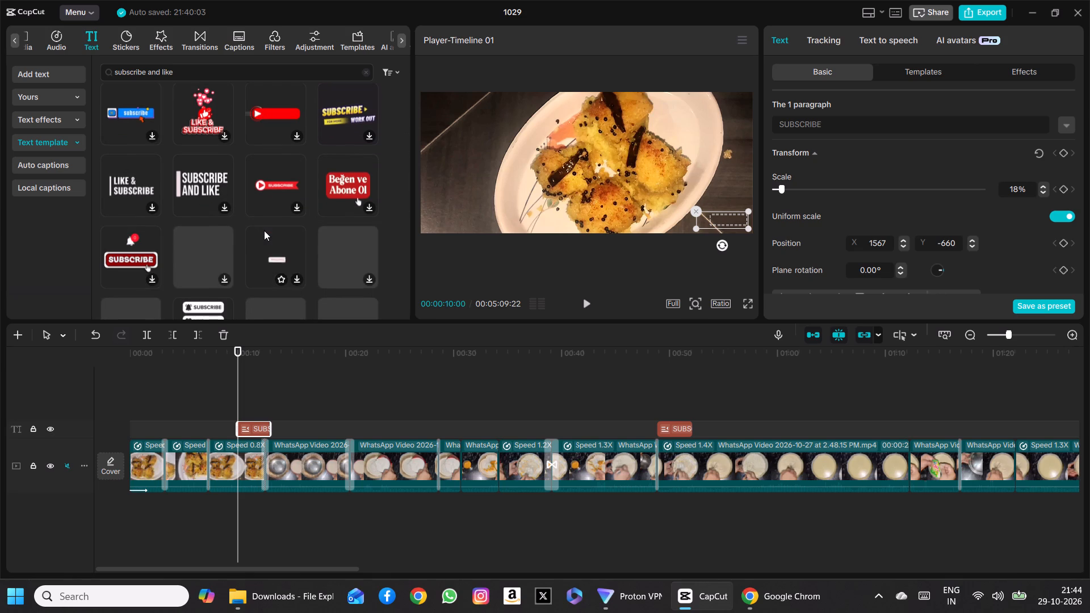
{"action": "scroll", "coordinate": [264, 230], "scroll_direction": "down", "scroll_amount": 2}
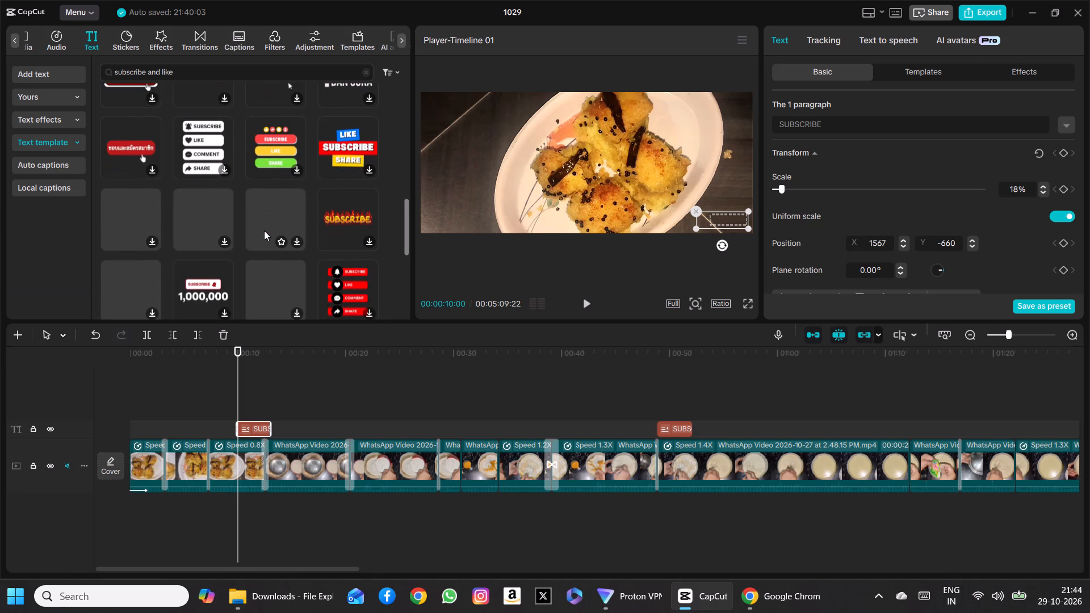
{"action": "scroll", "coordinate": [264, 230], "scroll_direction": "down", "scroll_amount": 3}
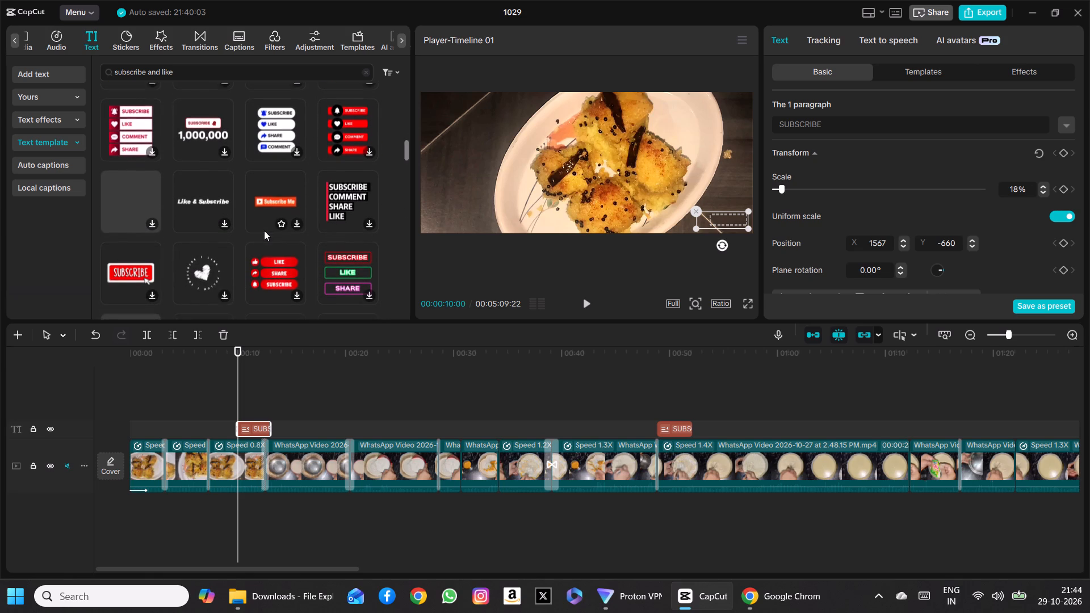
{"action": "scroll", "coordinate": [264, 230], "scroll_direction": "down", "scroll_amount": 2}
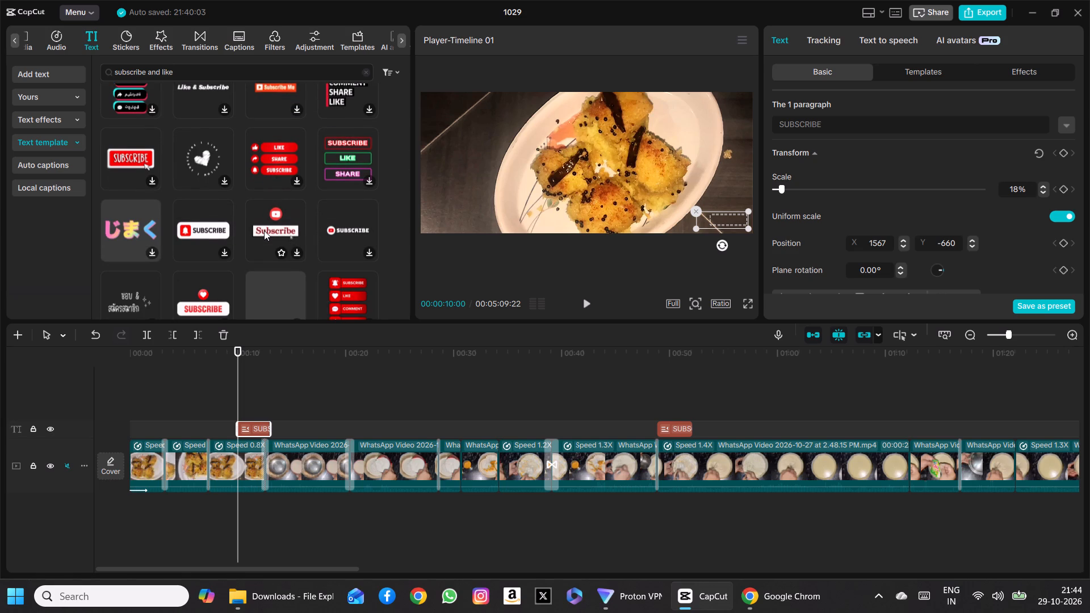
{"action": "scroll", "coordinate": [264, 230], "scroll_direction": "up", "scroll_amount": 8}
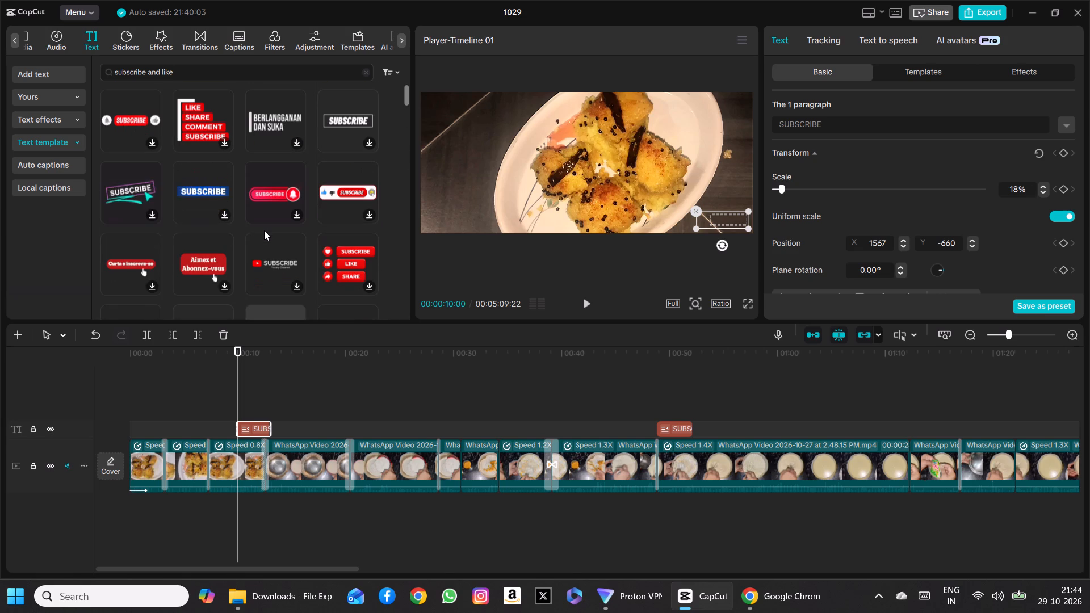
Delete the first SUBSCRIBE text clip at 00:00:10:00 from the timeline.
{"action": "left_click", "coordinate": [224, 332]}
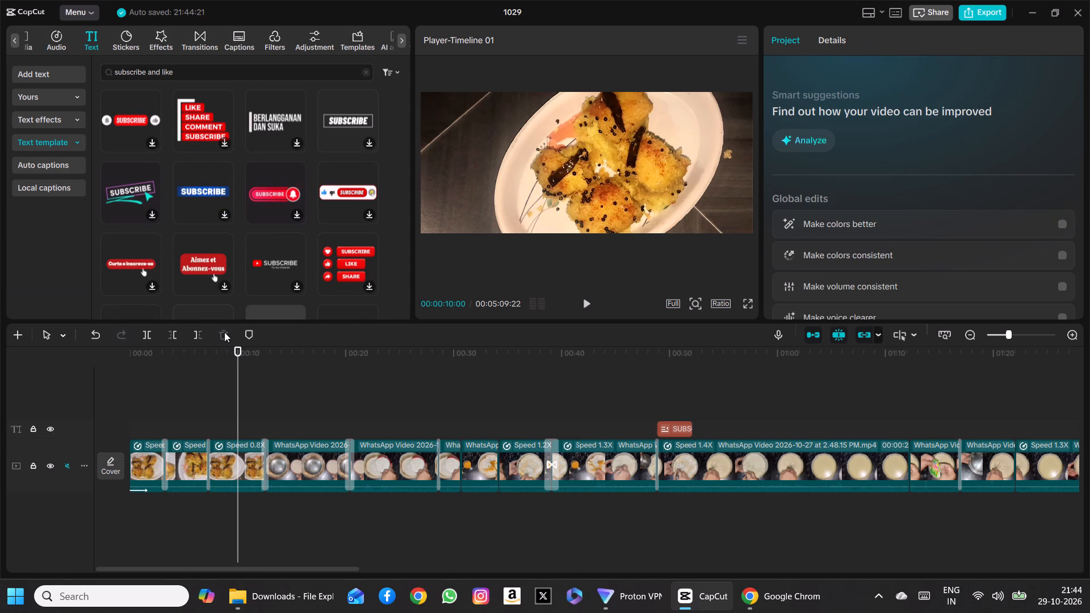
Download the red SUBSCRIBE template with round icons on both sides and add it to the timeline at 00:00:10:00.
{"action": "left_click", "coordinate": [151, 145]}
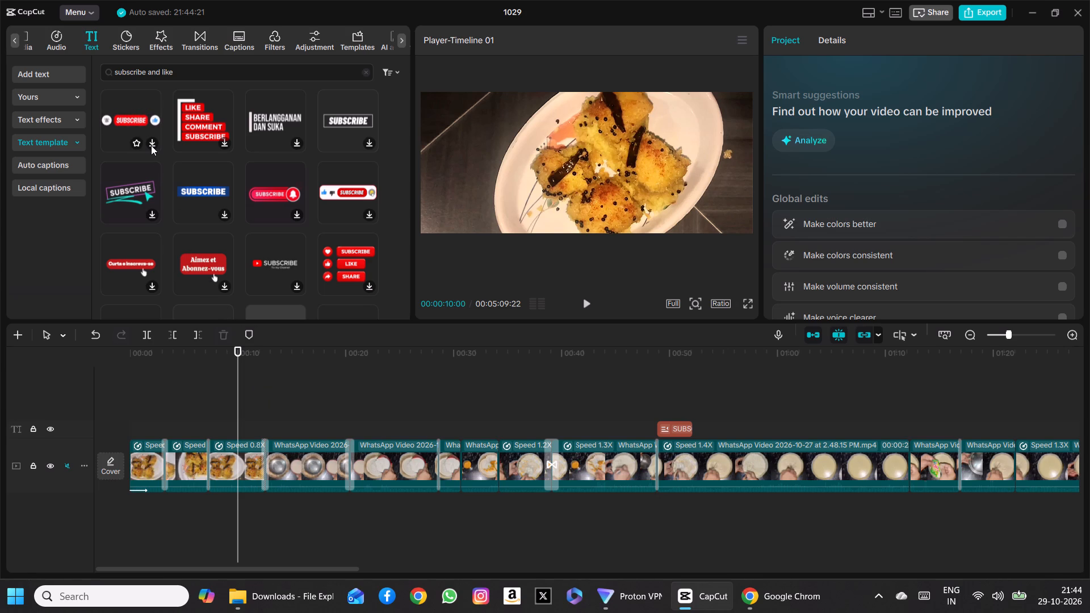
{"action": "left_click", "coordinate": [151, 145]}
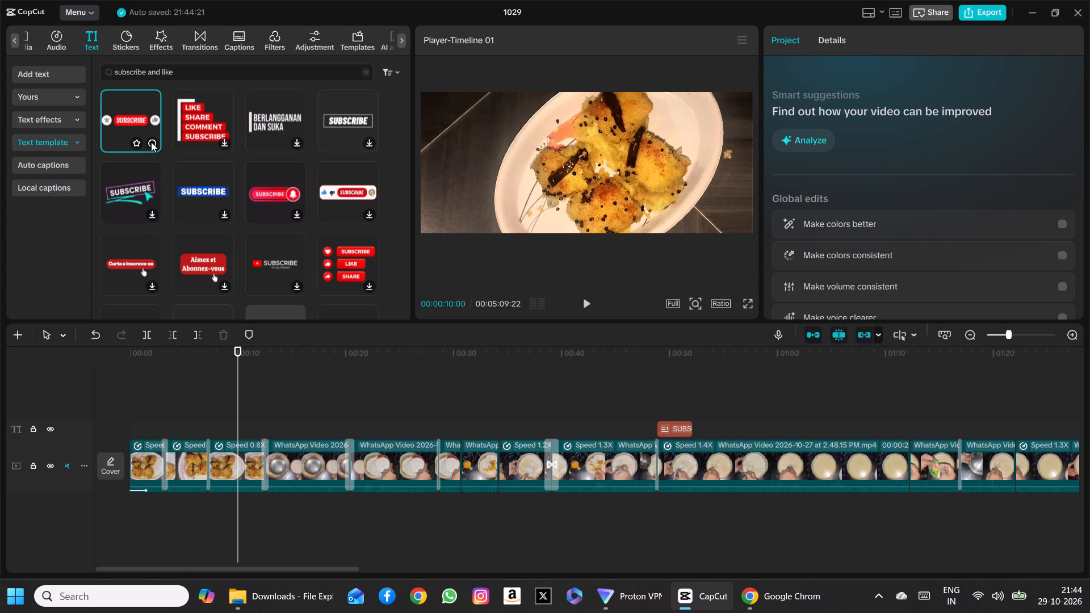
{"action": "left_click", "coordinate": [151, 142]}
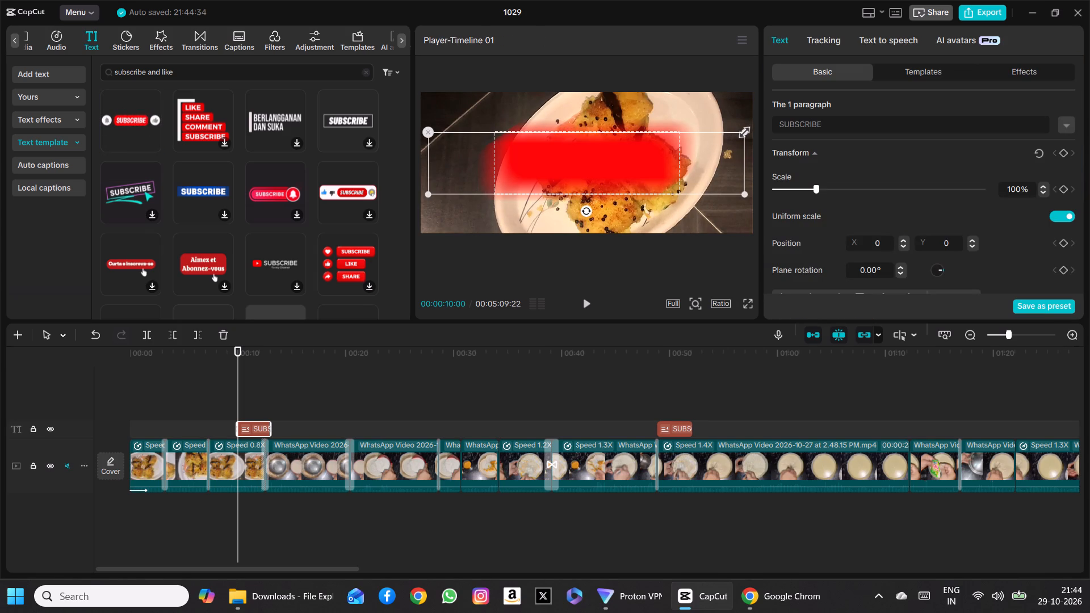
Scale the new SUBSCRIBE text down to about 23% and place it in the video frame's lower-right corner at about X 1503, Y -684.
{"action": "left_click_drag", "start_coordinate": [742, 131], "coordinate": [588, 191]}
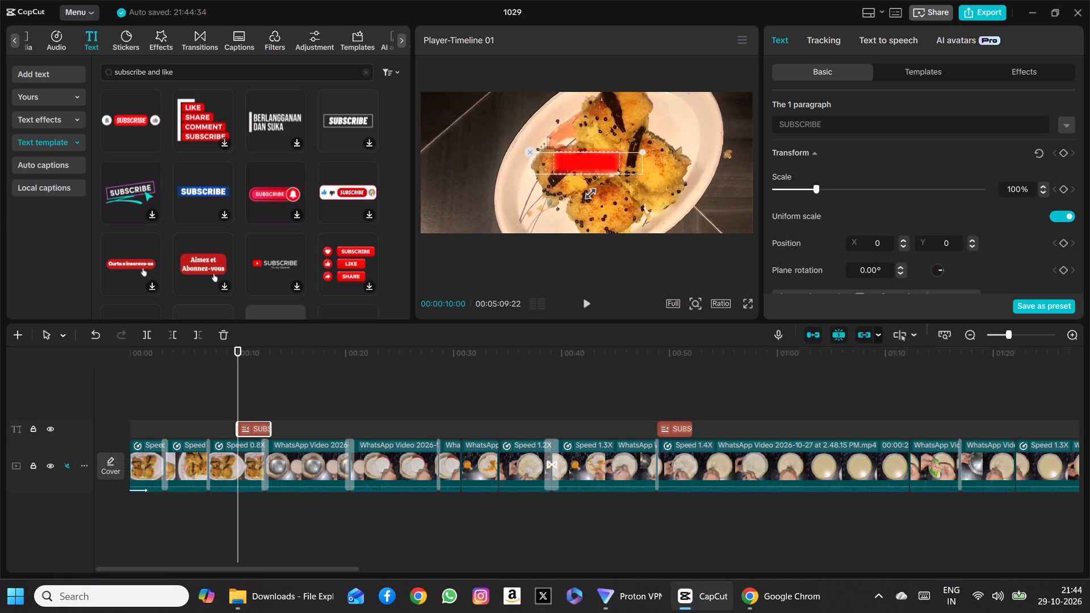
{"action": "left_click_drag", "start_coordinate": [588, 191], "coordinate": [554, 198]}
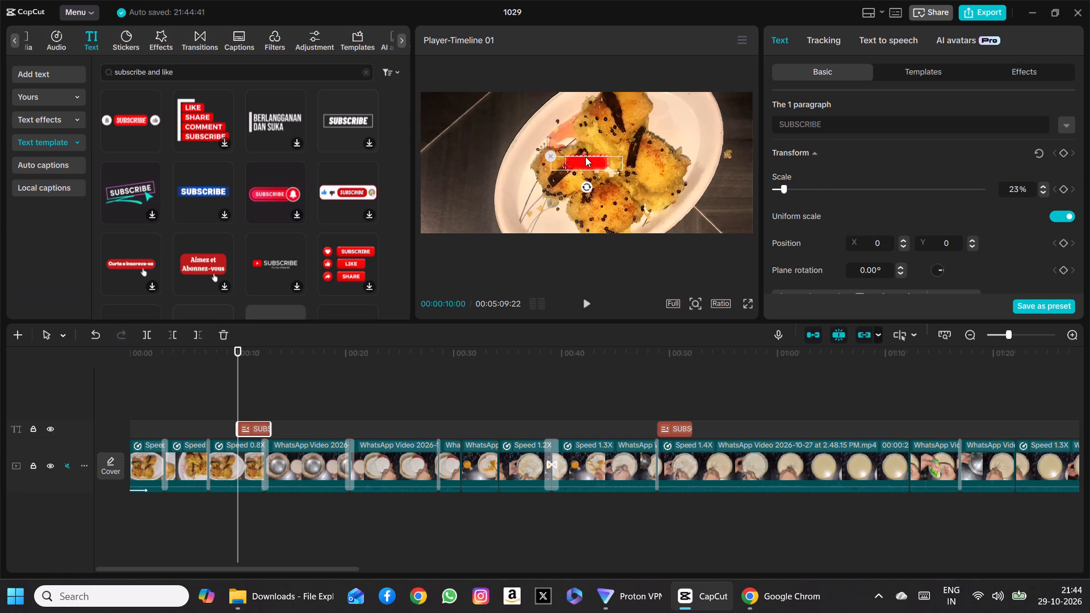
{"action": "left_click_drag", "start_coordinate": [585, 157], "coordinate": [714, 215]}
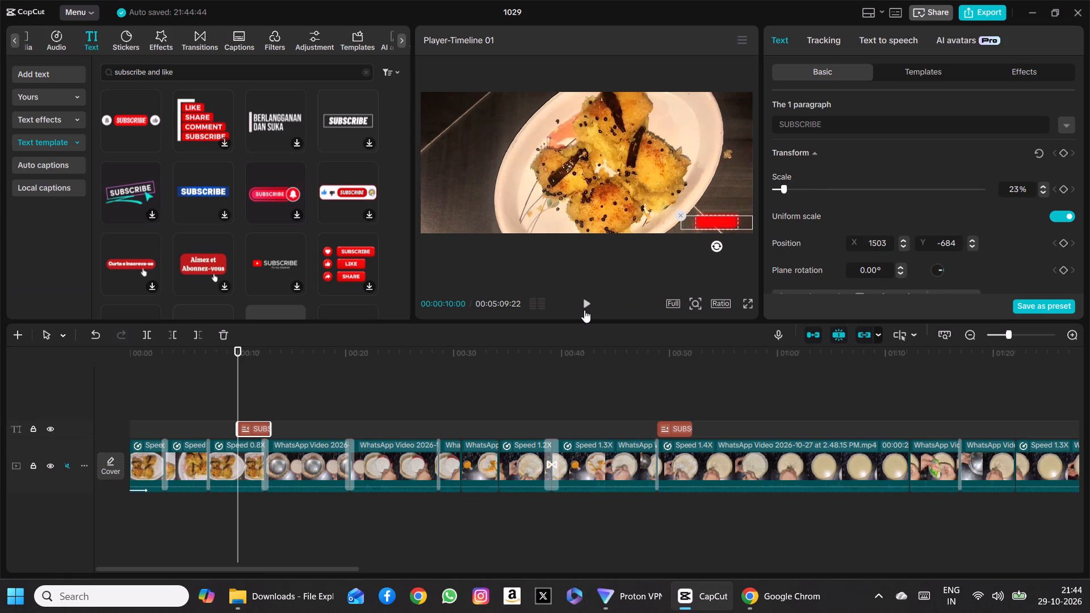
Play back the new SUBSCRIBE text and shorten its clip so it ends at about 00:00:12:17, by the following video transition.
{"action": "left_click", "coordinate": [585, 301]}
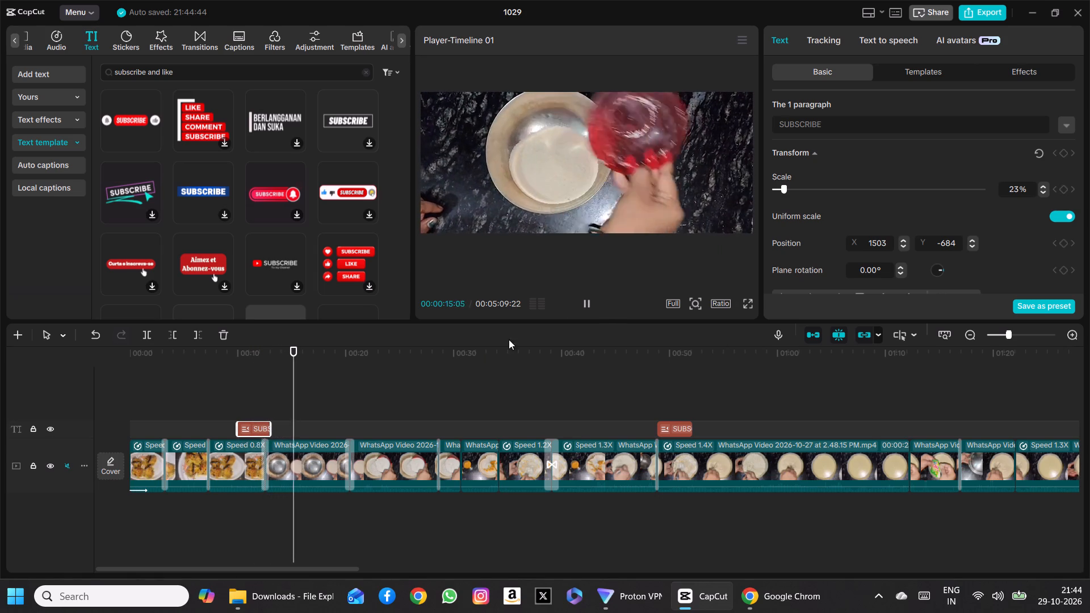
{"action": "left_click_drag", "start_coordinate": [304, 399], "coordinate": [195, 412]}
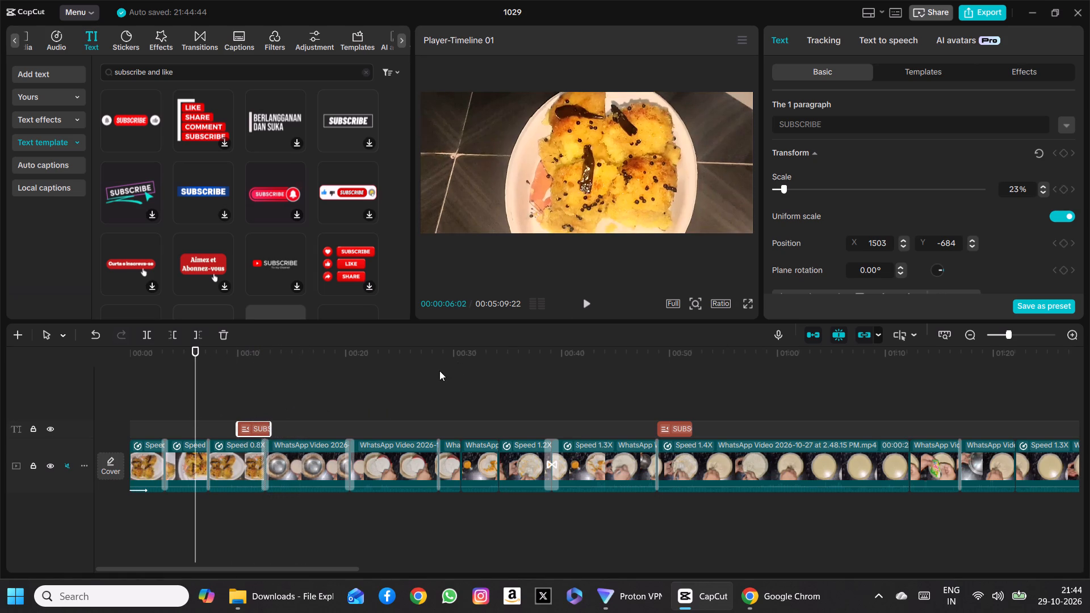
{"action": "left_click", "coordinate": [586, 303]}
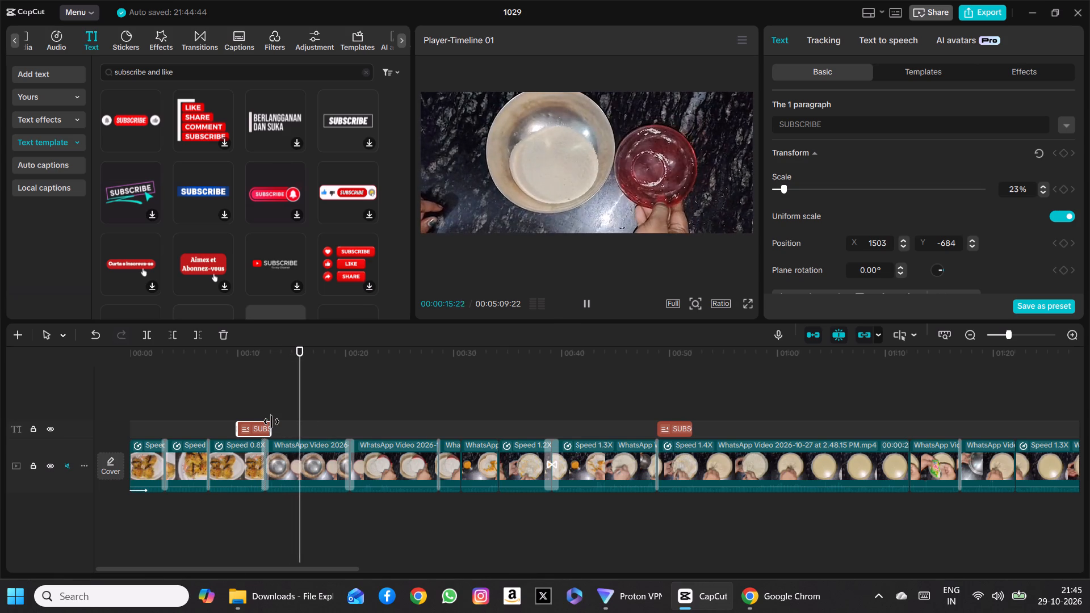
{"action": "left_click_drag", "start_coordinate": [271, 422], "coordinate": [265, 422]}
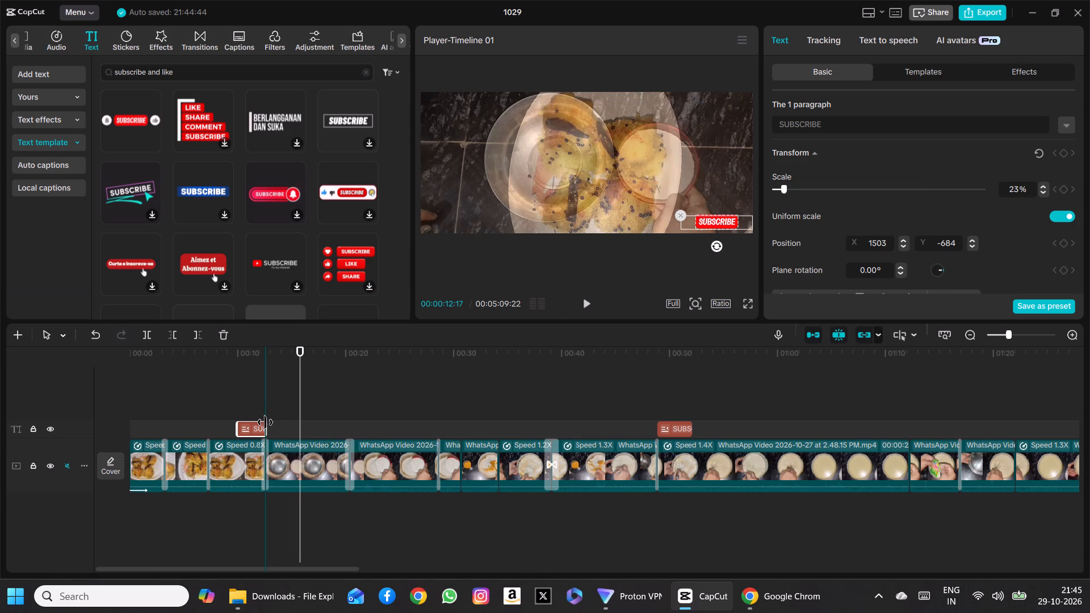
{"action": "left_click_drag", "start_coordinate": [265, 422], "coordinate": [265, 422]}
Play the video from about 00:00:09:05 past the second SUBSCRIBE clip to review both animations and the following footage.
{"action": "left_click_drag", "start_coordinate": [302, 401], "coordinate": [229, 408]}
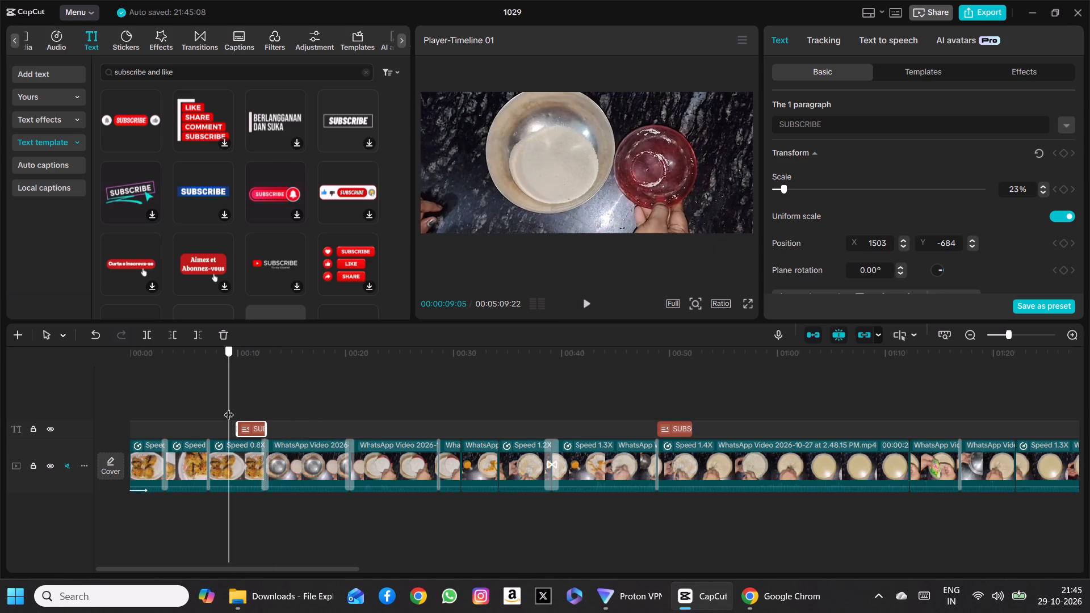
{"action": "left_click_drag", "start_coordinate": [229, 408], "coordinate": [230, 407]}
{"action": "left_click", "coordinate": [585, 304]}
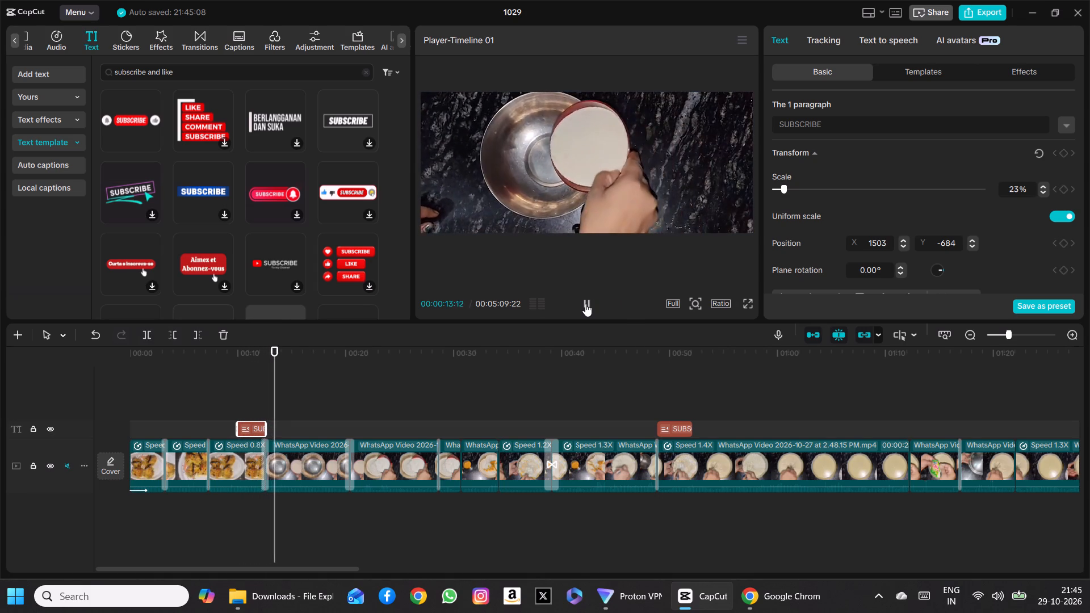
{"action": "left_click", "coordinate": [585, 304]}
{"action": "left_click", "coordinate": [585, 304]}
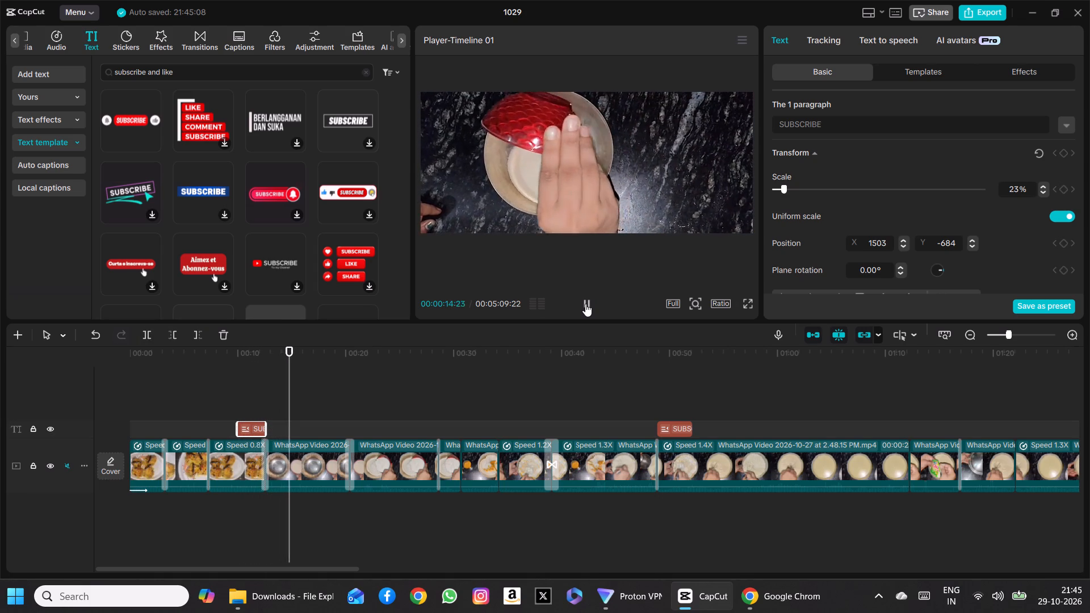
{"action": "scroll", "coordinate": [333, 405], "scroll_direction": "left", "scroll_amount": 1}
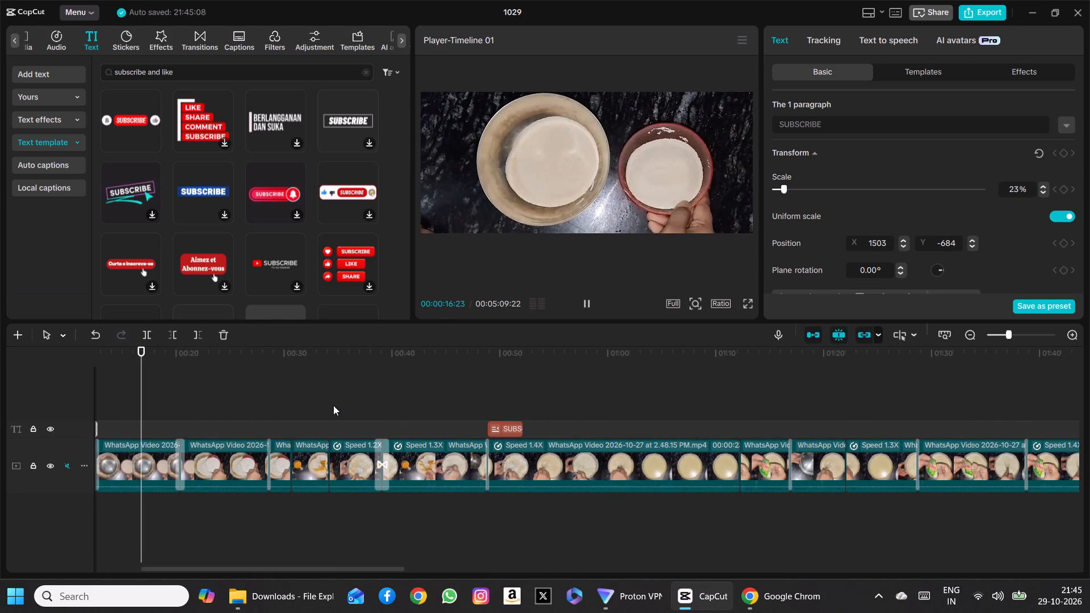
{"action": "scroll", "coordinate": [333, 405], "scroll_direction": "left", "scroll_amount": 2}
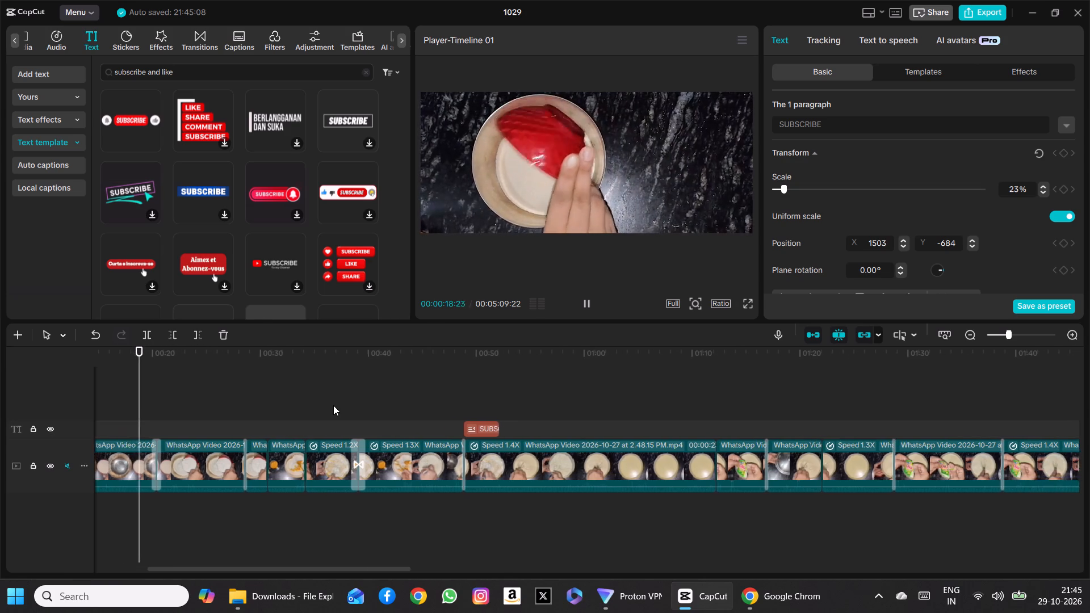
{"action": "scroll", "coordinate": [333, 405], "scroll_direction": "left", "scroll_amount": 1}
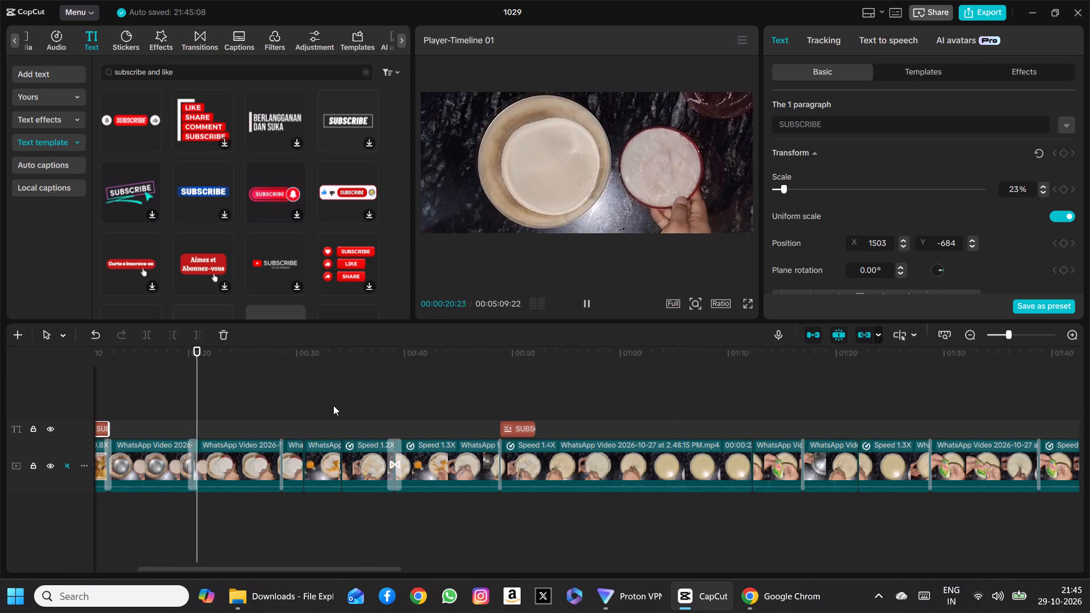
{"action": "scroll", "coordinate": [333, 405], "scroll_direction": "left", "scroll_amount": 1}
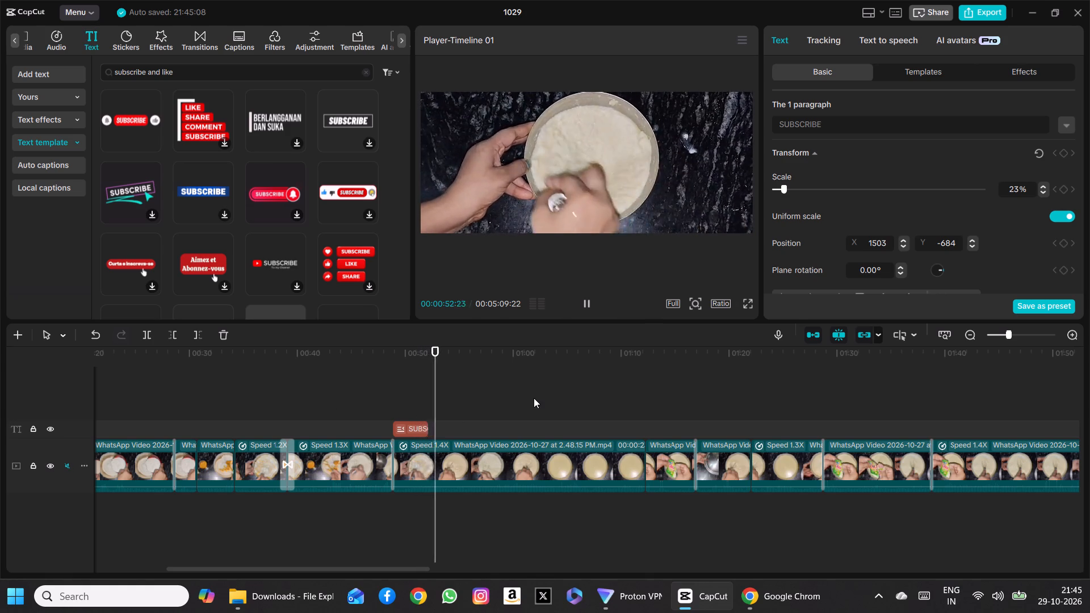
{"action": "scroll", "coordinate": [534, 398], "scroll_direction": "left", "scroll_amount": 1}
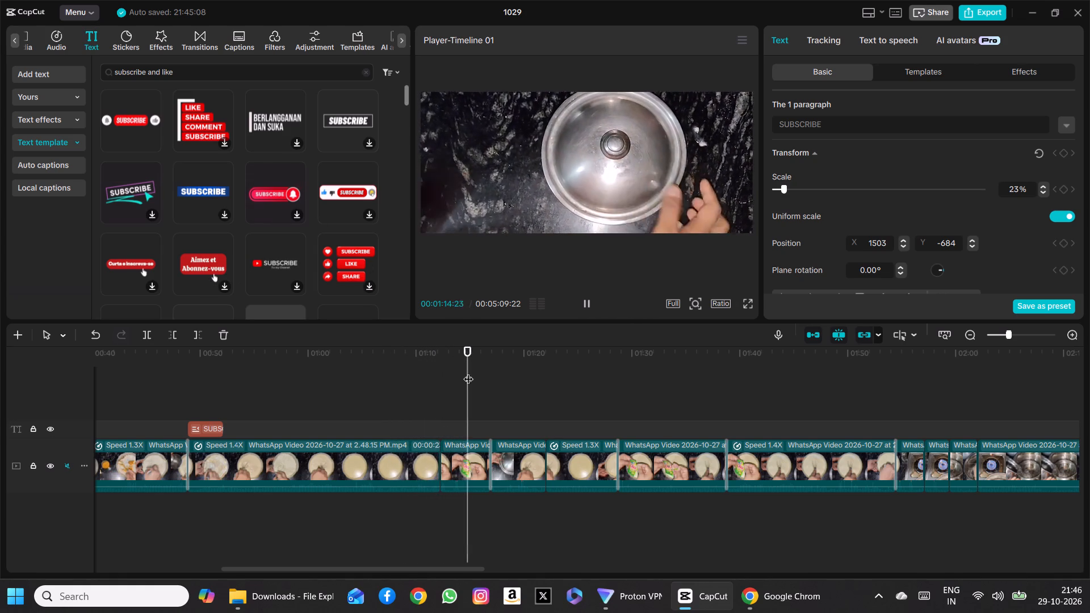
Scrub back through the batter-mixing footage to the second SUBSCRIBE clip at 00:00:50:23.
{"action": "left_click_drag", "start_coordinate": [477, 380], "coordinate": [346, 362]}
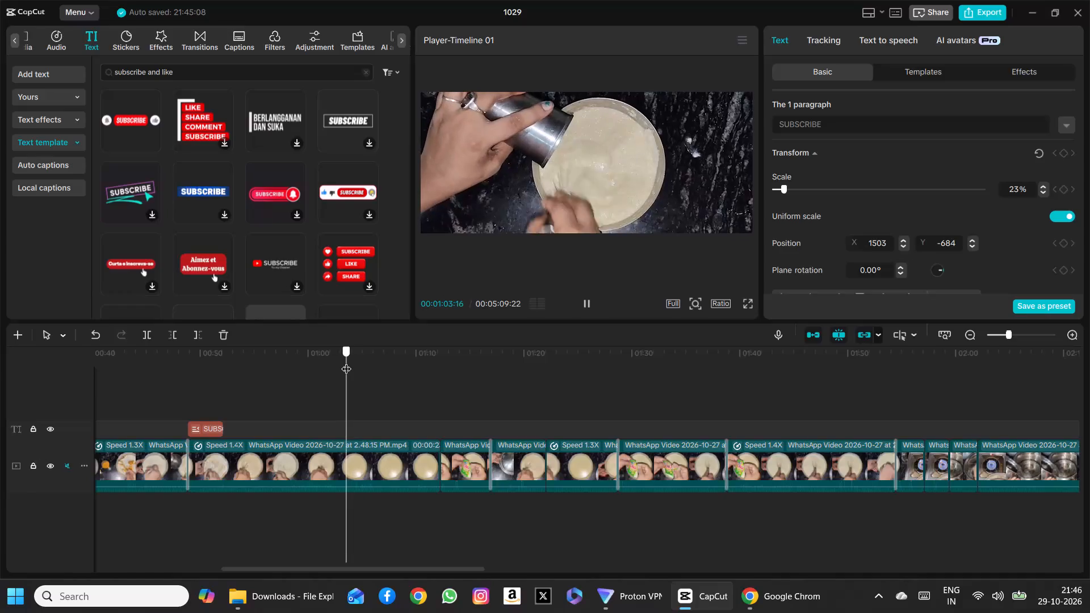
{"action": "left_click_drag", "start_coordinate": [346, 362], "coordinate": [346, 364]}
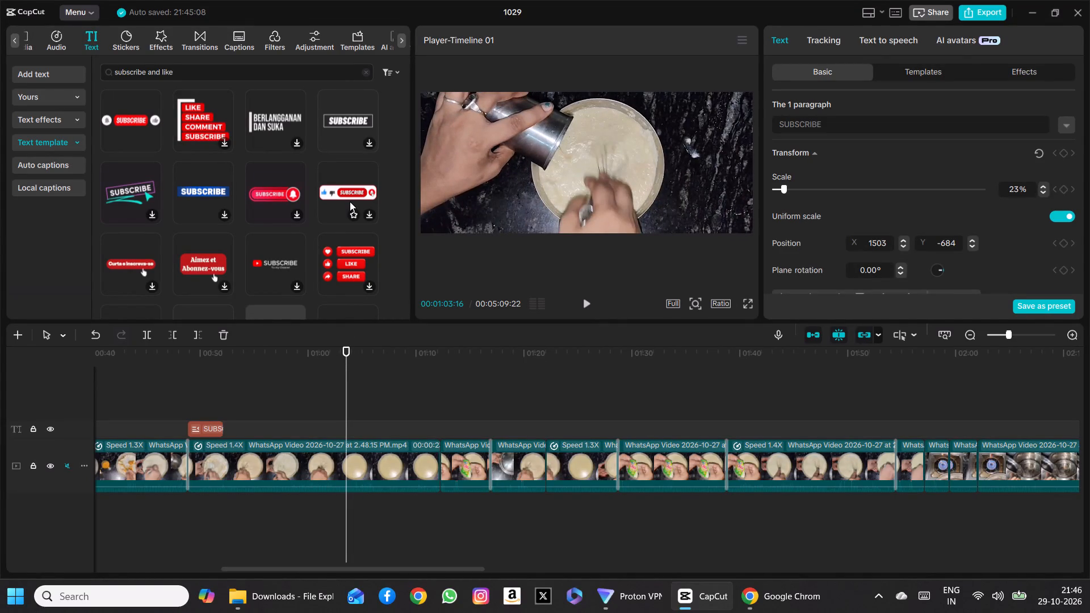
{"action": "left_click", "coordinate": [349, 384]}
{"action": "left_click_drag", "start_coordinate": [349, 384], "coordinate": [289, 381]}
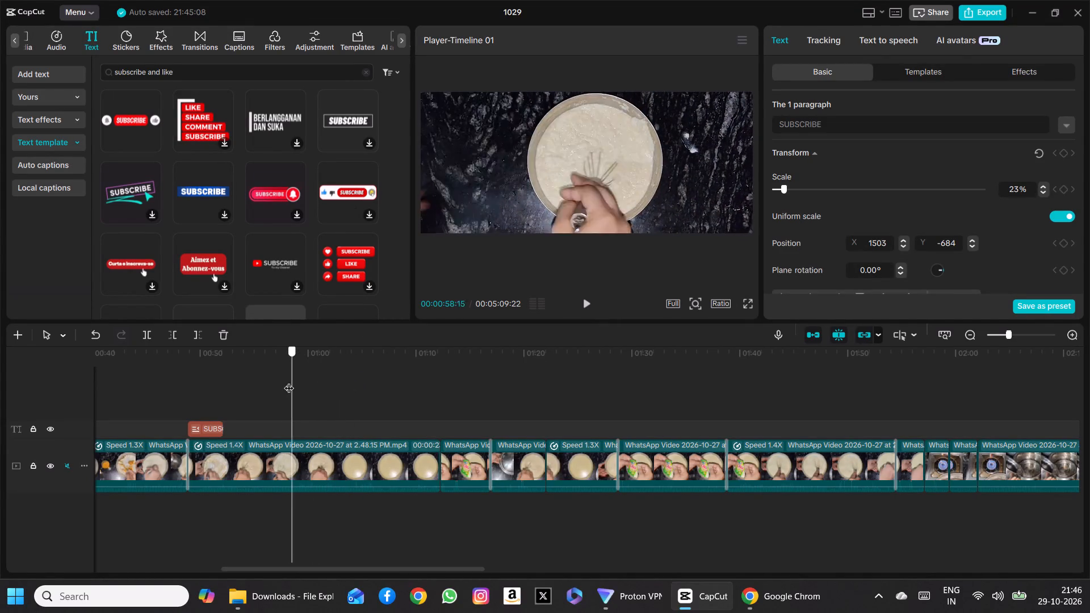
{"action": "left_click_drag", "start_coordinate": [289, 381], "coordinate": [278, 381]}
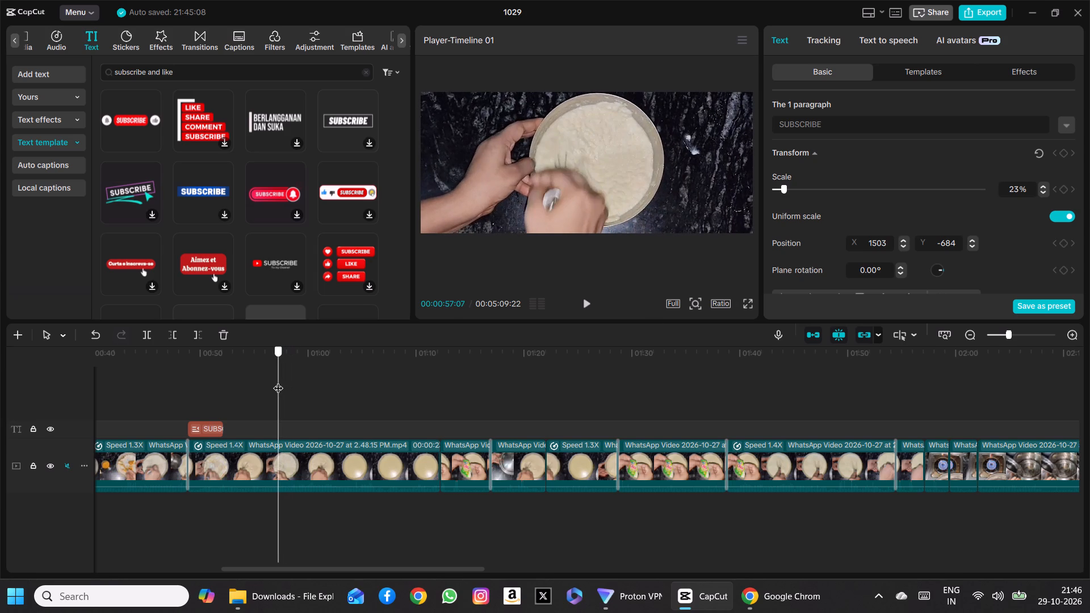
{"action": "left_click_drag", "start_coordinate": [278, 381], "coordinate": [208, 375]}
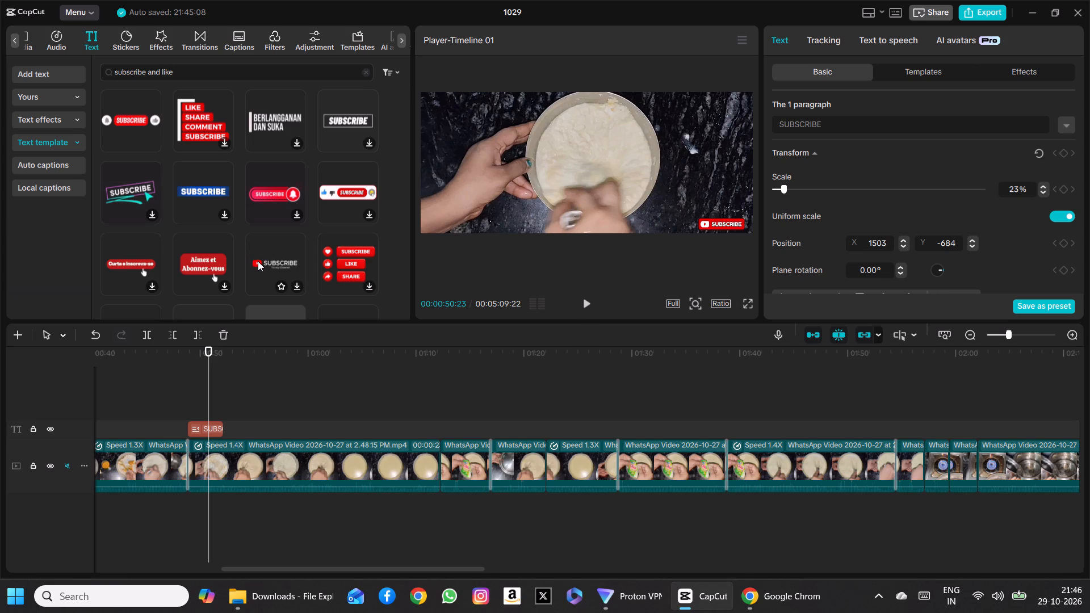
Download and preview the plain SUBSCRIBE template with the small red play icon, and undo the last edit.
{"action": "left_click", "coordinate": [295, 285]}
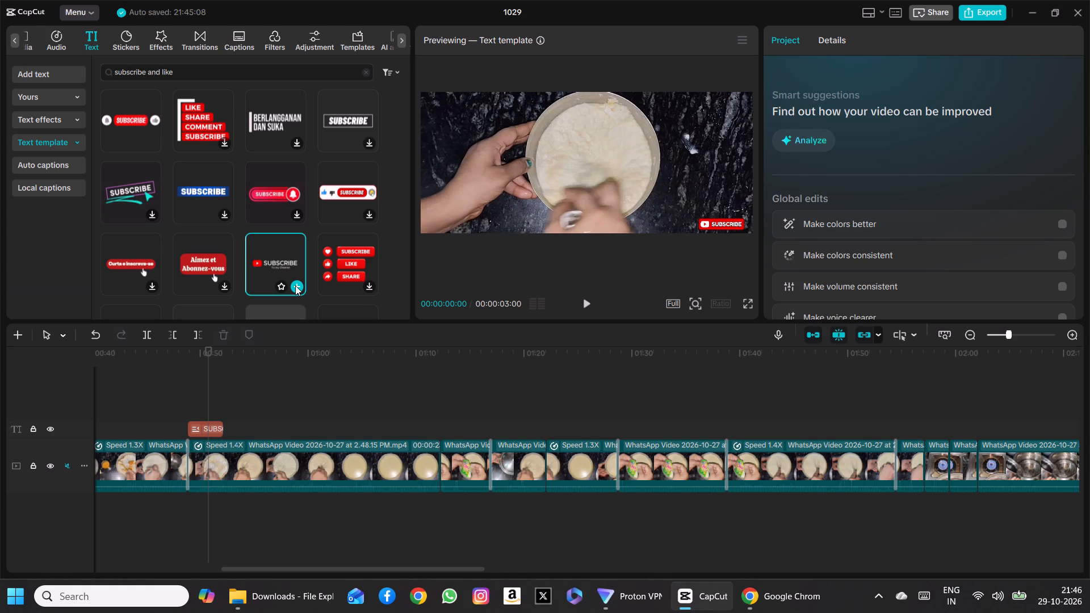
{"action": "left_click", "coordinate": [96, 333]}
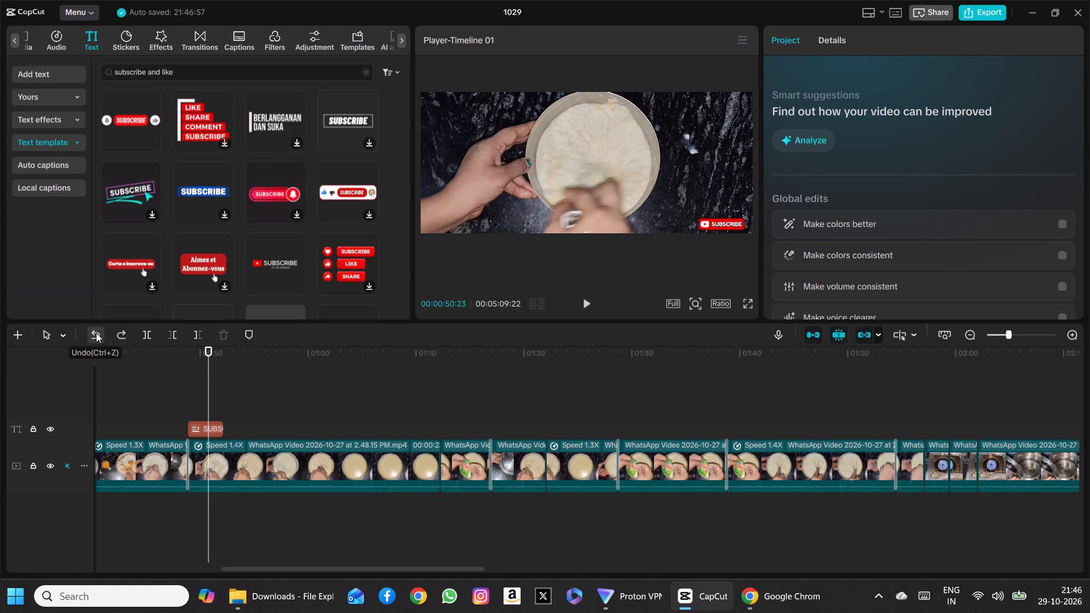
Look through the rest of the timeline up to the four-minute area, examining the footage around 00:03:58:00.
{"action": "scroll", "coordinate": [436, 423], "scroll_direction": "left", "scroll_amount": 1}
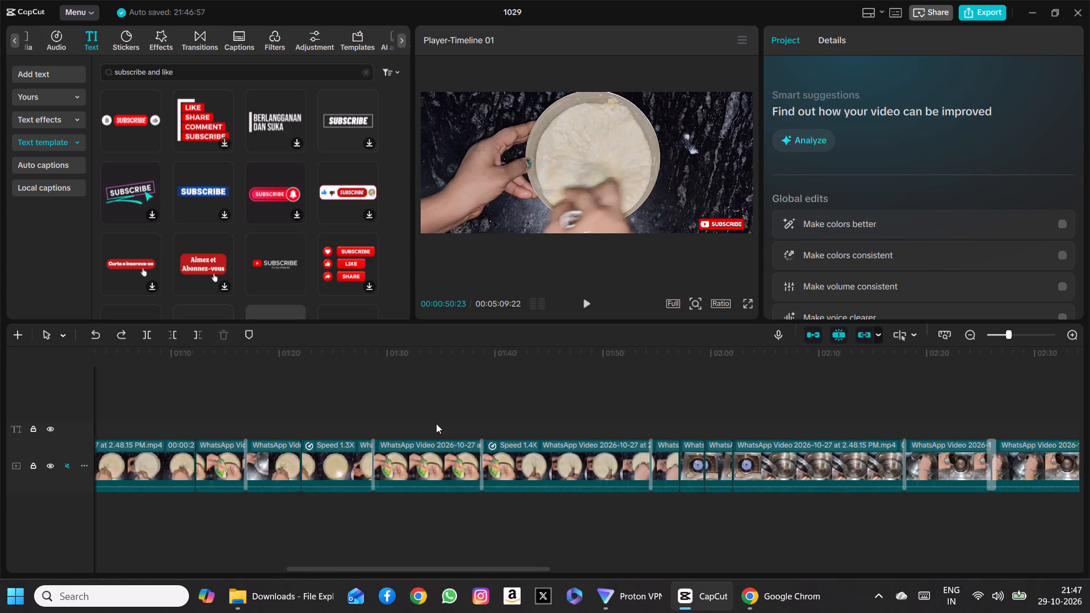
{"action": "scroll", "coordinate": [436, 423], "scroll_direction": "left", "scroll_amount": 3}
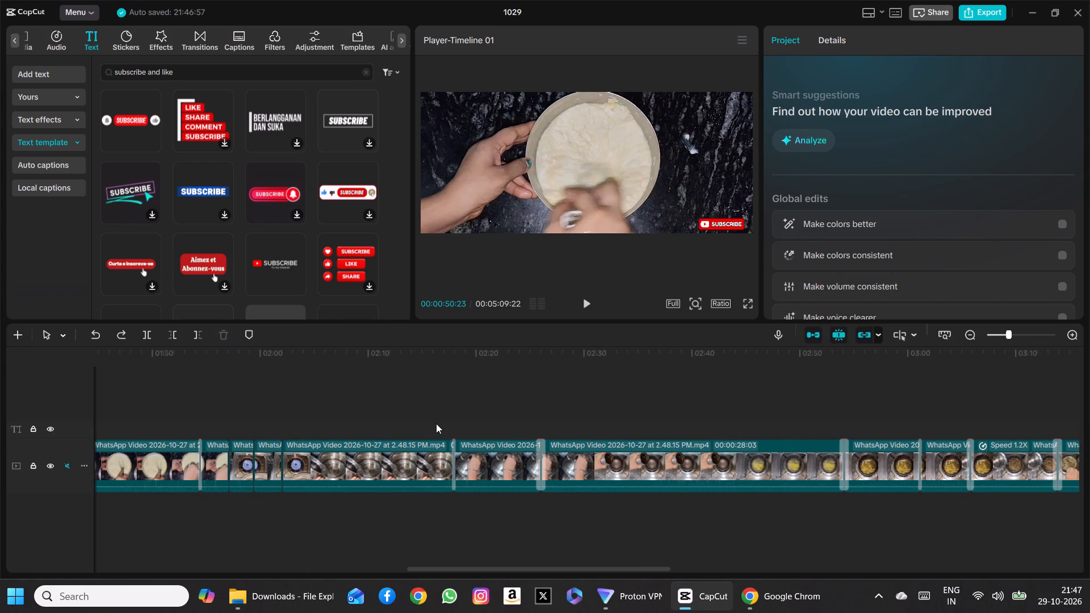
{"action": "scroll", "coordinate": [436, 423], "scroll_direction": "left", "scroll_amount": 1}
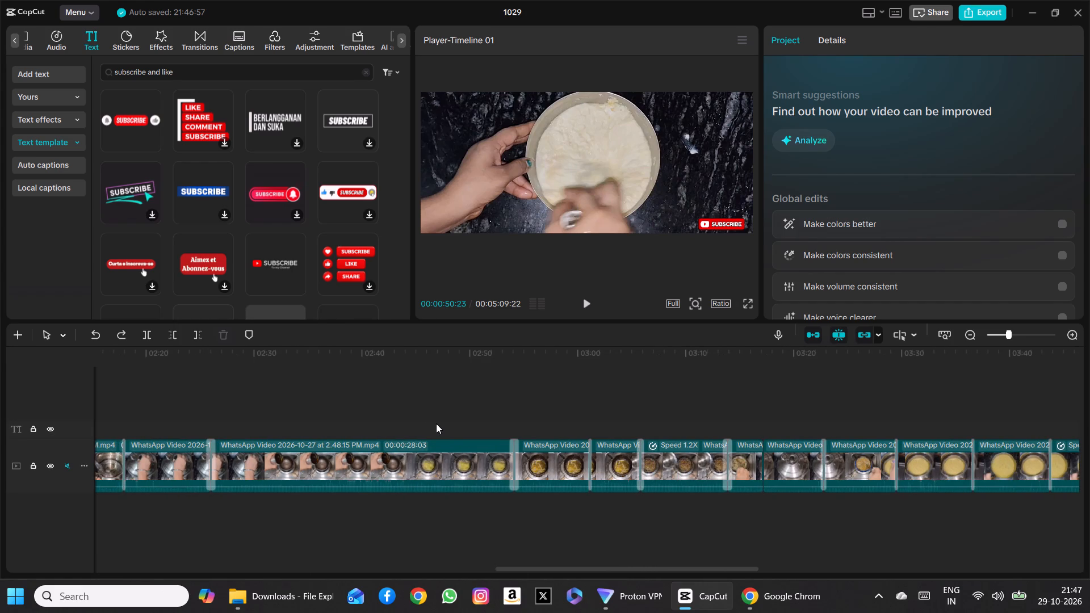
{"action": "scroll", "coordinate": [436, 423], "scroll_direction": "left", "scroll_amount": 3}
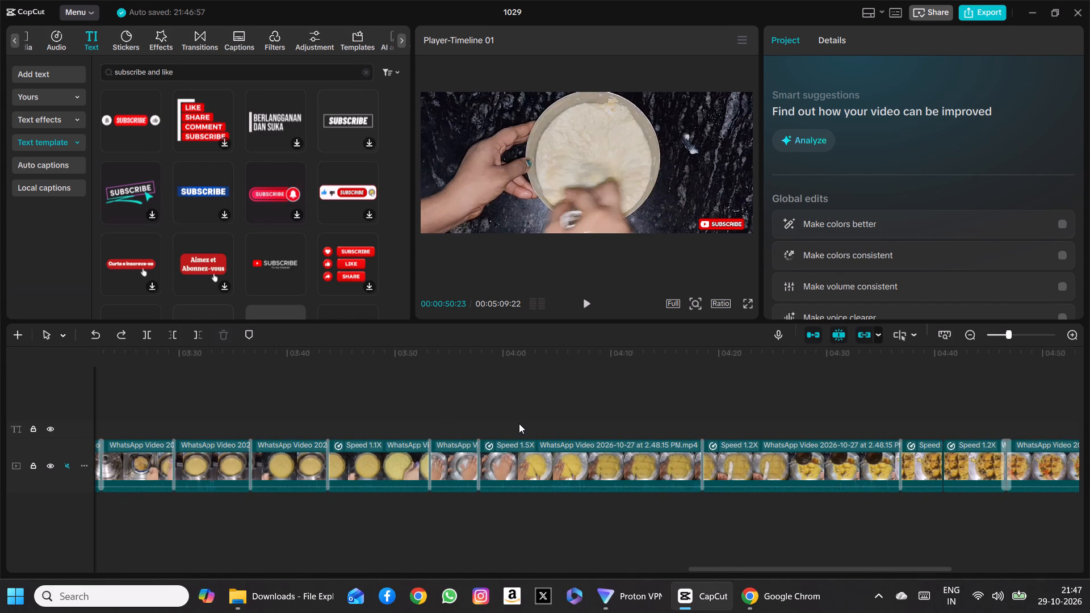
{"action": "left_click", "coordinate": [519, 423]}
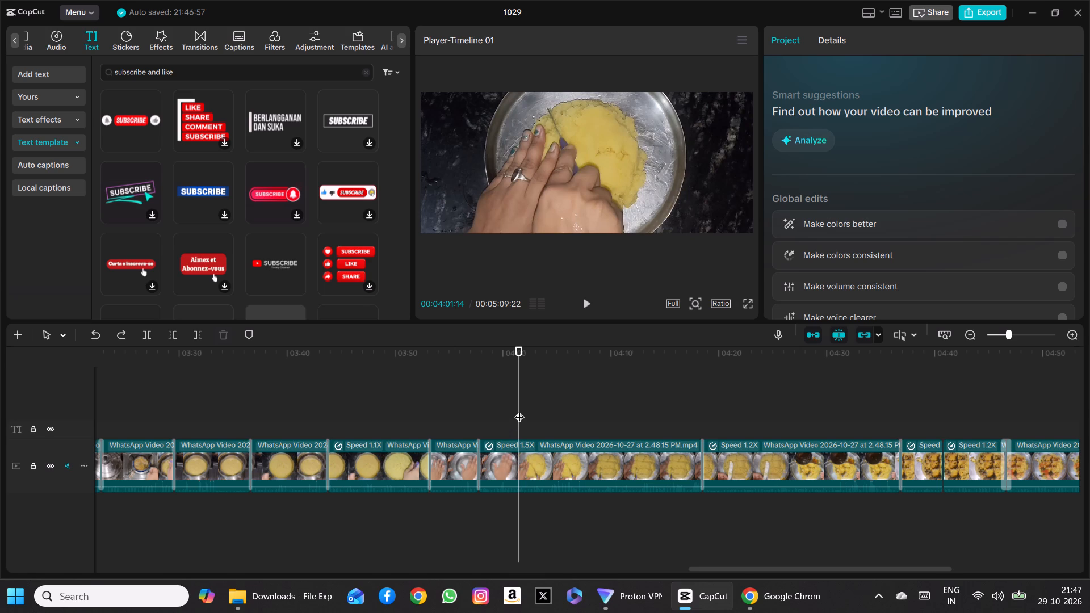
{"action": "left_click_drag", "start_coordinate": [519, 409], "coordinate": [485, 406]}
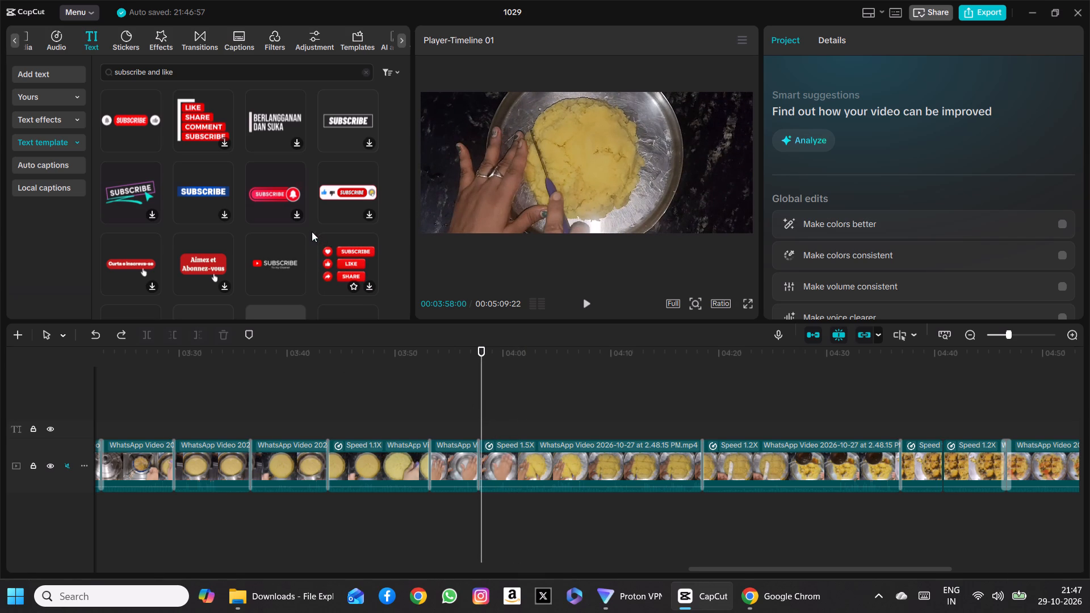
{"action": "right_click", "coordinate": [483, 394]}
{"action": "scroll", "coordinate": [483, 394], "scroll_direction": "left", "scroll_amount": 1}
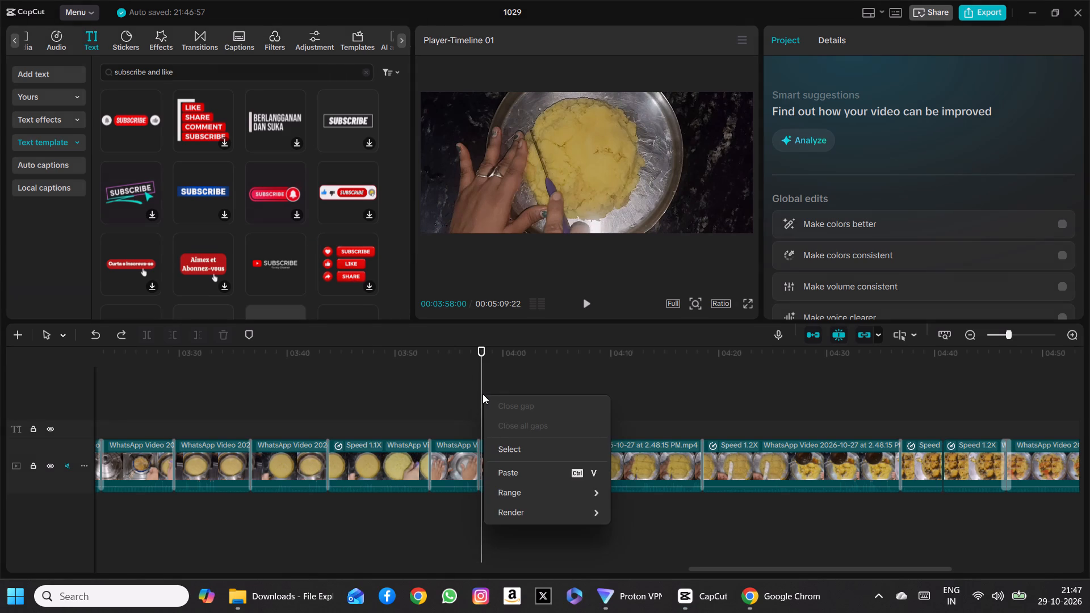
{"action": "scroll", "coordinate": [483, 394], "scroll_direction": "left", "scroll_amount": 1}
{"action": "left_click", "coordinate": [448, 393]}
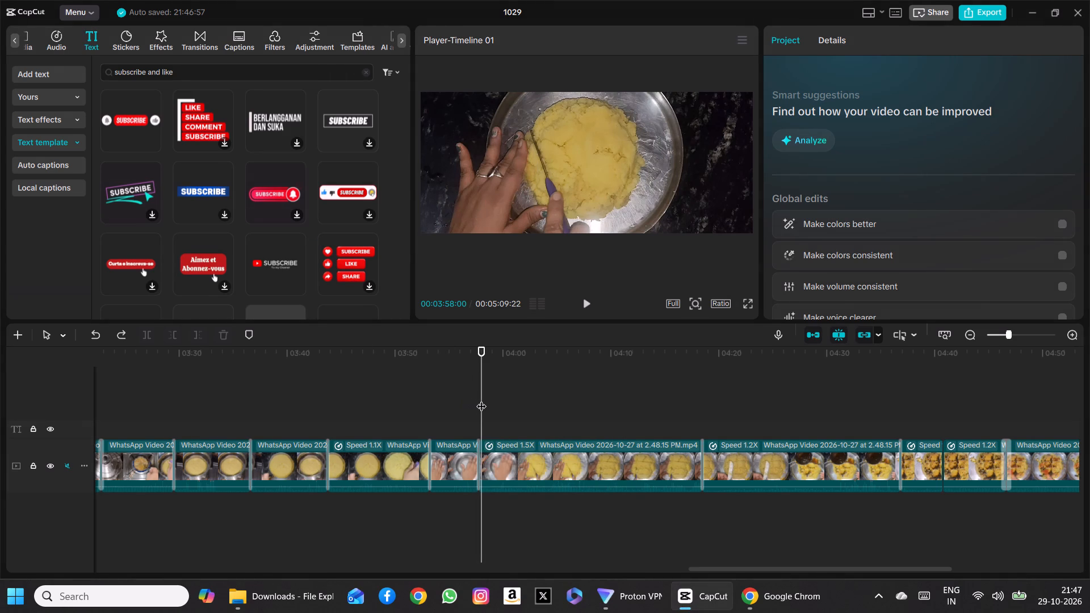
Copy the small SUBSCRIBE clip at about the 50-second mark and paste it at 00:03:58:16, over the footage of the steamed cake being cut.
{"action": "left_click_drag", "start_coordinate": [482, 399], "coordinate": [186, 413]}
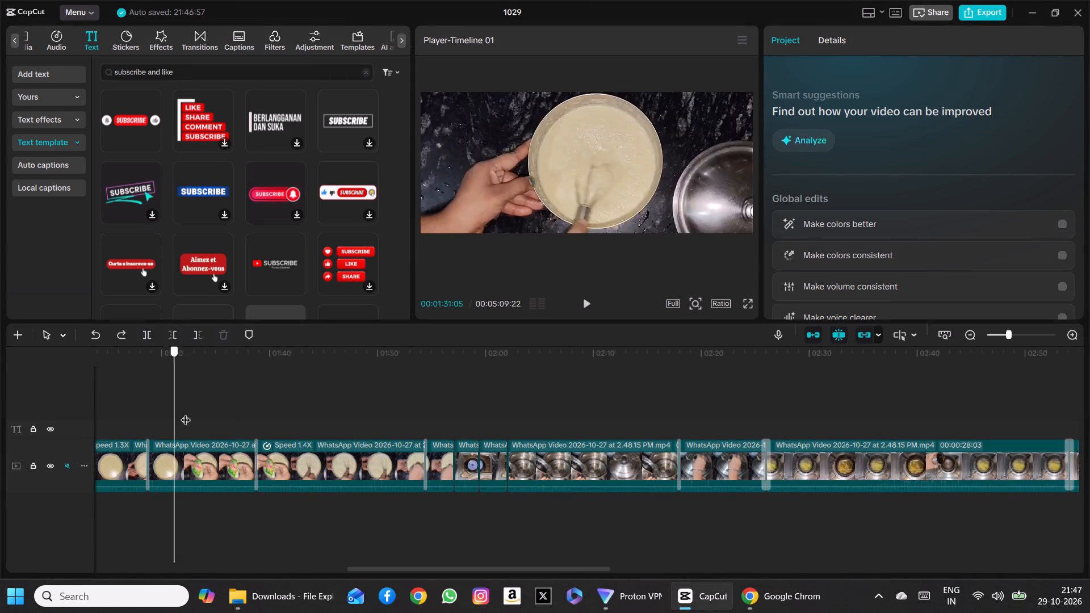
{"action": "left_click_drag", "start_coordinate": [186, 413], "coordinate": [179, 402]}
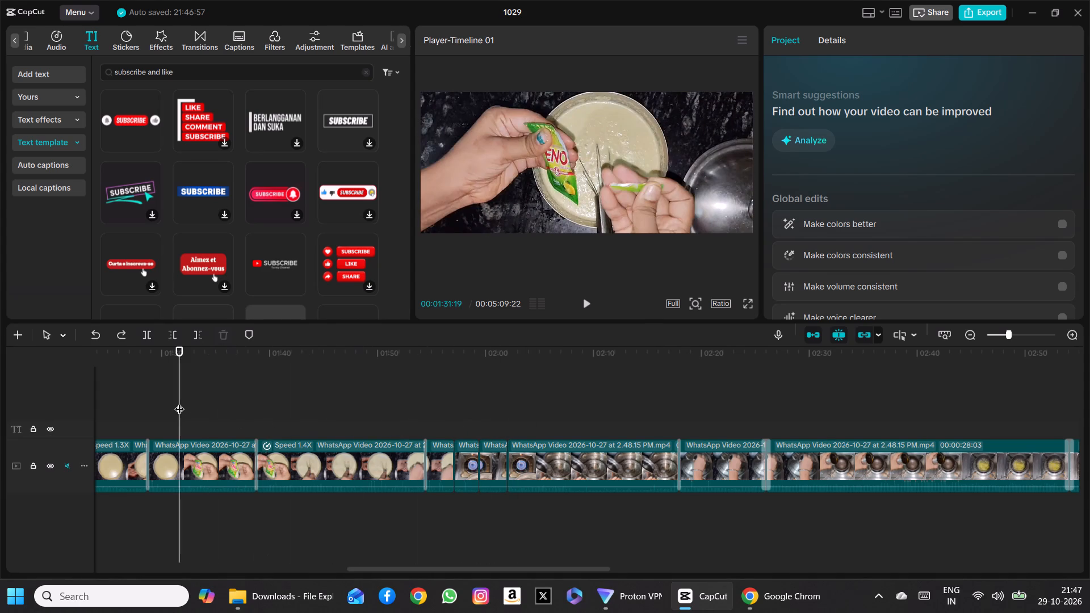
{"action": "scroll", "coordinate": [179, 402], "scroll_direction": "right", "scroll_amount": 1}
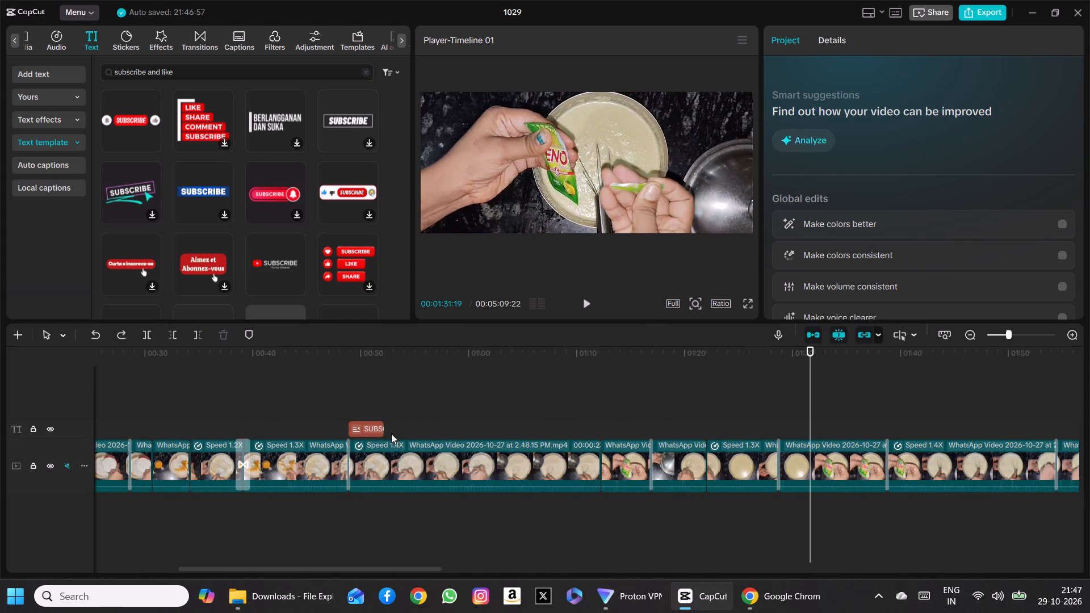
{"action": "right_click", "coordinate": [374, 429]}
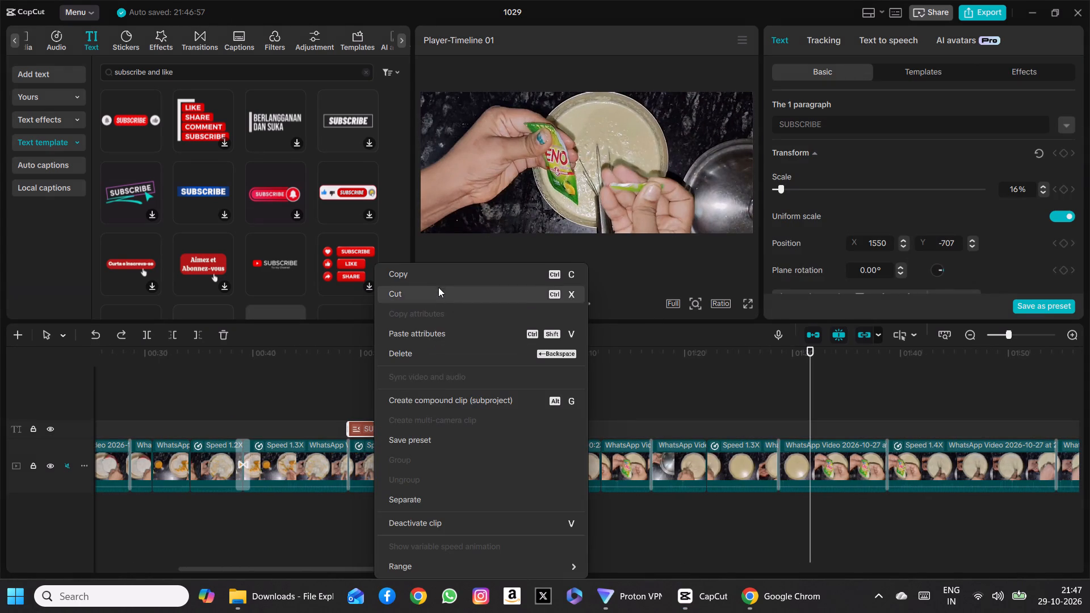
{"action": "left_click", "coordinate": [443, 271]}
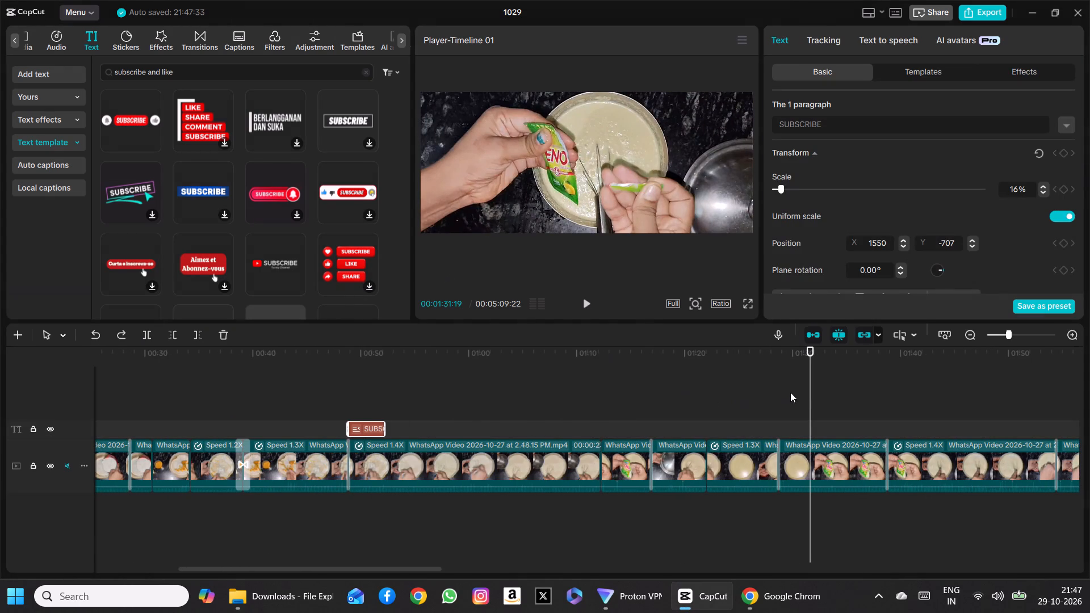
{"action": "scroll", "coordinate": [807, 391], "scroll_direction": "left", "scroll_amount": 5}
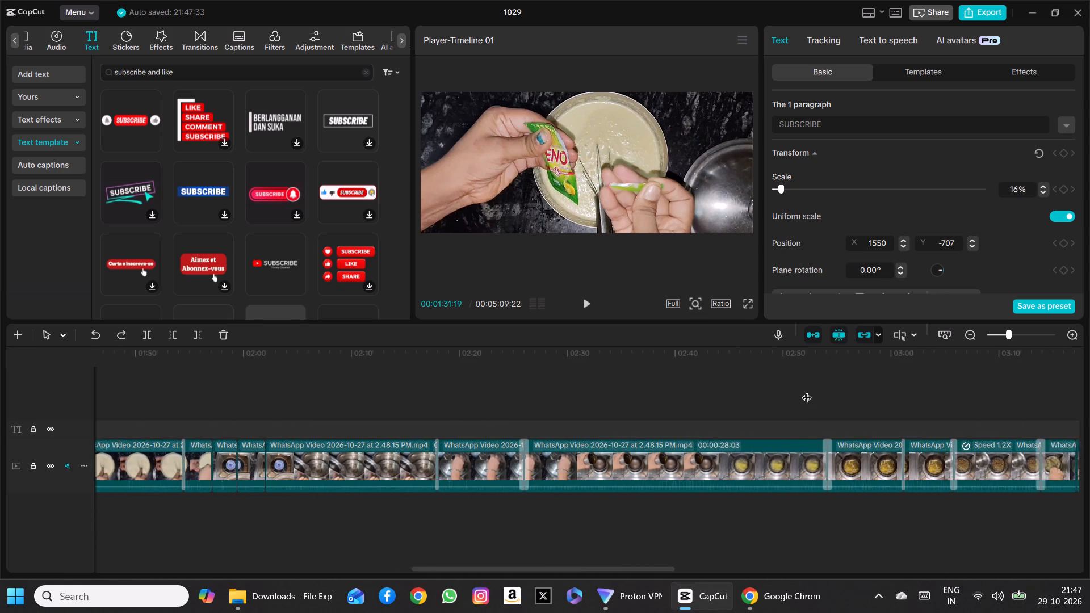
{"action": "scroll", "coordinate": [807, 391], "scroll_direction": "left", "scroll_amount": 4}
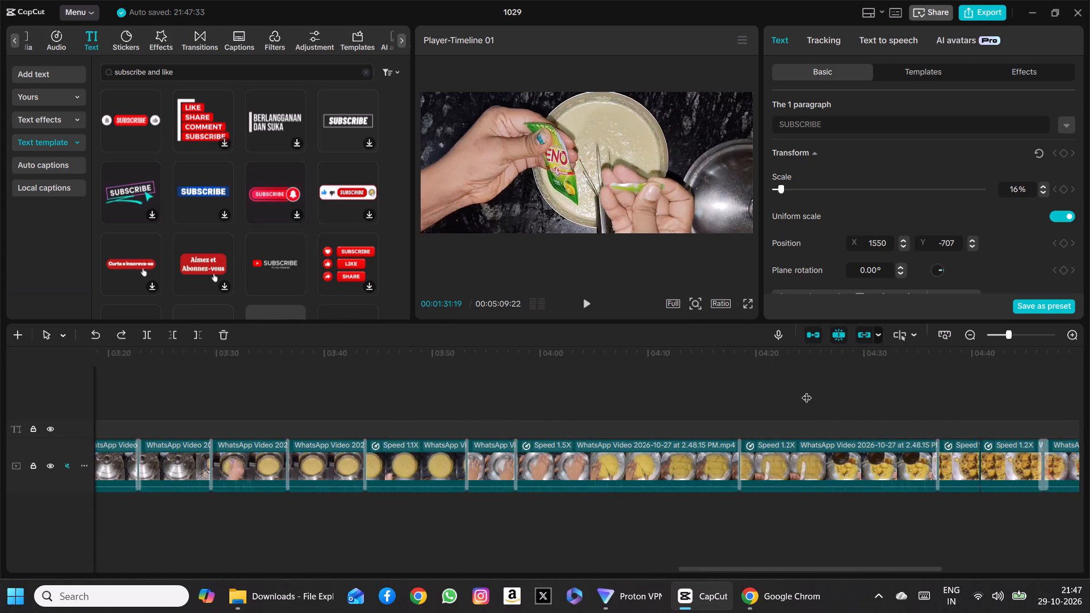
{"action": "scroll", "coordinate": [807, 391], "scroll_direction": "left", "scroll_amount": 1}
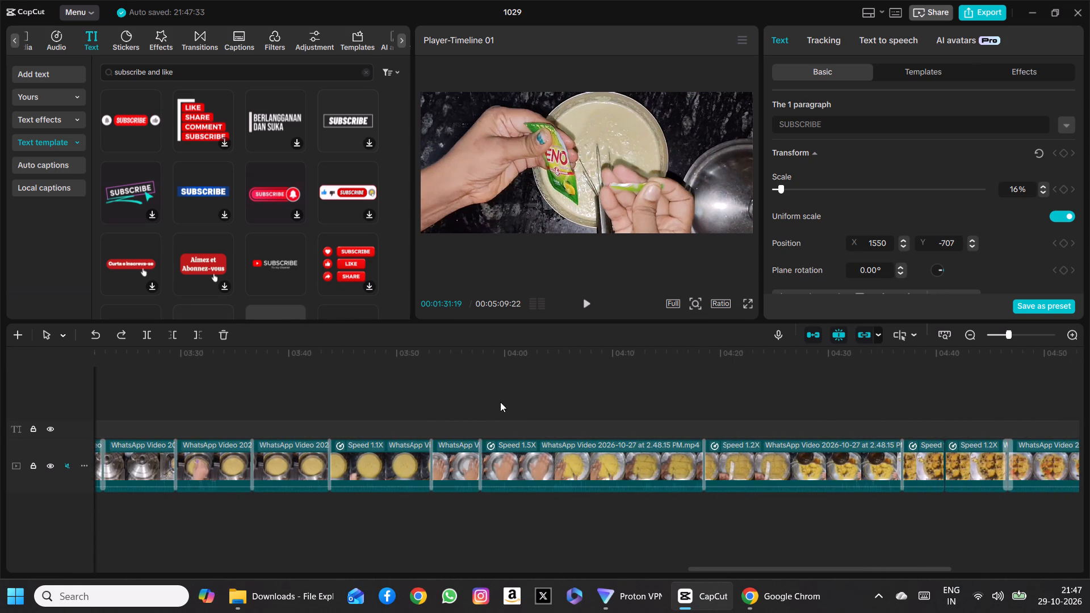
{"action": "left_click", "coordinate": [497, 399]}
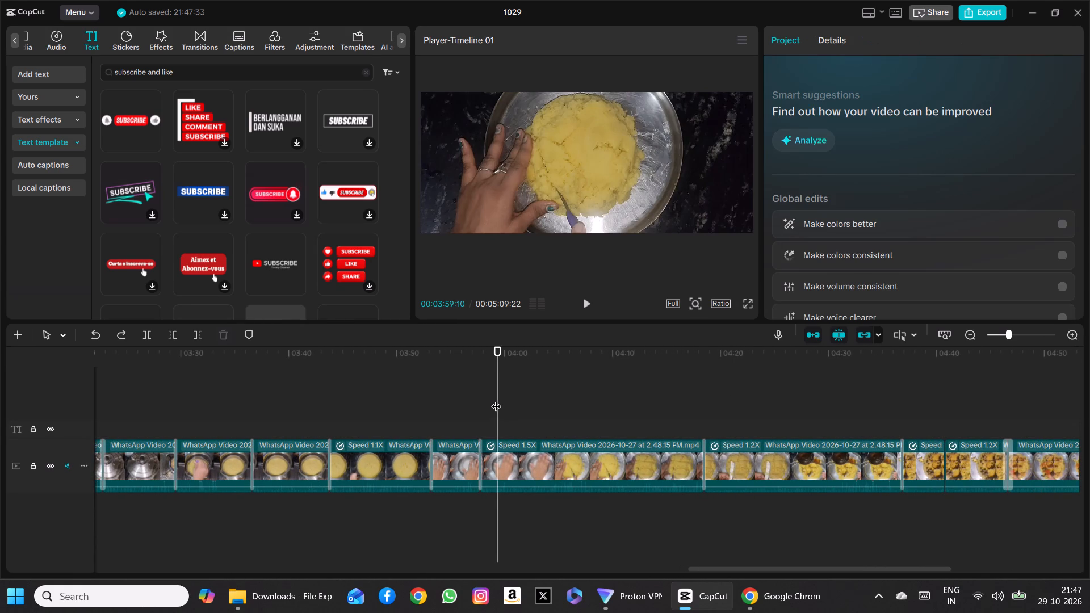
{"action": "left_click_drag", "start_coordinate": [496, 399], "coordinate": [480, 399]}
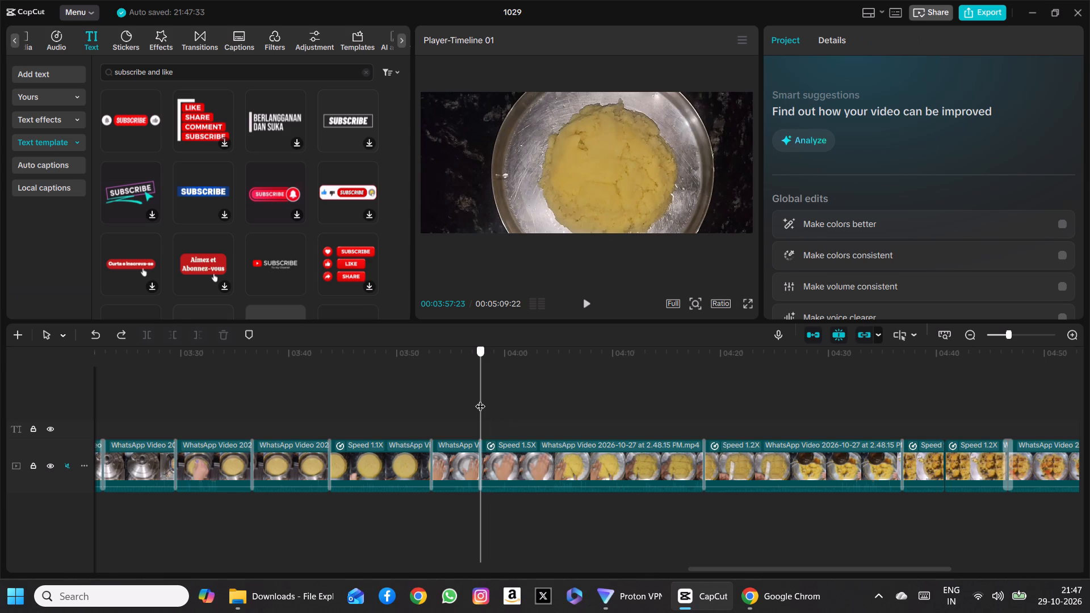
{"action": "left_click_drag", "start_coordinate": [480, 399], "coordinate": [480, 398]}
{"action": "left_click_drag", "start_coordinate": [480, 398], "coordinate": [512, 400]}
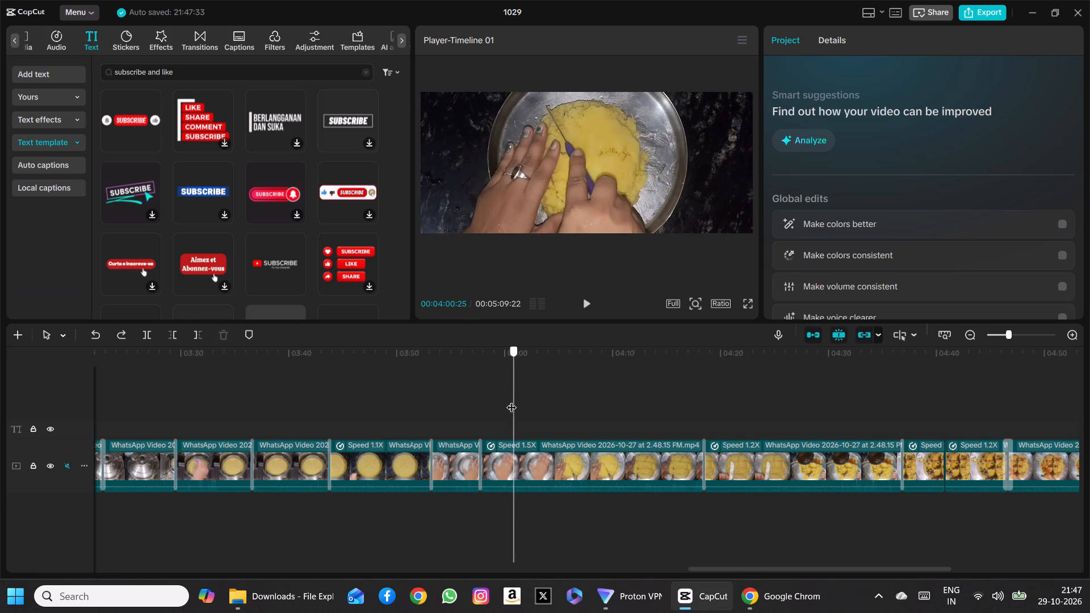
{"action": "left_click_drag", "start_coordinate": [512, 400], "coordinate": [487, 401]}
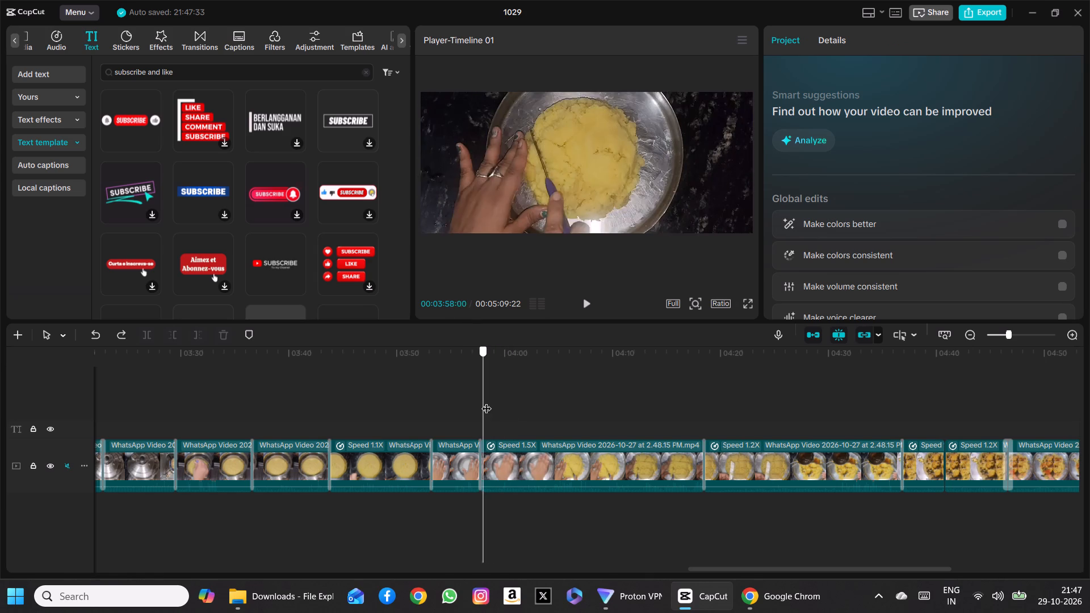
{"action": "left_click_drag", "start_coordinate": [487, 401], "coordinate": [489, 400]}
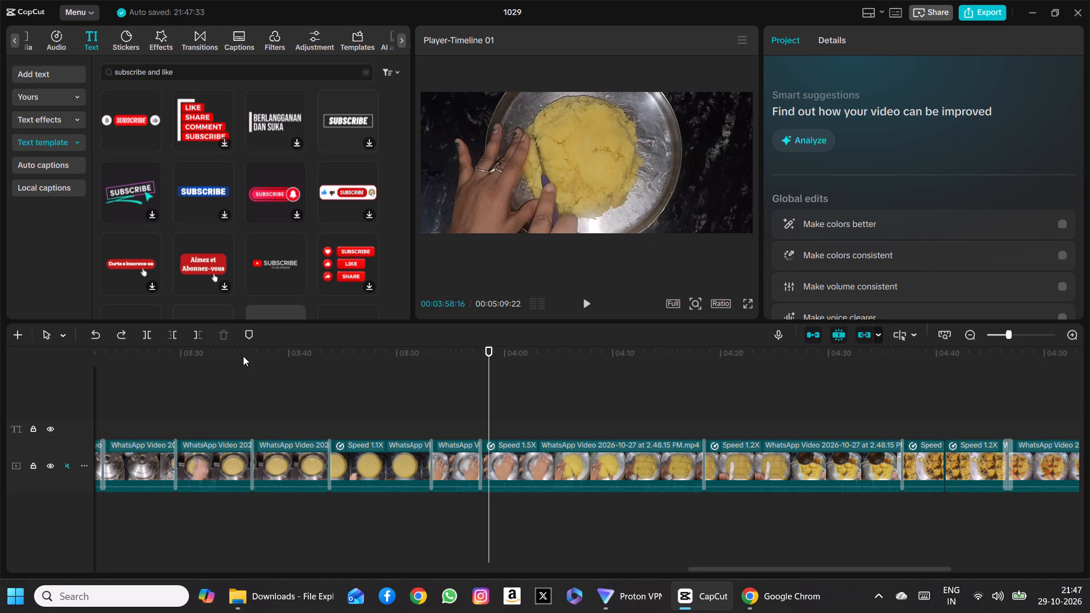
{"action": "right_click", "coordinate": [508, 393]}
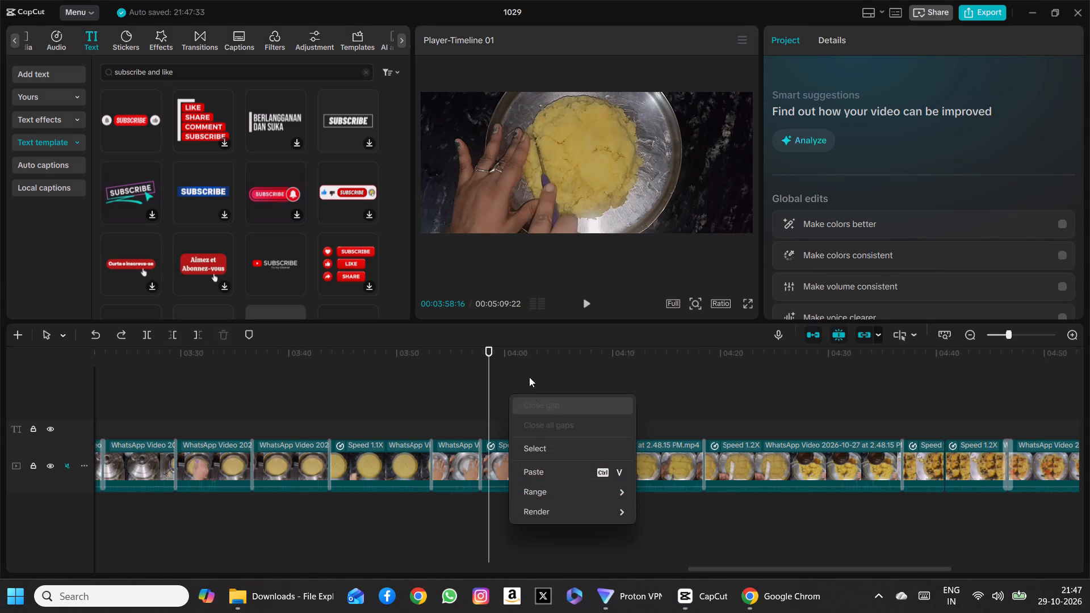
{"action": "left_click", "coordinate": [493, 381]}
{"action": "right_click", "coordinate": [494, 409]}
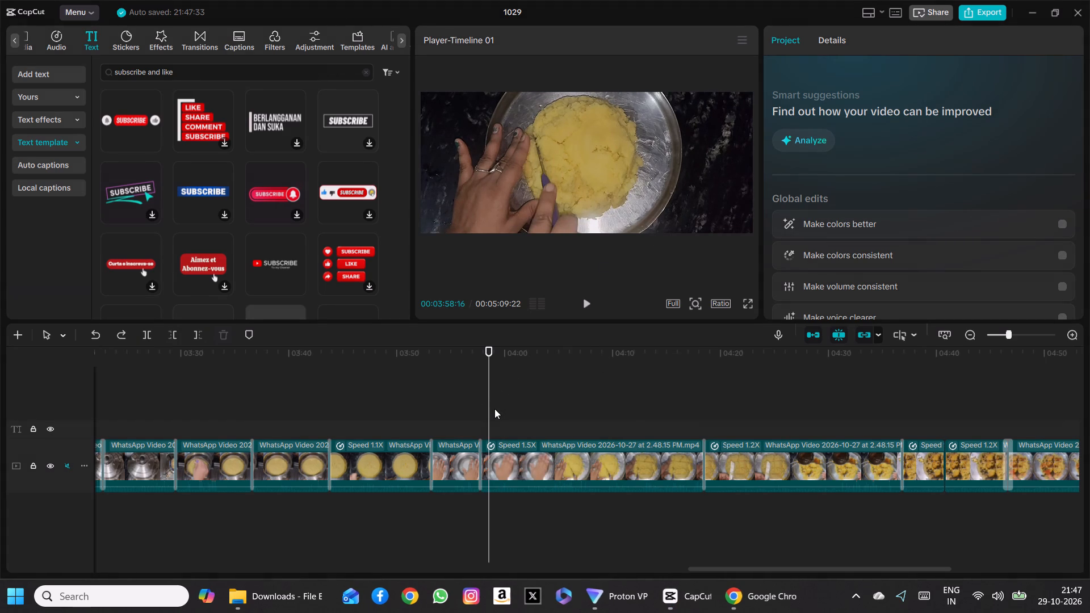
{"action": "left_click", "coordinate": [522, 484]}
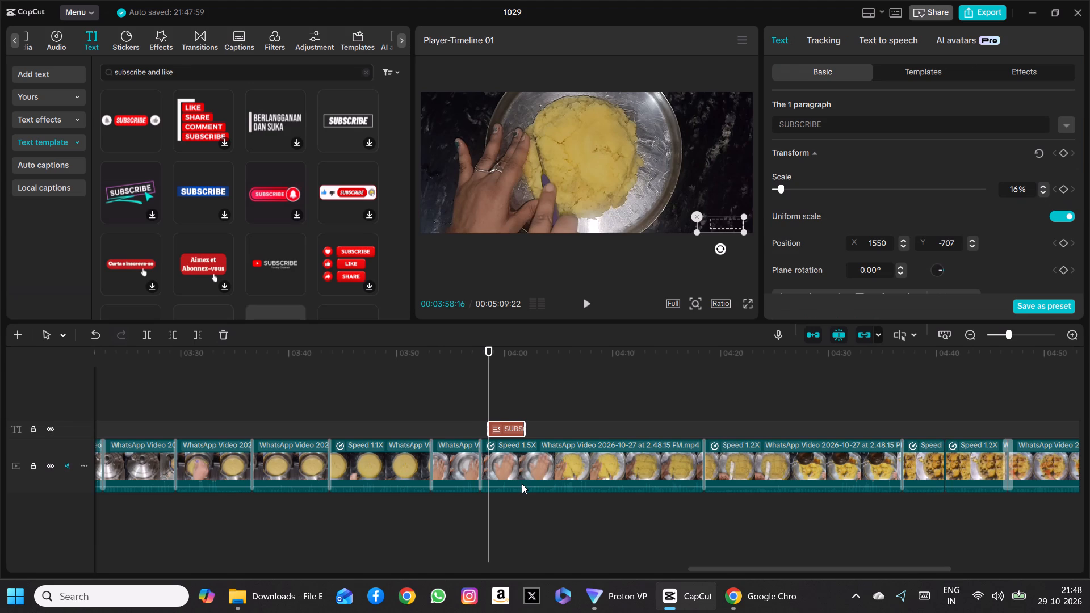
Play the video from 00:03:58:16 to check the pasted SUBSCRIBE animation, and look through the remaining footage up to the end at 00:05:09:22.
{"action": "left_click", "coordinate": [585, 302]}
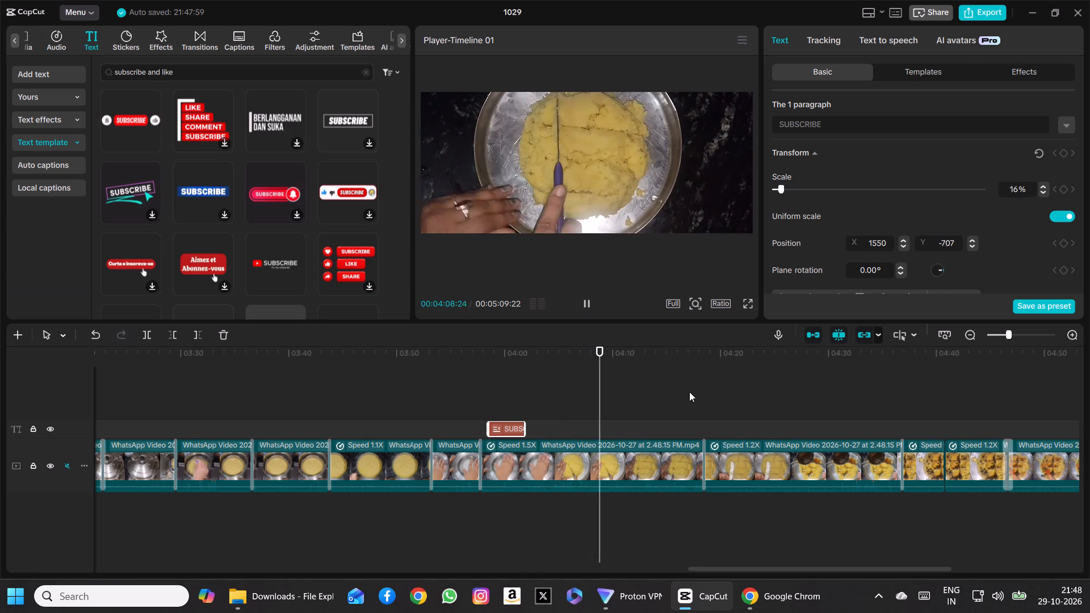
{"action": "scroll", "coordinate": [689, 392], "scroll_direction": "left", "scroll_amount": 1}
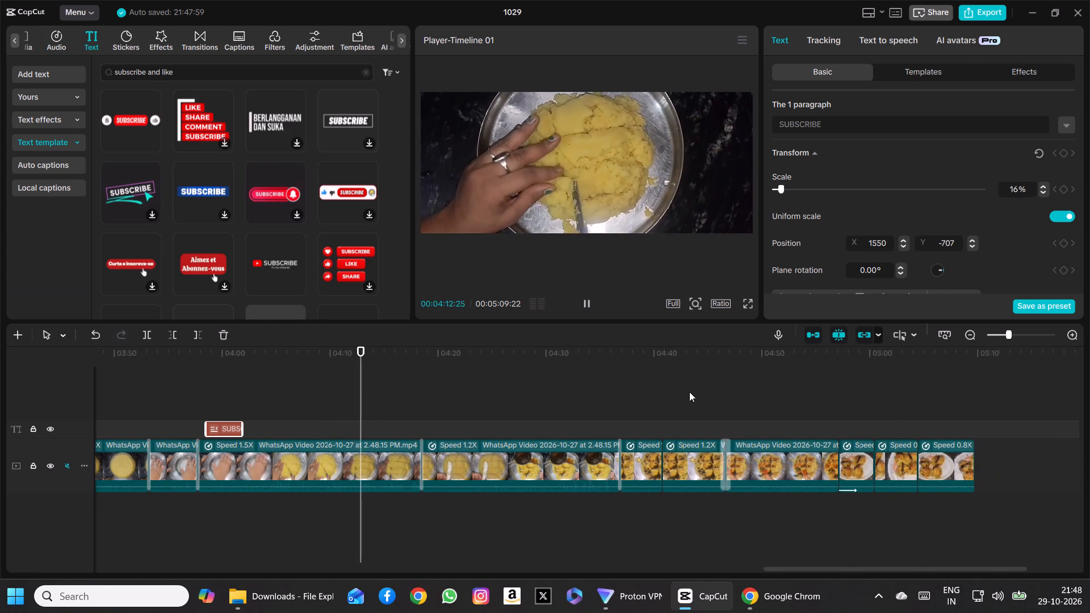
{"action": "scroll", "coordinate": [689, 392], "scroll_direction": "left", "scroll_amount": 1}
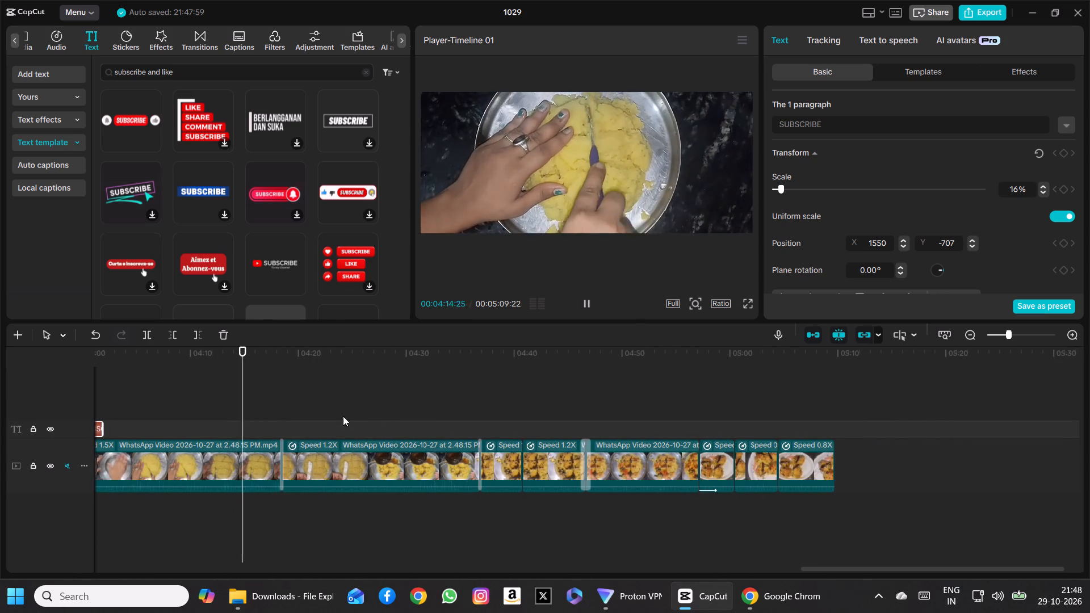
{"action": "left_click_drag", "start_coordinate": [253, 398], "coordinate": [499, 397]}
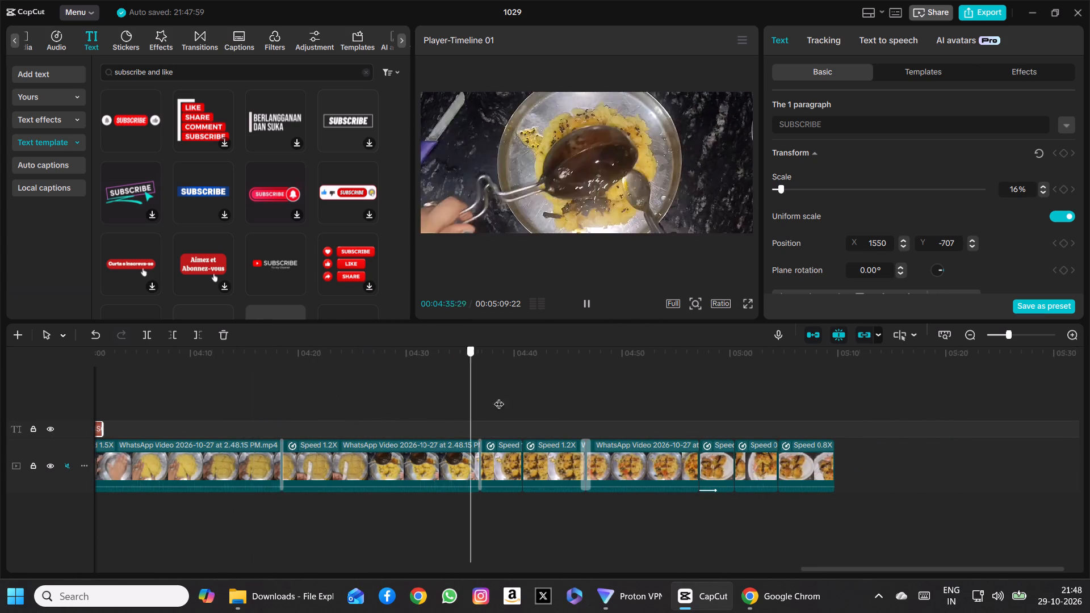
{"action": "left_click_drag", "start_coordinate": [499, 397], "coordinate": [800, 355]}
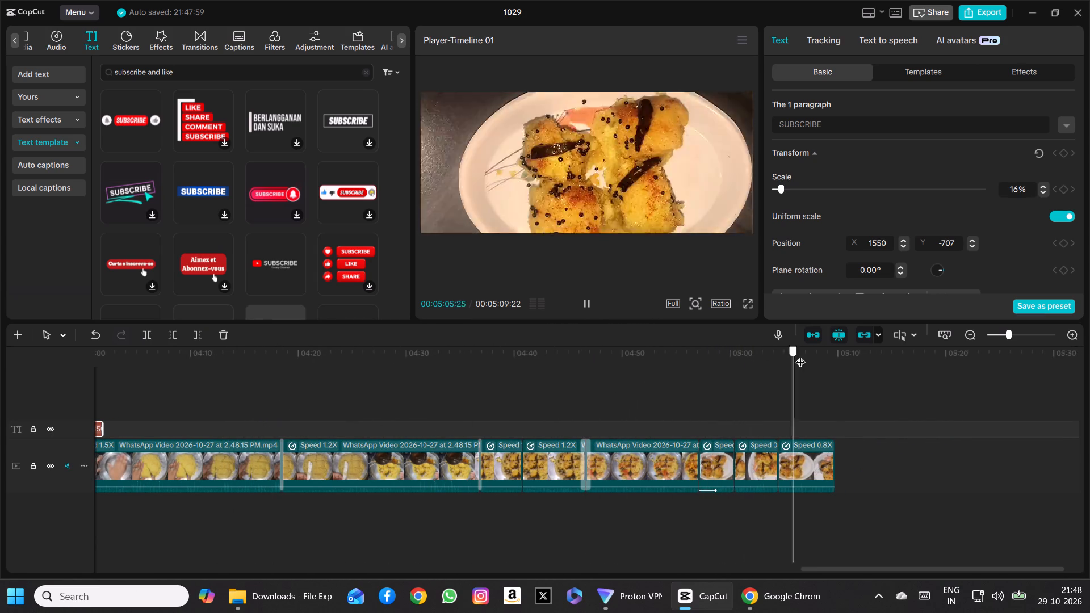
{"action": "left_click_drag", "start_coordinate": [800, 355], "coordinate": [775, 358]}
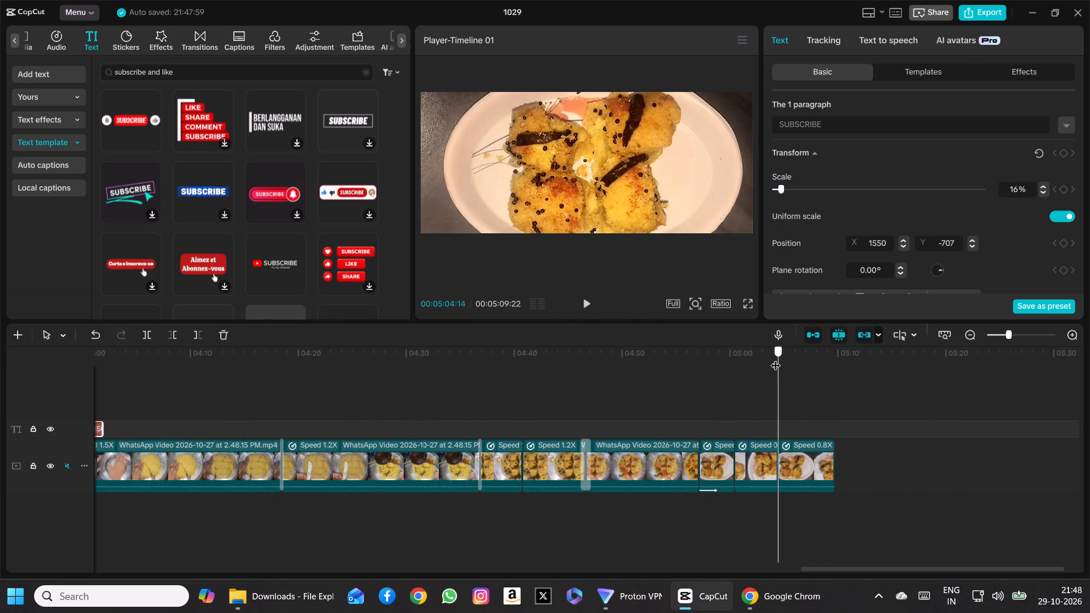
{"action": "left_click_drag", "start_coordinate": [775, 358], "coordinate": [764, 358]}
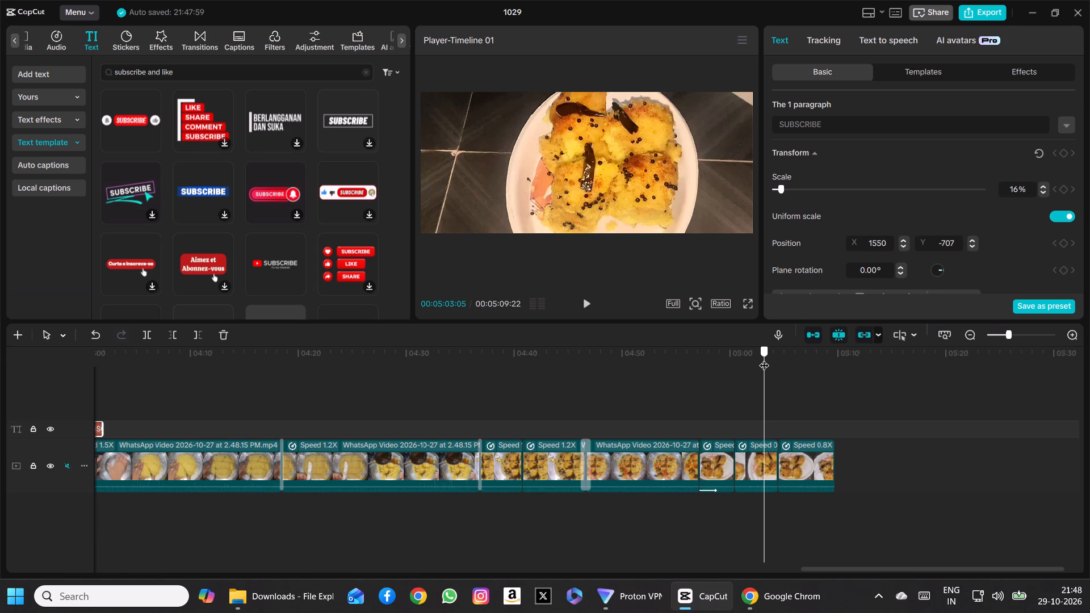
{"action": "left_click_drag", "start_coordinate": [764, 358], "coordinate": [844, 371]}
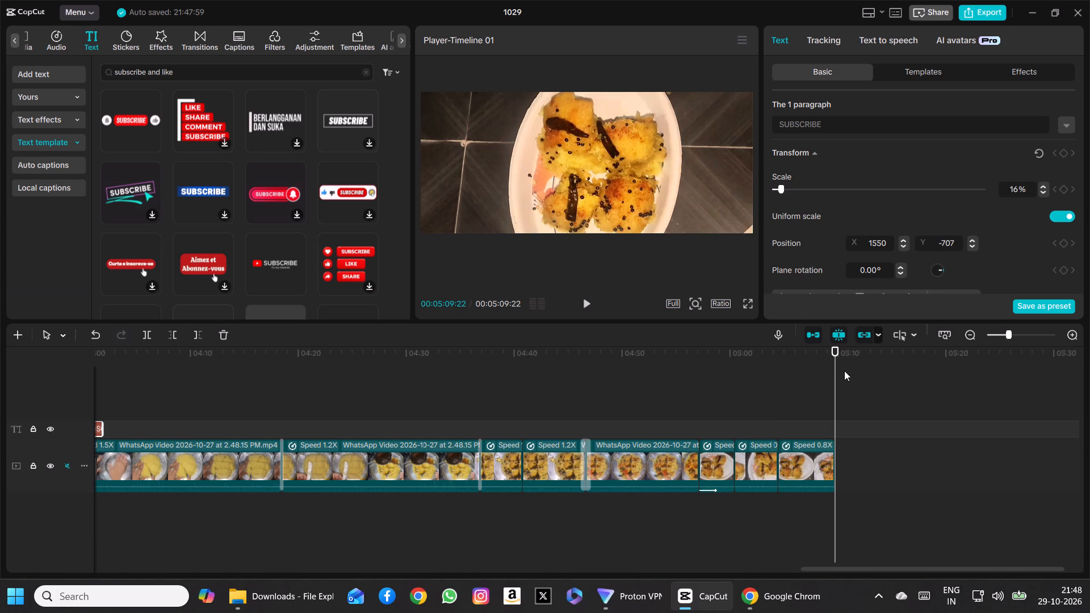
{"action": "left_click", "coordinate": [745, 391]}
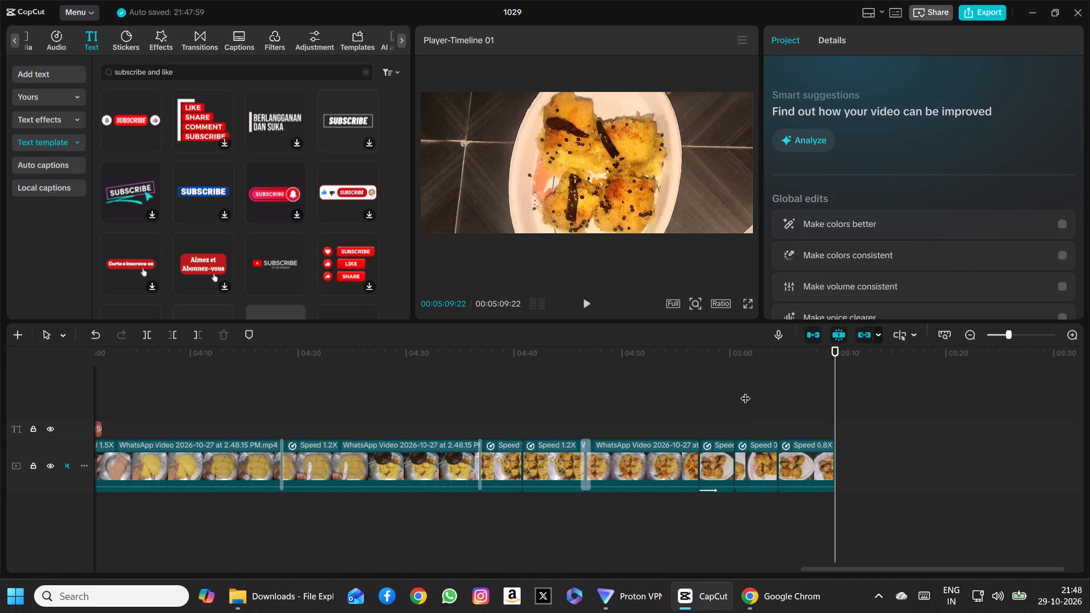
{"action": "left_click_drag", "start_coordinate": [746, 391], "coordinate": [863, 383]}
Create a second timeline and add the red SUBSCRIBE text template with round icons on both sides at its start.
{"action": "left_click", "coordinate": [14, 337]}
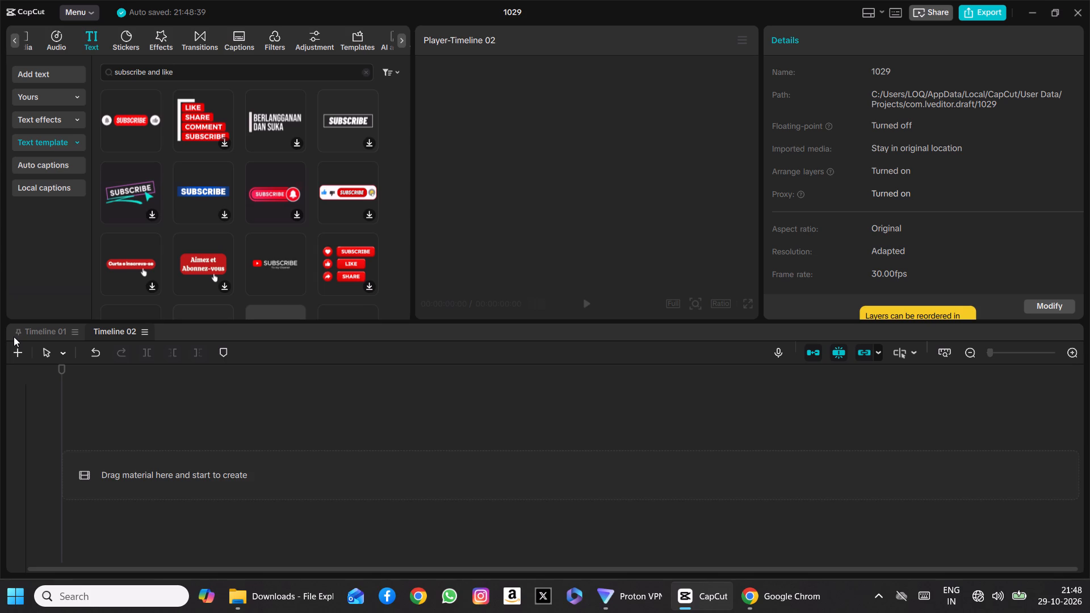
{"action": "left_click", "coordinate": [127, 477]}
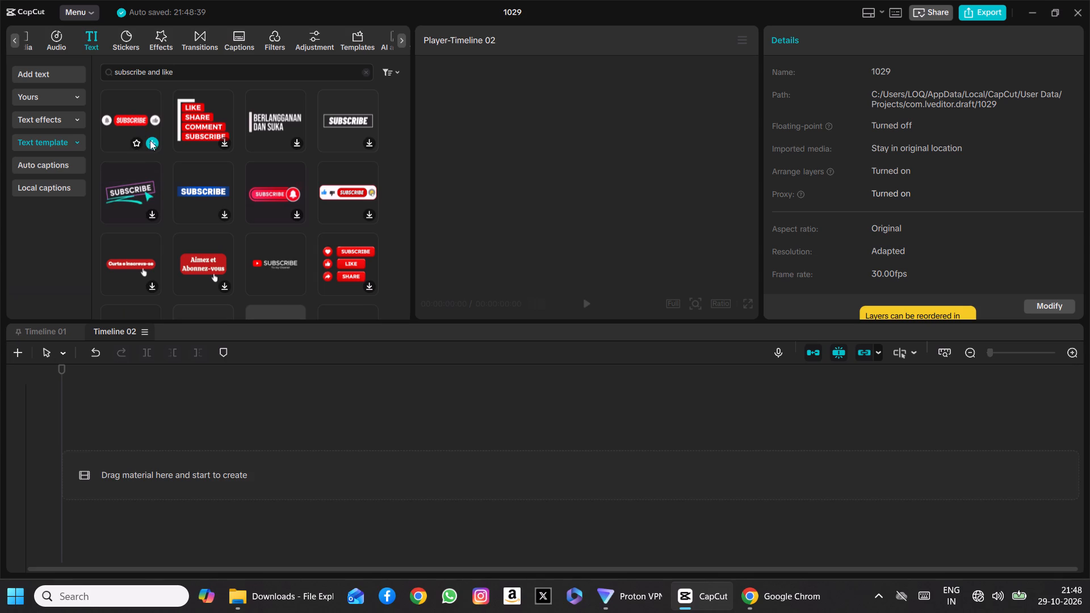
{"action": "left_click", "coordinate": [152, 140]}
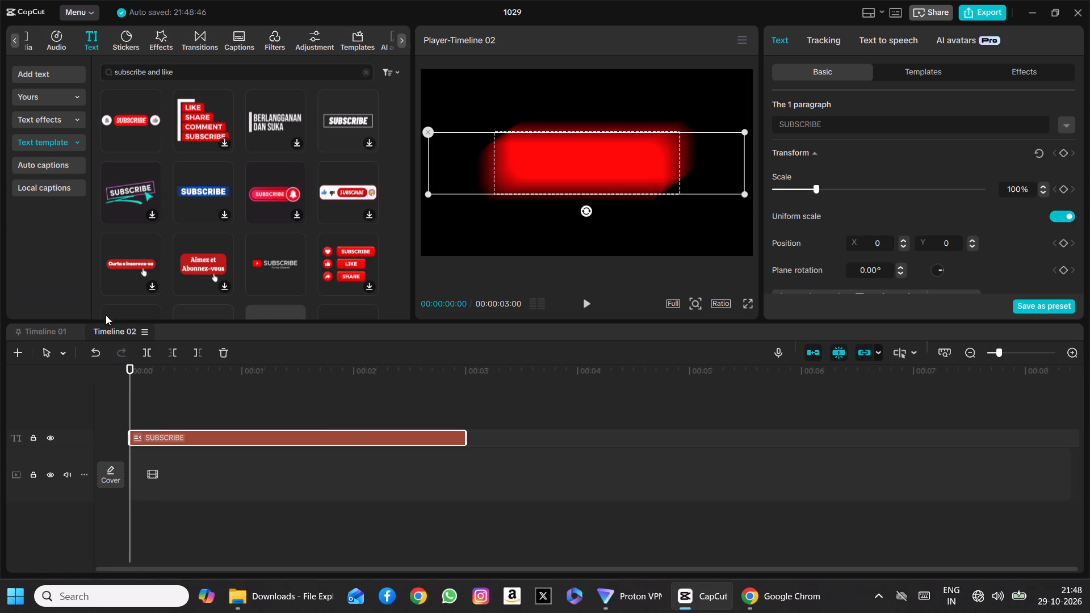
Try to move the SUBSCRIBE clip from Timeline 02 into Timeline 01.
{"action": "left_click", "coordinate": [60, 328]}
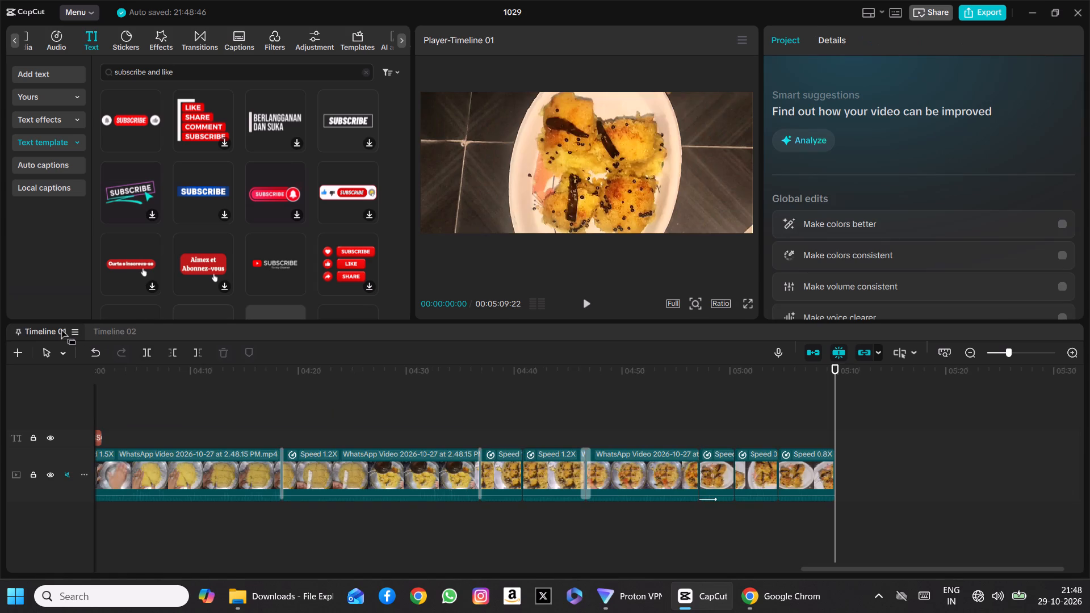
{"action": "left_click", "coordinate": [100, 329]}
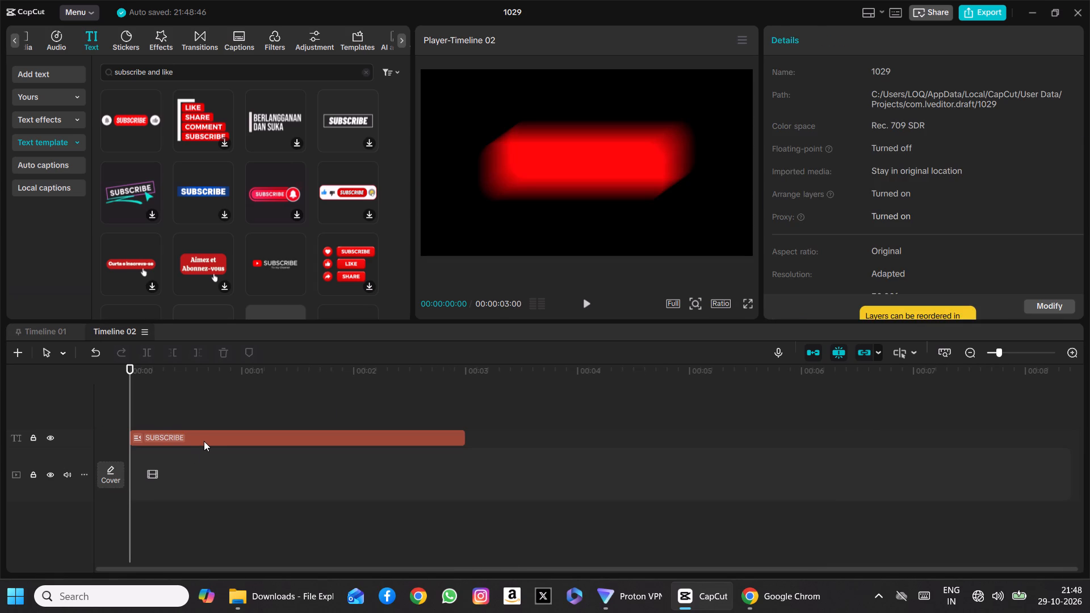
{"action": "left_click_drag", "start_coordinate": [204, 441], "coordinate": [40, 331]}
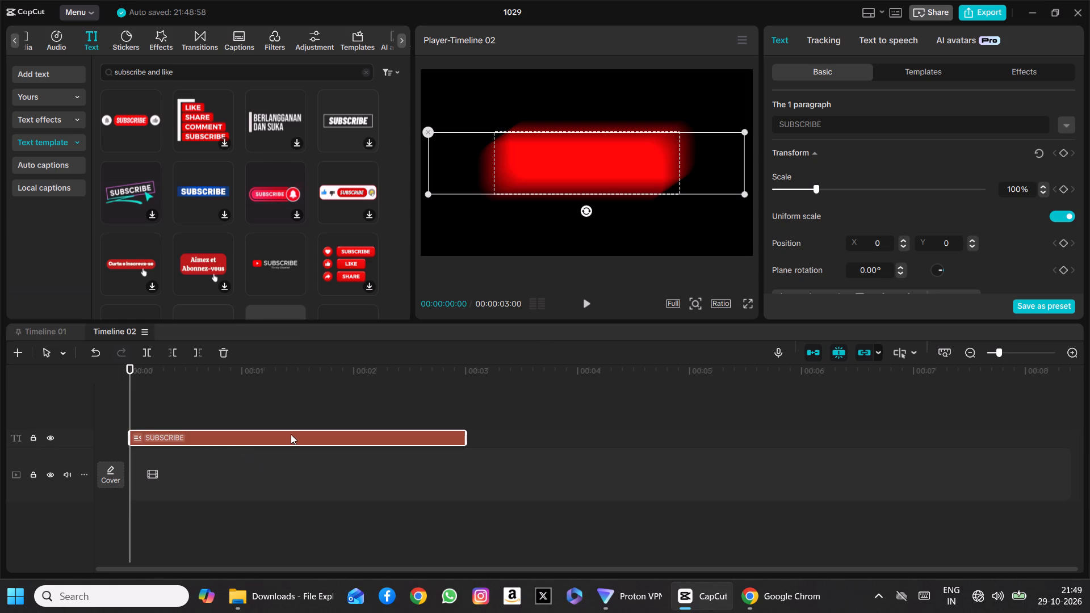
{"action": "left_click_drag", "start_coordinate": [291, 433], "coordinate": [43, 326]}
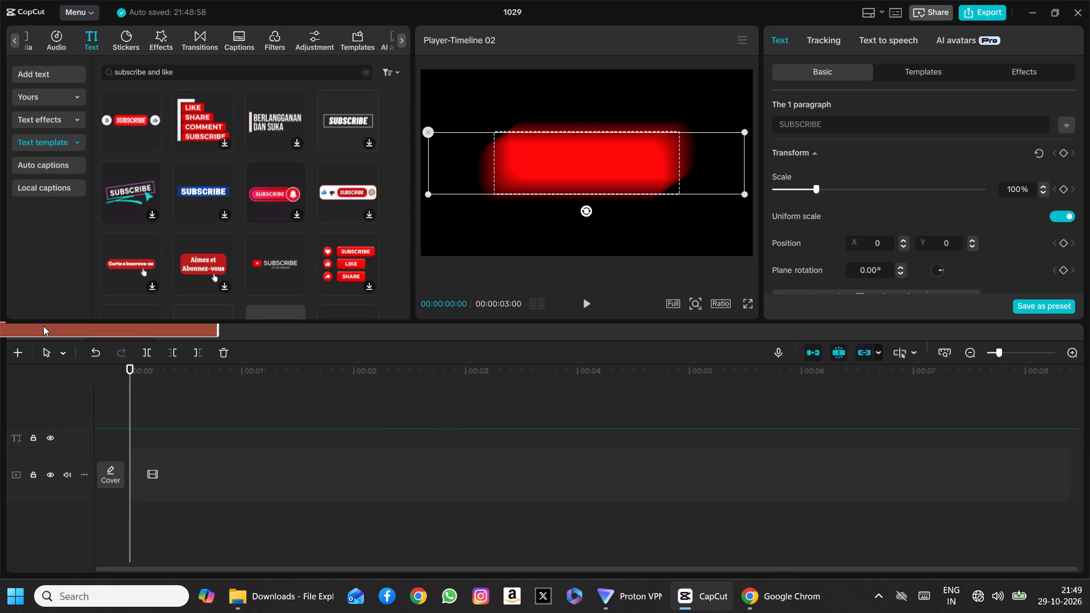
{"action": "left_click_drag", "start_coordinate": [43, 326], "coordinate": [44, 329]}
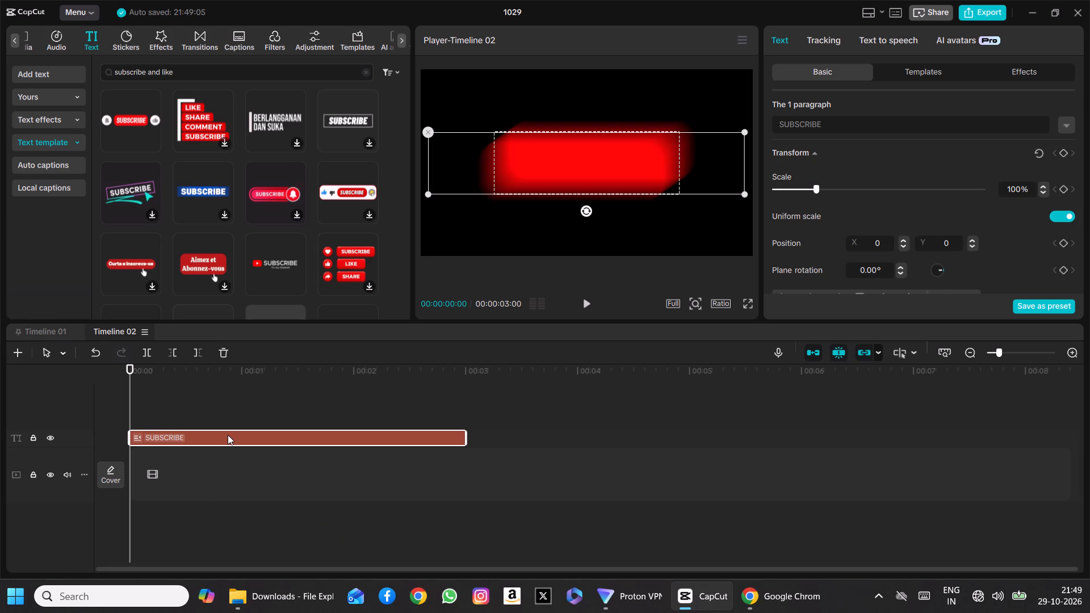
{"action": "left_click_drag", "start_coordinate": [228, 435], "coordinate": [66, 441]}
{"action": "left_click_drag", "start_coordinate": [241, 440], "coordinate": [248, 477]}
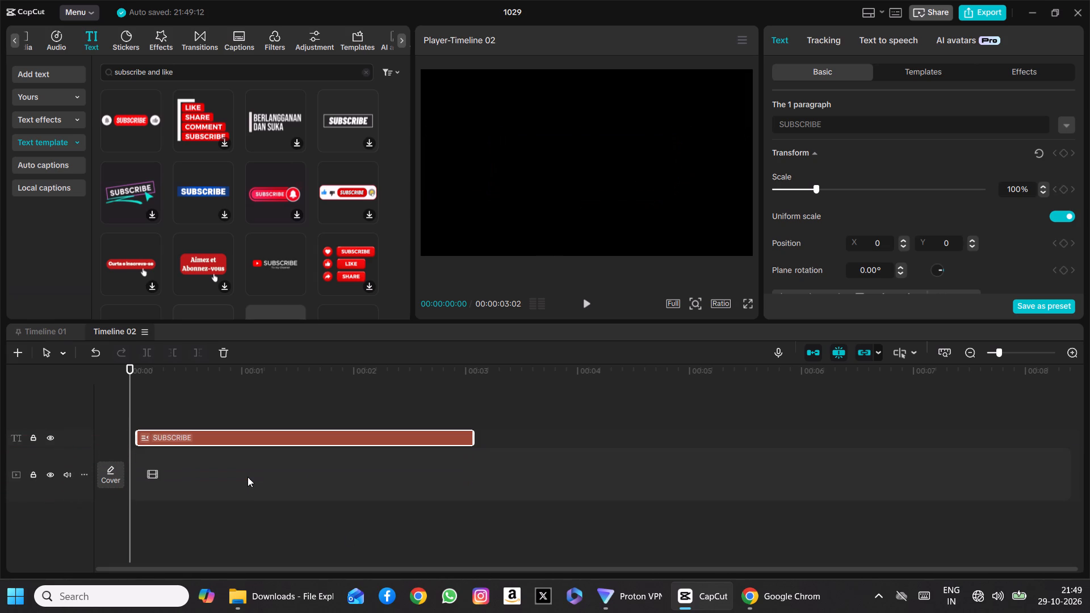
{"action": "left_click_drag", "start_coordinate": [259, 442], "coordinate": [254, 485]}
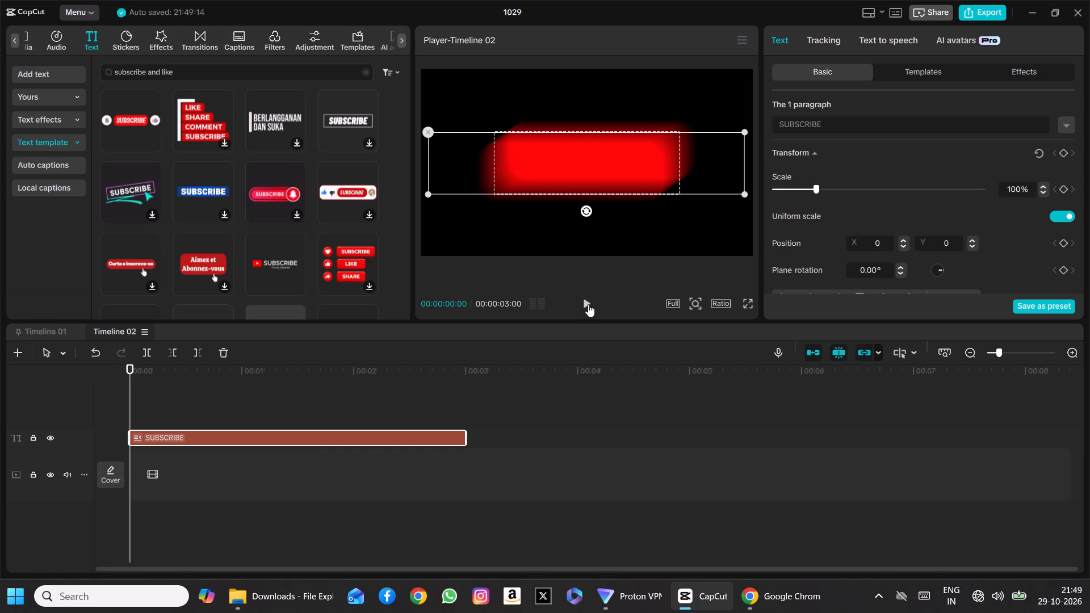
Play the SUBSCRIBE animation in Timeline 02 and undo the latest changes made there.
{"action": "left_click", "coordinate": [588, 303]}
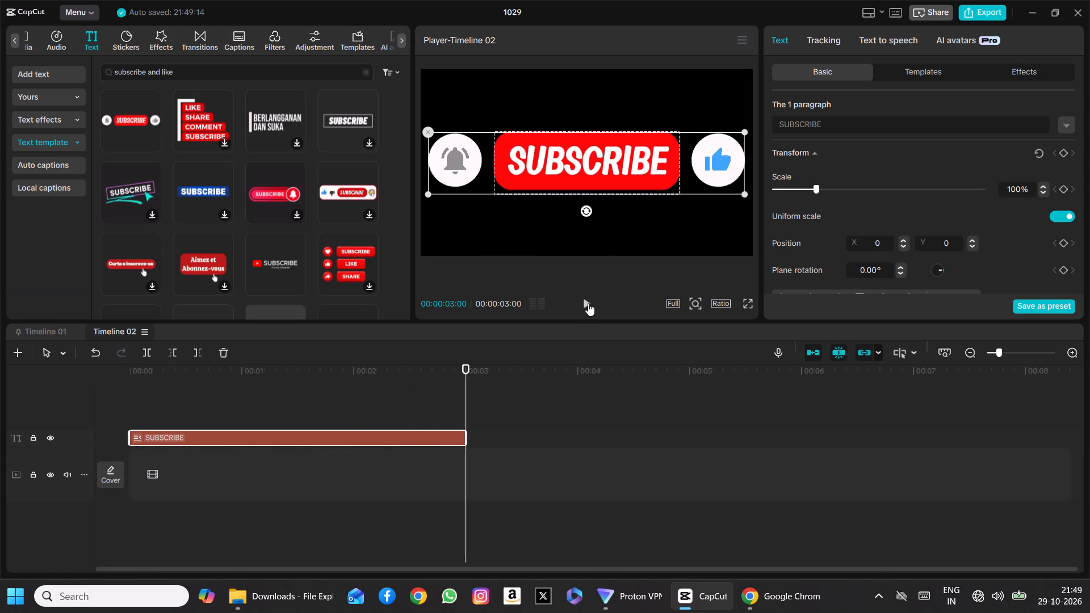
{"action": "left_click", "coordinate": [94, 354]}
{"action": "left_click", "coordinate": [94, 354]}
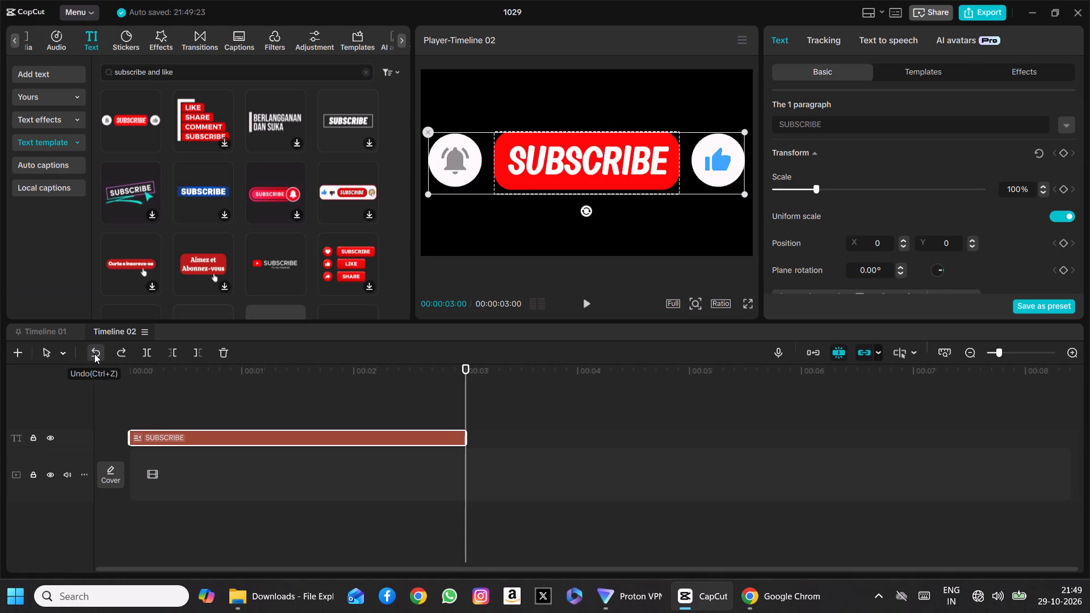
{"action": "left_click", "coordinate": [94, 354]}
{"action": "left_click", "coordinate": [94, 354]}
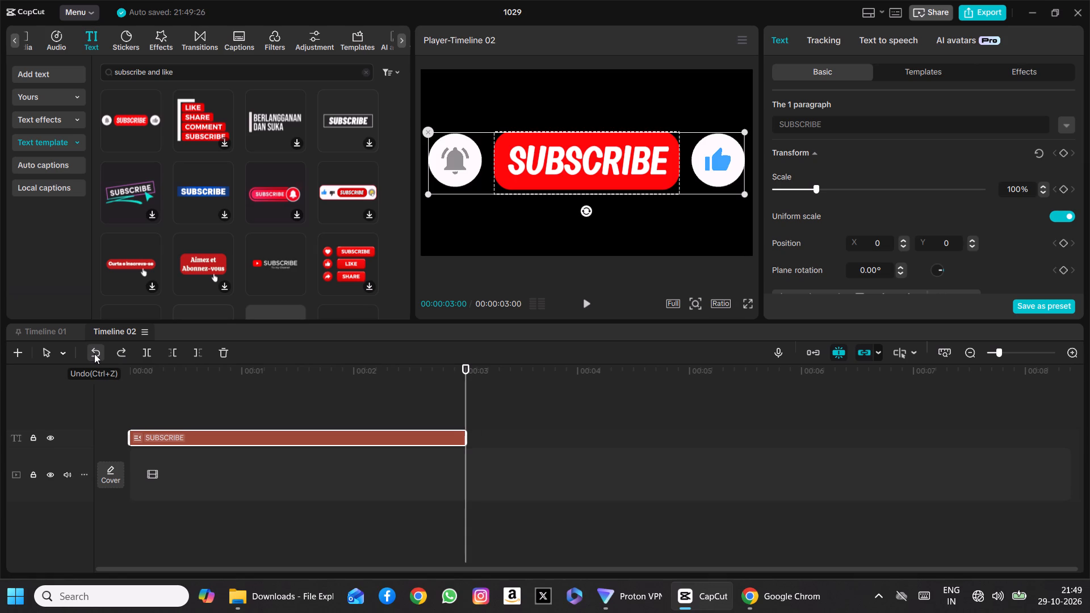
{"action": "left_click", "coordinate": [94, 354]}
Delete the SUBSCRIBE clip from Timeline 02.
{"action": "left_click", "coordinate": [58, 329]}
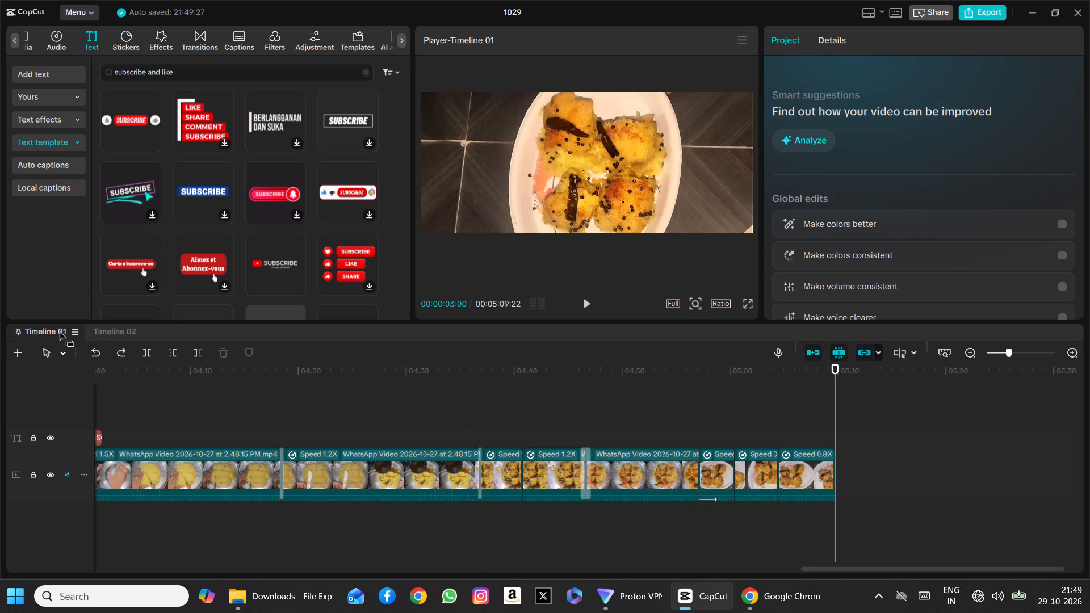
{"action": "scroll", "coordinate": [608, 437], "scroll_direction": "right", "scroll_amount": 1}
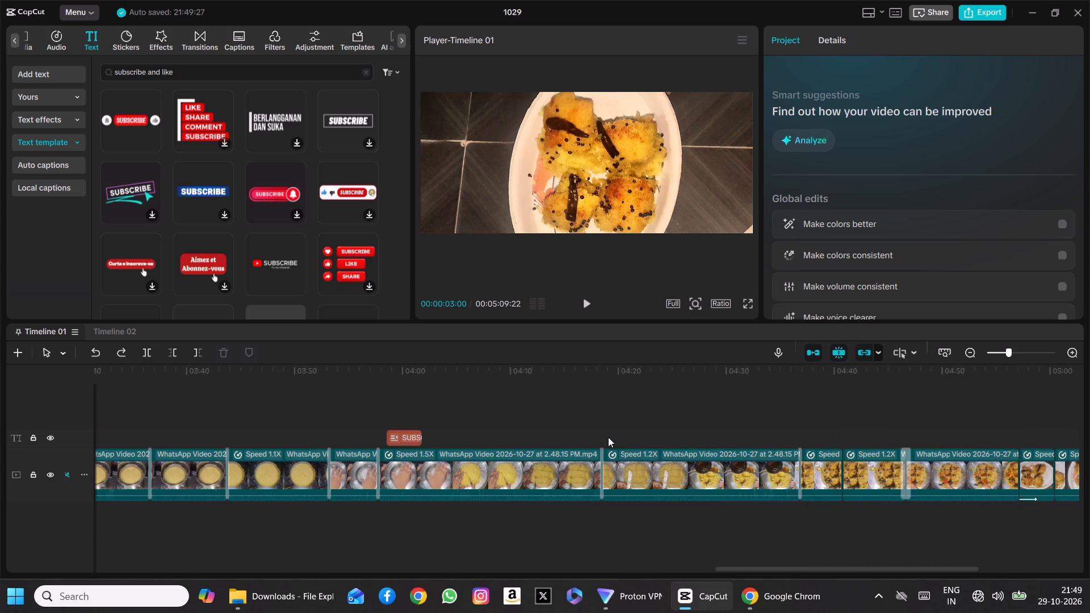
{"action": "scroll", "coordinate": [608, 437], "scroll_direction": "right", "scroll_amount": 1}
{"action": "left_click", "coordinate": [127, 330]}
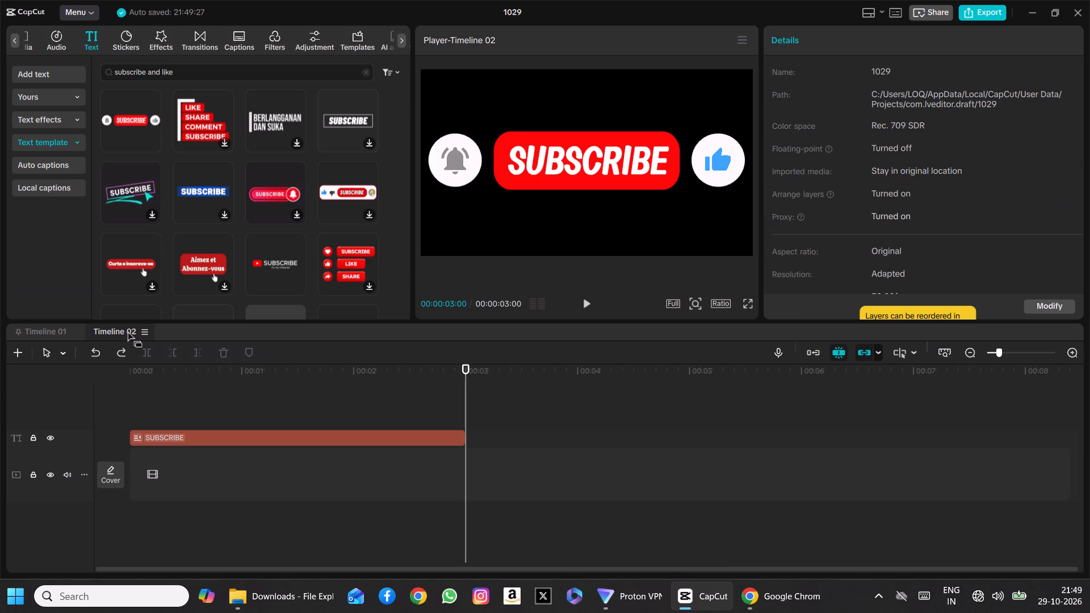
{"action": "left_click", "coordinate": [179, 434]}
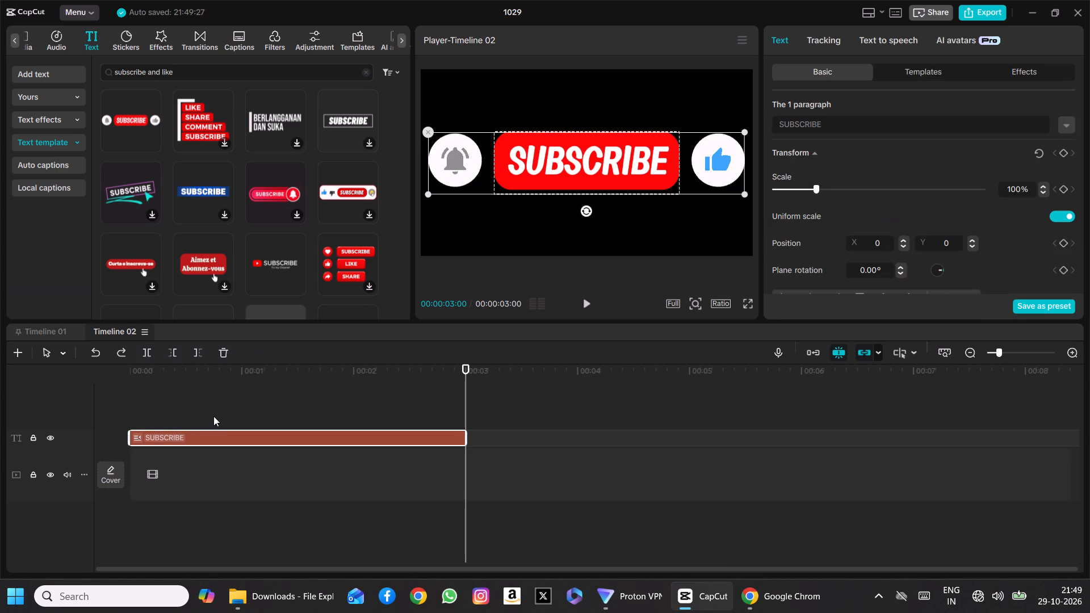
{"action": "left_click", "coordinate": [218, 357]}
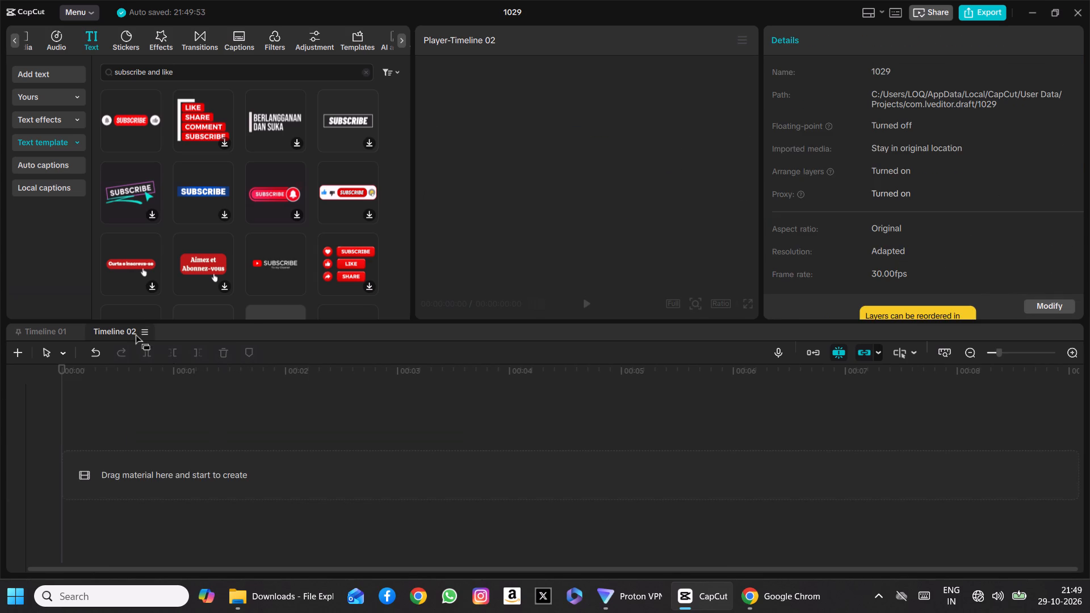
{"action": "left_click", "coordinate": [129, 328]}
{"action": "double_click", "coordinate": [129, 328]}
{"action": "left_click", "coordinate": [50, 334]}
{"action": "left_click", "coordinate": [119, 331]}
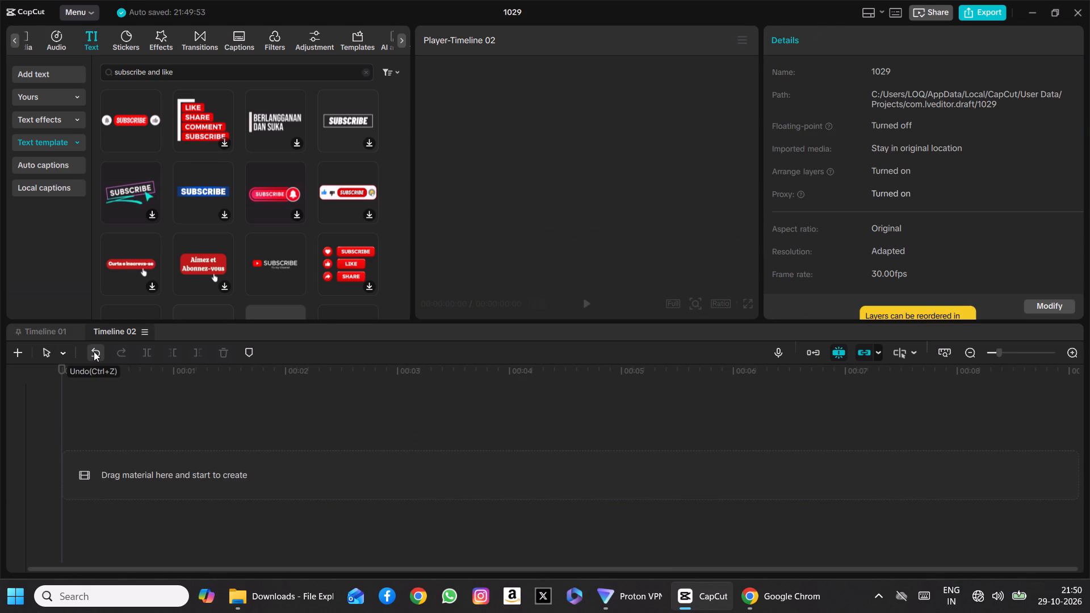
Undo the clip deletion and the earlier changes back to before Timeline 02 was created.
{"action": "left_click", "coordinate": [94, 351]}
{"action": "left_click", "coordinate": [94, 351]}
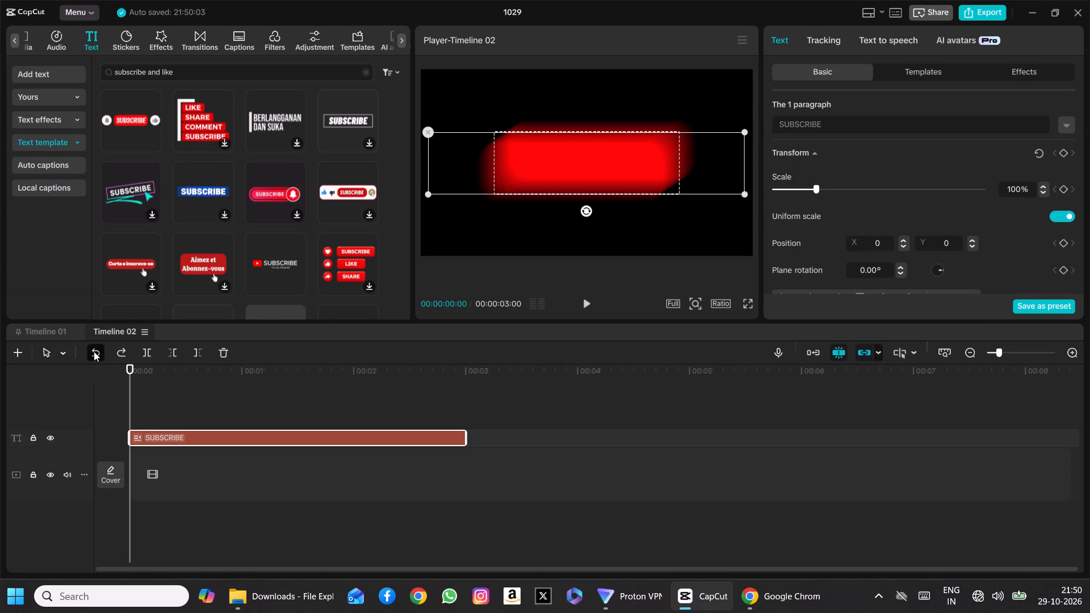
{"action": "left_click", "coordinate": [94, 351]}
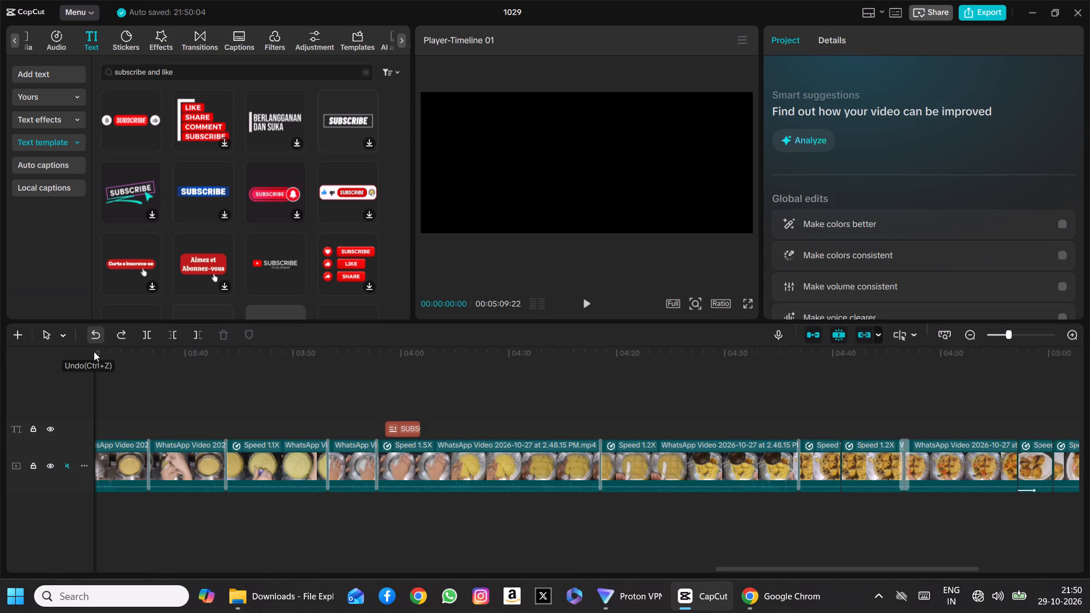
Add the red SUBSCRIBE text template with round icons on both sides at 00:05:04:14, over the final plated-dish clip.
{"action": "scroll", "coordinate": [546, 414], "scroll_direction": "right", "scroll_amount": 1}
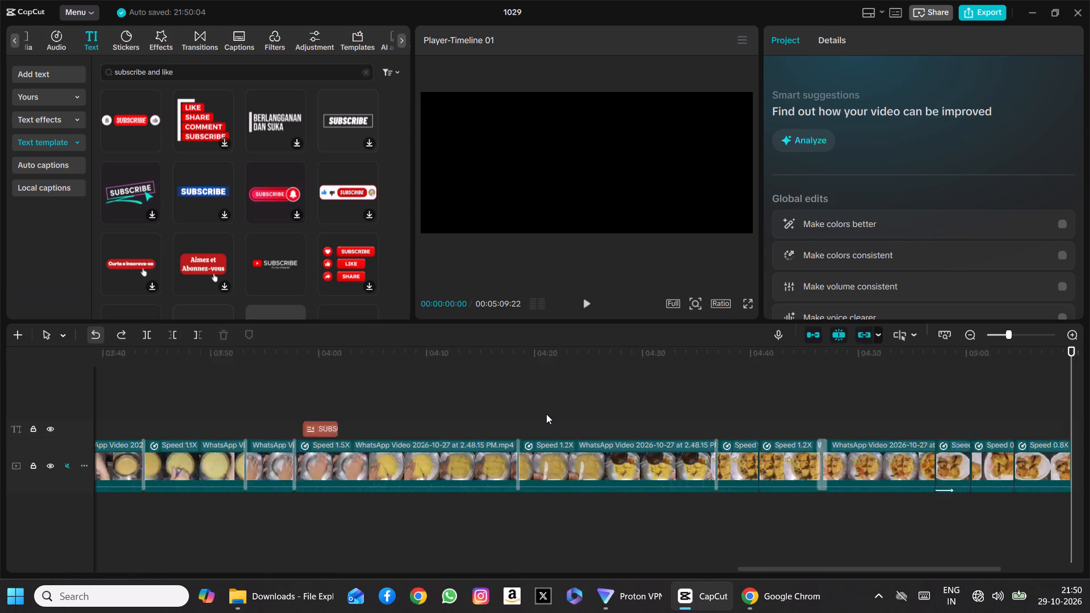
{"action": "scroll", "coordinate": [546, 414], "scroll_direction": "right", "scroll_amount": 1}
{"action": "scroll", "coordinate": [546, 414], "scroll_direction": "left", "scroll_amount": 3}
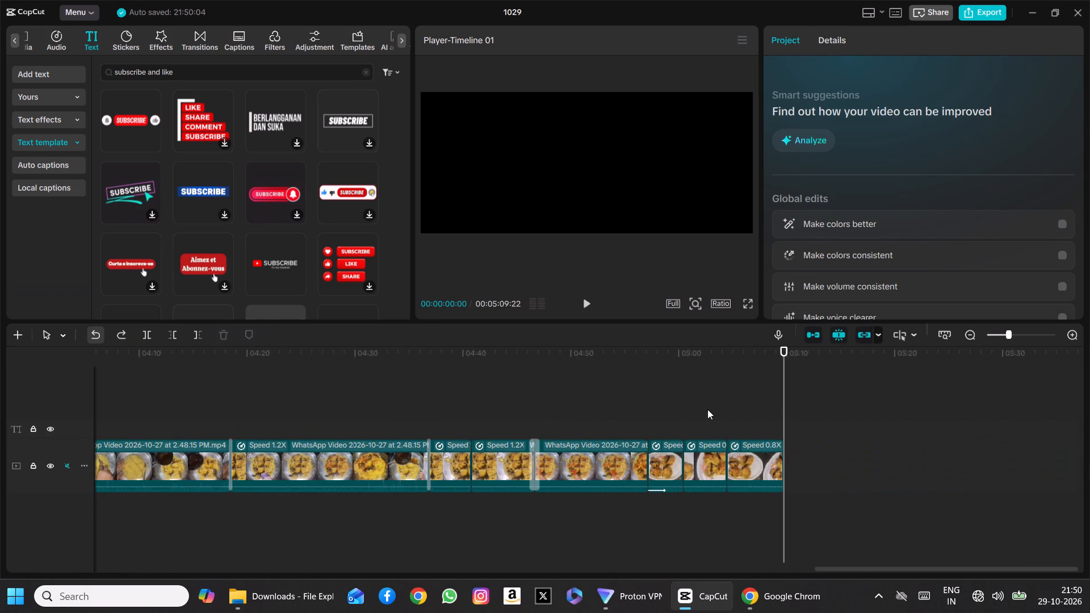
{"action": "left_click_drag", "start_coordinate": [785, 394], "coordinate": [601, 389]}
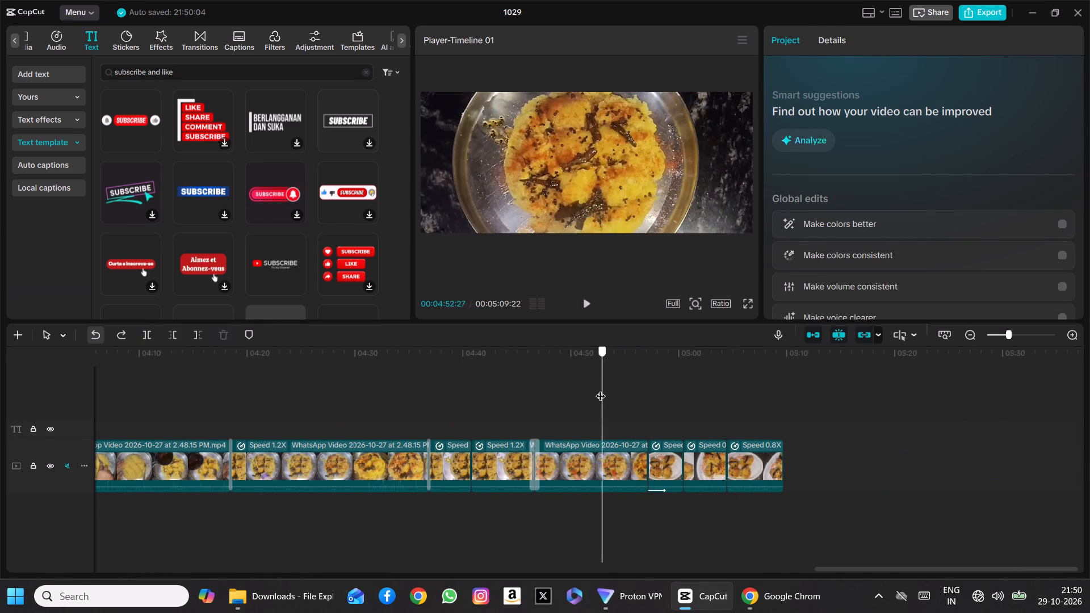
{"action": "left_click_drag", "start_coordinate": [601, 389], "coordinate": [645, 389]}
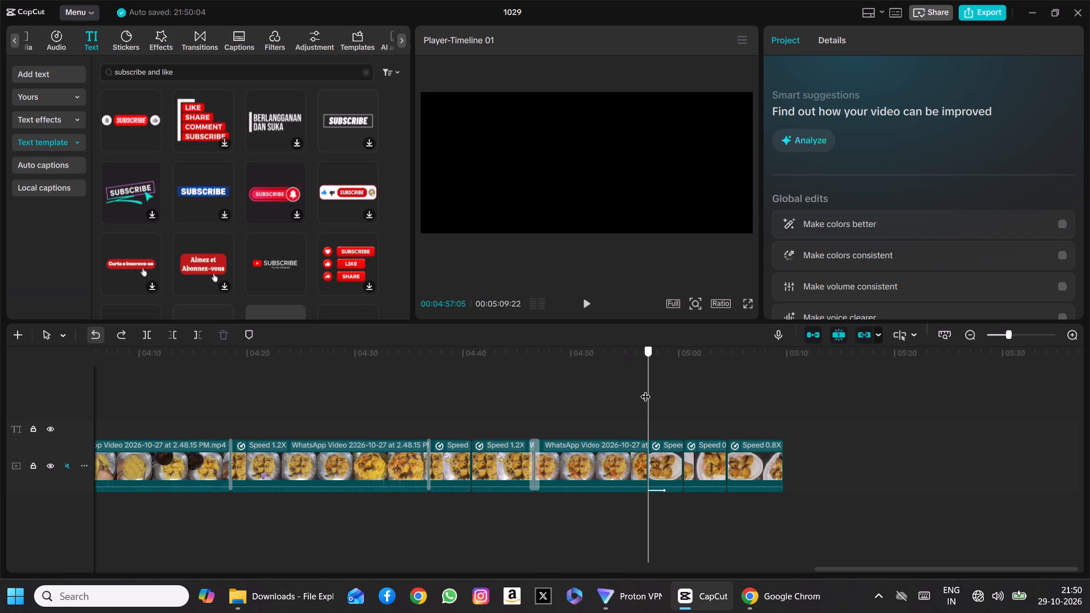
{"action": "left_click_drag", "start_coordinate": [645, 389], "coordinate": [649, 389]}
{"action": "left_click_drag", "start_coordinate": [649, 389], "coordinate": [649, 389]}
{"action": "left_click_drag", "start_coordinate": [649, 389], "coordinate": [723, 380]}
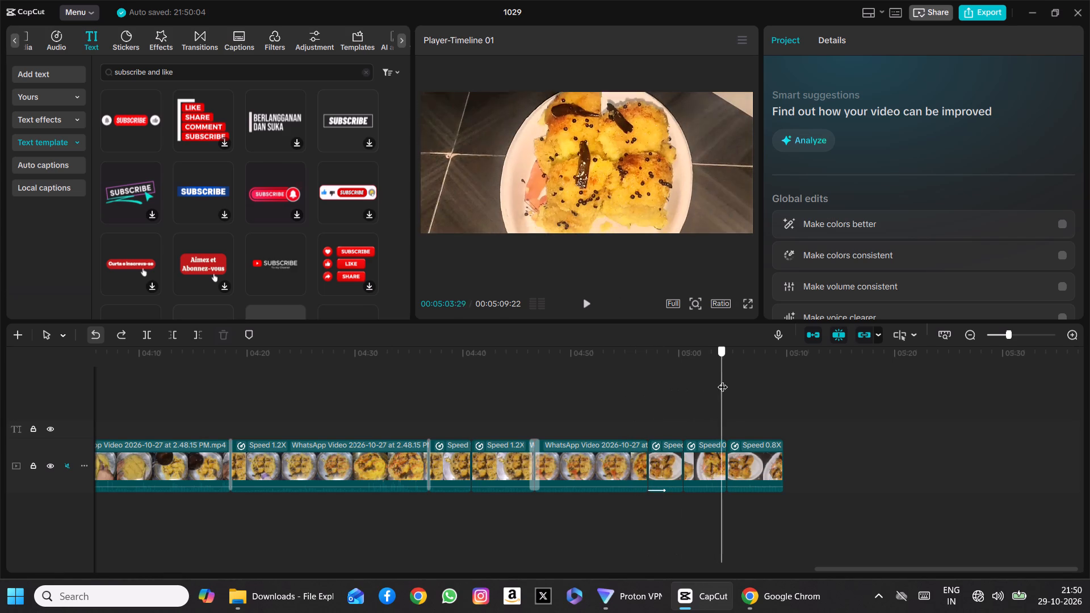
{"action": "left_click_drag", "start_coordinate": [723, 380], "coordinate": [724, 380]}
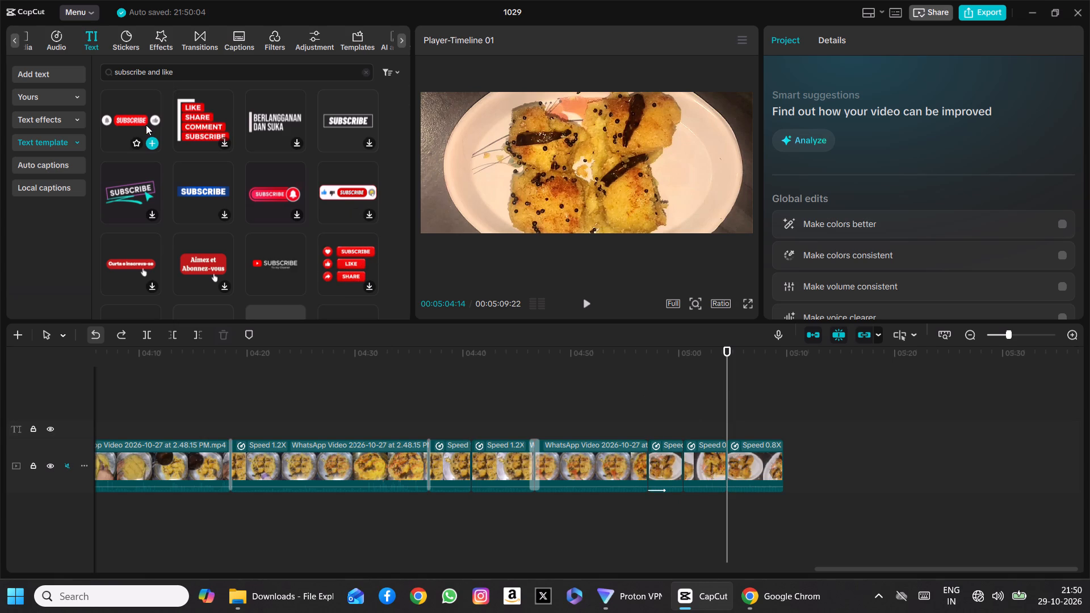
{"action": "left_click", "coordinate": [152, 138]}
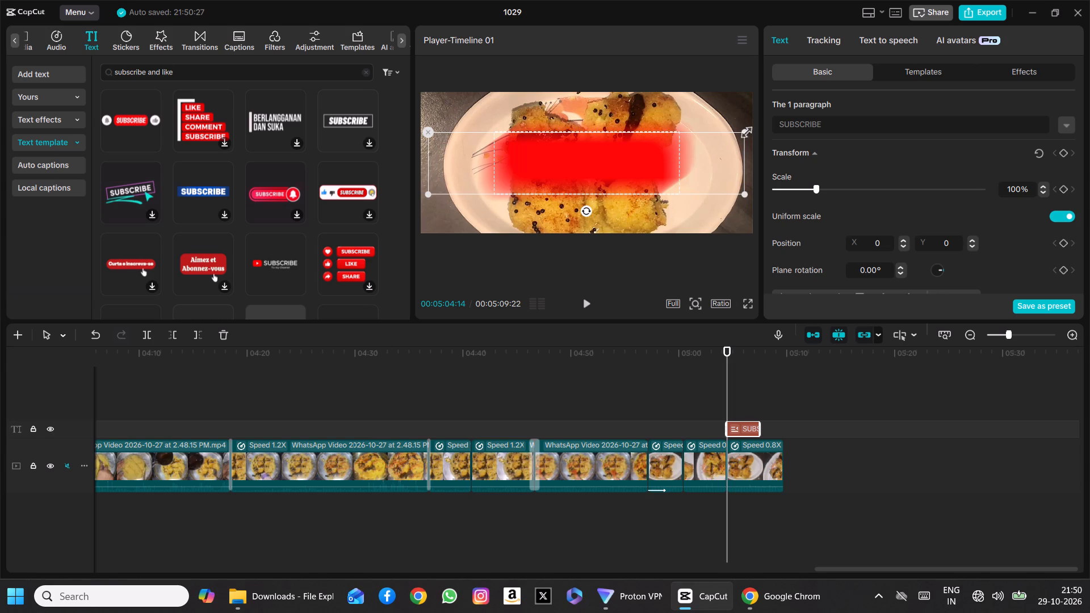
Shrink the final SUBSCRIBE template to 26% and place it near the video frame's lower-right corner, at about X 1510, Y -655.
{"action": "left_click_drag", "start_coordinate": [742, 130], "coordinate": [586, 174]}
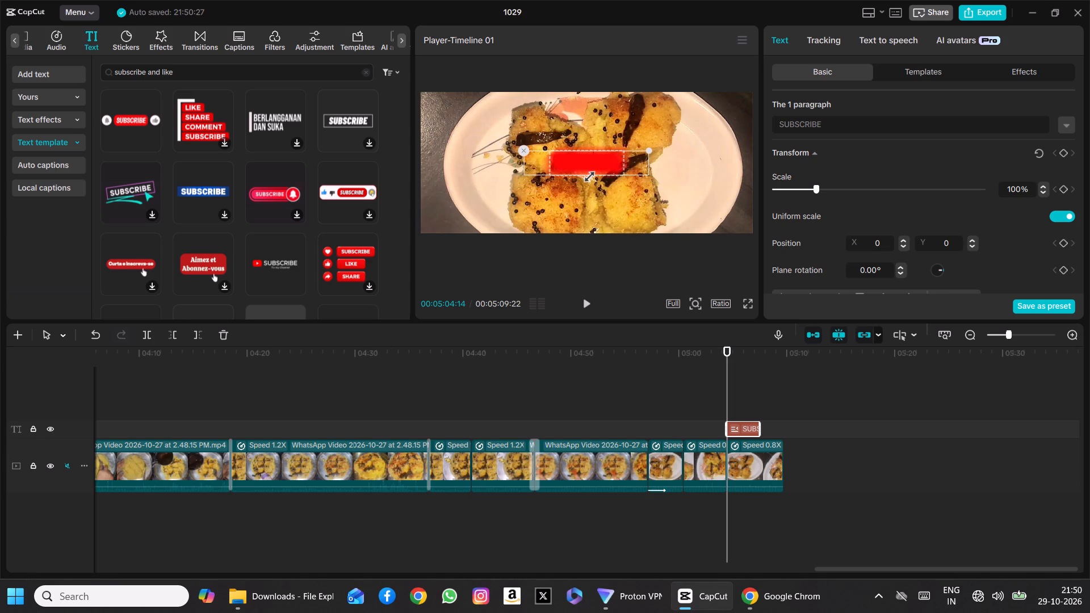
{"action": "left_click_drag", "start_coordinate": [586, 174], "coordinate": [574, 177]}
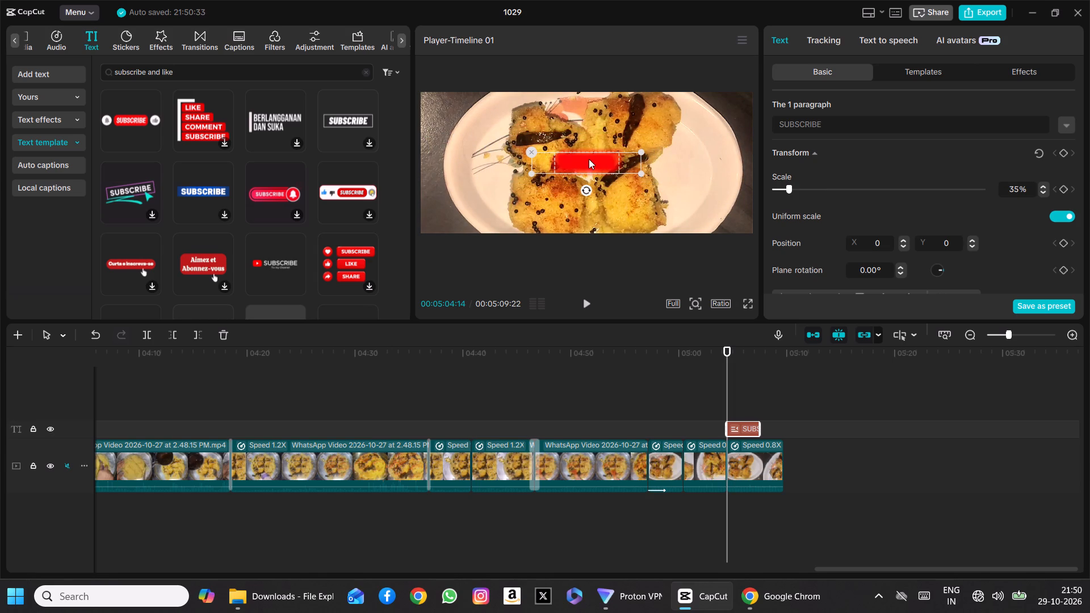
{"action": "left_click_drag", "start_coordinate": [589, 159], "coordinate": [677, 200]}
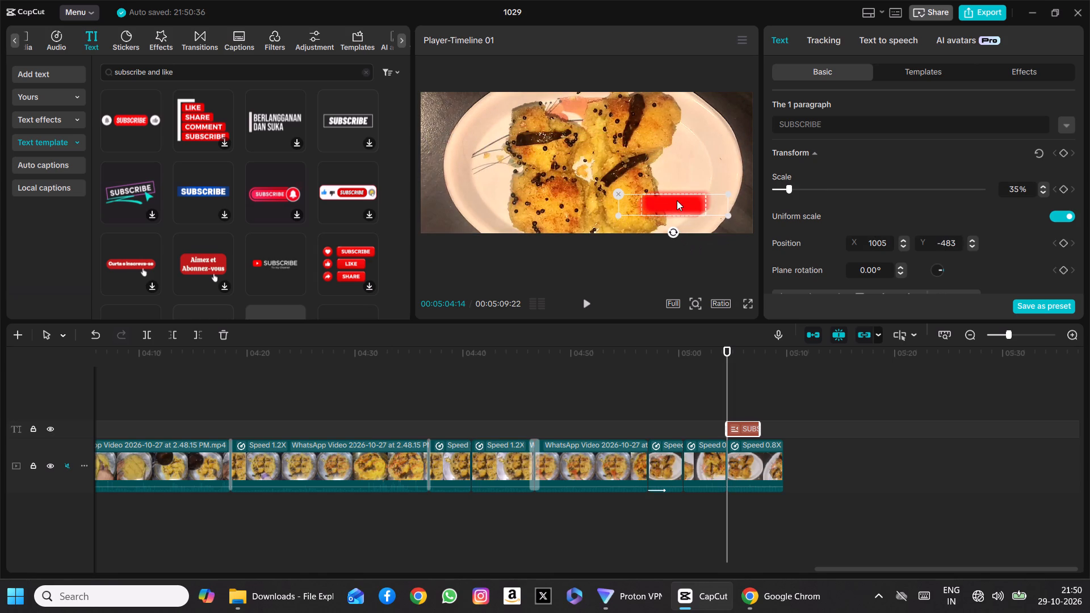
{"action": "left_click_drag", "start_coordinate": [724, 191], "coordinate": [710, 196]}
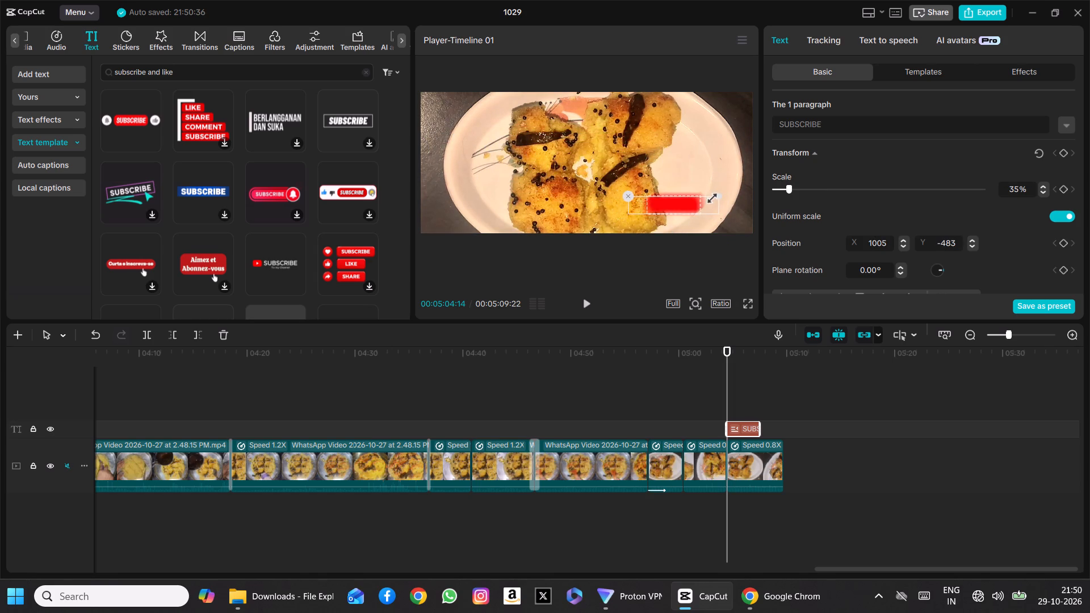
{"action": "left_click_drag", "start_coordinate": [710, 196], "coordinate": [702, 199]}
{"action": "left_click_drag", "start_coordinate": [687, 201], "coordinate": [728, 221]}
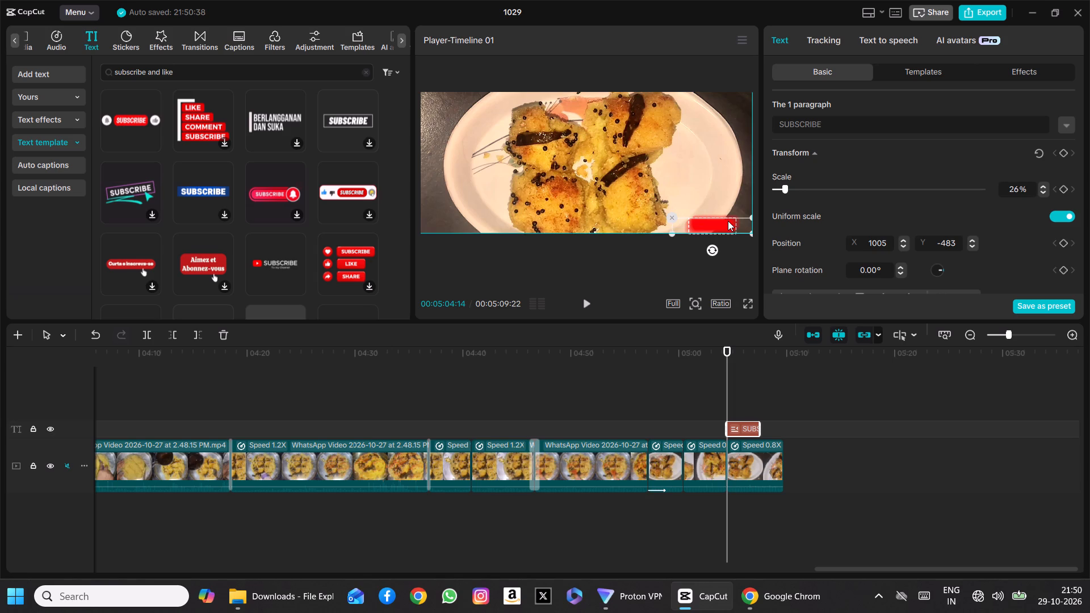
{"action": "left_click_drag", "start_coordinate": [728, 221], "coordinate": [729, 218]}
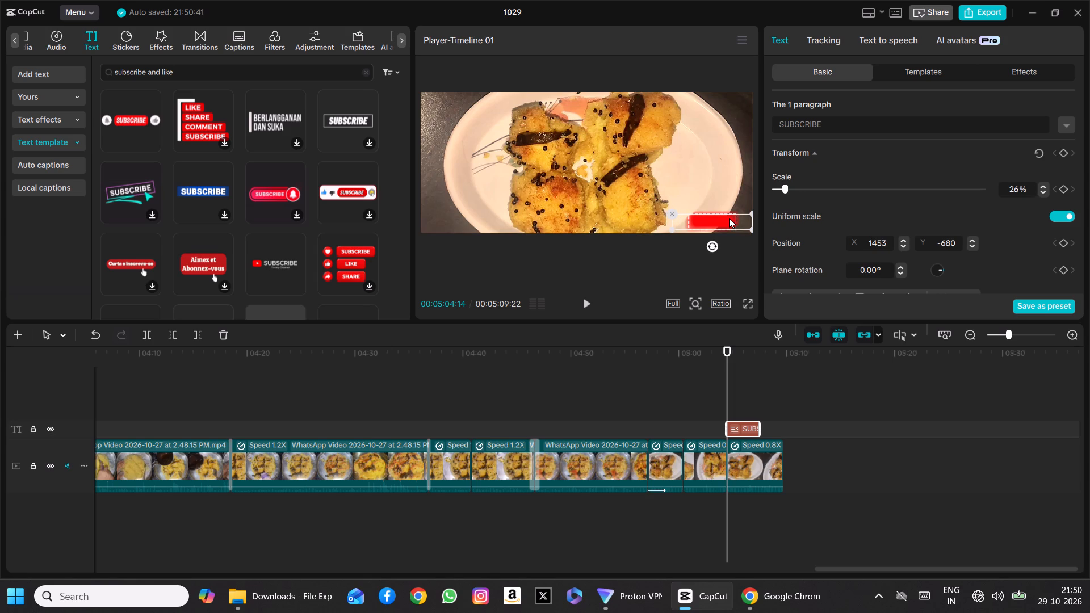
{"action": "left_click_drag", "start_coordinate": [729, 218], "coordinate": [739, 218]}
{"action": "left_click_drag", "start_coordinate": [739, 218], "coordinate": [740, 218]}
{"action": "left_click", "coordinate": [717, 220]}
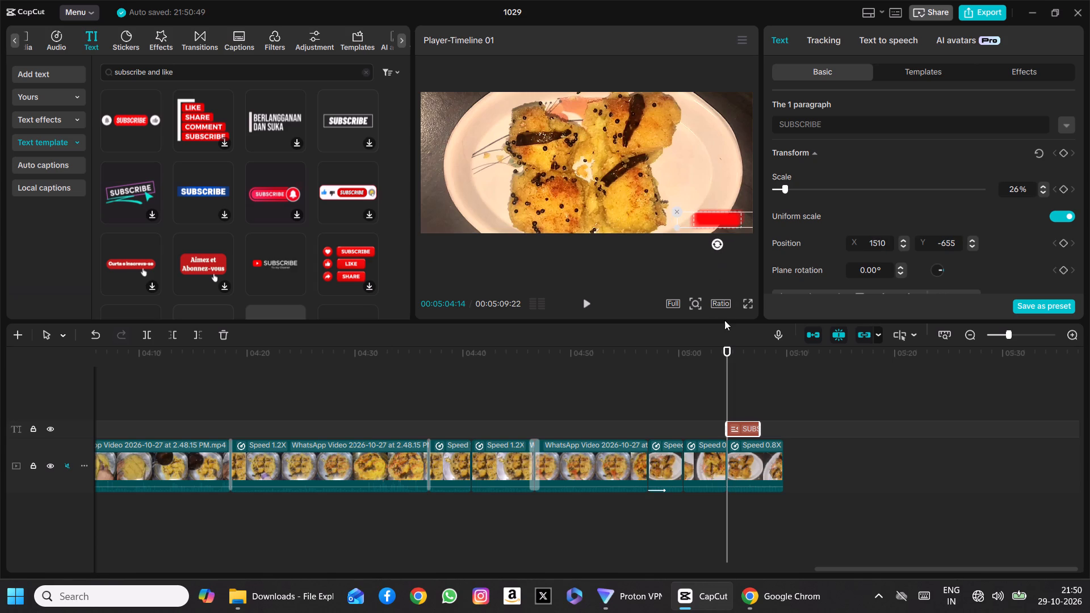
Try to play the final SUBSCRIBE animation and bring the playhead back to about 00:04:06:21.
{"action": "left_click", "coordinate": [585, 305]}
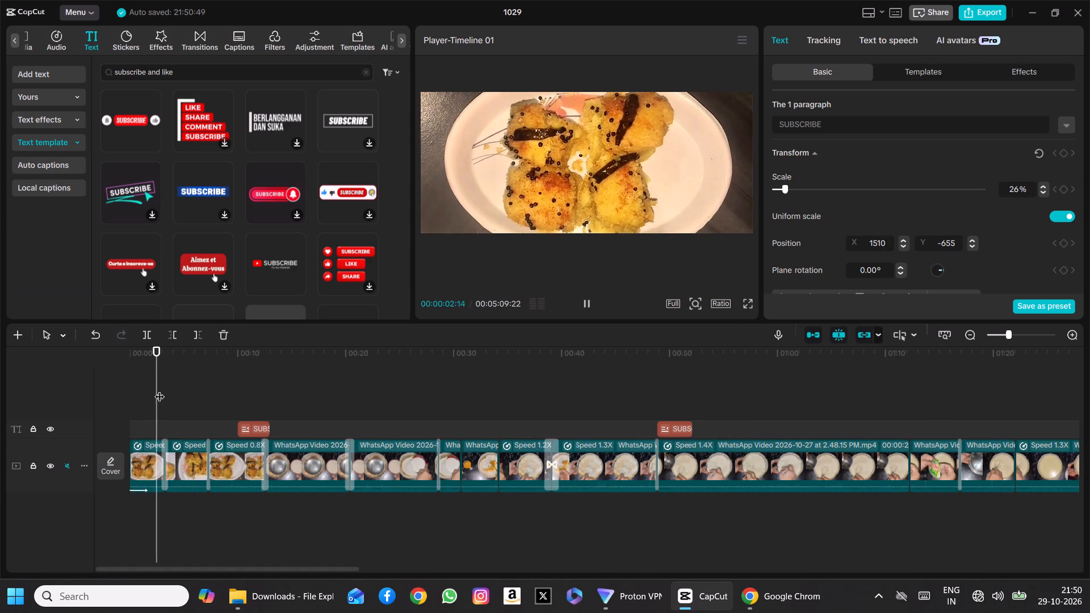
{"action": "left_click_drag", "start_coordinate": [160, 388], "coordinate": [959, 392]}
{"action": "scroll", "coordinate": [959, 392], "scroll_direction": "left", "scroll_amount": 3}
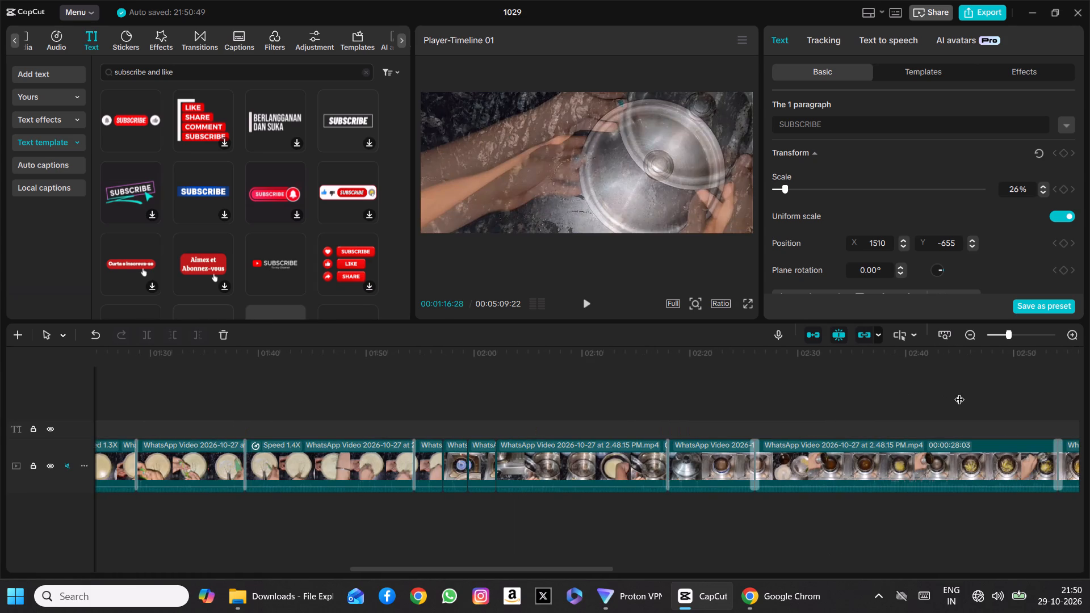
{"action": "left_click", "coordinate": [982, 392]}
{"action": "scroll", "coordinate": [982, 392], "scroll_direction": "left", "scroll_amount": 3}
{"action": "left_click", "coordinate": [953, 393]}
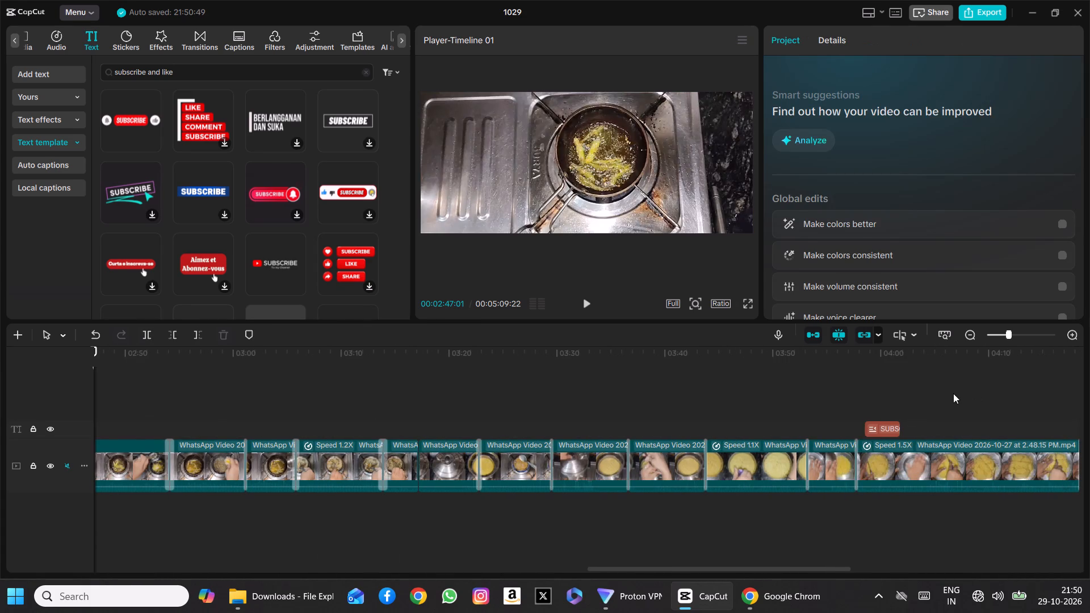
{"action": "scroll", "coordinate": [953, 393], "scroll_direction": "left", "scroll_amount": 2}
{"action": "left_click", "coordinate": [917, 397]}
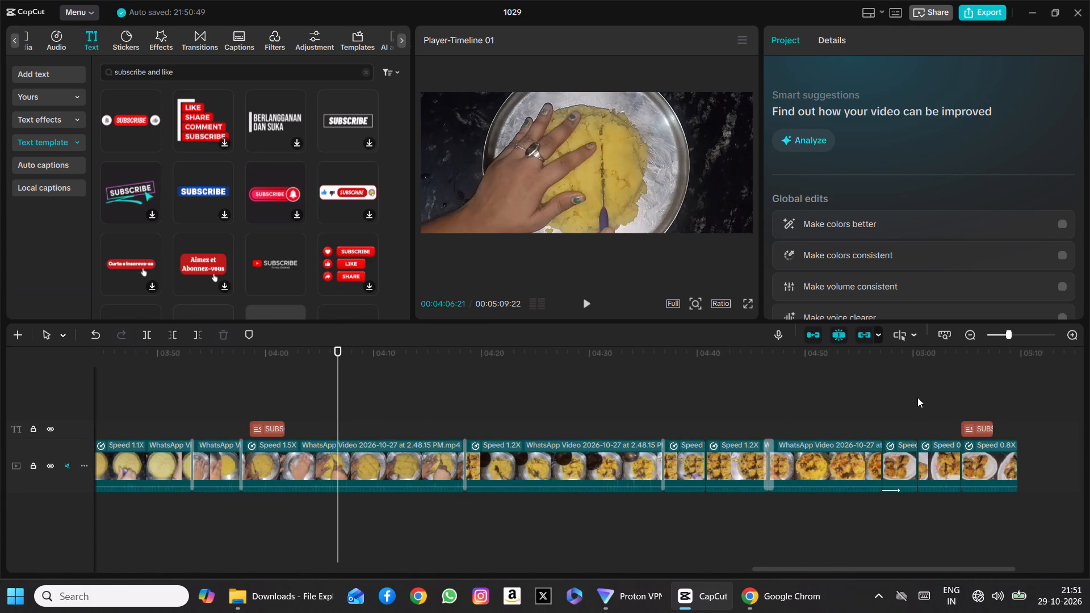
Play the video again and scrub forward through the timeline to the closing clips just before the final SUBSCRIBE template.
{"action": "left_click", "coordinate": [588, 302]}
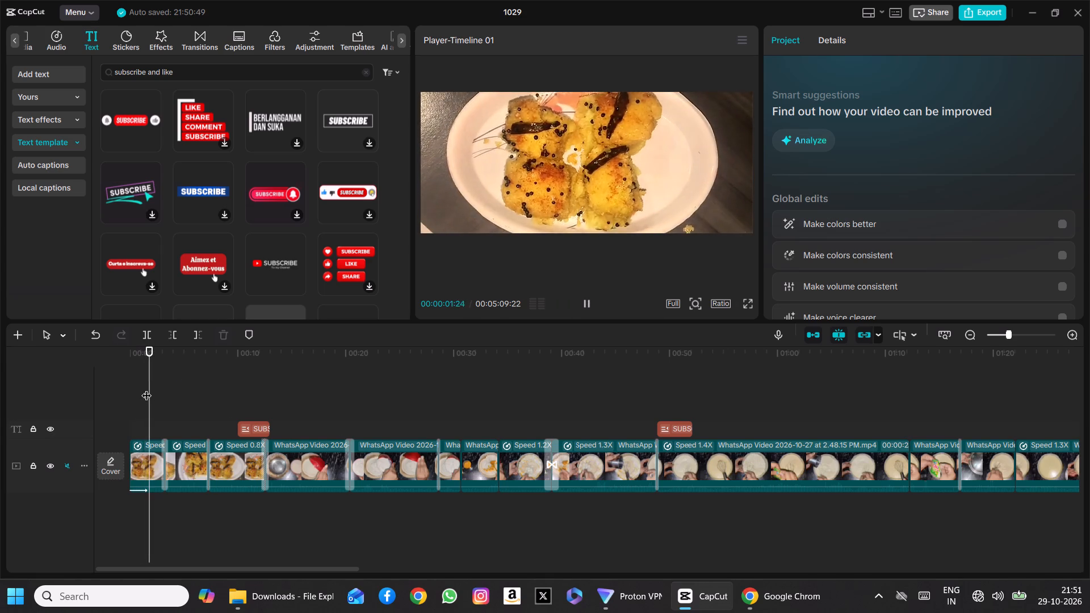
{"action": "left_click_drag", "start_coordinate": [147, 389], "coordinate": [923, 377]}
{"action": "scroll", "coordinate": [923, 377], "scroll_direction": "left", "scroll_amount": 2}
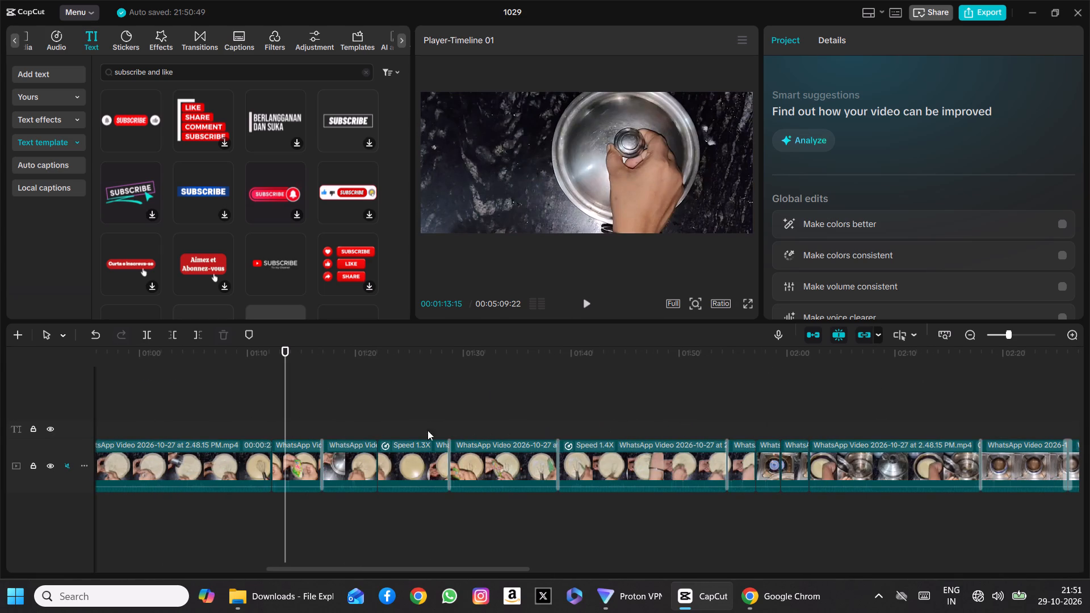
{"action": "left_click_drag", "start_coordinate": [284, 387], "coordinate": [803, 383]}
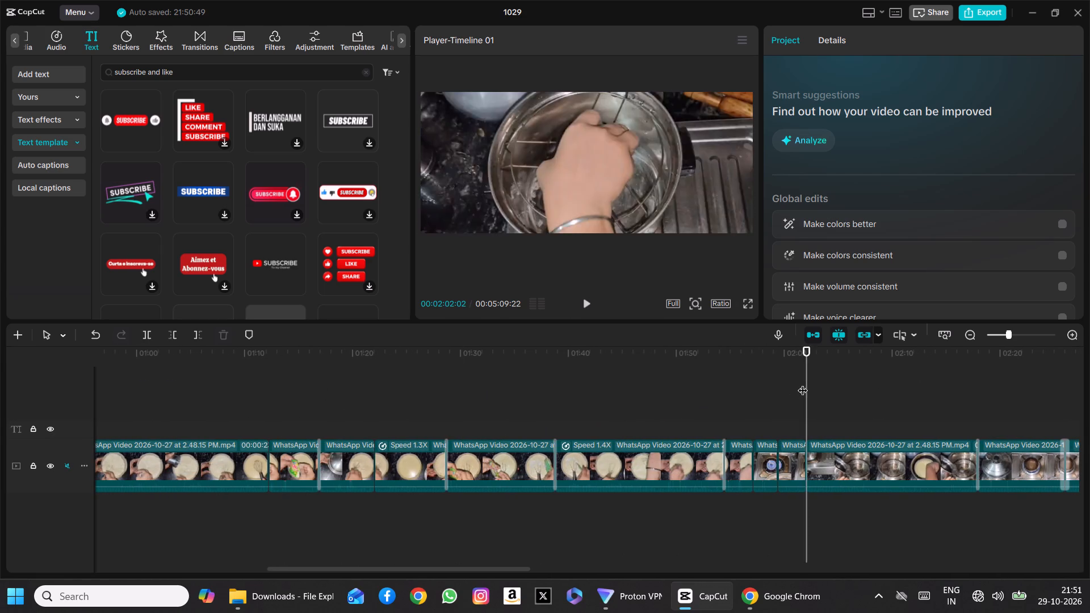
{"action": "scroll", "coordinate": [803, 383], "scroll_direction": "left", "scroll_amount": 2}
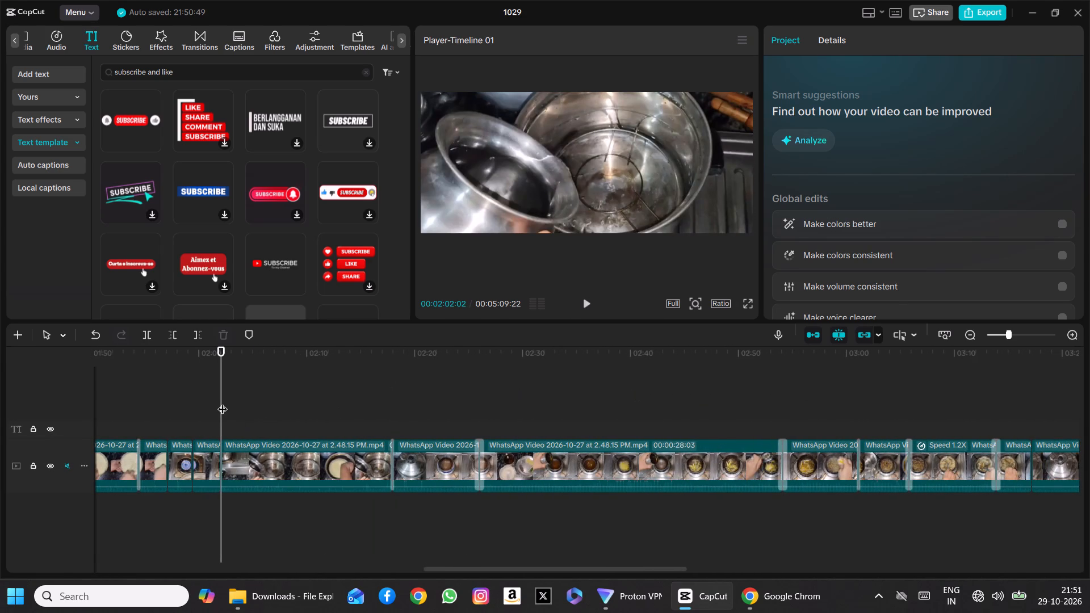
{"action": "left_click_drag", "start_coordinate": [223, 402], "coordinate": [877, 366]}
{"action": "scroll", "coordinate": [877, 366], "scroll_direction": "left", "scroll_amount": 1}
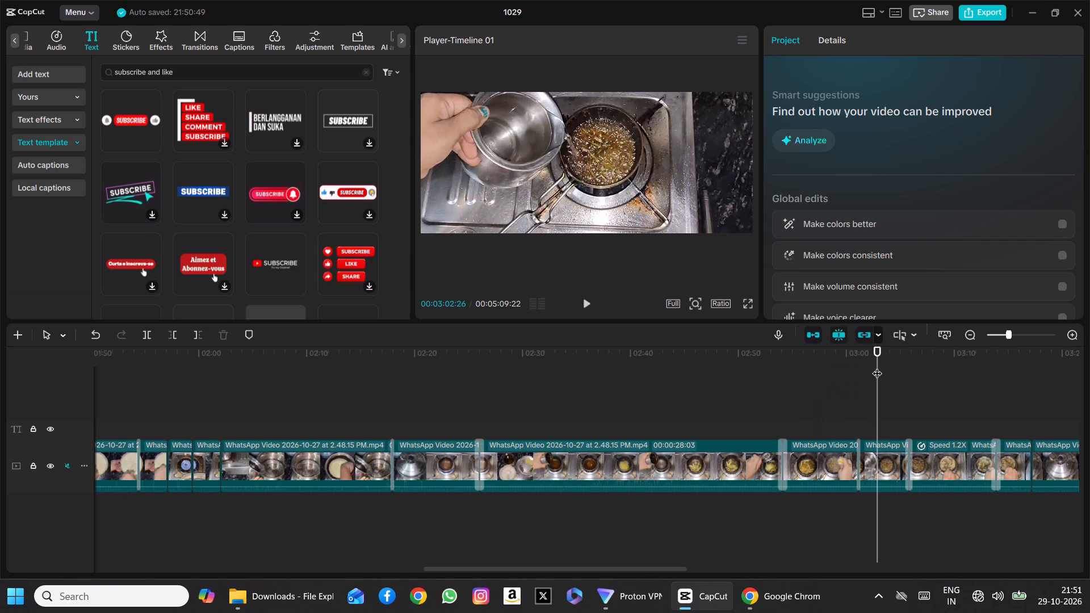
{"action": "scroll", "coordinate": [877, 366], "scroll_direction": "left", "scroll_amount": 1}
{"action": "scroll", "coordinate": [964, 388], "scroll_direction": "left", "scroll_amount": 3}
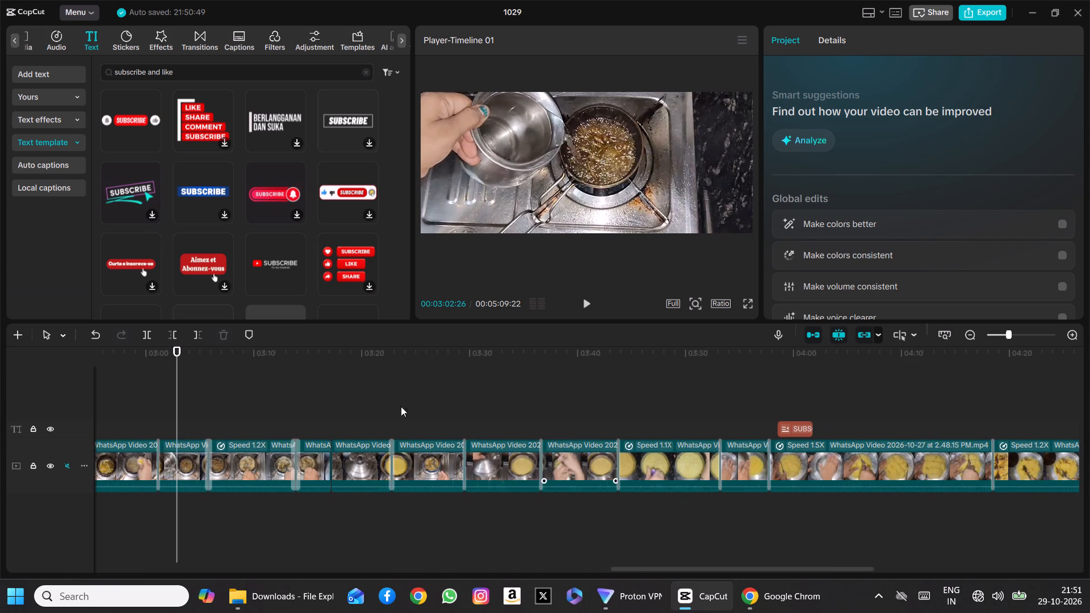
{"action": "left_click_drag", "start_coordinate": [174, 407], "coordinate": [890, 375]}
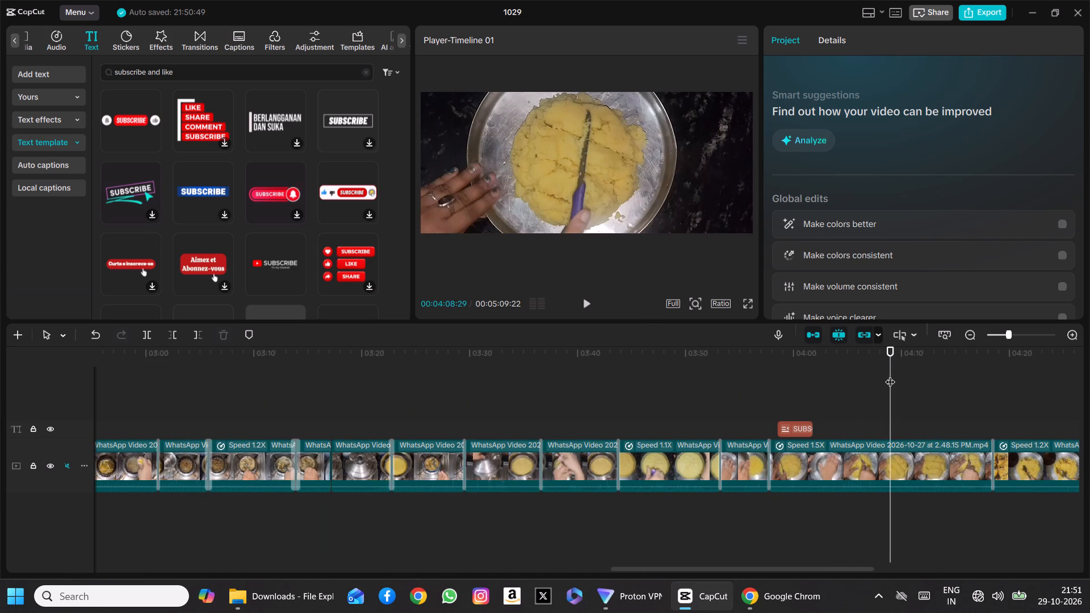
{"action": "scroll", "coordinate": [890, 375], "scroll_direction": "left", "scroll_amount": 3}
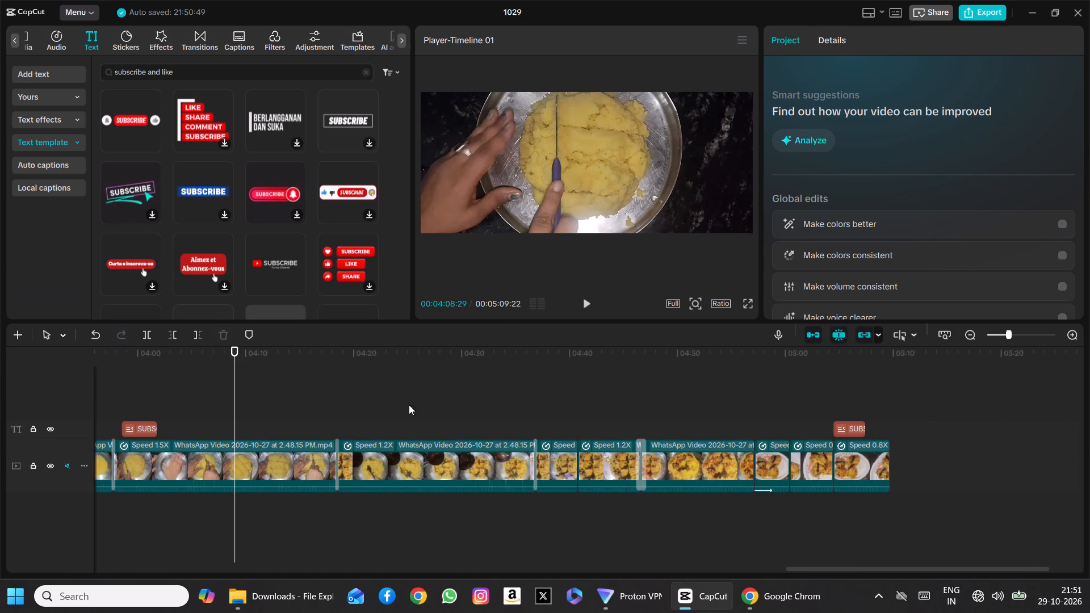
{"action": "left_click_drag", "start_coordinate": [233, 395], "coordinate": [733, 383]}
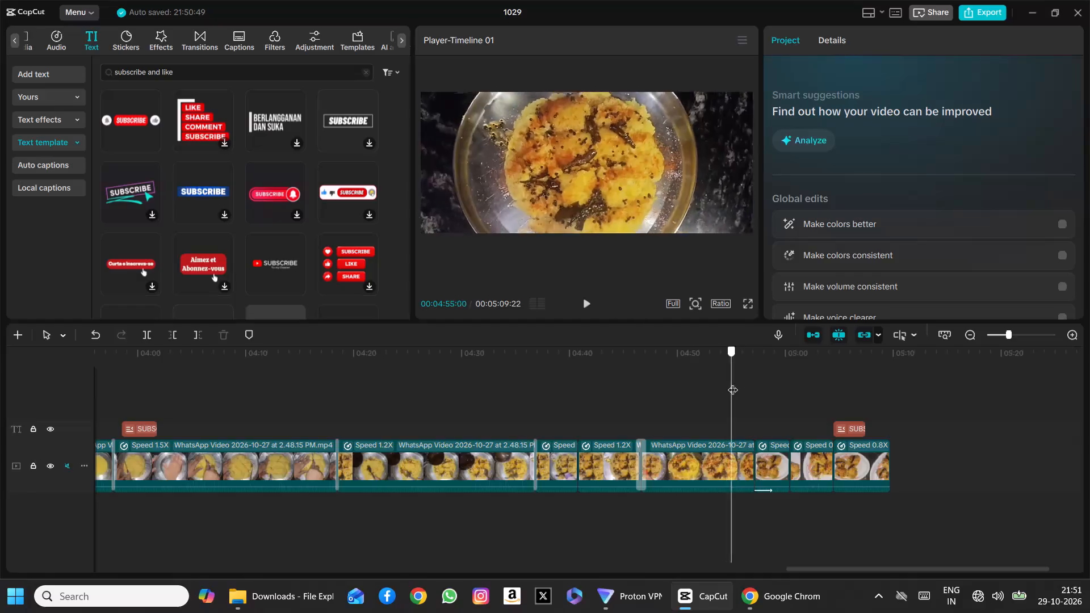
{"action": "left_click_drag", "start_coordinate": [733, 383], "coordinate": [764, 380]}
Play the video once more and bring the playhead back to about 00:04:59:24, before the final SUBSCRIBE template.
{"action": "left_click", "coordinate": [588, 300]}
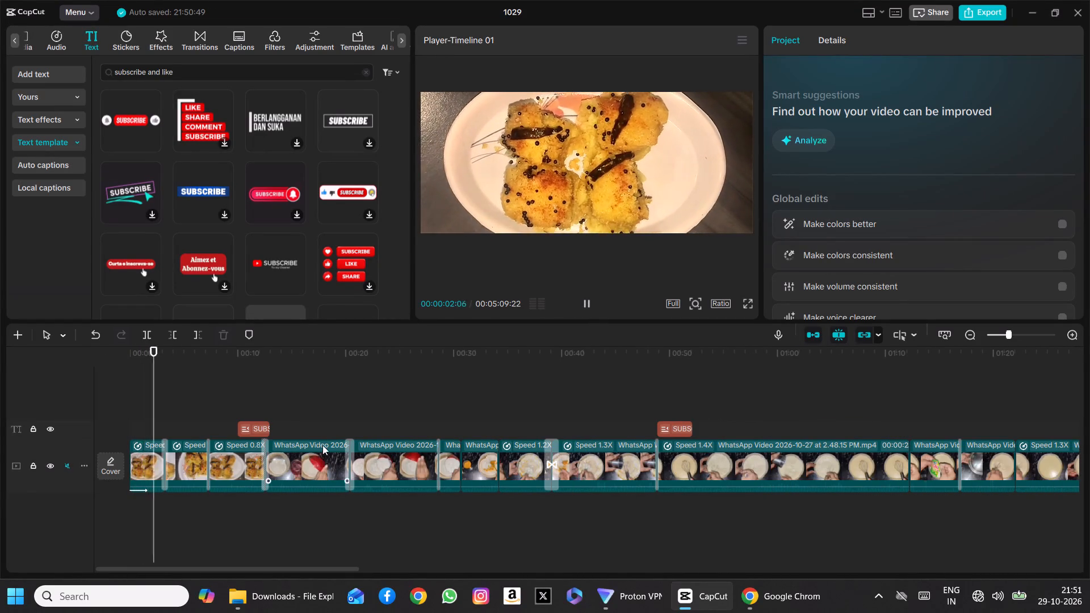
{"action": "scroll", "coordinate": [485, 460], "scroll_direction": "left", "scroll_amount": 18}
{"action": "scroll", "coordinate": [485, 460], "scroll_direction": "left", "scroll_amount": 7}
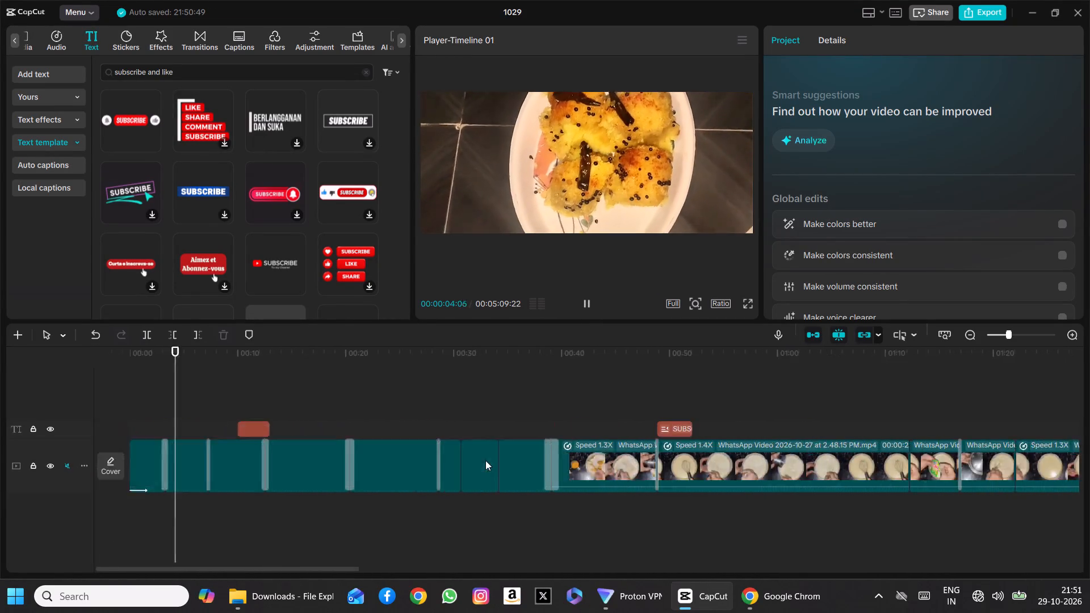
{"action": "scroll", "coordinate": [485, 460], "scroll_direction": "left", "scroll_amount": 16}
{"action": "scroll", "coordinate": [485, 460], "scroll_direction": "left", "scroll_amount": 9}
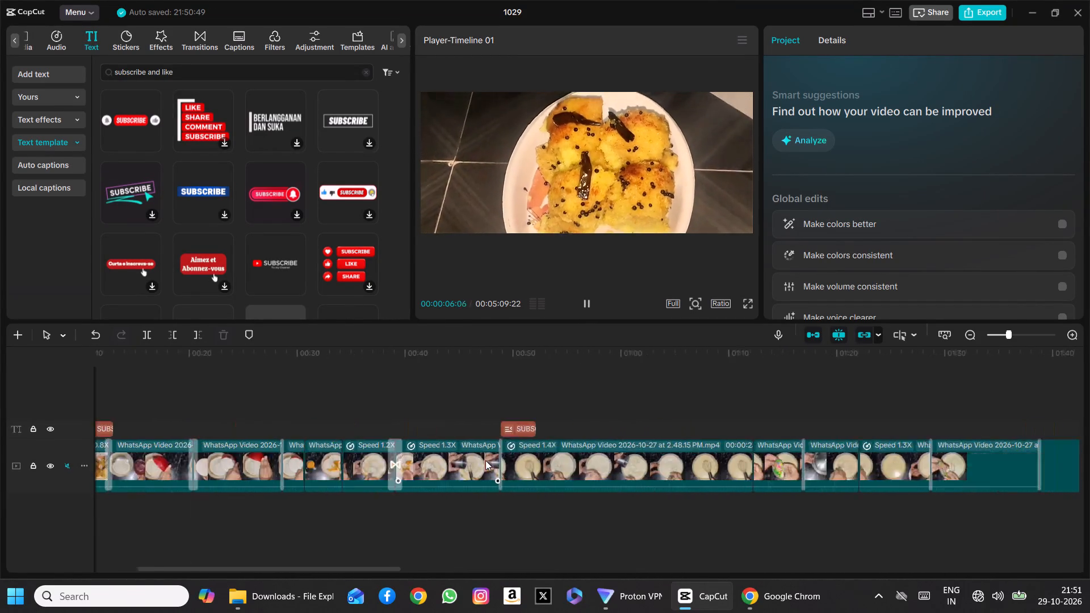
{"action": "left_click_drag", "start_coordinate": [171, 414], "coordinate": [578, 387]}
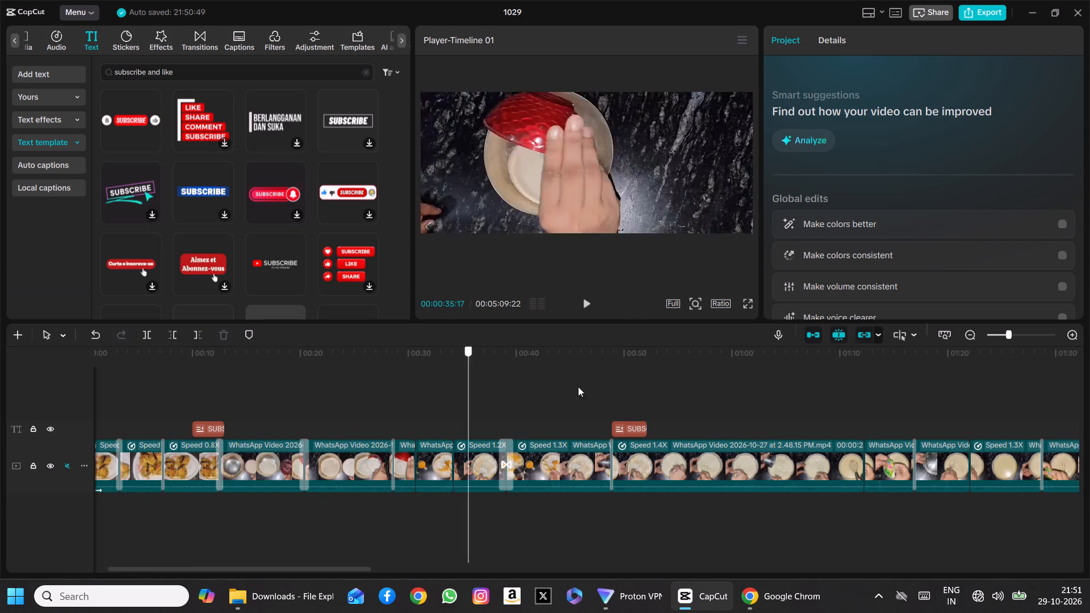
{"action": "left_click_drag", "start_coordinate": [578, 387], "coordinate": [1089, 389]}
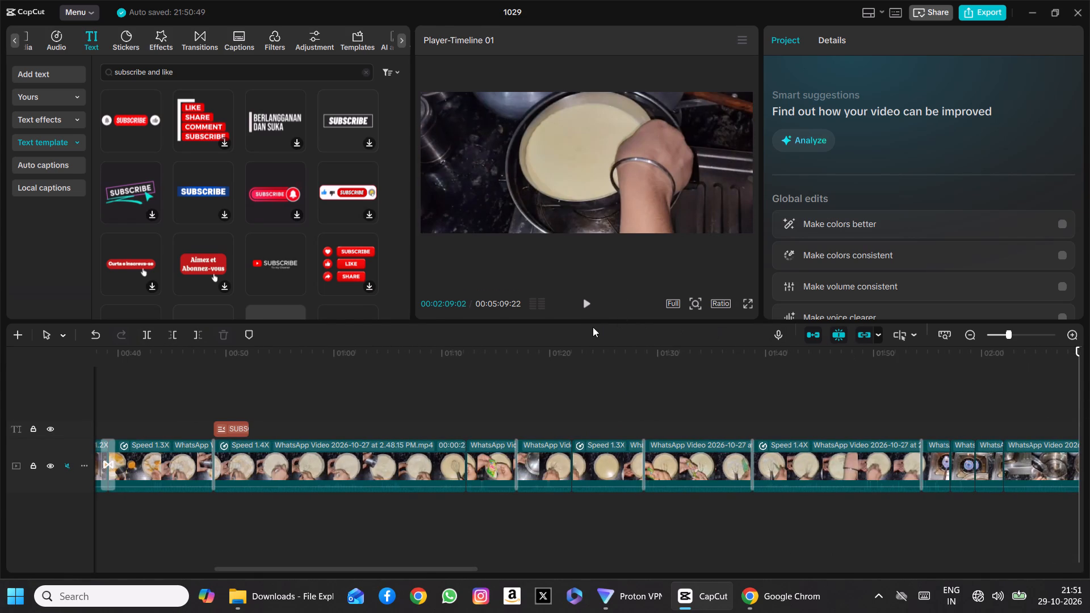
{"action": "scroll", "coordinate": [710, 431], "scroll_direction": "left", "scroll_amount": 8}
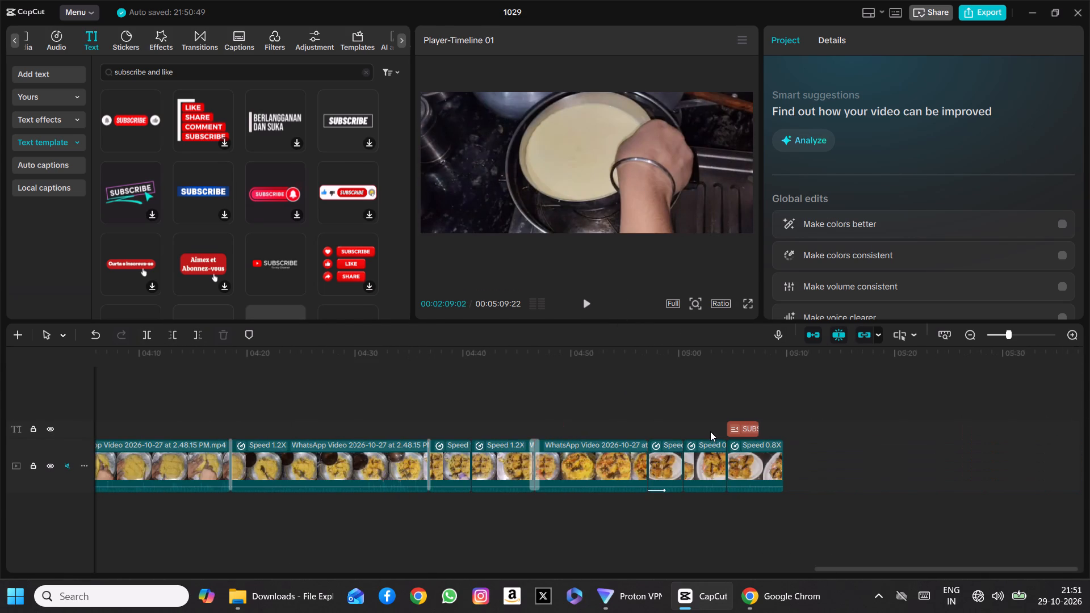
{"action": "left_click", "coordinate": [736, 459]}
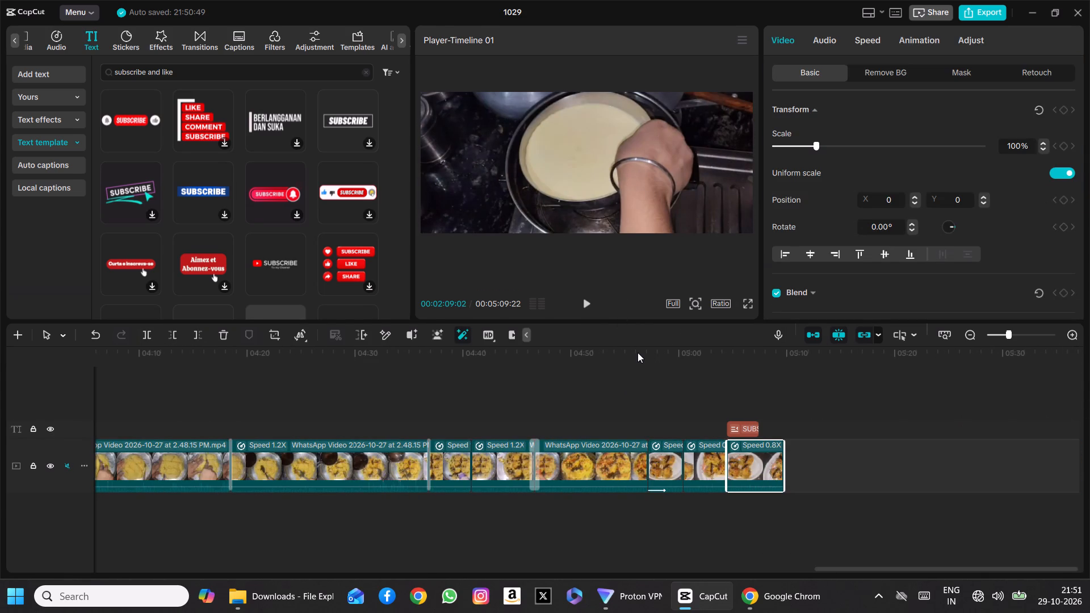
{"action": "left_click", "coordinate": [677, 397]}
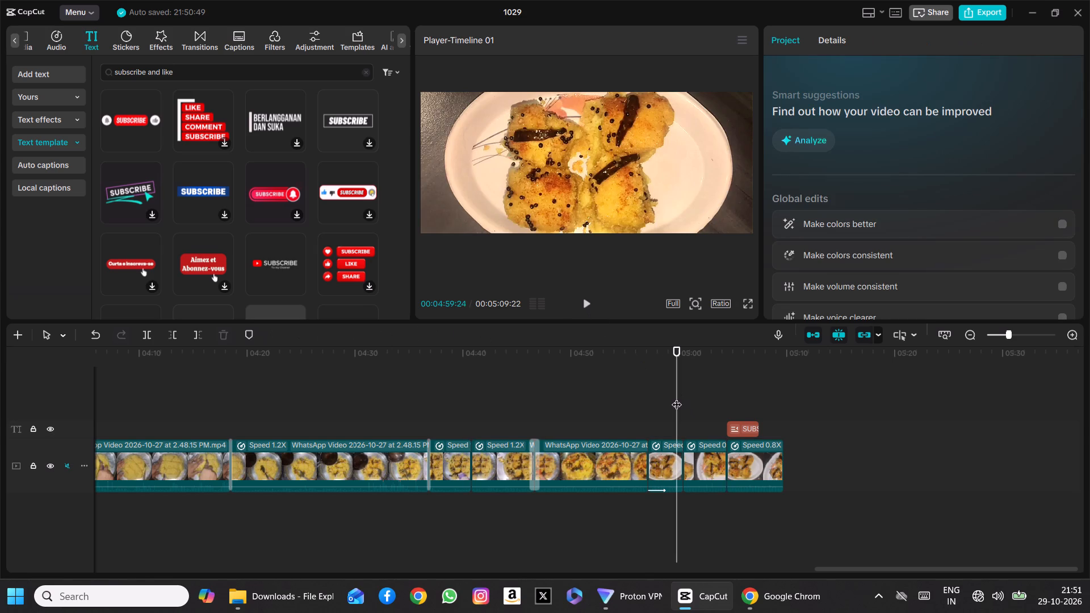
Try playback with the final plated-dish clip selected and return the playhead to about 00:04:59:15.
{"action": "left_click", "coordinate": [739, 458]}
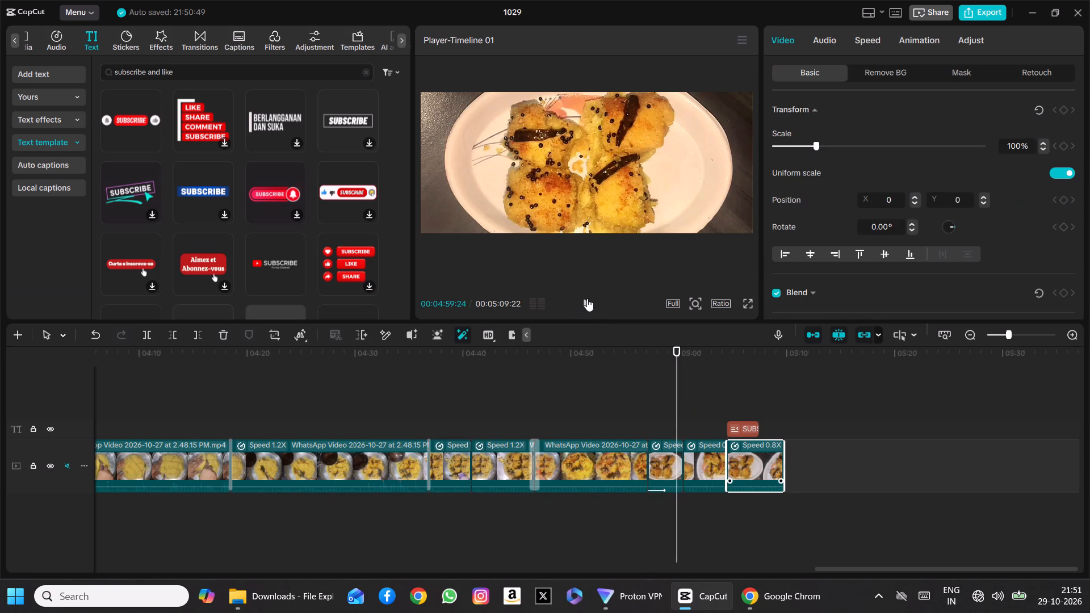
{"action": "left_click", "coordinate": [587, 299]}
{"action": "left_click", "coordinate": [587, 299]}
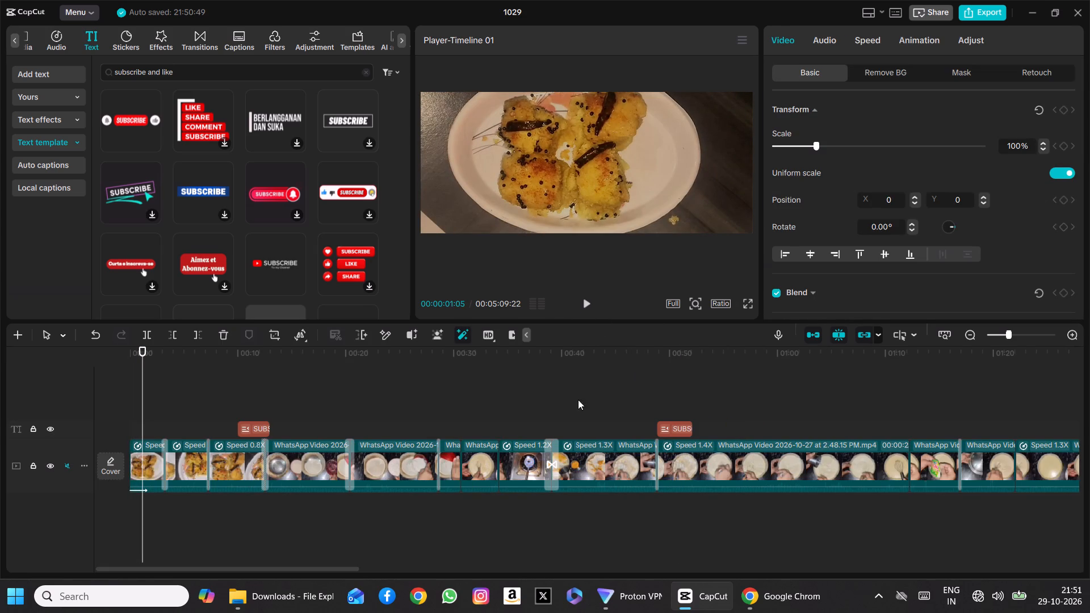
{"action": "scroll", "coordinate": [632, 471], "scroll_direction": "left", "scroll_amount": 9}
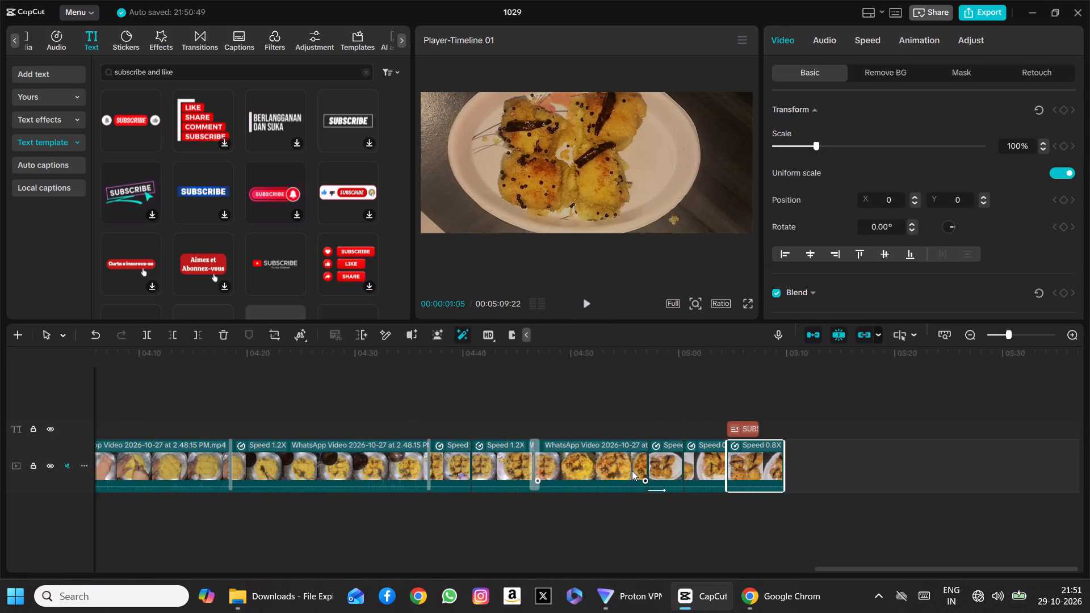
{"action": "scroll", "coordinate": [632, 471], "scroll_direction": "left", "scroll_amount": 4}
{"action": "left_click", "coordinate": [758, 465]}
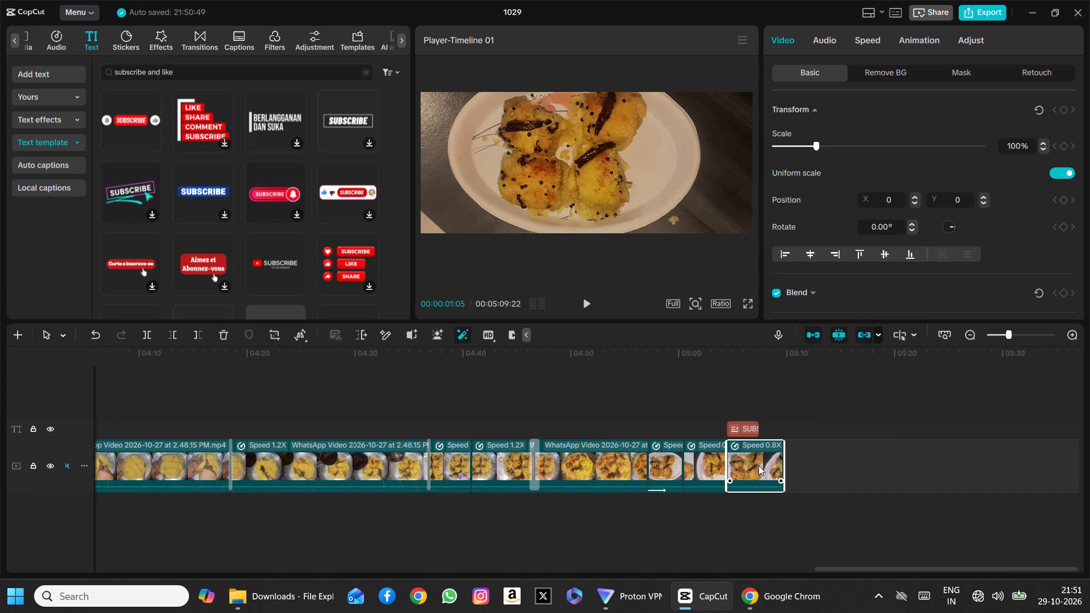
{"action": "double_click", "coordinate": [758, 465]}
{"action": "left_click", "coordinate": [746, 384]}
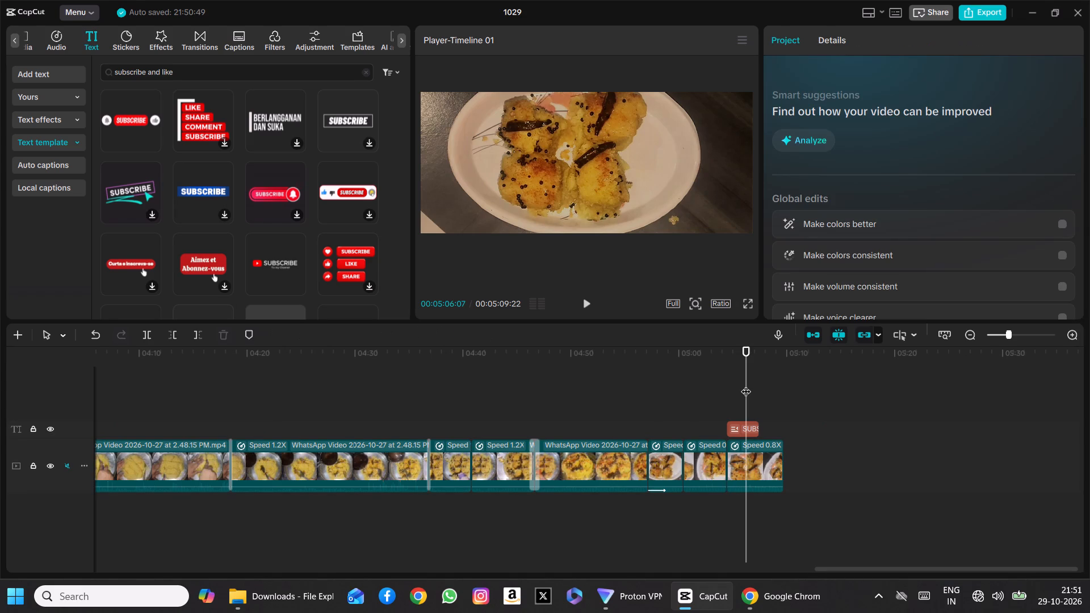
{"action": "left_click_drag", "start_coordinate": [746, 384], "coordinate": [673, 400]}
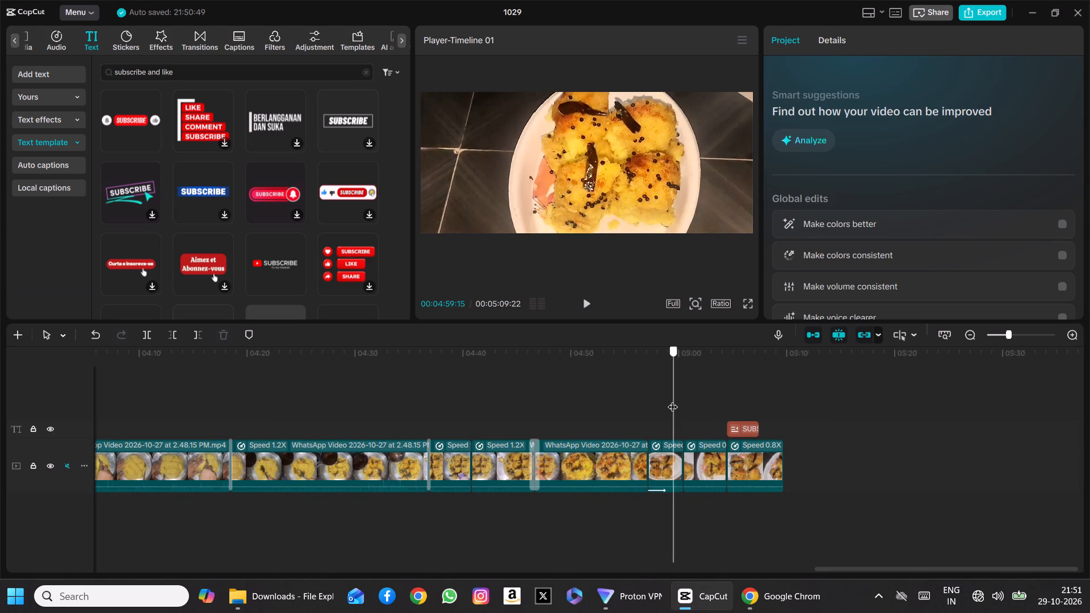
Scale the final SUBSCRIBE template at about 00:05:05:11 down to 20% and reposition it to about X 1453, Y -696.
{"action": "left_click_drag", "start_coordinate": [673, 400], "coordinate": [698, 401]}
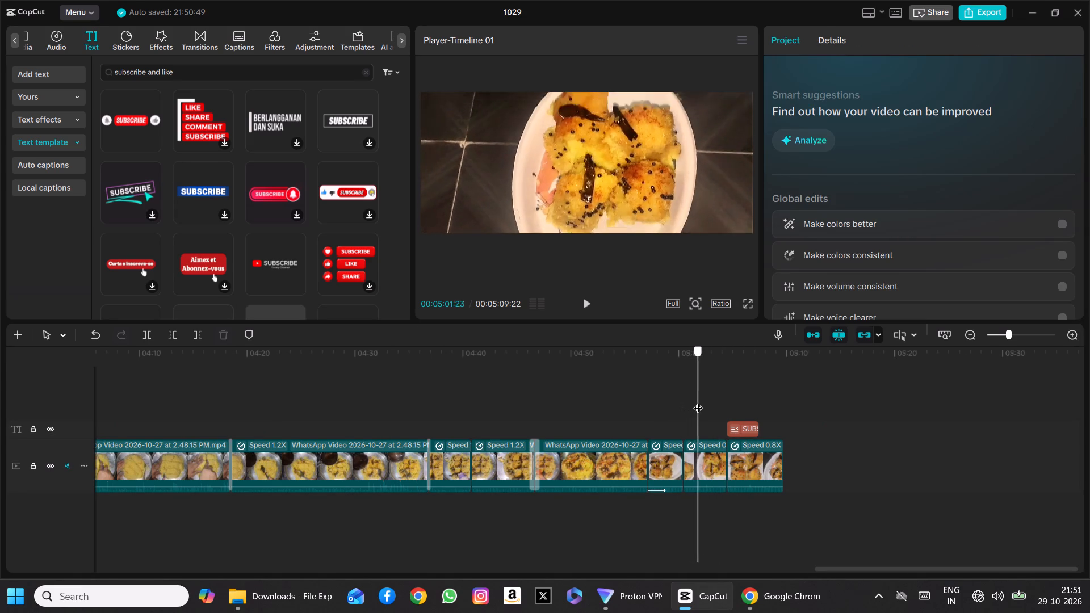
{"action": "left_click_drag", "start_coordinate": [698, 401], "coordinate": [737, 402]}
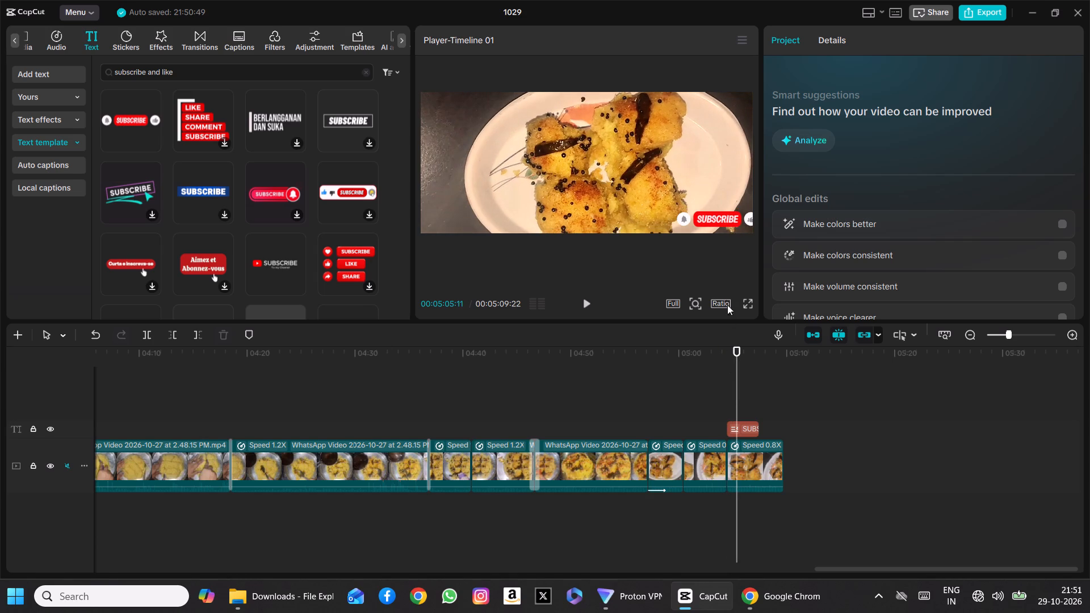
{"action": "left_click", "coordinate": [712, 221]}
{"action": "left_click_drag", "start_coordinate": [712, 221], "coordinate": [709, 224]}
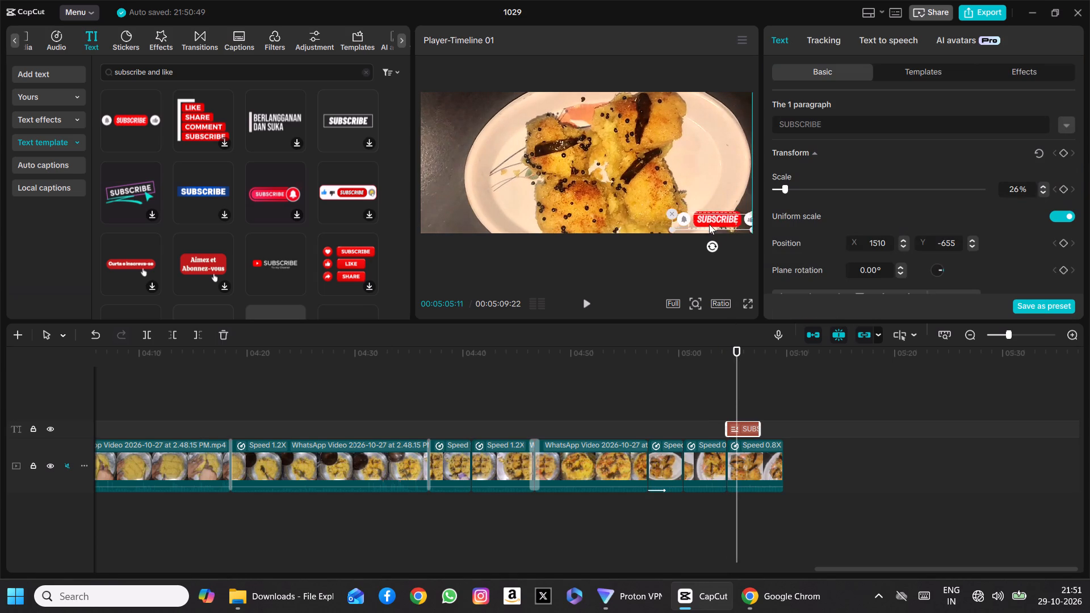
{"action": "left_click_drag", "start_coordinate": [709, 224], "coordinate": [703, 222]}
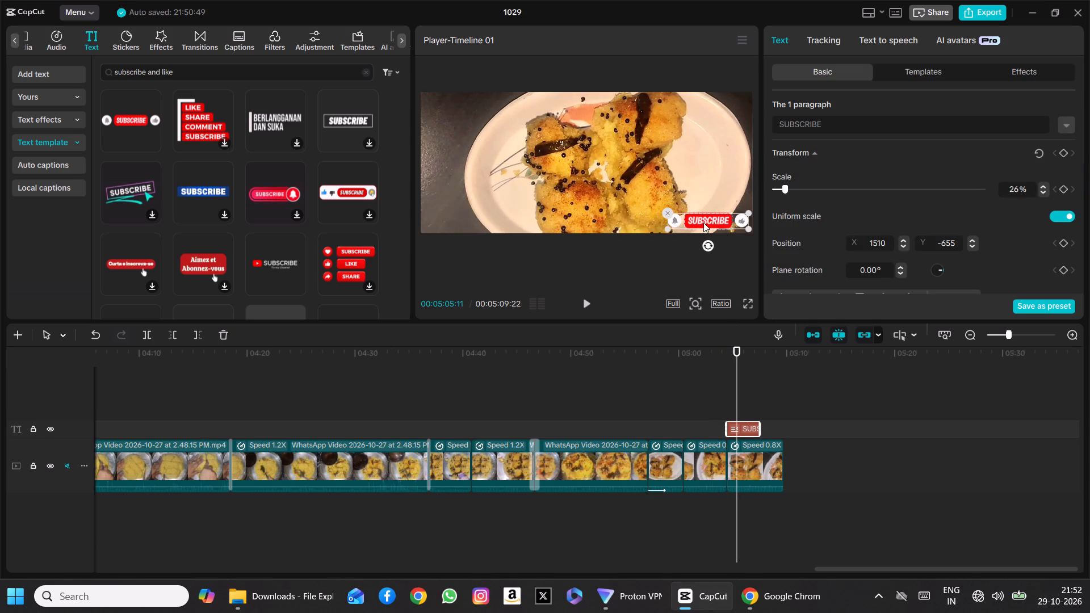
{"action": "left_click_drag", "start_coordinate": [703, 222], "coordinate": [703, 224]}
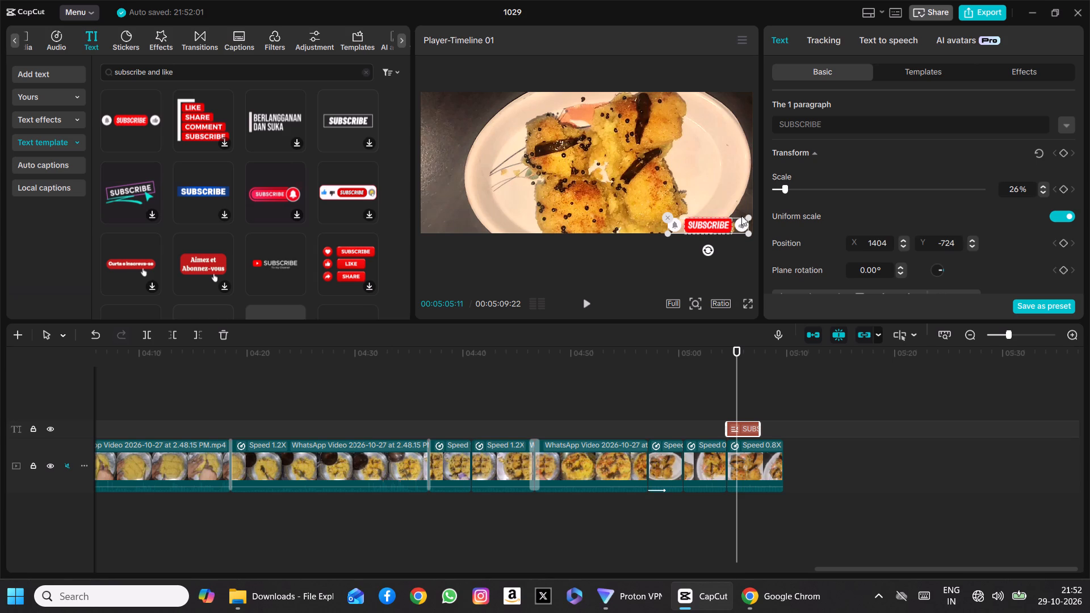
{"action": "left_click_drag", "start_coordinate": [746, 215], "coordinate": [734, 219]}
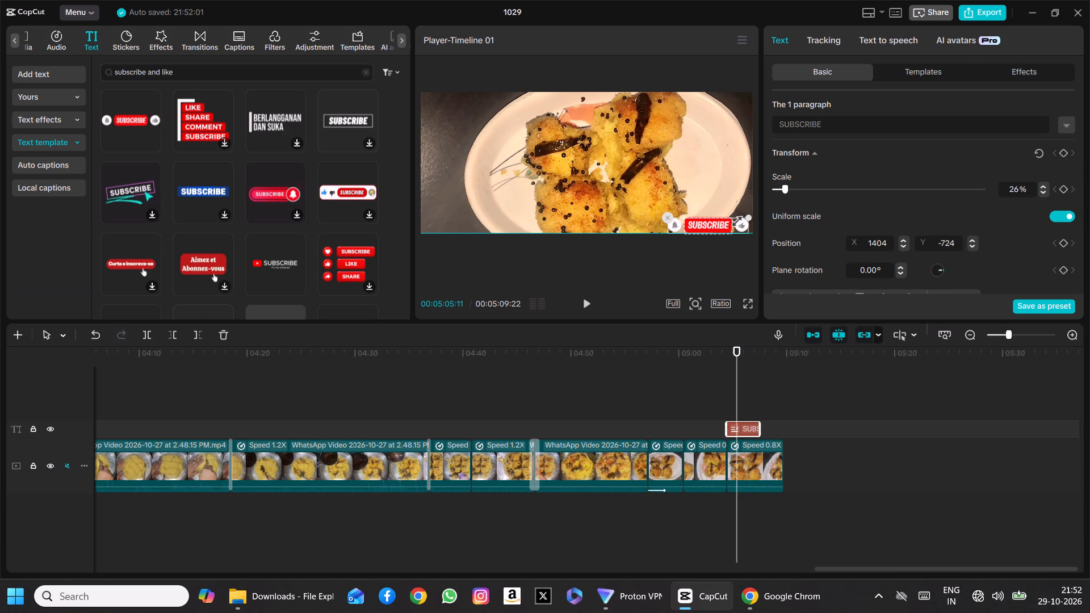
{"action": "left_click_drag", "start_coordinate": [734, 219], "coordinate": [722, 225]}
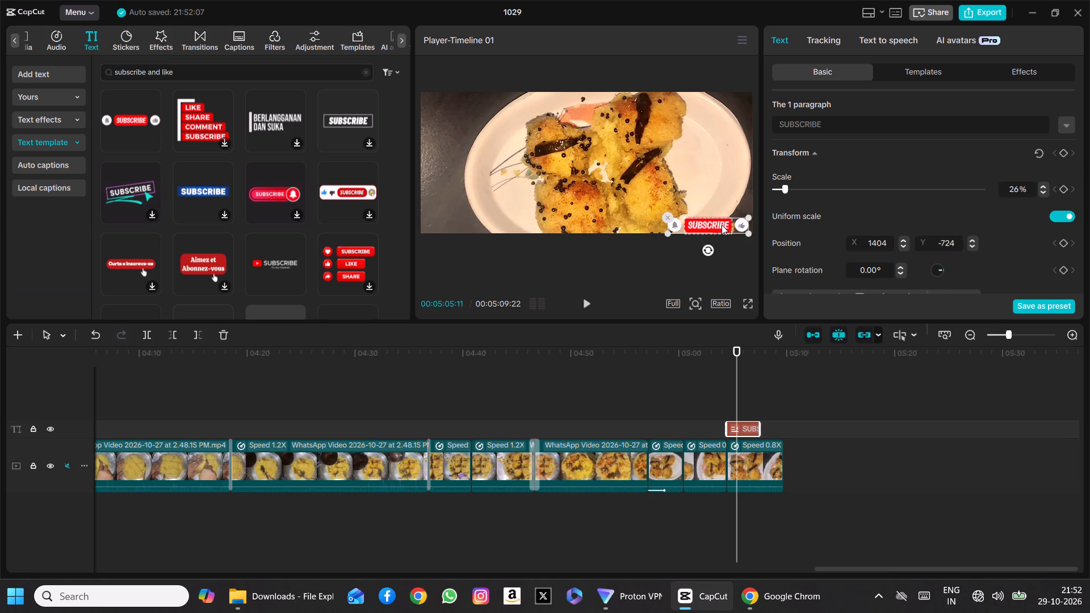
{"action": "left_click_drag", "start_coordinate": [745, 217], "coordinate": [734, 221]}
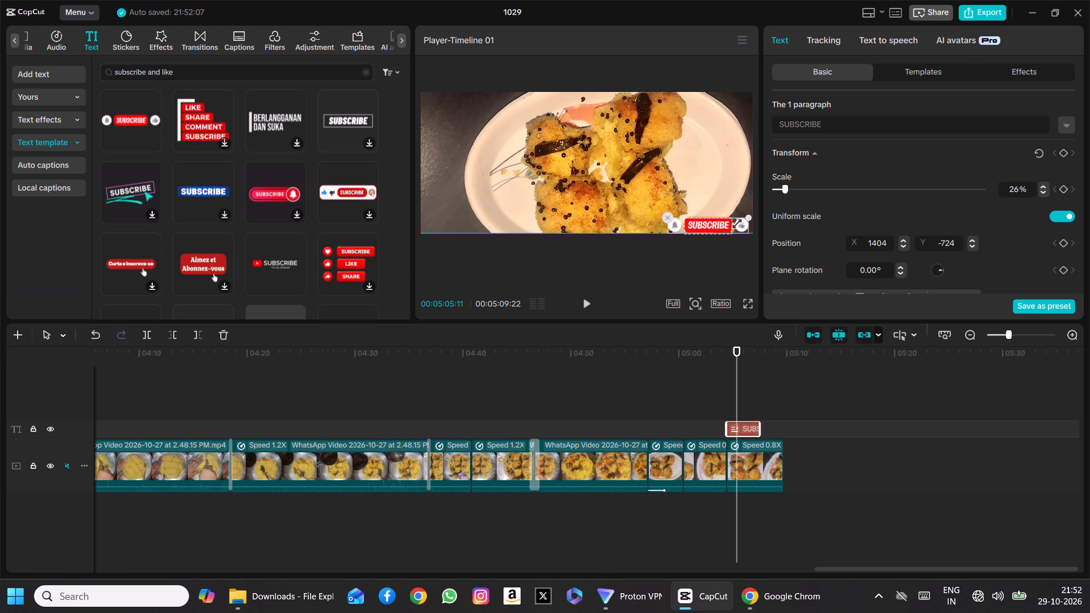
{"action": "left_click_drag", "start_coordinate": [734, 221], "coordinate": [733, 221]}
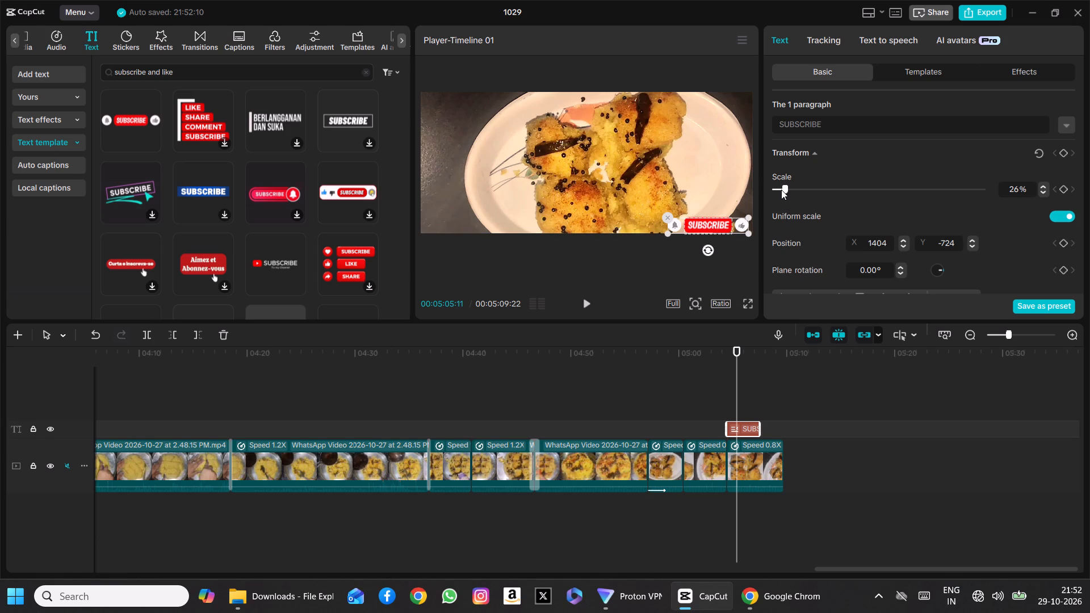
{"action": "left_click", "coordinate": [783, 190]}
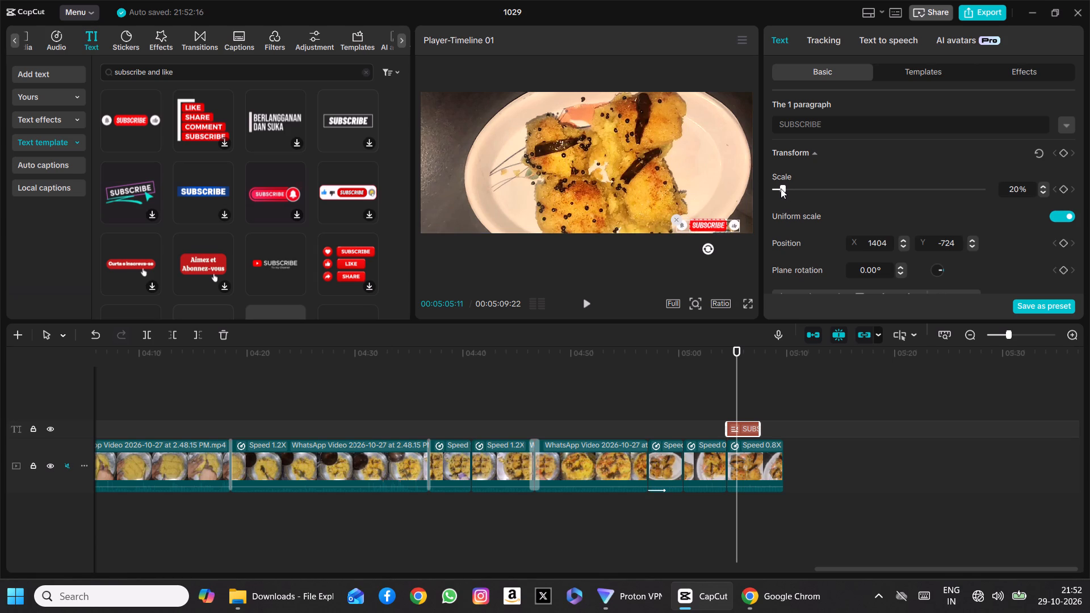
{"action": "left_click", "coordinate": [712, 224]}
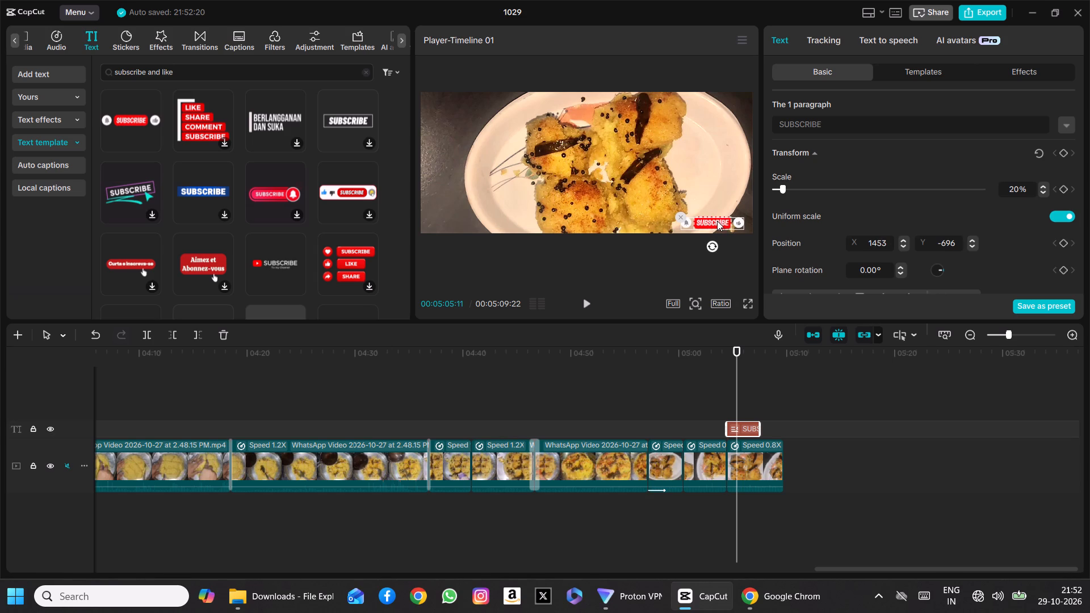
Play the video, return the playhead to about 00:00:03:08, and replay the opening through the first SUBSCRIBE template.
{"action": "left_click", "coordinate": [584, 304]}
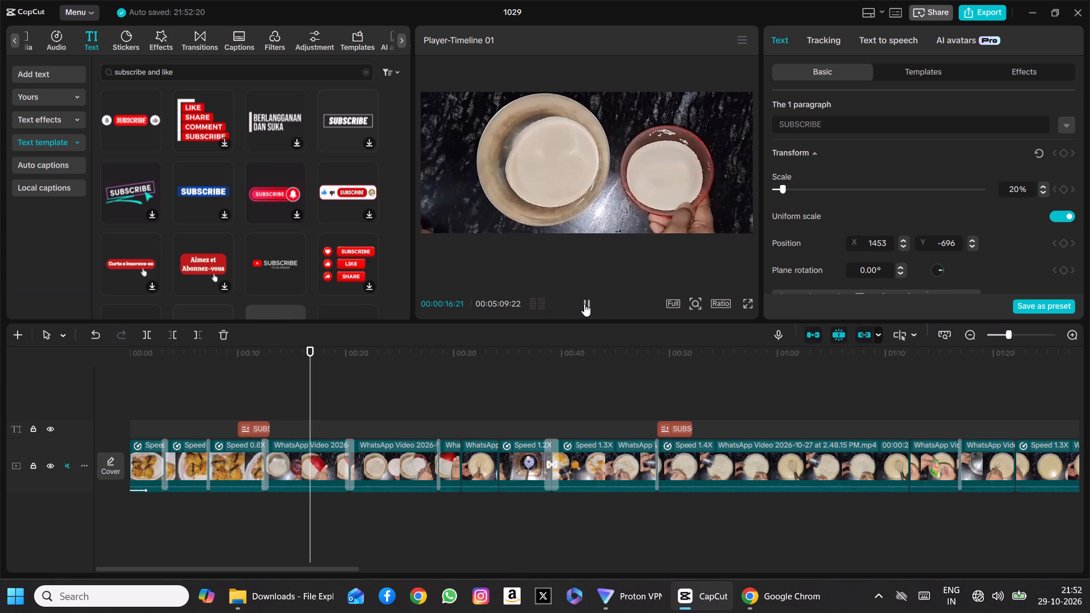
{"action": "left_click_drag", "start_coordinate": [326, 390], "coordinate": [269, 409]}
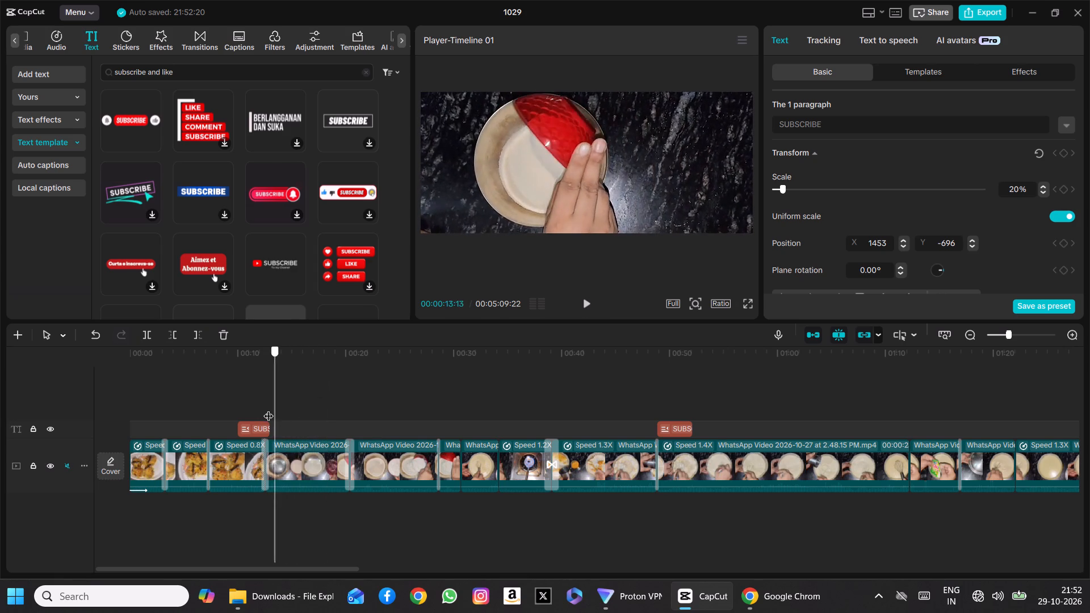
{"action": "left_click_drag", "start_coordinate": [269, 409], "coordinate": [163, 417]}
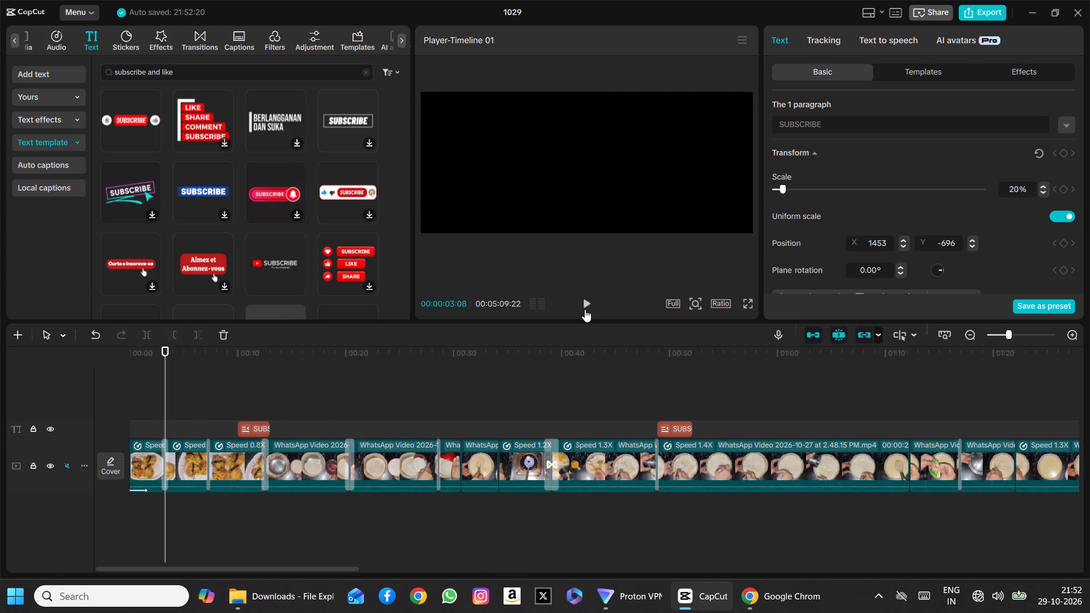
{"action": "left_click", "coordinate": [585, 309]}
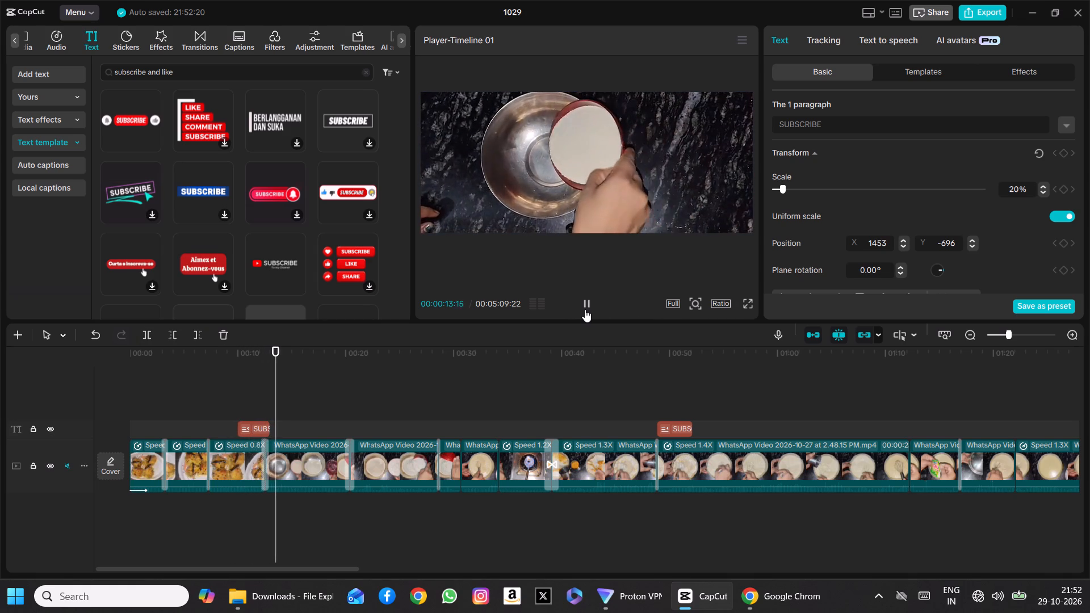
Trim the end of the first SUBSCRIBE template, near 10 seconds, to just before the transition after the third clip.
{"action": "left_click", "coordinate": [259, 430]}
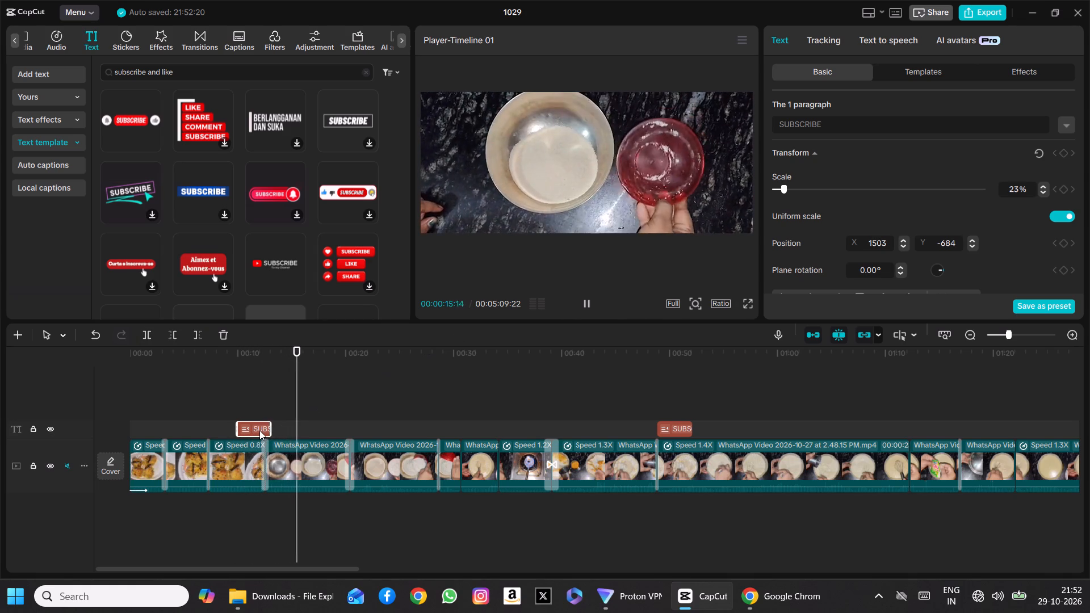
{"action": "left_click_drag", "start_coordinate": [269, 429], "coordinate": [266, 430]}
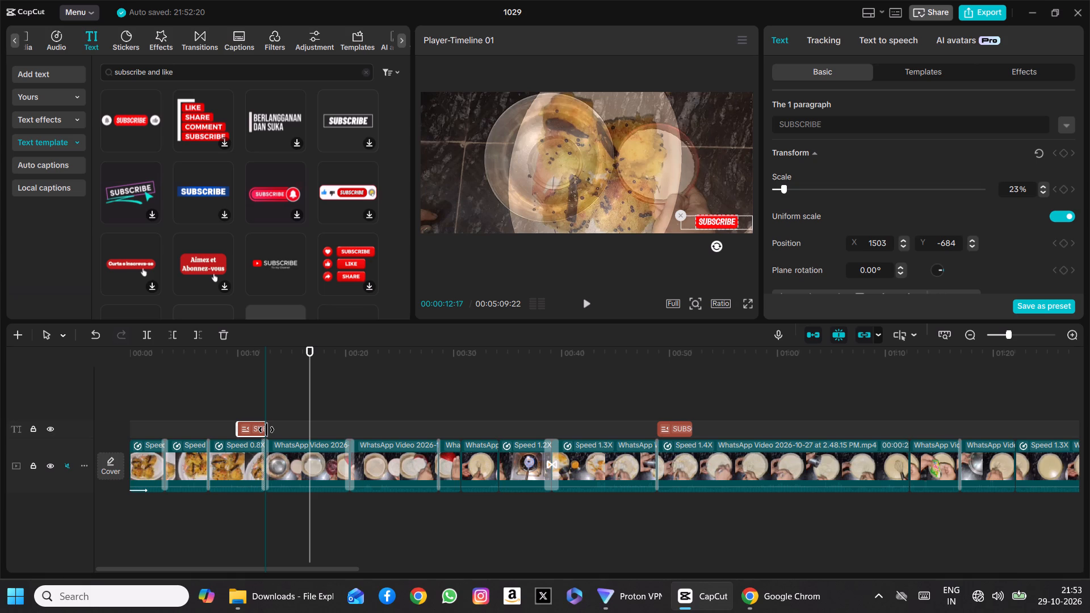
{"action": "left_click_drag", "start_coordinate": [266, 430], "coordinate": [260, 431]}
Move the playhead back before the first SUBSCRIBE template and replay the opening to check the trimmed template.
{"action": "left_click_drag", "start_coordinate": [313, 421], "coordinate": [229, 421]}
{"action": "left_click", "coordinate": [586, 301]}
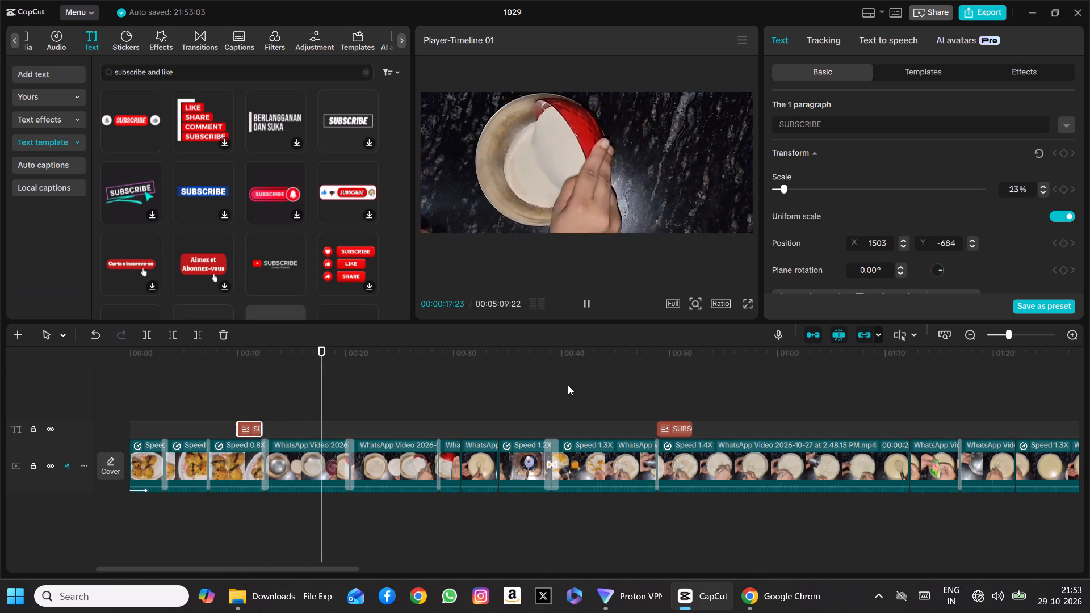
Scrub forward to about 00:00:43:17, before the second SUBSCRIBE template, and try playback there.
{"action": "left_click_drag", "start_coordinate": [336, 390], "coordinate": [484, 399]}
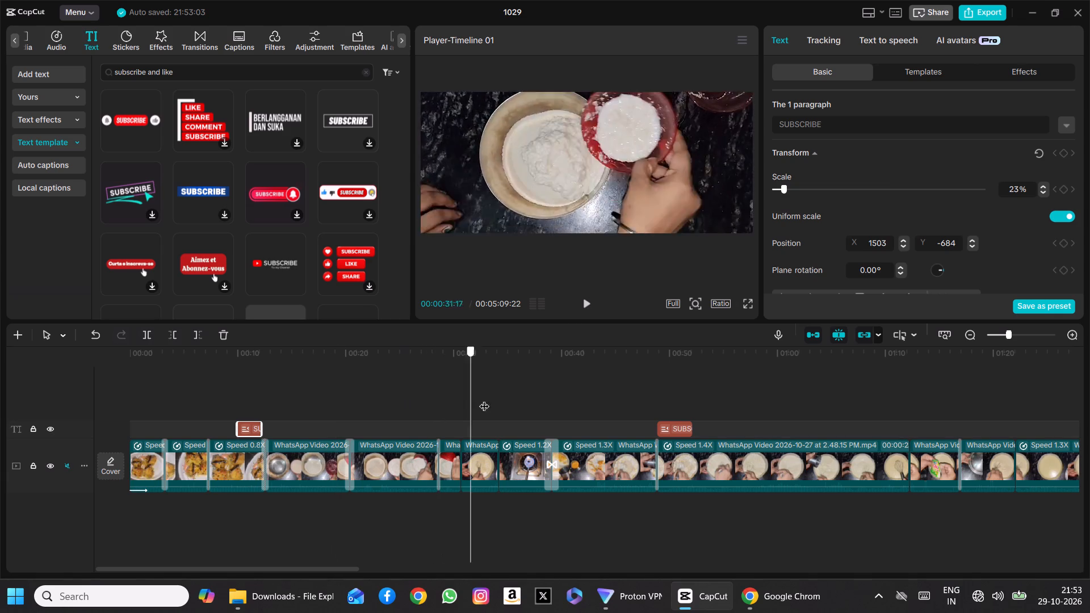
{"action": "left_click_drag", "start_coordinate": [484, 399], "coordinate": [600, 398]}
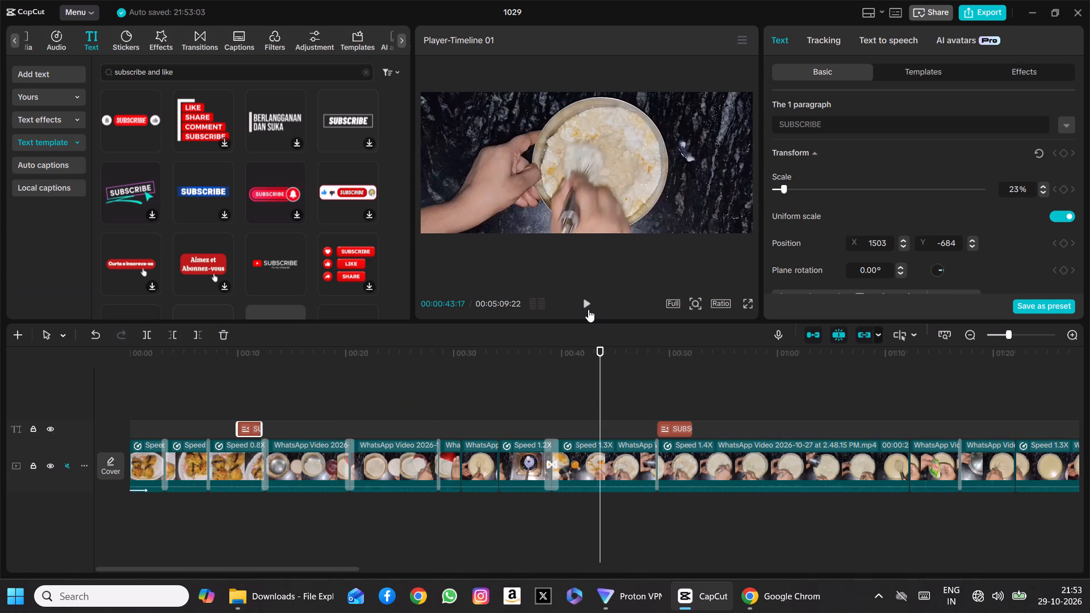
{"action": "left_click", "coordinate": [588, 309]}
{"action": "scroll", "coordinate": [467, 393], "scroll_direction": "left", "scroll_amount": 1}
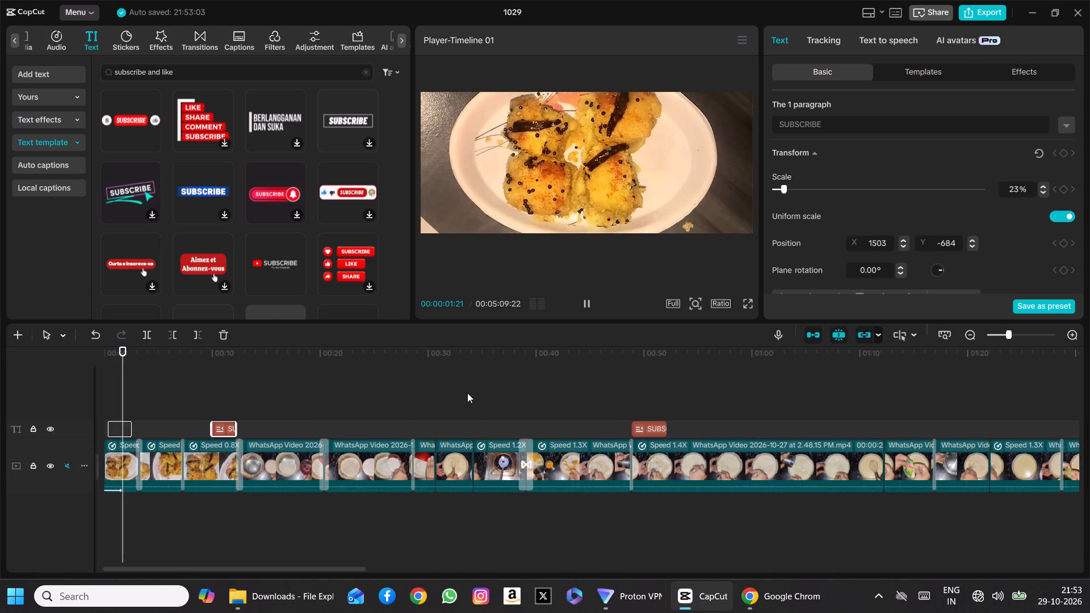
{"action": "scroll", "coordinate": [467, 393], "scroll_direction": "left", "scroll_amount": 2}
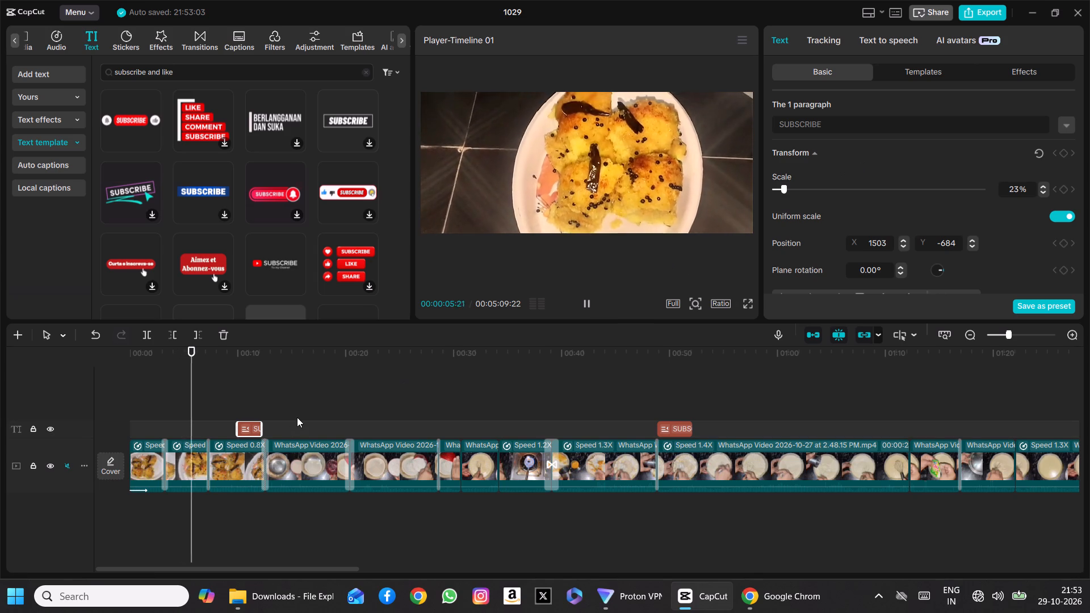
Scrub past the second SUBSCRIBE template to about 00:00:52:17, select the 1.4X clip beneath it, and try playback.
{"action": "left_click", "coordinate": [314, 398]}
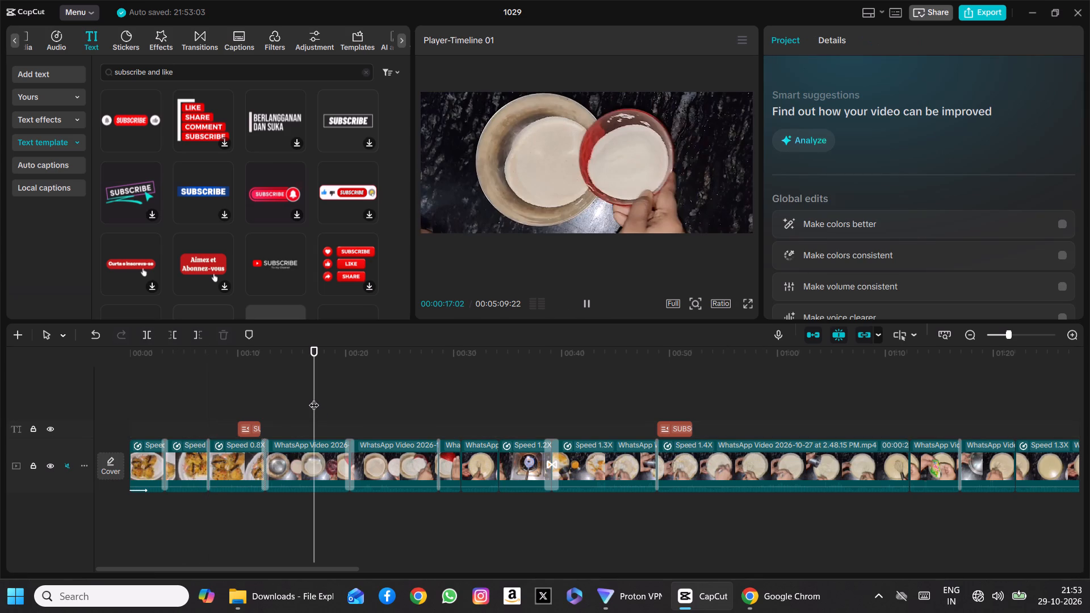
{"action": "left_click_drag", "start_coordinate": [314, 398], "coordinate": [697, 366]}
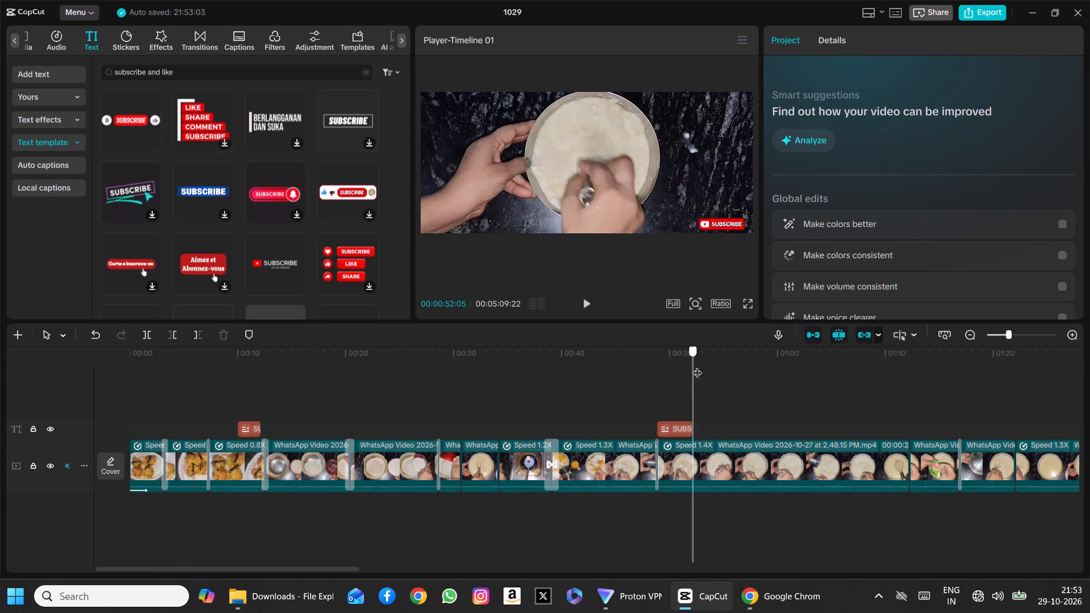
{"action": "left_click_drag", "start_coordinate": [697, 366], "coordinate": [697, 365]}
{"action": "scroll", "coordinate": [703, 410], "scroll_direction": "left", "scroll_amount": 1}
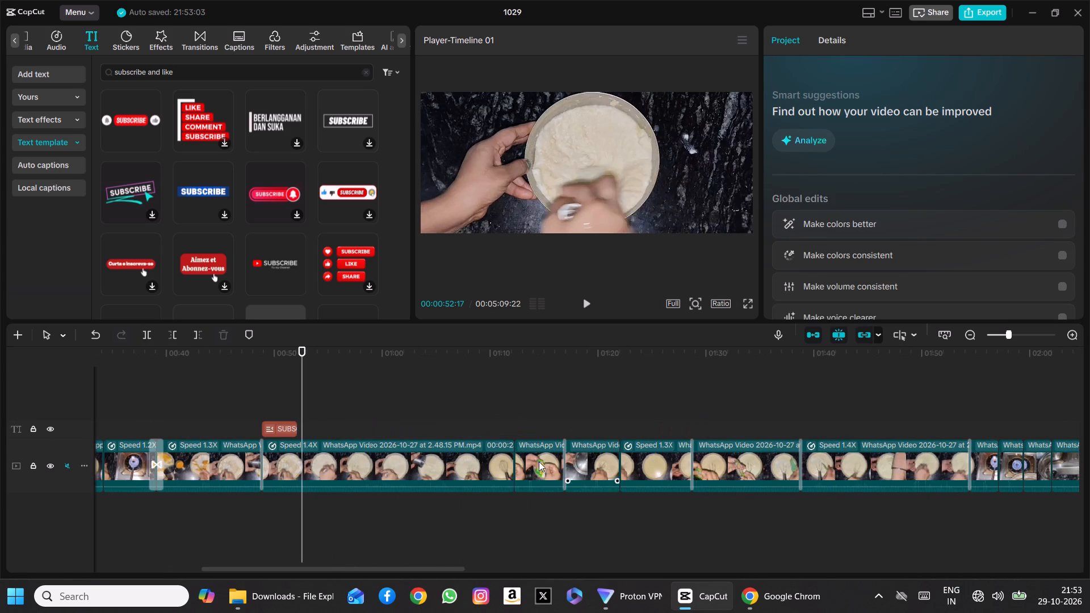
{"action": "left_click", "coordinate": [465, 471]}
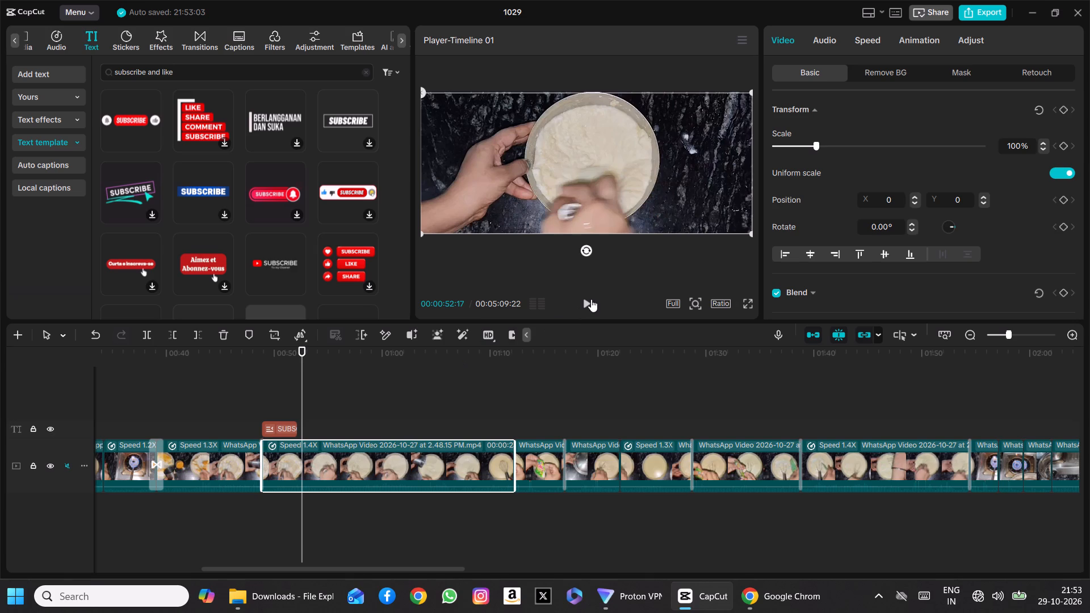
{"action": "left_click", "coordinate": [591, 299]}
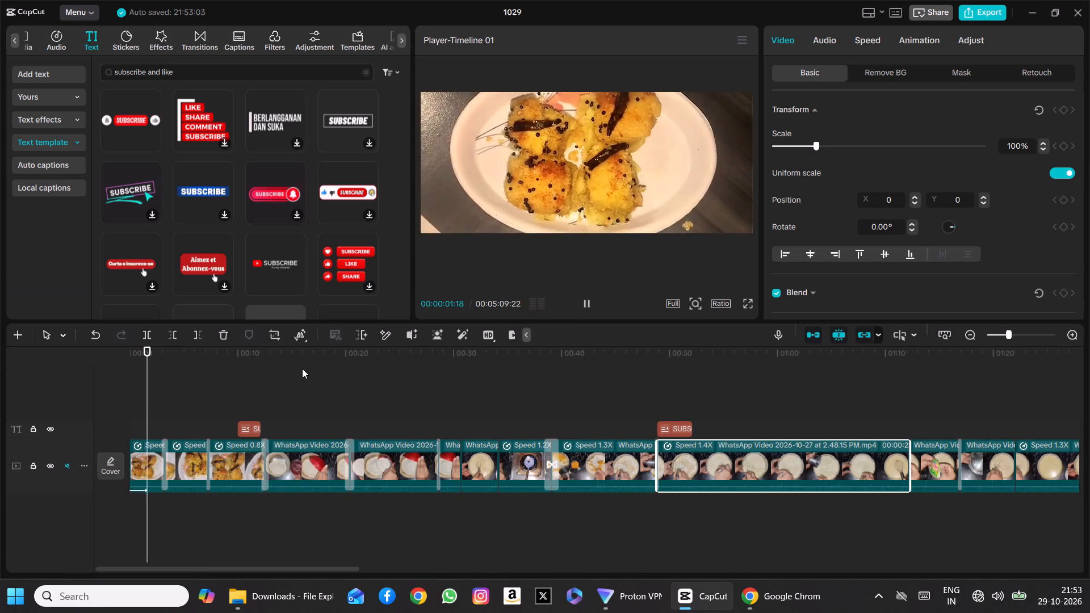
Scrub forward to about 00:00:41:15, before the second SUBSCRIBE template, try playback again, and pause it.
{"action": "left_click", "coordinate": [302, 368]}
{"action": "left_click_drag", "start_coordinate": [302, 368], "coordinate": [397, 370]}
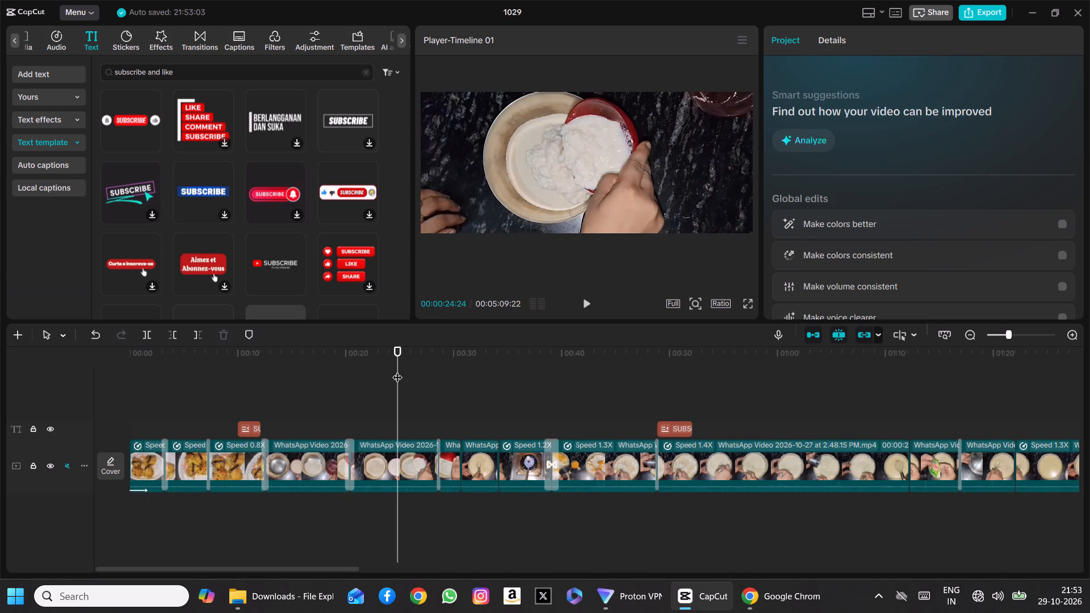
{"action": "left_click_drag", "start_coordinate": [397, 370], "coordinate": [561, 388]}
{"action": "left_click_drag", "start_coordinate": [561, 388], "coordinate": [578, 389]}
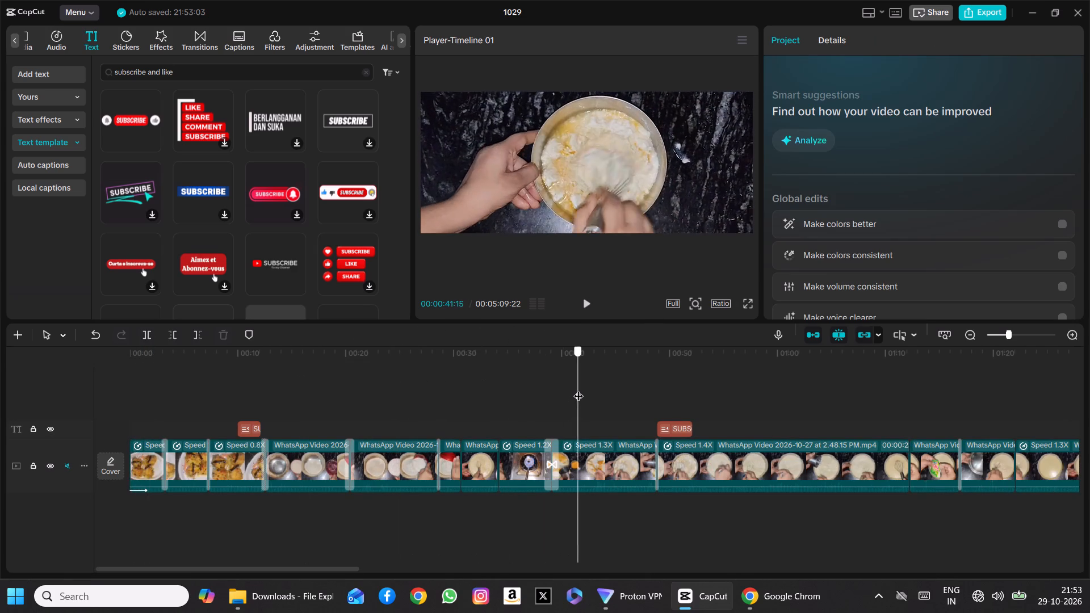
{"action": "left_click_drag", "start_coordinate": [578, 389], "coordinate": [580, 389]}
{"action": "left_click", "coordinate": [581, 298]}
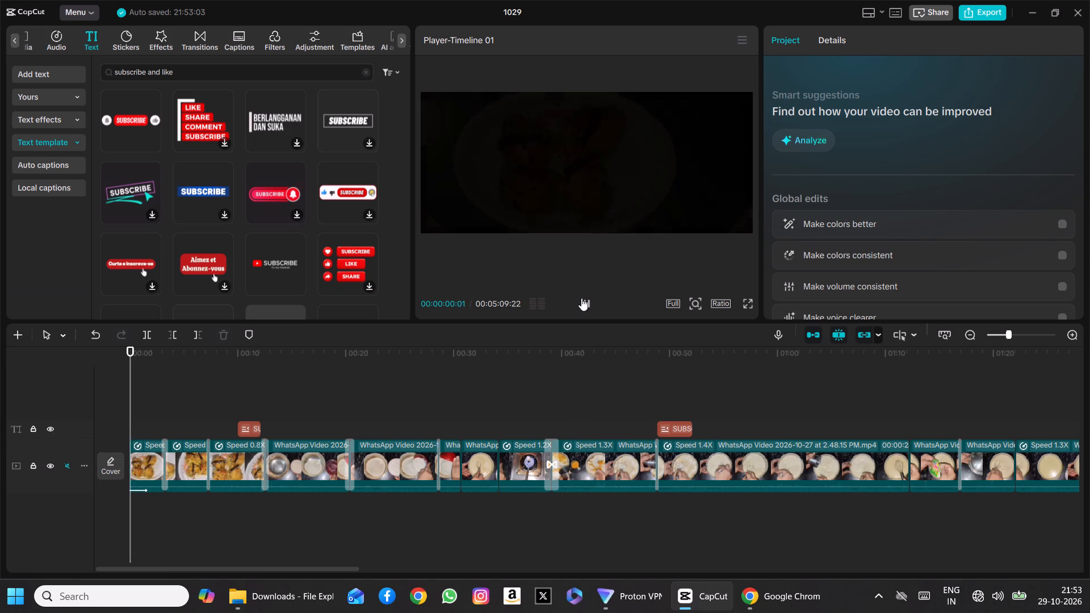
{"action": "left_click", "coordinate": [581, 298]}
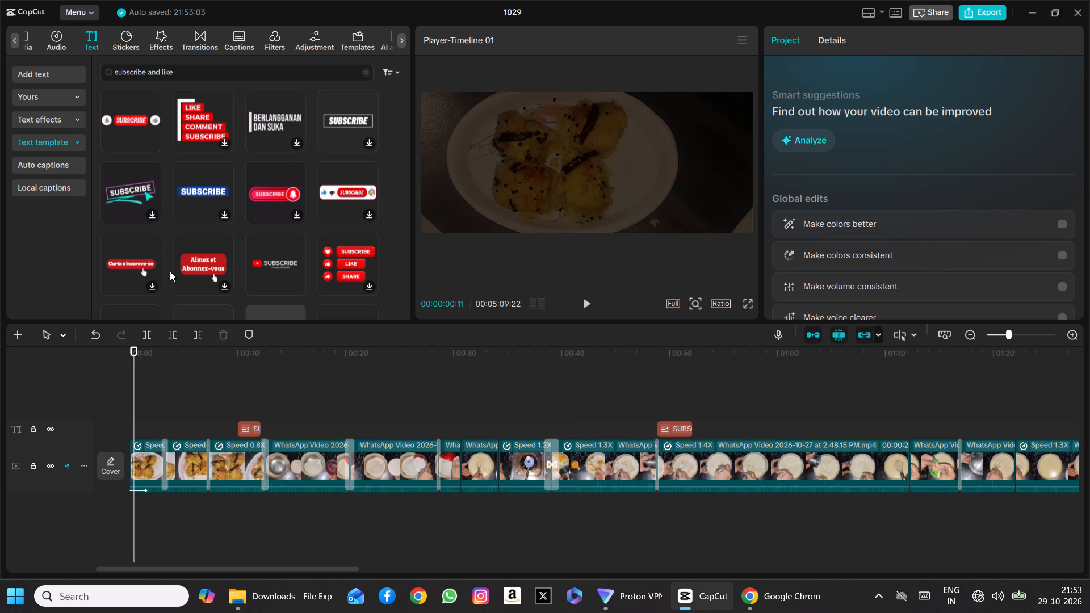
Scrub back and forth between about 00:04:49 and 00:04:13 to examine the tempering and finishing clips near the video's end.
{"action": "left_click", "coordinate": [12, 38]}
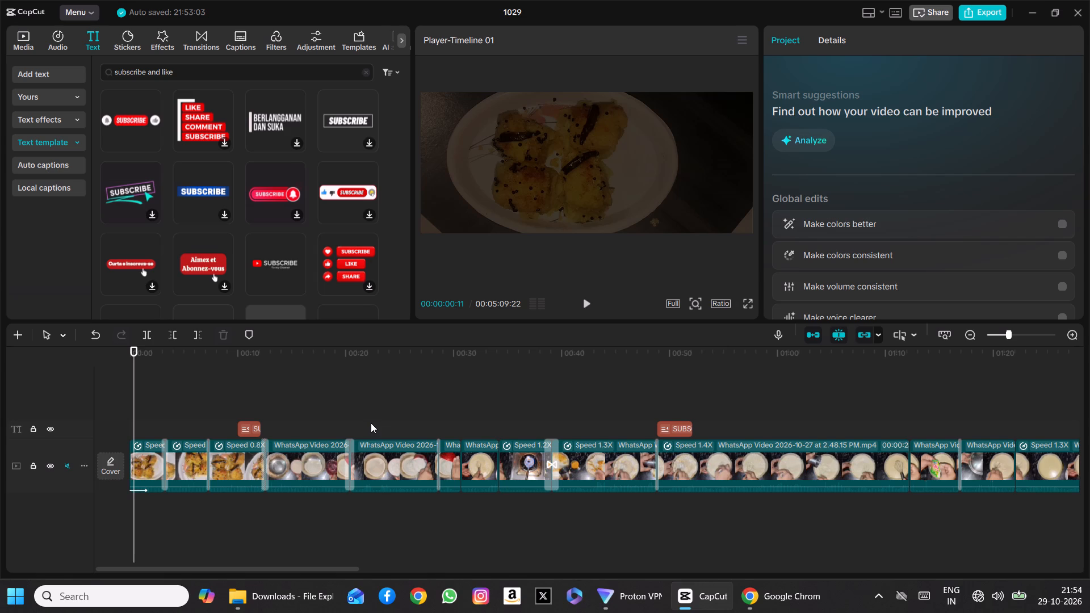
{"action": "scroll", "coordinate": [371, 423], "scroll_direction": "left", "scroll_amount": 2}
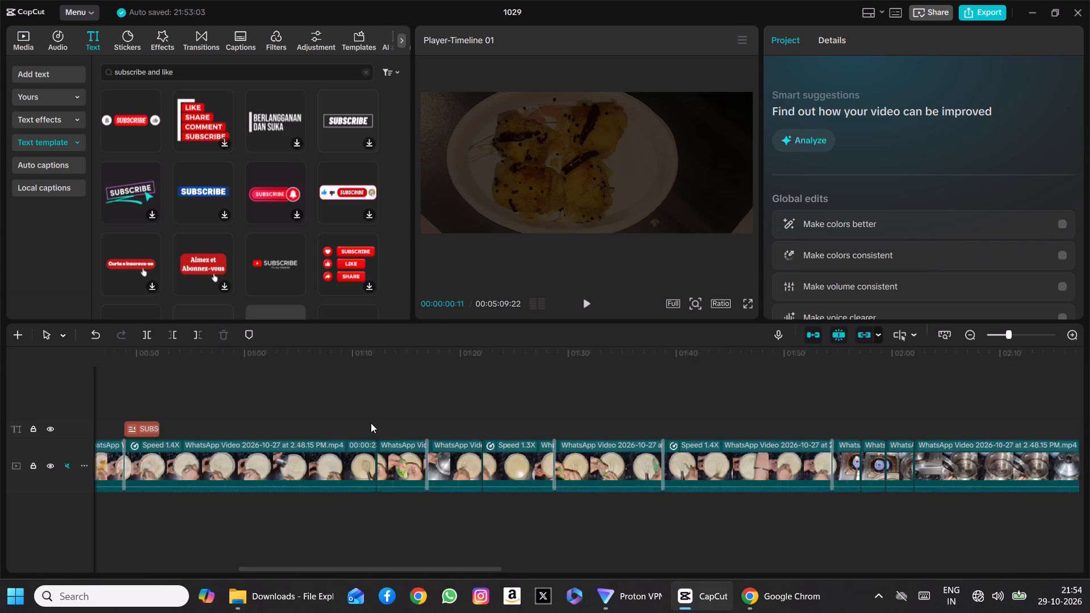
{"action": "scroll", "coordinate": [371, 423], "scroll_direction": "left", "scroll_amount": 6}
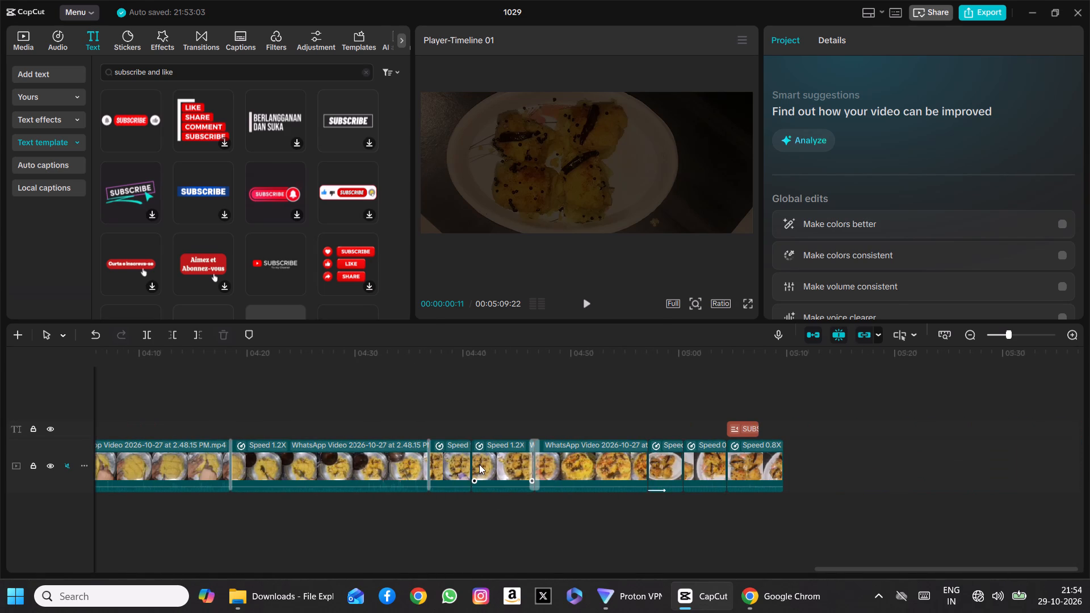
{"action": "left_click", "coordinate": [479, 464]}
{"action": "left_click", "coordinate": [483, 410]}
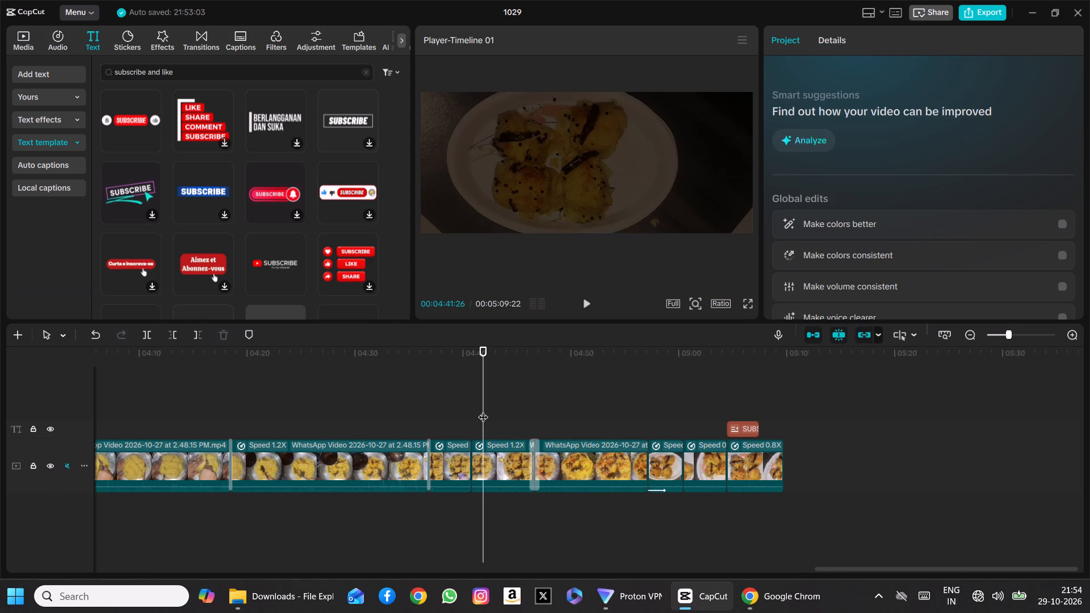
{"action": "left_click_drag", "start_coordinate": [483, 401], "coordinate": [328, 406]}
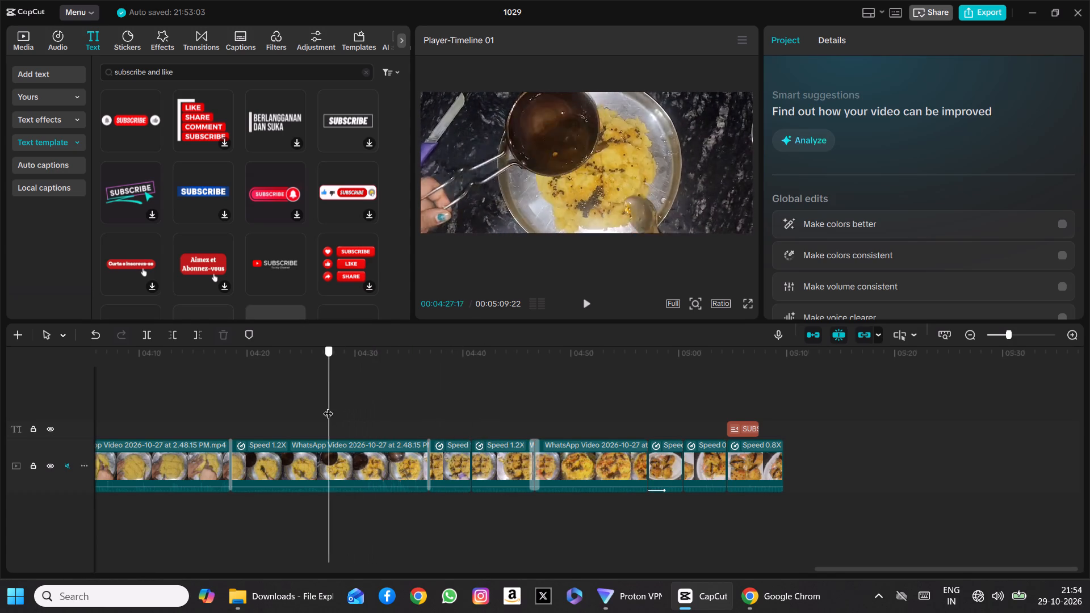
{"action": "left_click_drag", "start_coordinate": [328, 406], "coordinate": [356, 414]}
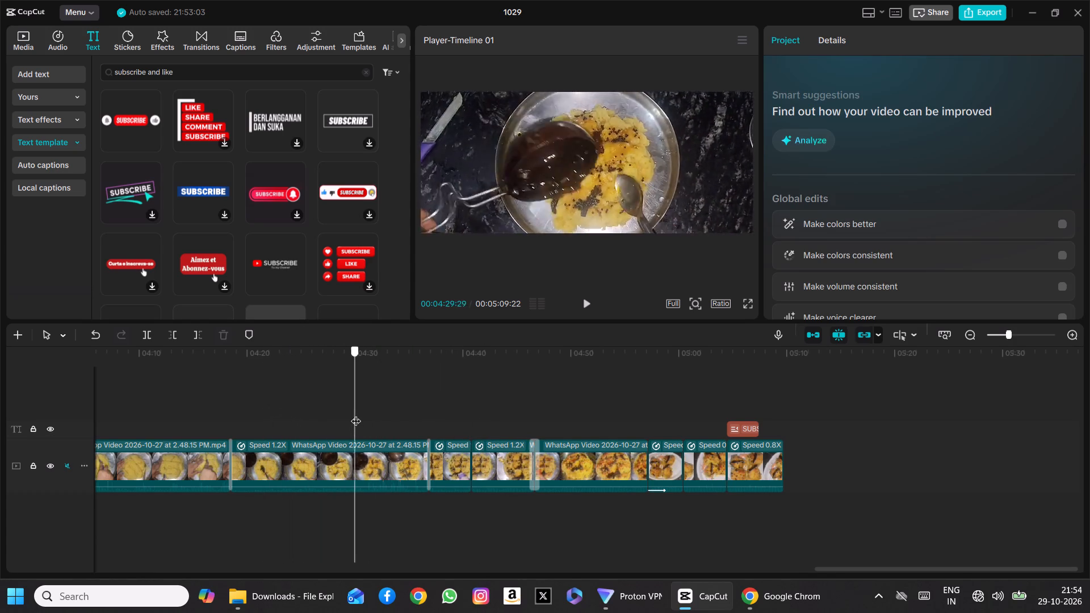
{"action": "left_click_drag", "start_coordinate": [356, 414], "coordinate": [527, 441]}
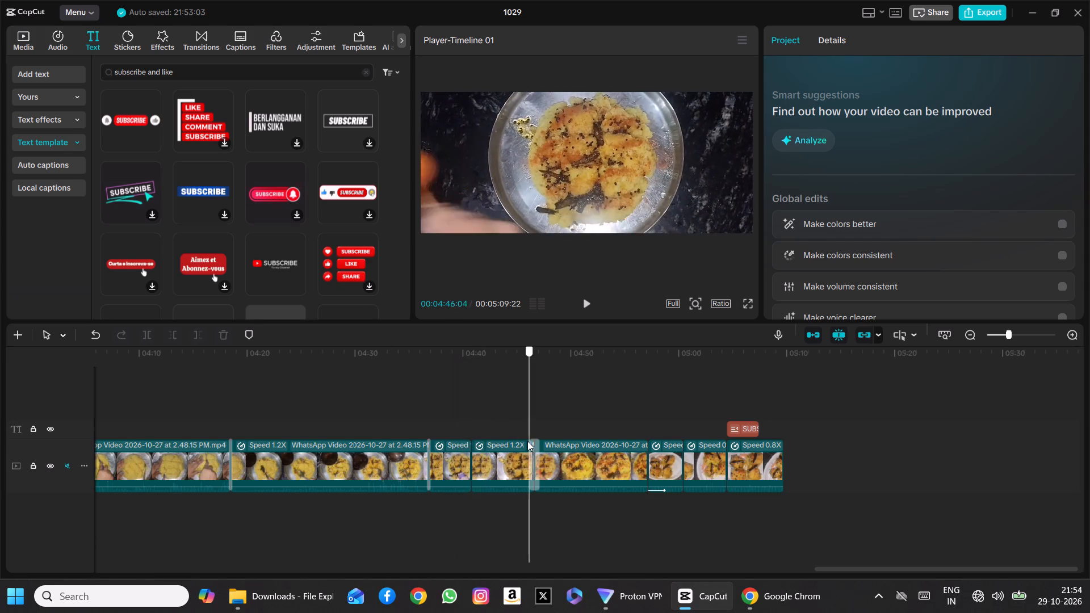
{"action": "left_click_drag", "start_coordinate": [527, 441], "coordinate": [568, 451]}
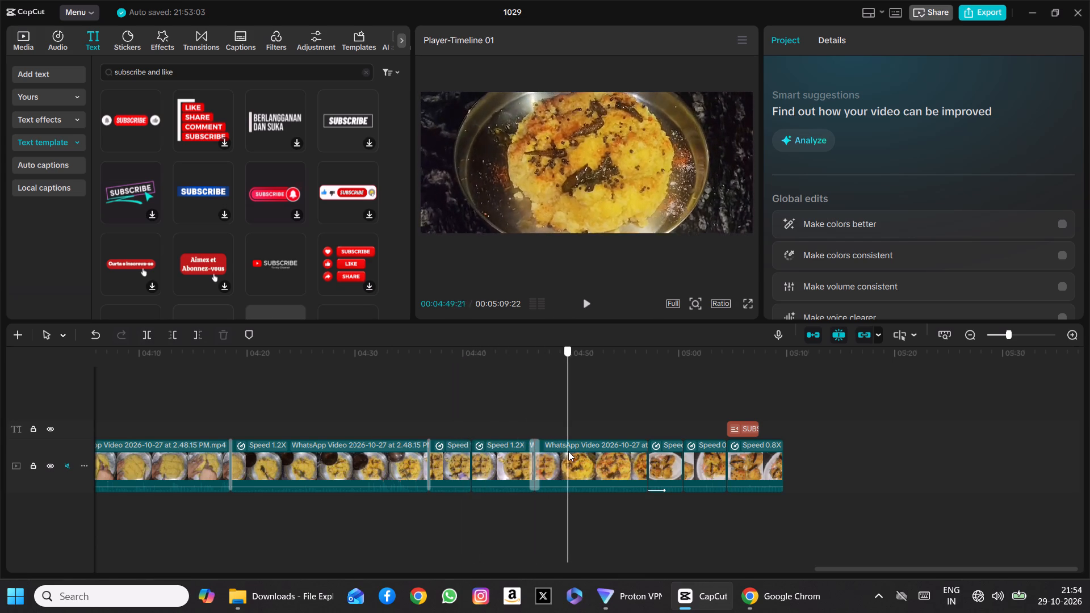
{"action": "left_click_drag", "start_coordinate": [568, 451], "coordinate": [497, 460]}
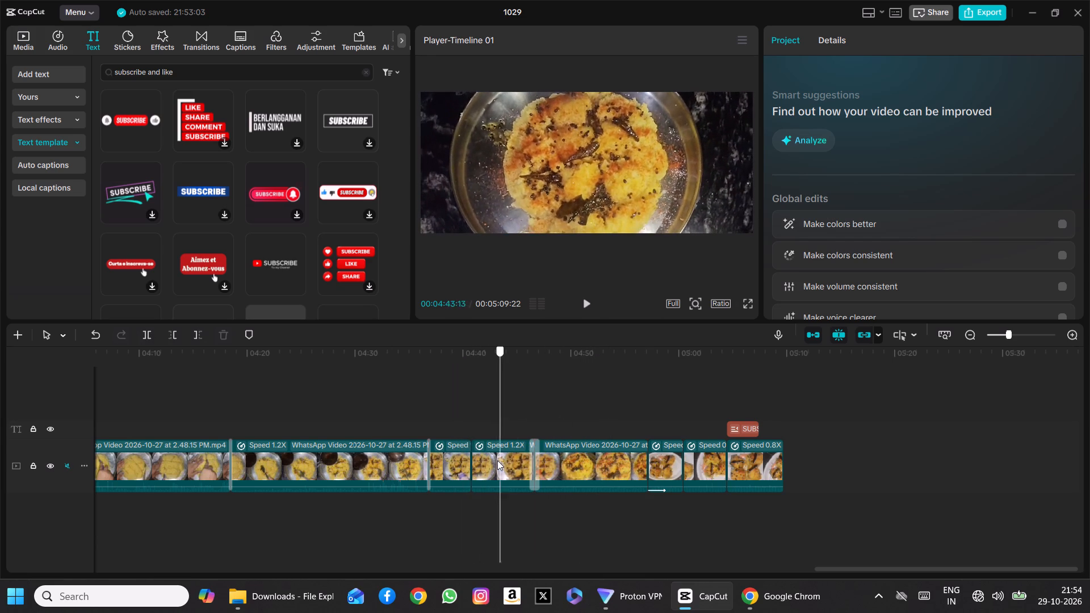
{"action": "left_click_drag", "start_coordinate": [497, 460], "coordinate": [211, 435]}
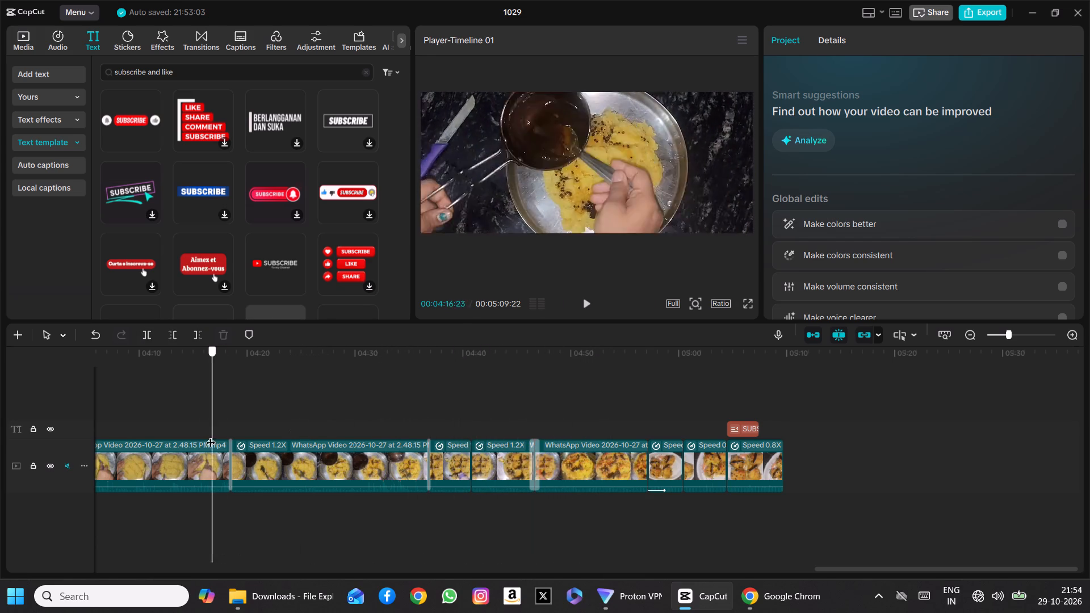
{"action": "left_click_drag", "start_coordinate": [211, 435], "coordinate": [165, 430]}
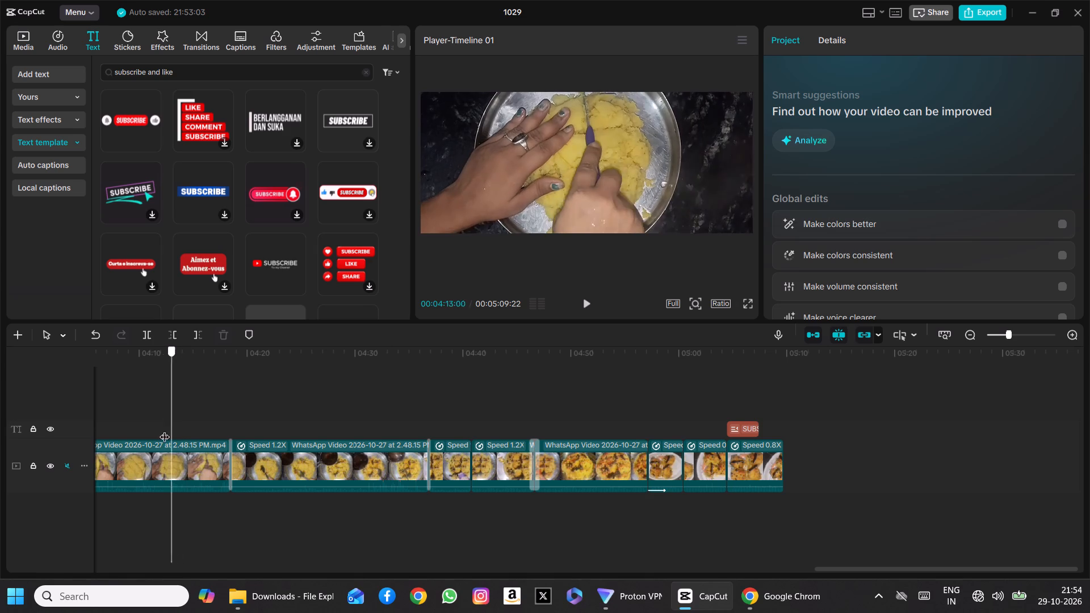
Scrub forward to about 00:05:00:13 and back to 00:04:41:26 to examine the transition after the 1.2X clip and the plated-dish clips.
{"action": "left_click_drag", "start_coordinate": [165, 430], "coordinate": [928, 431]}
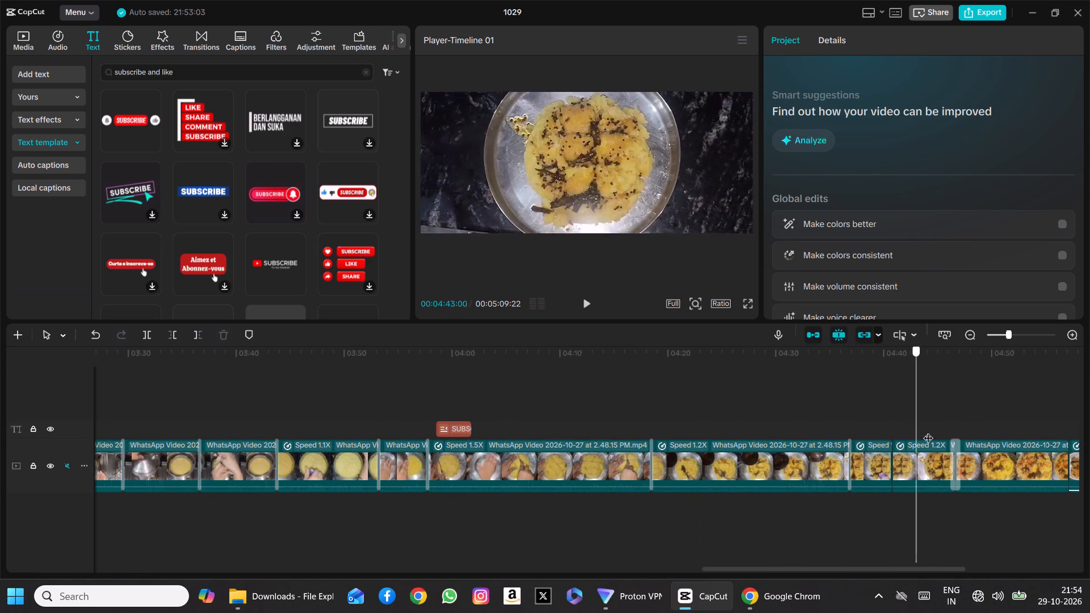
{"action": "left_click_drag", "start_coordinate": [928, 431], "coordinate": [944, 404]}
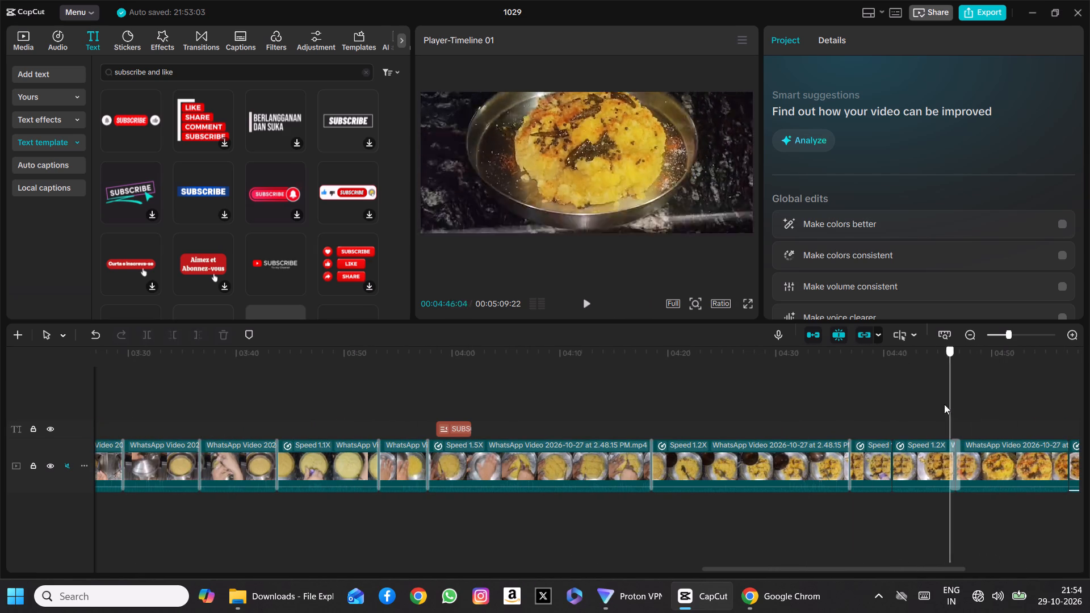
{"action": "left_click_drag", "start_coordinate": [944, 404], "coordinate": [940, 405]}
{"action": "scroll", "coordinate": [940, 405], "scroll_direction": "left", "scroll_amount": 2}
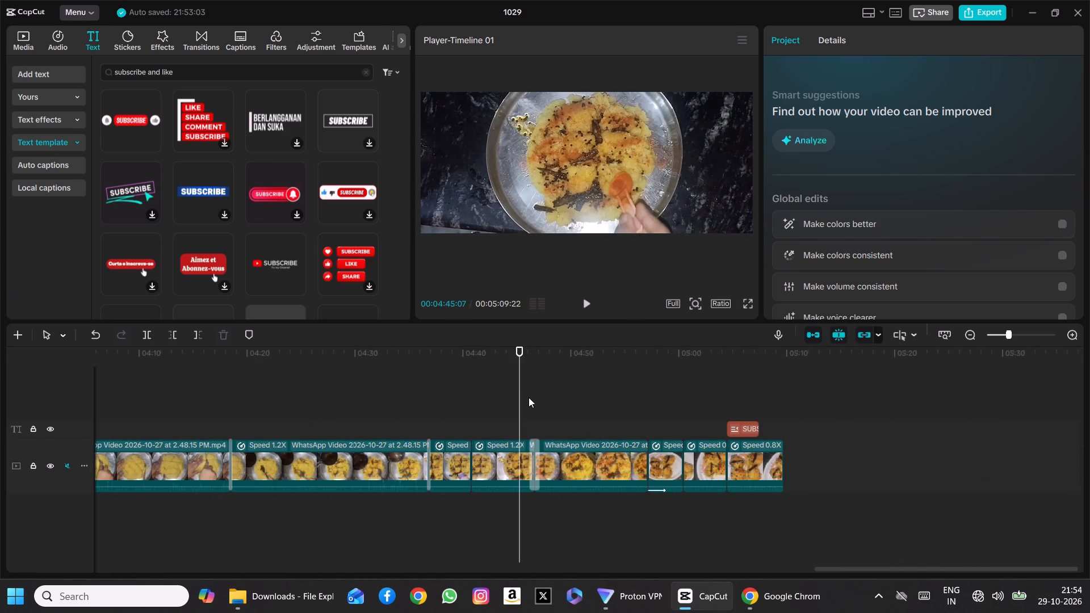
{"action": "left_click_drag", "start_coordinate": [521, 400], "coordinate": [580, 402]}
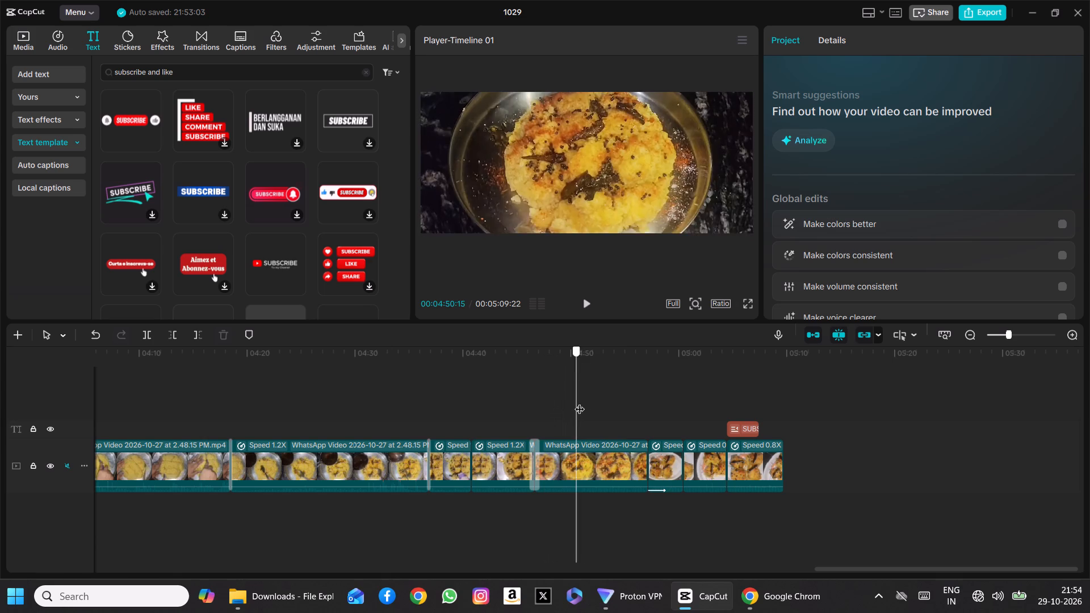
{"action": "left_click_drag", "start_coordinate": [580, 402], "coordinate": [684, 400]}
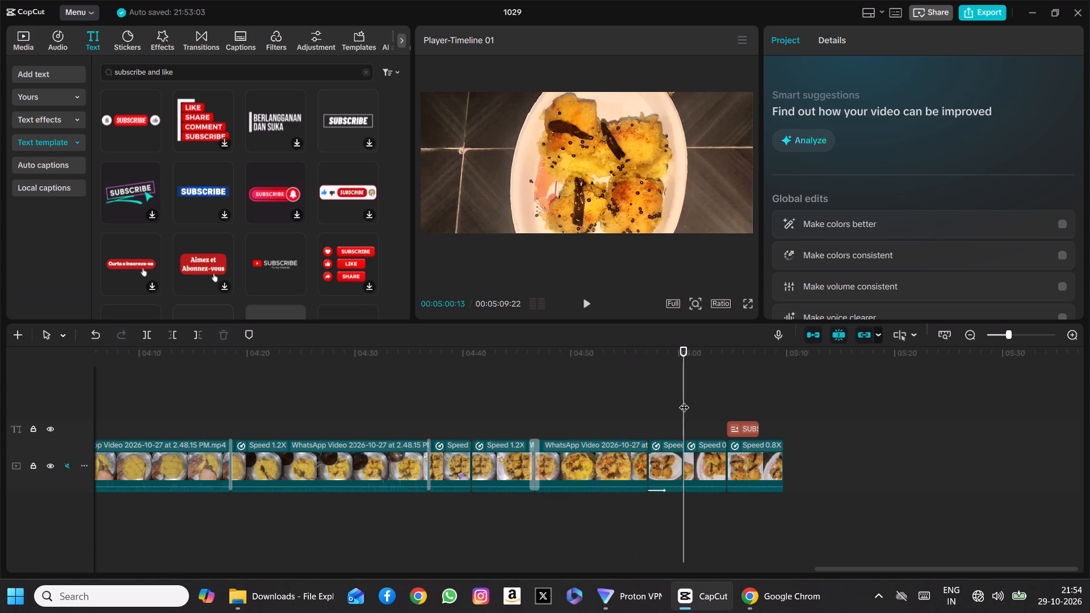
{"action": "left_click_drag", "start_coordinate": [684, 400], "coordinate": [542, 418]}
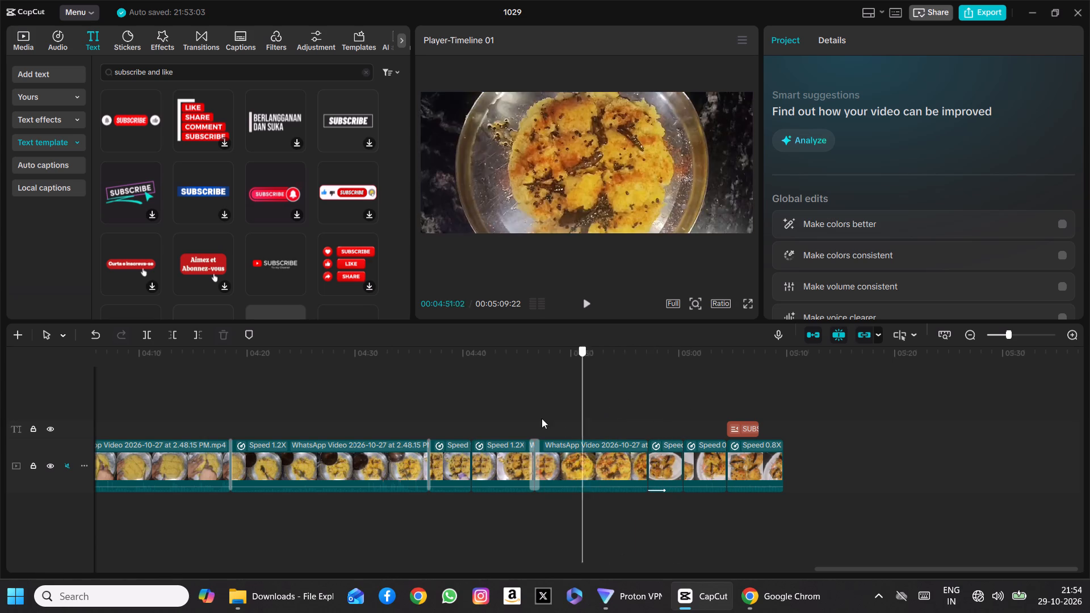
{"action": "left_click_drag", "start_coordinate": [542, 418], "coordinate": [483, 428]}
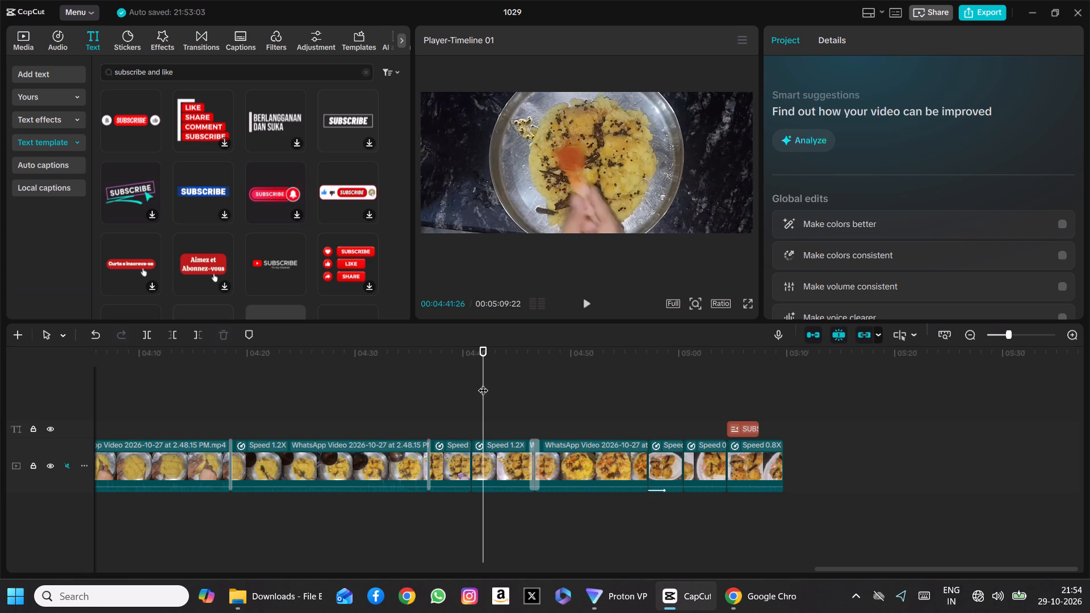
Return the playhead to the start of the timeline at 00:00:00:00.
{"action": "left_click_drag", "start_coordinate": [483, 383], "coordinate": [23, 423]}
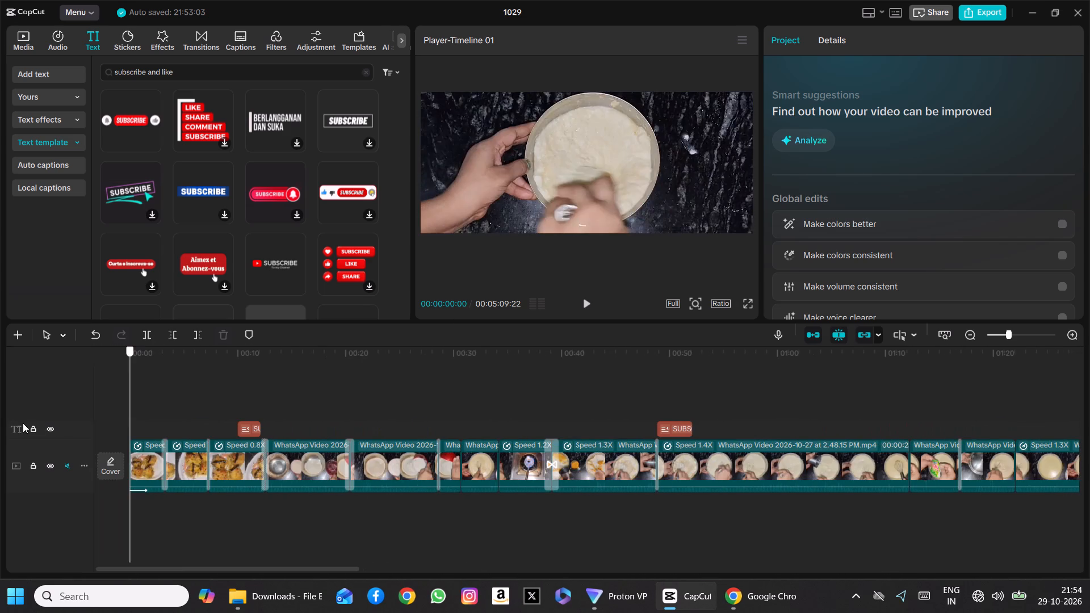
{"action": "left_click_drag", "start_coordinate": [23, 423], "coordinate": [43, 423]}
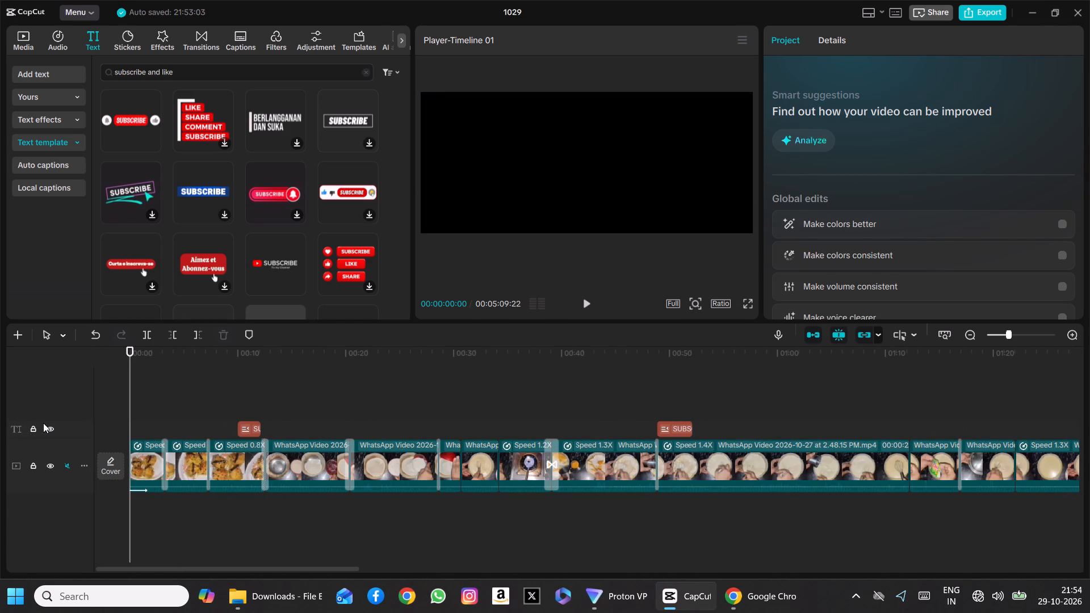
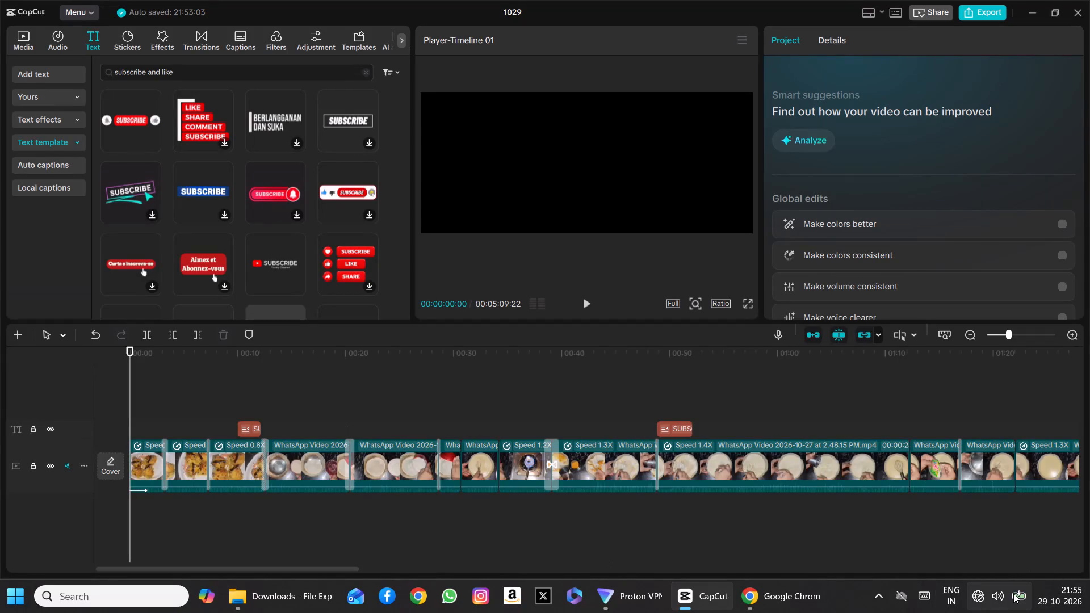
Open the Windows Wi-Fi network list and examine which networks are available.
{"action": "left_click", "coordinate": [995, 604]}
{"action": "left_click", "coordinate": [904, 340]}
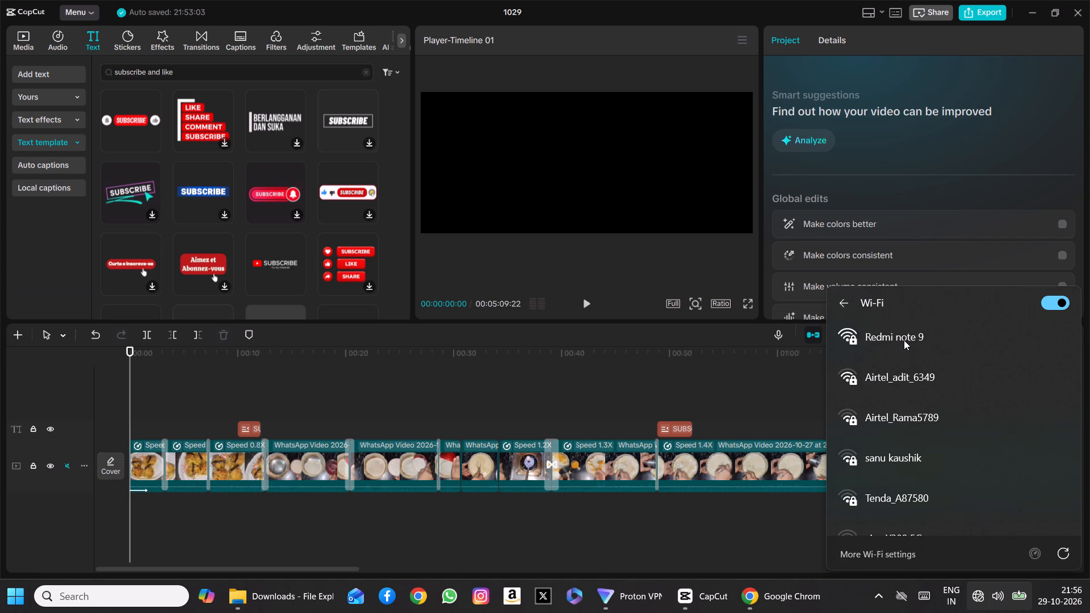
{"action": "scroll", "coordinate": [925, 339], "scroll_direction": "up", "scroll_amount": 8}
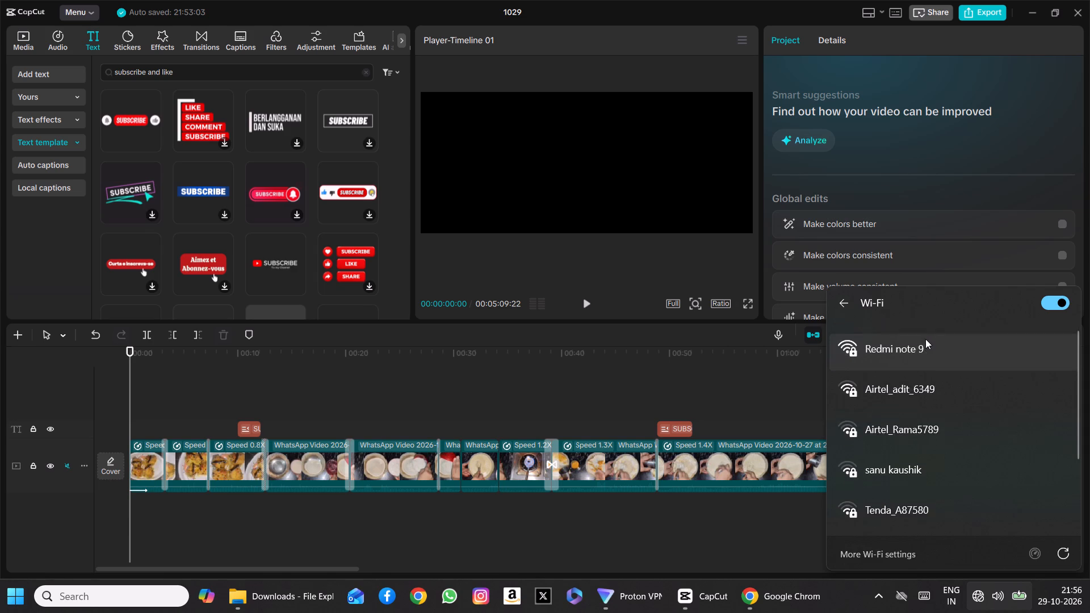
{"action": "scroll", "coordinate": [925, 339], "scroll_direction": "up", "scroll_amount": 20}
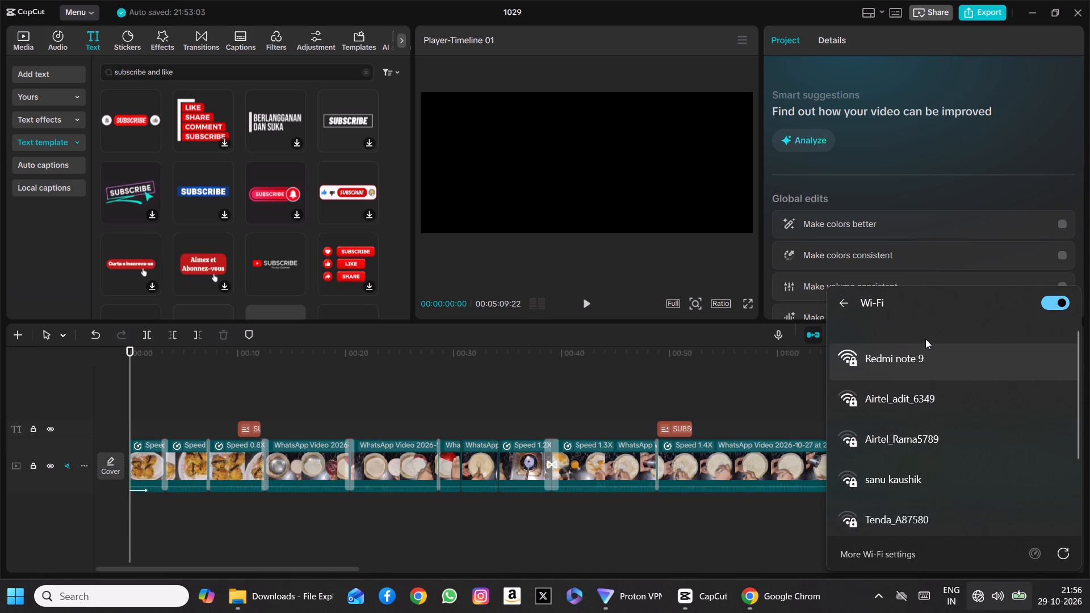
{"action": "scroll", "coordinate": [925, 339], "scroll_direction": "up", "scroll_amount": 18}
{"action": "scroll", "coordinate": [925, 339], "scroll_direction": "up", "scroll_amount": 8}
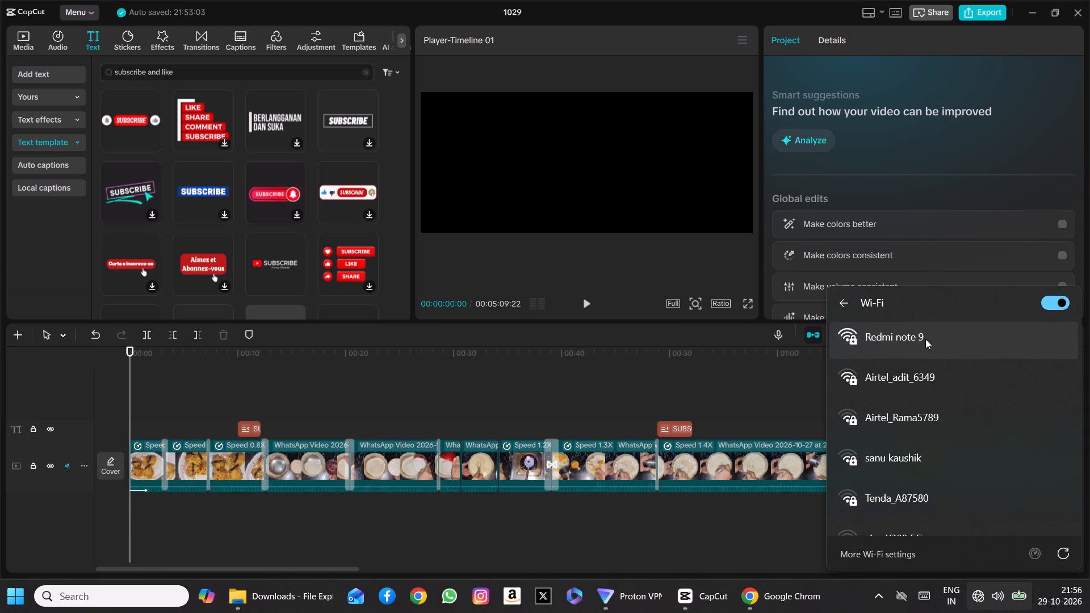
{"action": "scroll", "coordinate": [925, 339], "scroll_direction": "up", "scroll_amount": 7}
{"action": "scroll", "coordinate": [925, 339], "scroll_direction": "up", "scroll_amount": 17}
{"action": "scroll", "coordinate": [925, 339], "scroll_direction": "up", "scroll_amount": 13}
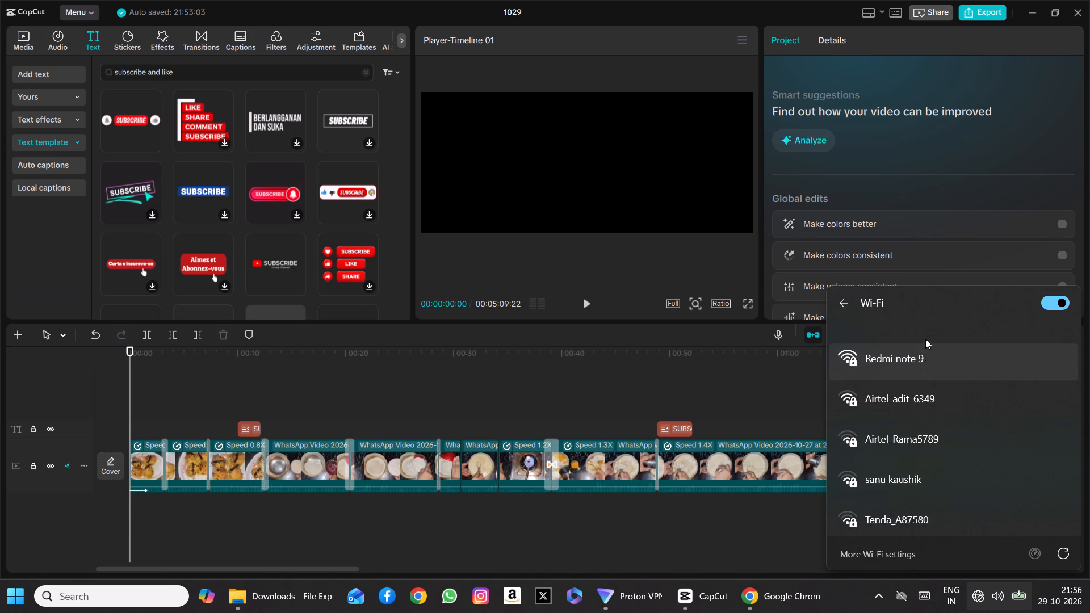
{"action": "scroll", "coordinate": [925, 339], "scroll_direction": "up", "scroll_amount": 3}
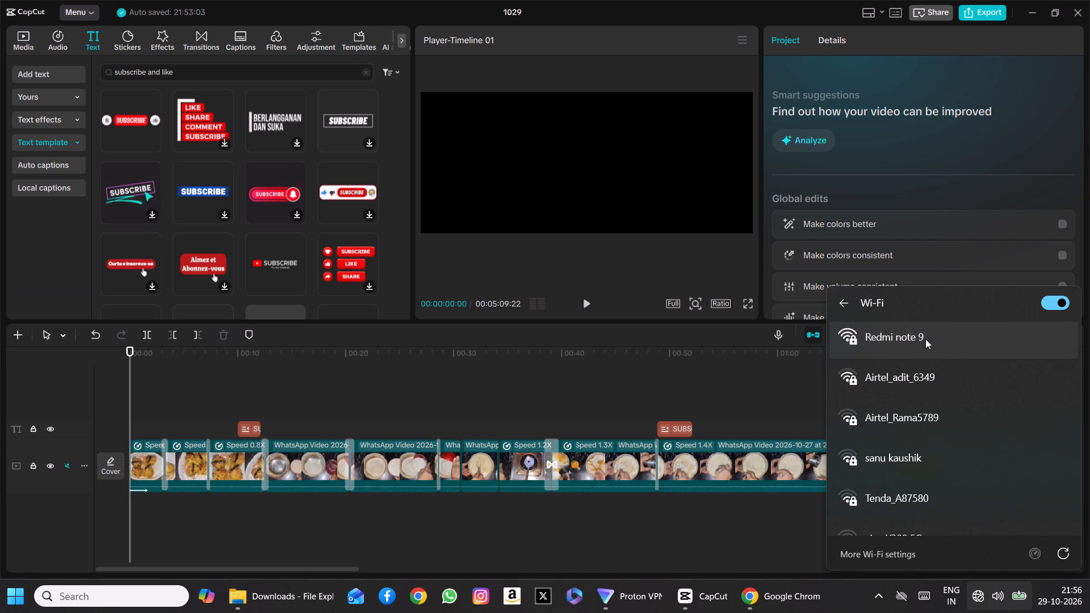
Minimize the CapCut window and close the Google Chrome profile chooser behind it.
{"action": "left_click", "coordinate": [1026, 9]}
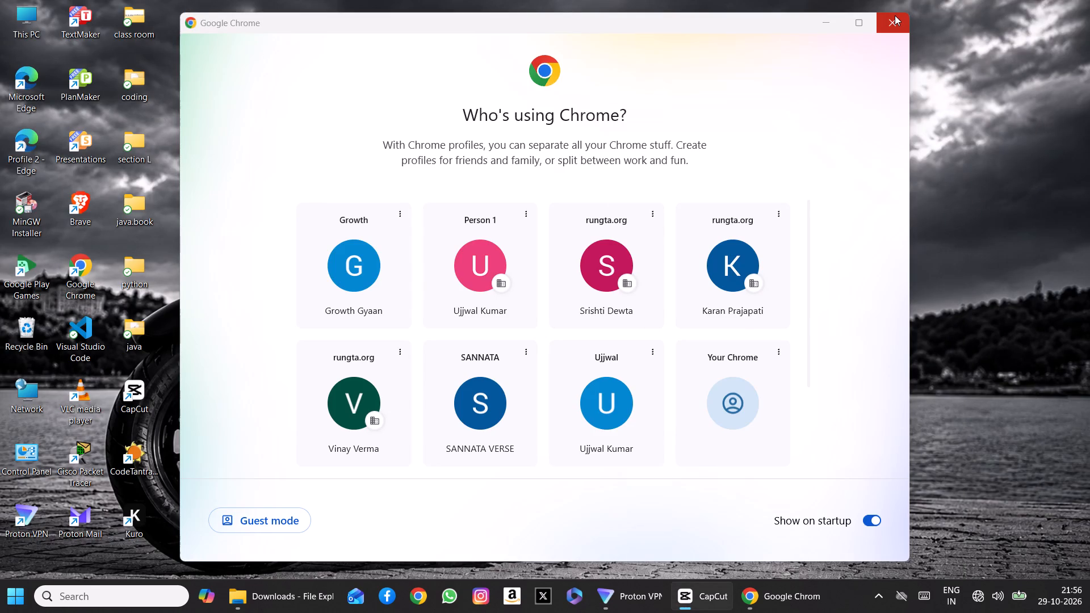
{"action": "left_click", "coordinate": [895, 15]}
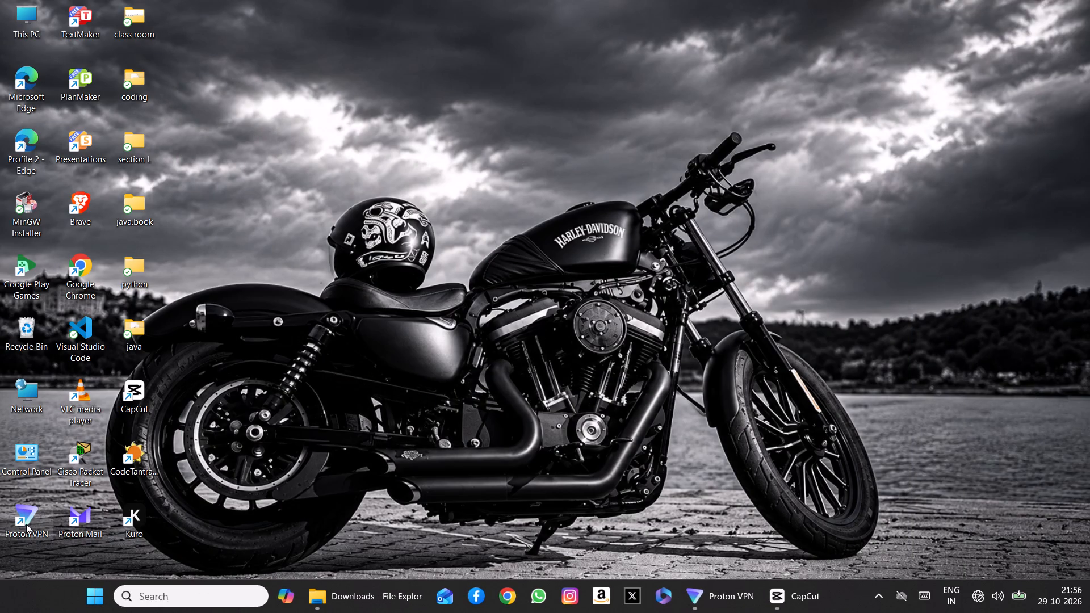
Switch to Proton VPN to check the VPN connection status.
{"action": "left_click", "coordinate": [711, 608]}
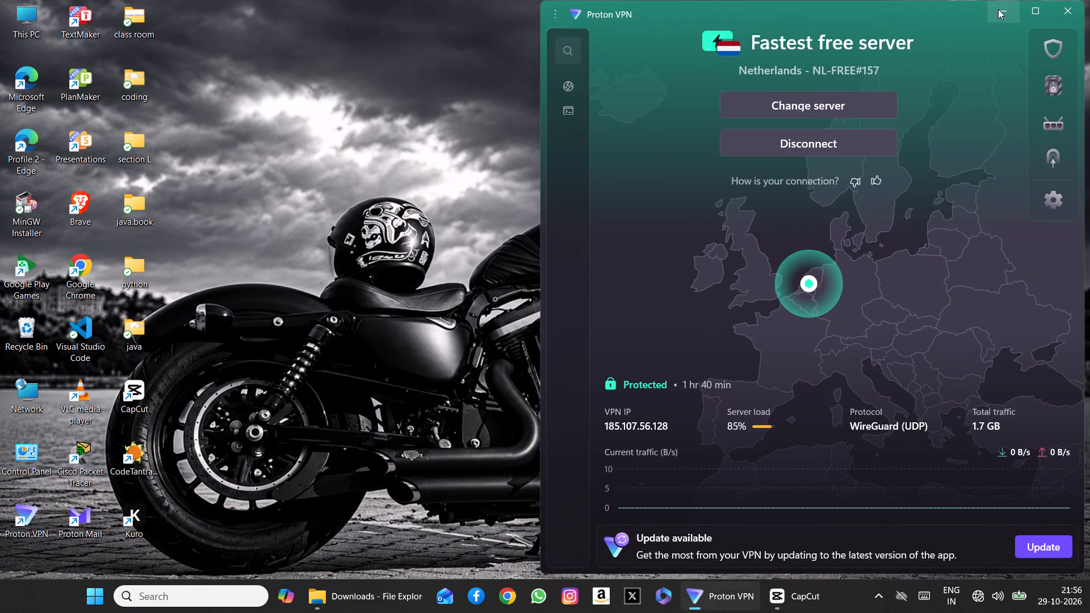
Minimize the Proton VPN window and switch back to the 1029 project in CapCut.
{"action": "left_click", "coordinate": [998, 9]}
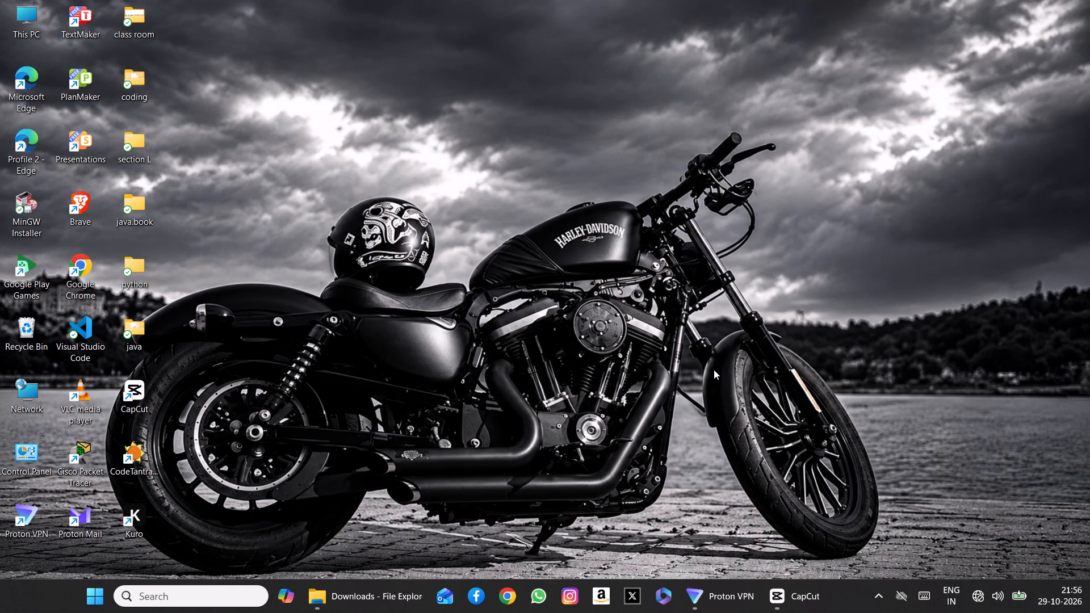
{"action": "left_click", "coordinate": [802, 601]}
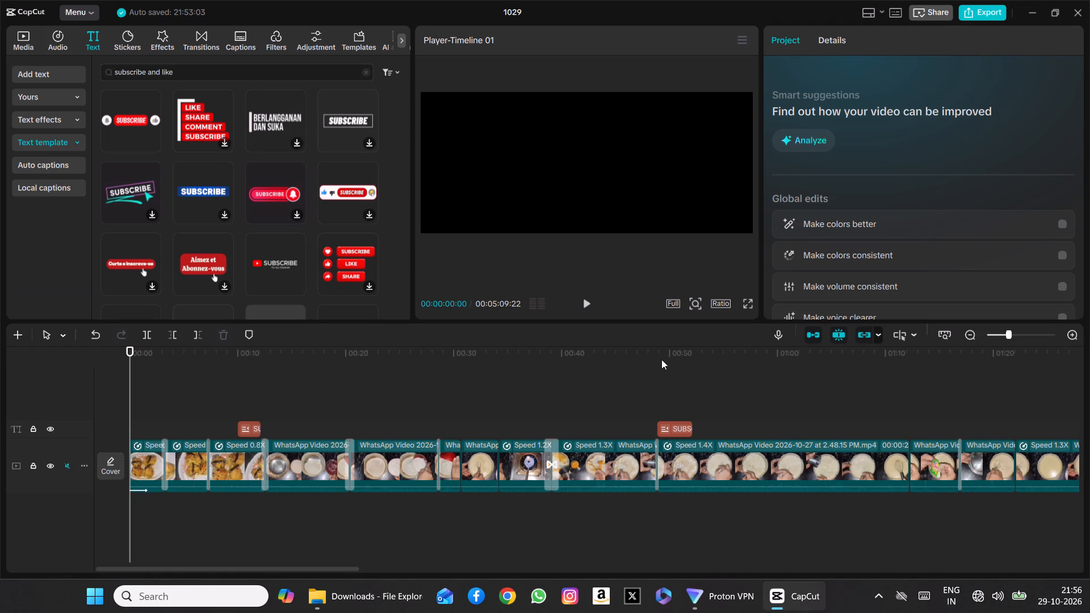
Play the opening clips through the first SUBSCRIBE template, pause at about 00:00:12:05, and scrub back to about 00:00:01:15.
{"action": "left_click", "coordinate": [578, 299]}
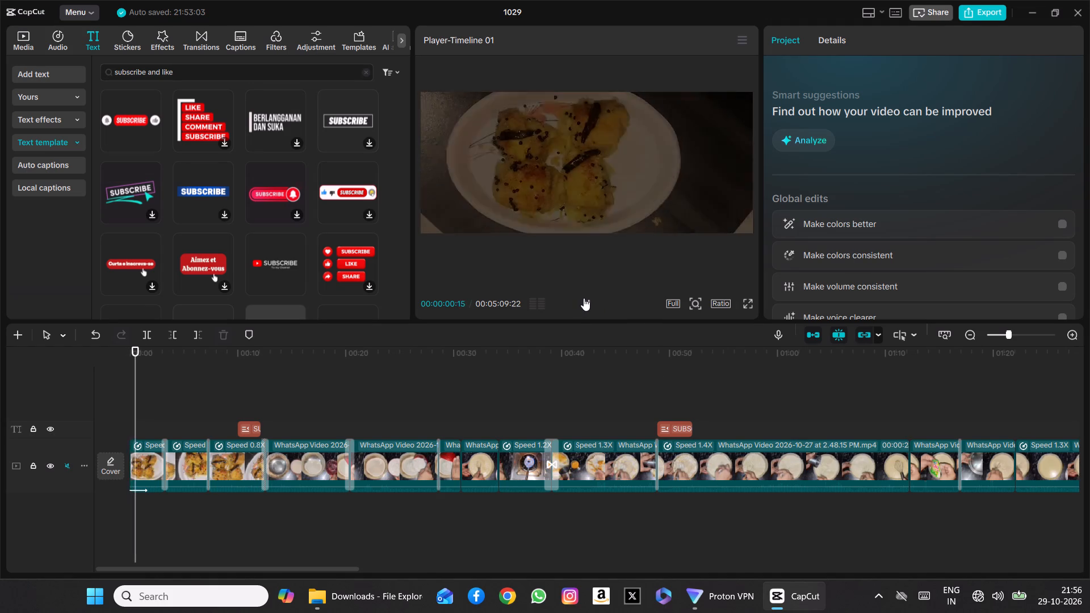
{"action": "left_click", "coordinate": [585, 297]}
{"action": "left_click", "coordinate": [585, 297]}
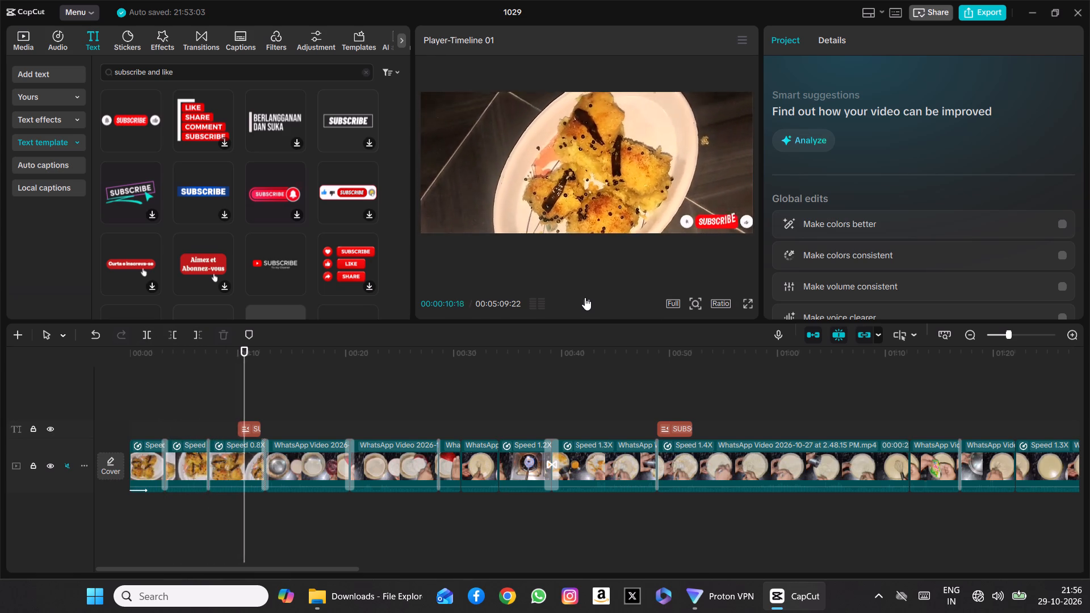
{"action": "left_click", "coordinate": [585, 297]}
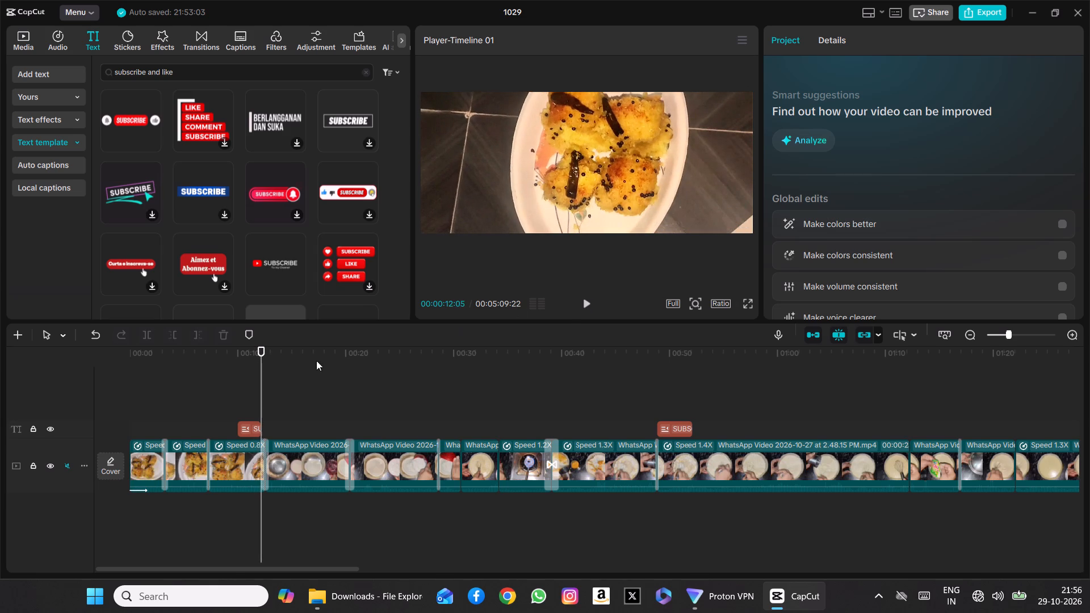
{"action": "left_click_drag", "start_coordinate": [262, 385], "coordinate": [146, 387]}
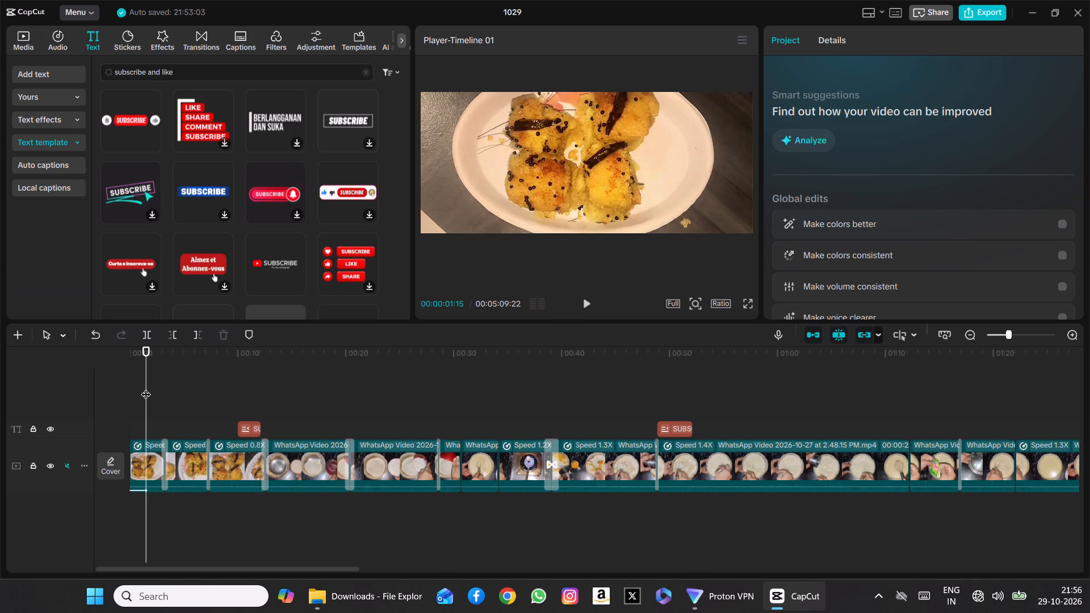
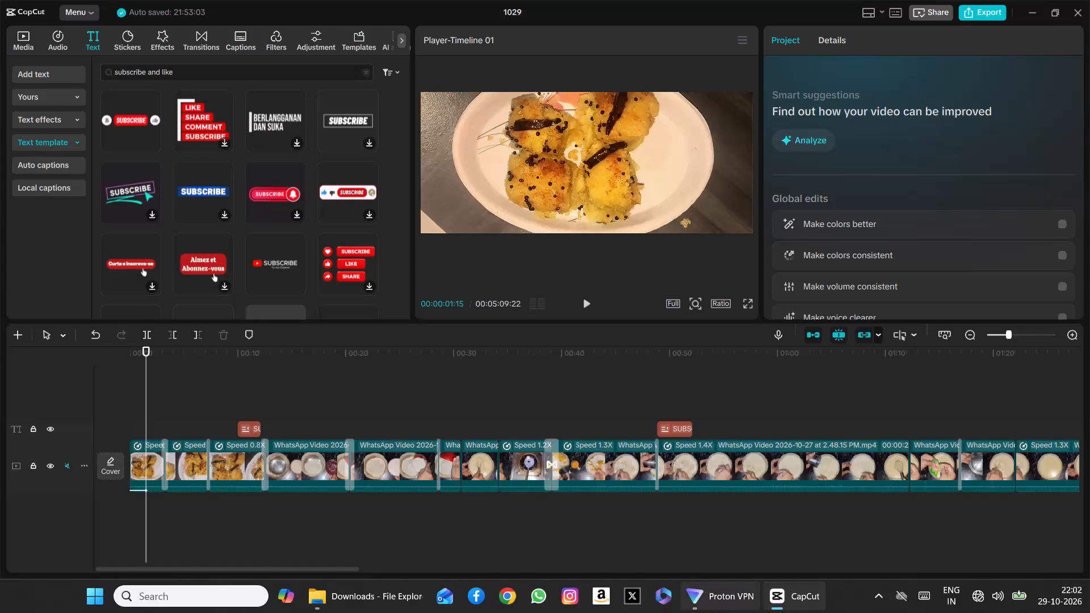
Connect the computer to the Galaxy F14 5g hz Wi-Fi network.
{"action": "left_click", "coordinate": [992, 604]}
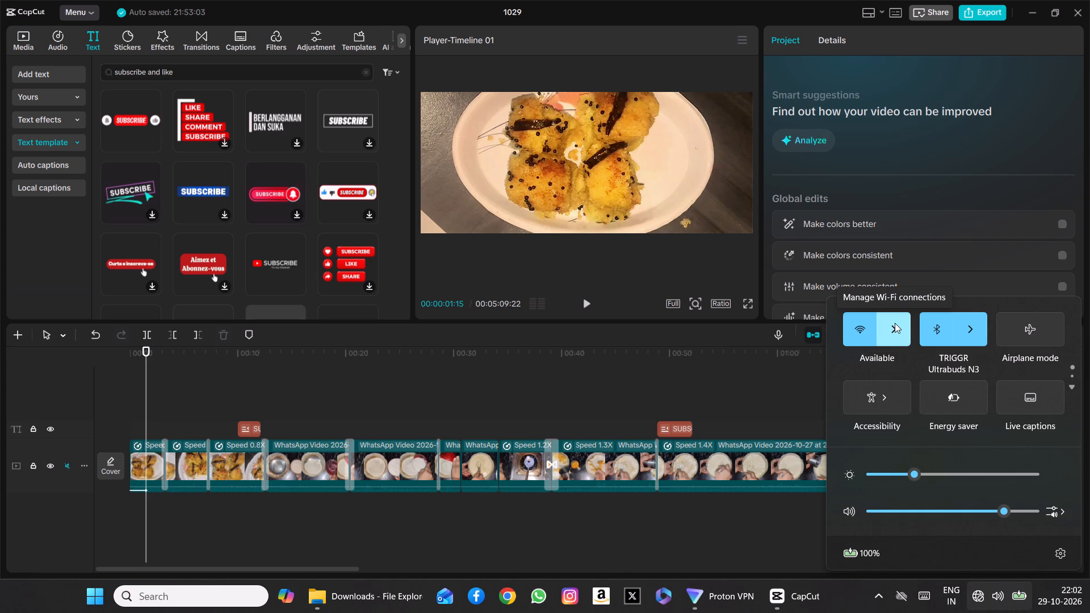
{"action": "left_click", "coordinate": [888, 331]}
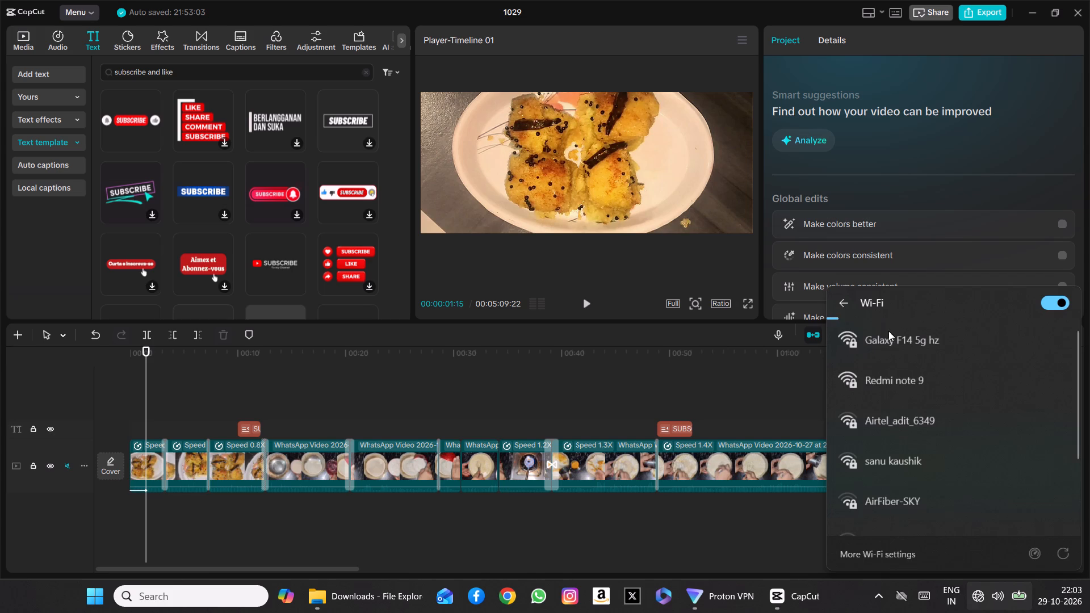
{"action": "left_click", "coordinate": [905, 343]}
{"action": "left_click", "coordinate": [1004, 404]}
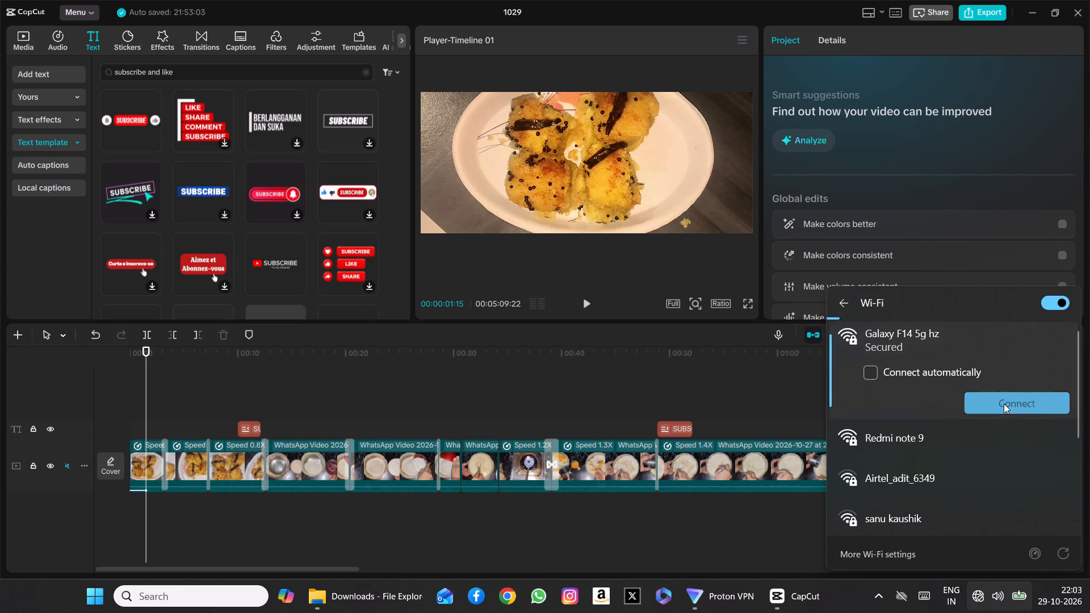
{"action": "left_click", "coordinate": [794, 0]}
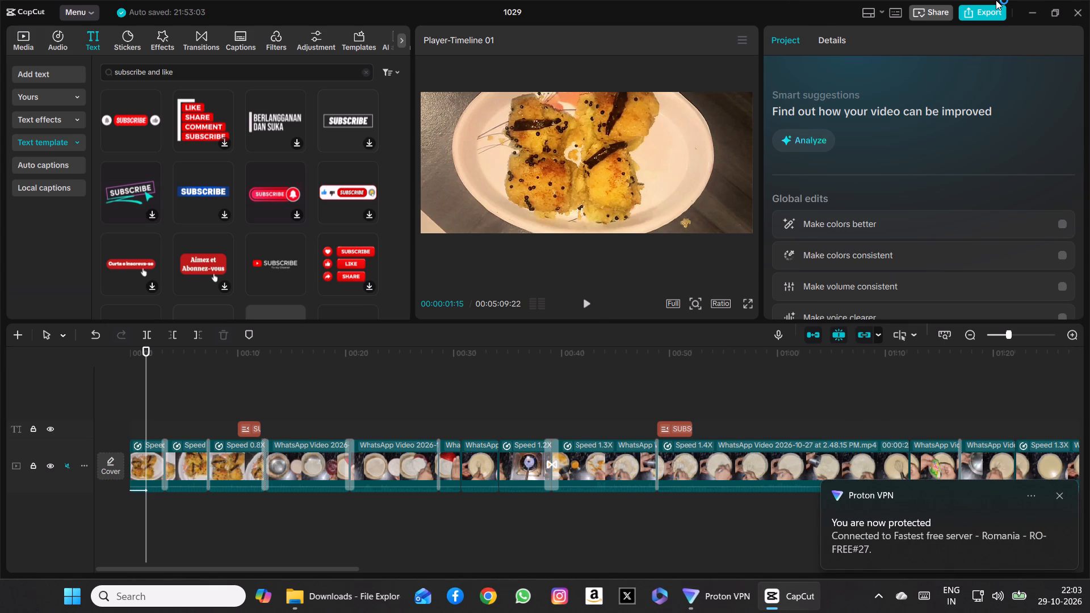
Switch to Proton VPN to check its connection status, and return to the 1029 project in CapCut.
{"action": "left_click", "coordinate": [1033, 1]}
{"action": "left_click", "coordinate": [1029, 13]}
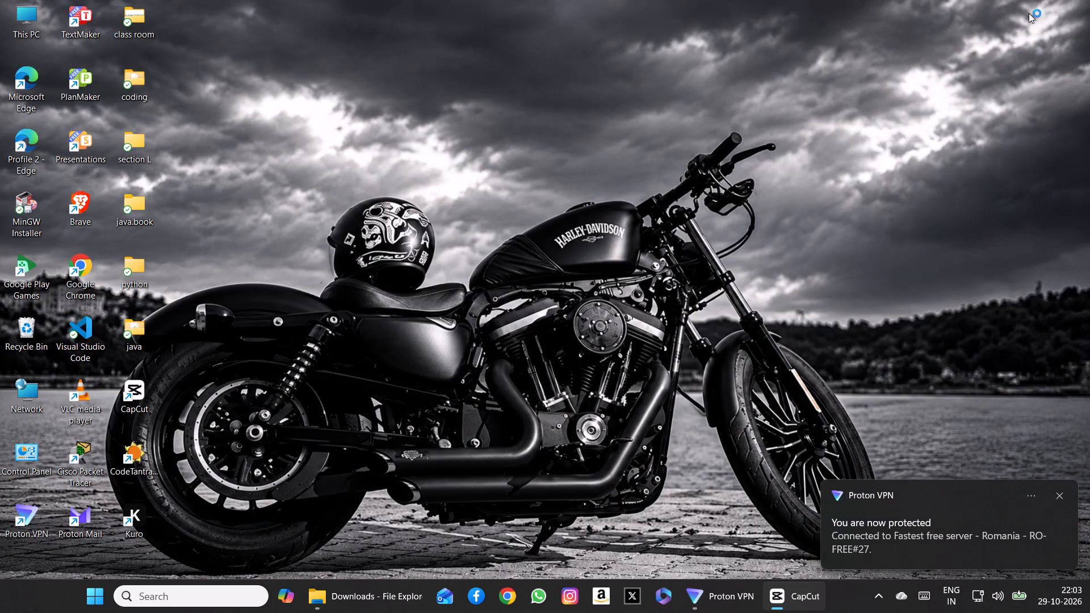
{"action": "left_click", "coordinate": [706, 595]}
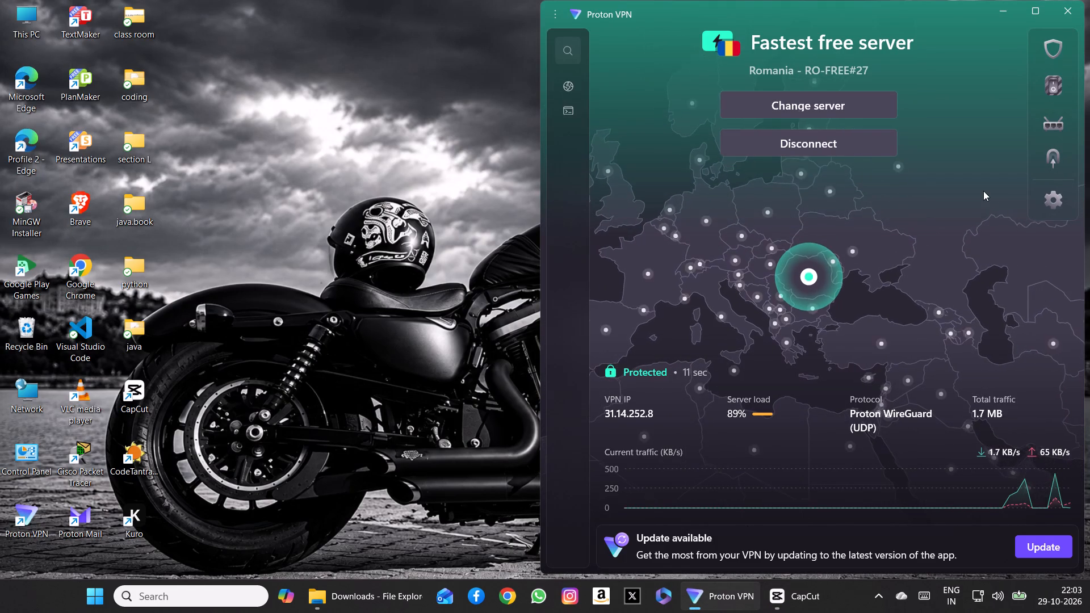
{"action": "left_click", "coordinate": [1003, 11]}
{"action": "left_click", "coordinate": [763, 610]}
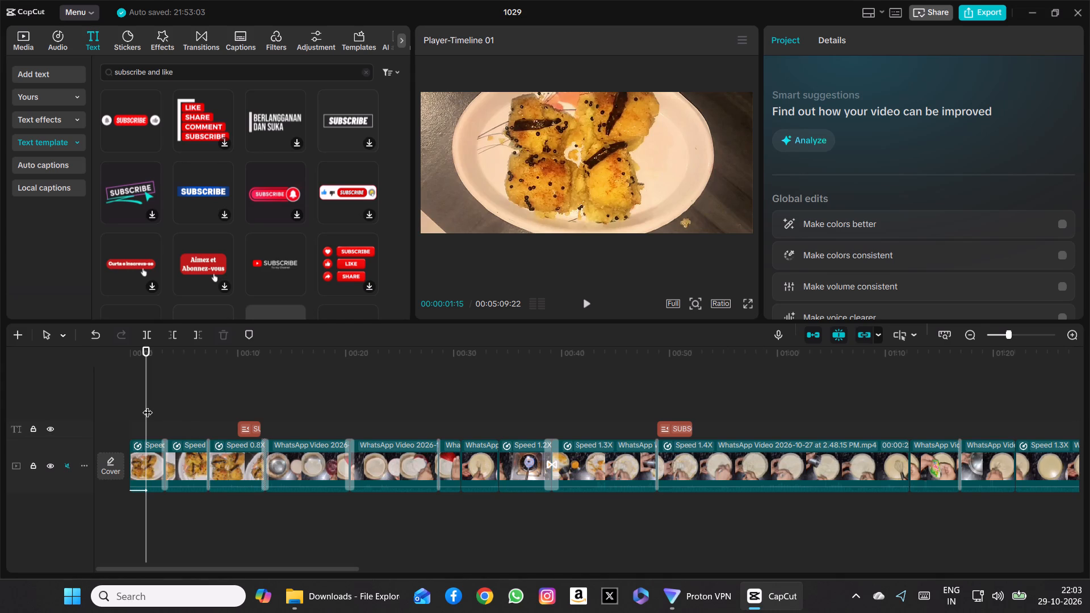
Set the playhead to 00:00:10:00 at the first SUBSCRIBE template and search the sound effects for "subscribe and like sound".
{"action": "left_click_drag", "start_coordinate": [148, 405], "coordinate": [120, 408]}
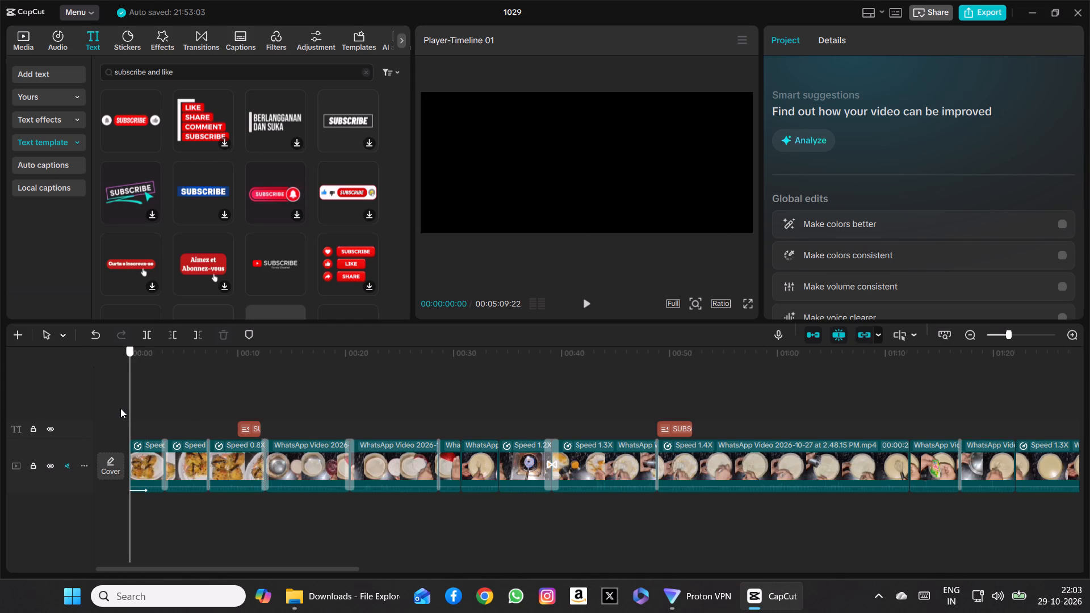
{"action": "left_click_drag", "start_coordinate": [120, 408], "coordinate": [236, 410]}
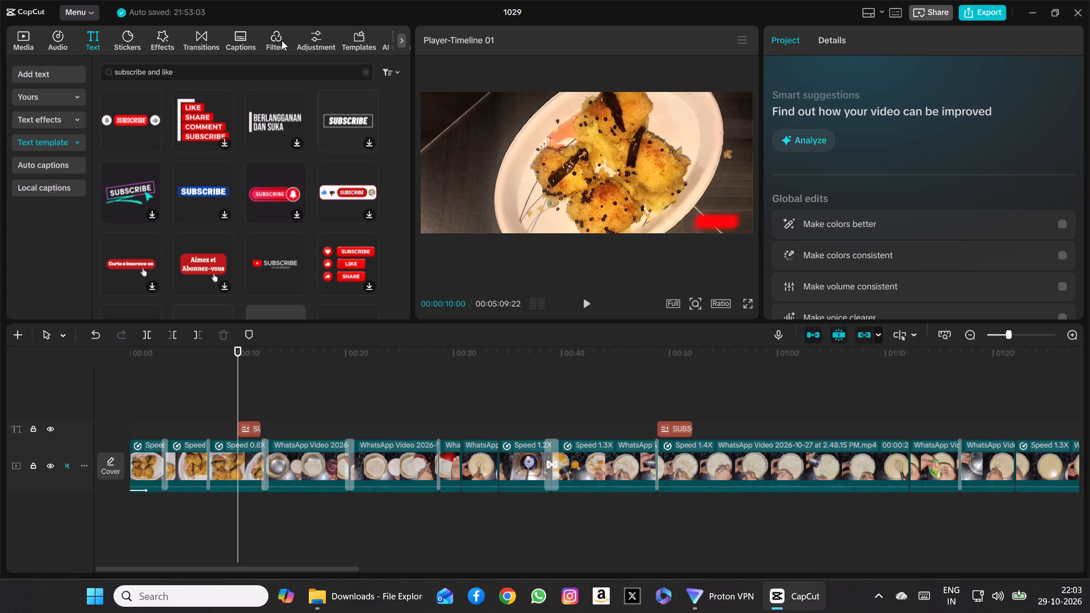
{"action": "scroll", "coordinate": [282, 40], "scroll_direction": "left", "scroll_amount": 1}
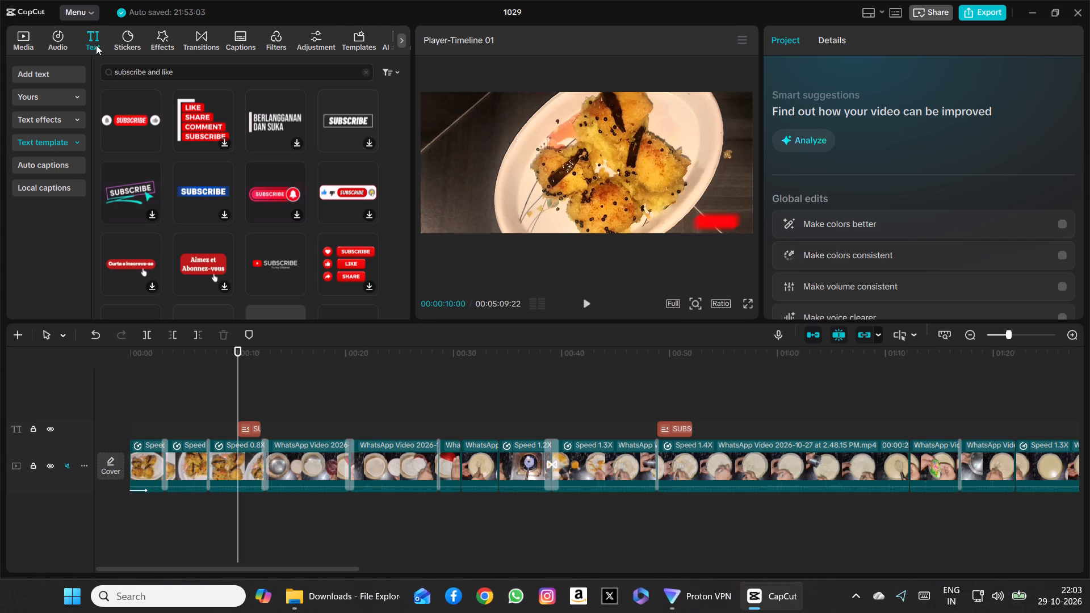
{"action": "left_click", "coordinate": [61, 37]}
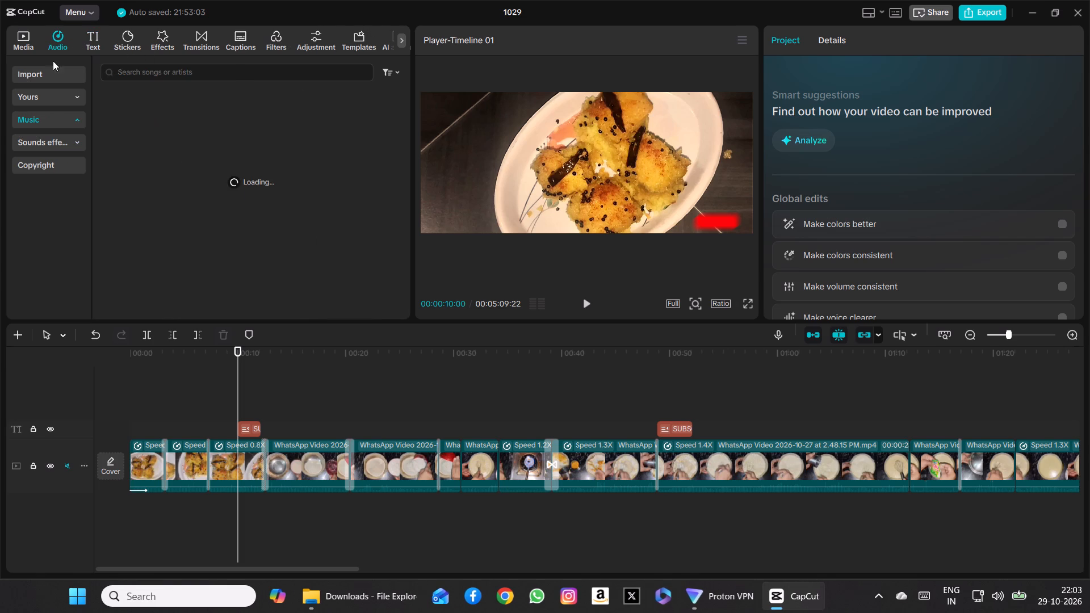
{"action": "left_click", "coordinate": [54, 141]}
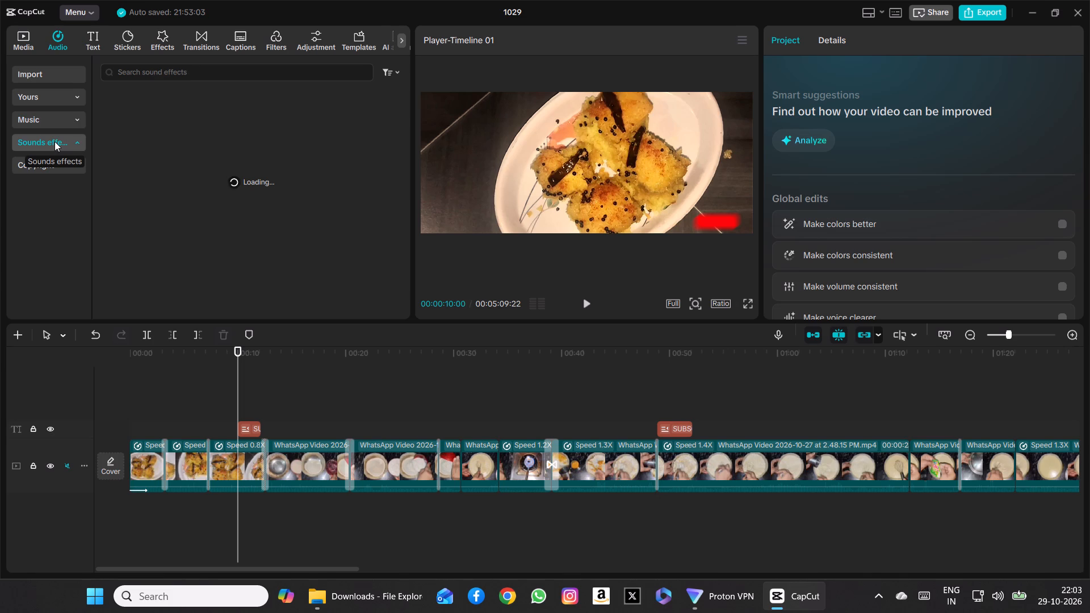
{"action": "left_click", "coordinate": [173, 73]}
{"action": "type", "text": "sub"}
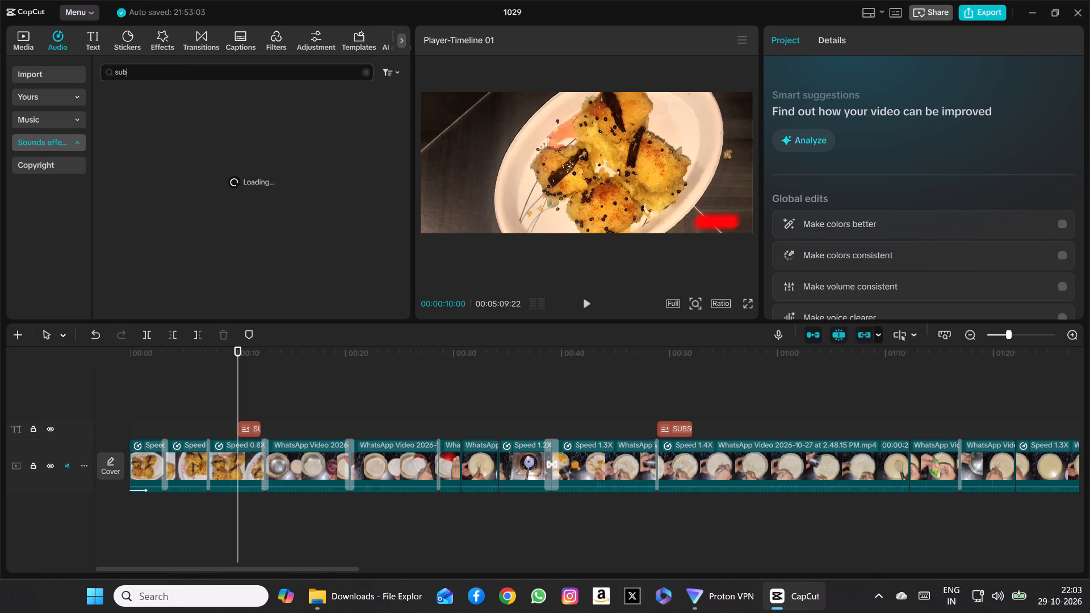
{"action": "type", "text": "scribe and like sound"}
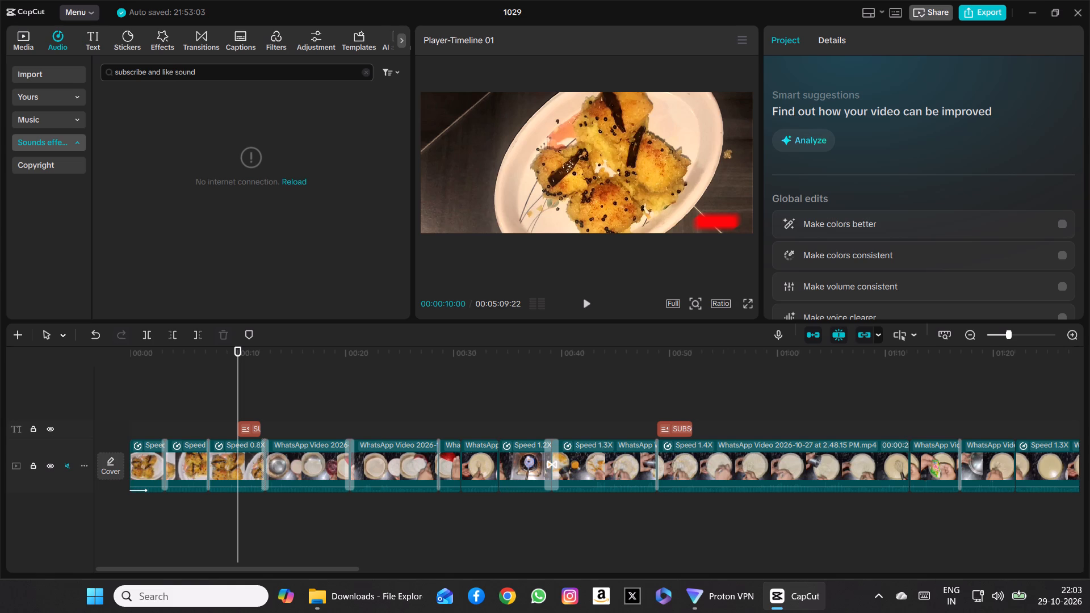
Retry the sound effects search and reconnect the computer to the Galaxy F14 5g hz Wi-Fi network.
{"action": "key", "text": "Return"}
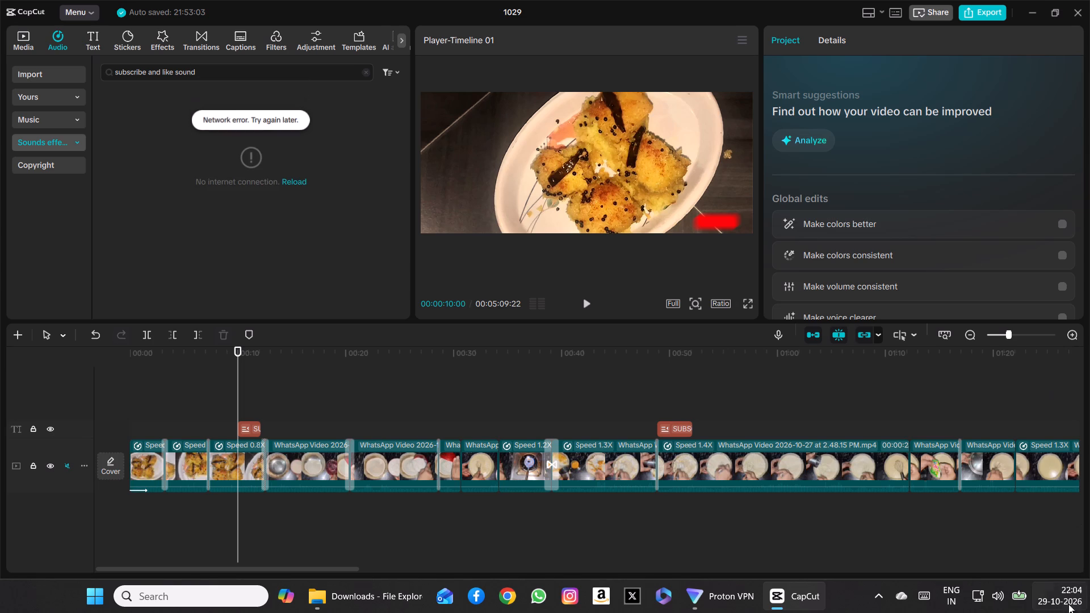
{"action": "left_click", "coordinate": [1008, 612]}
{"action": "left_click", "coordinate": [993, 595]}
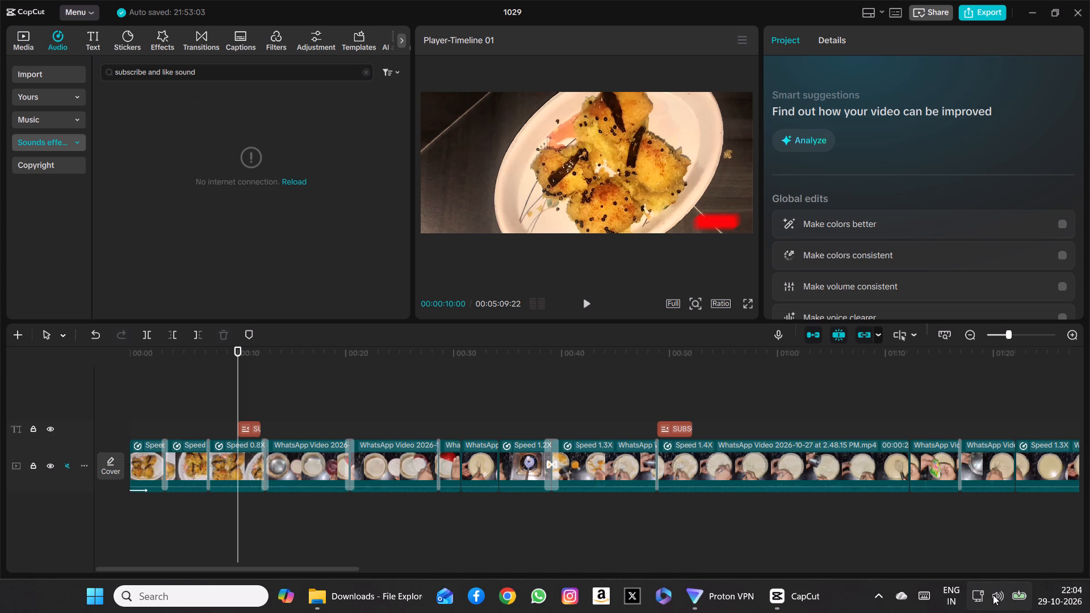
{"action": "left_click", "coordinate": [902, 337]}
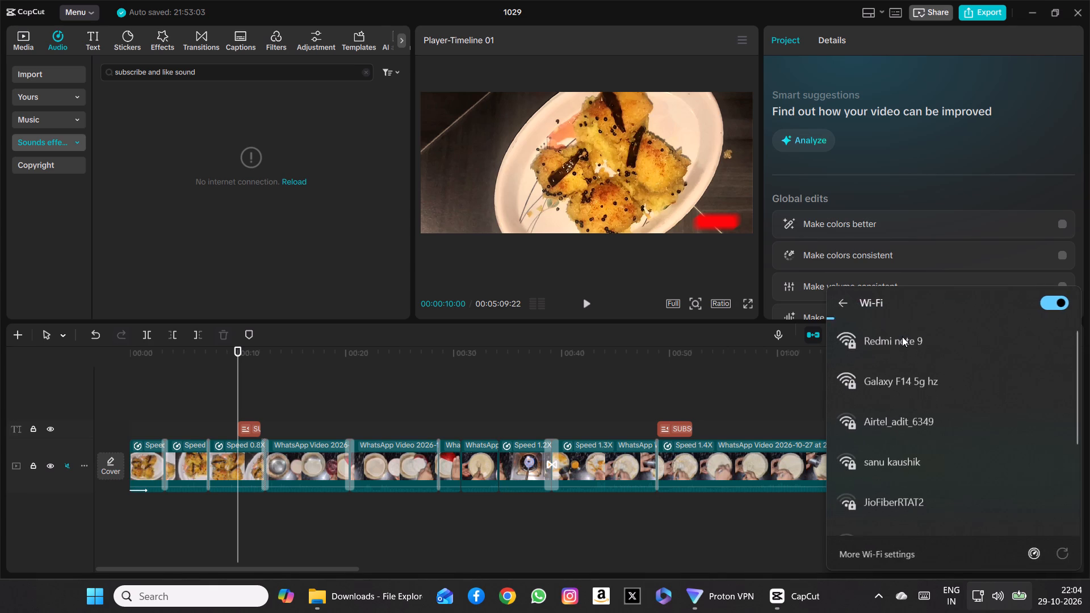
{"action": "left_click", "coordinate": [908, 380]}
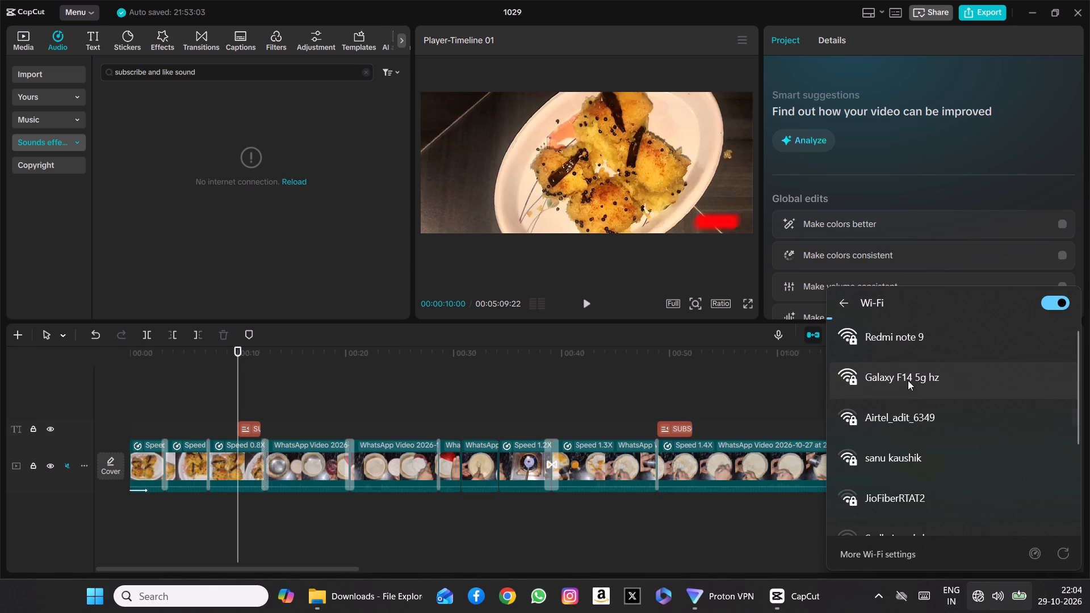
{"action": "left_click", "coordinate": [981, 435]}
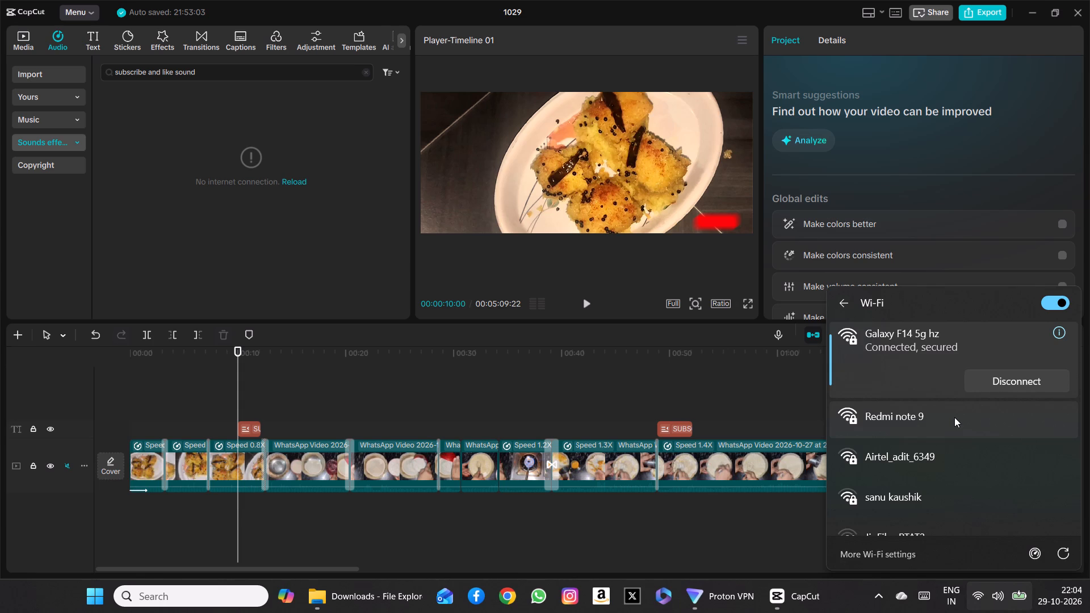
Back in CapCut, reload the "subscribe and like sound" results and preview the effect "Sounds like glittering and magic".
{"action": "left_click", "coordinate": [303, 178]}
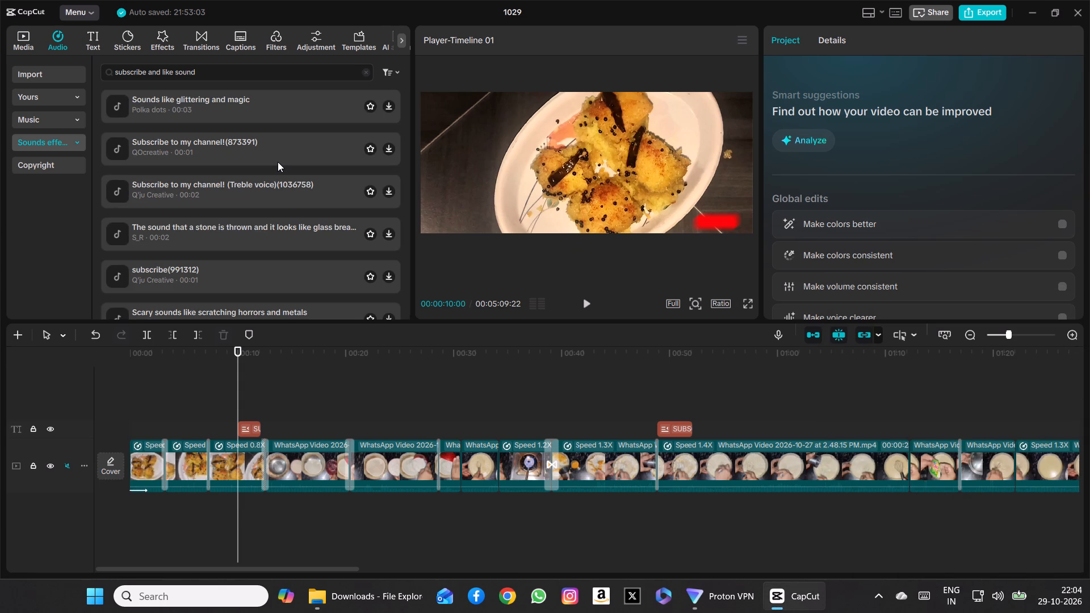
{"action": "left_click", "coordinate": [321, 108]}
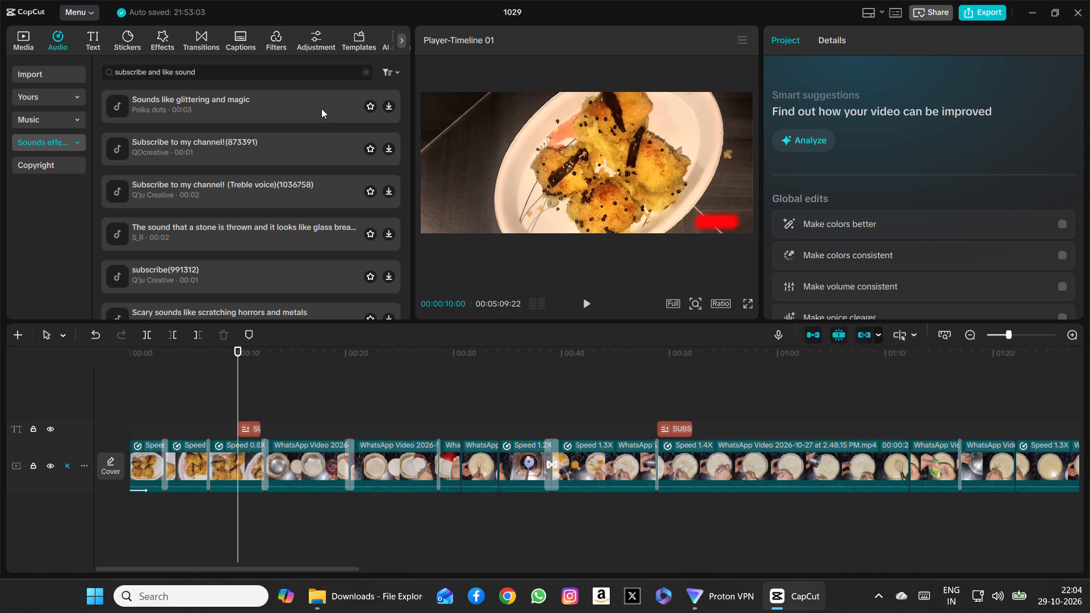
{"action": "left_click", "coordinate": [321, 108]}
{"action": "left_click", "coordinate": [120, 100]}
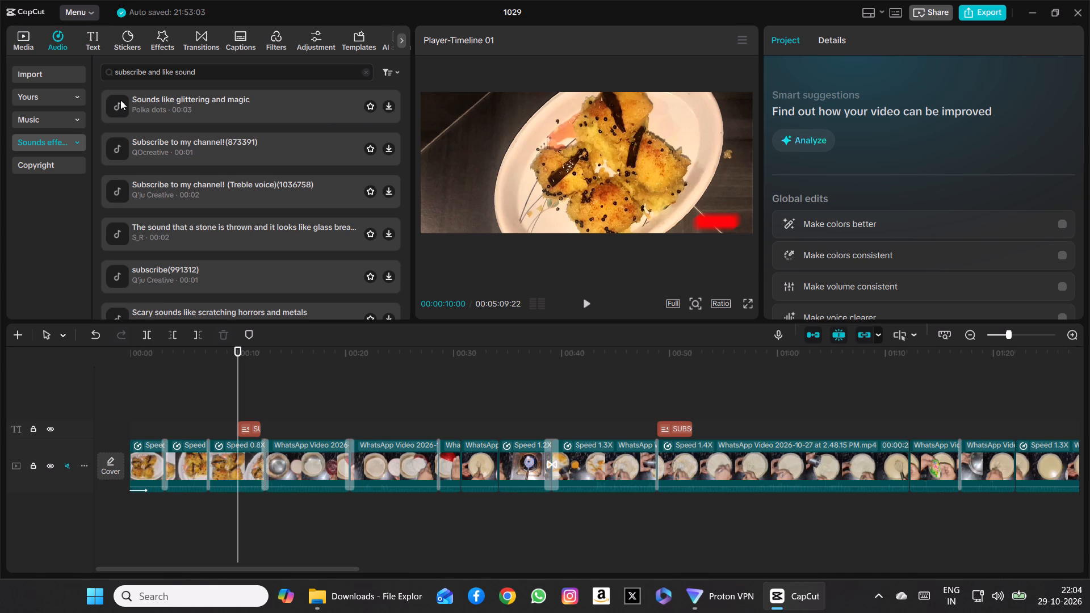
Audition the glittering and magic, Subscribe to my channel, stone-throw and subscribe(991312) sound effects and look through the remaining ones.
{"action": "left_click", "coordinate": [121, 104]}
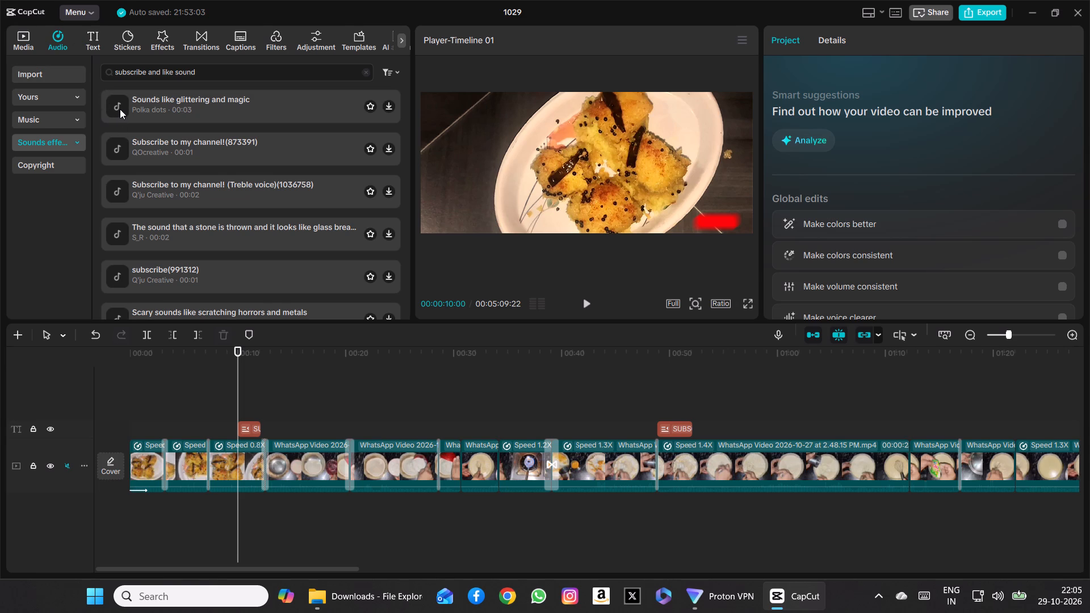
{"action": "left_click", "coordinate": [120, 109]}
{"action": "left_click", "coordinate": [314, 116]}
{"action": "left_click", "coordinate": [354, 111]}
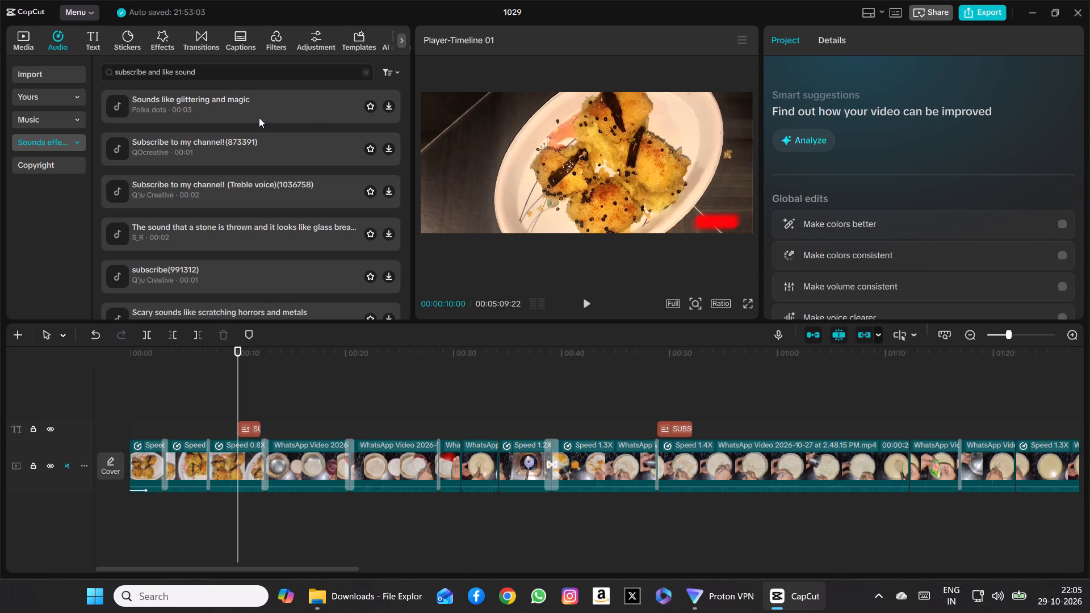
{"action": "left_click", "coordinate": [259, 117]}
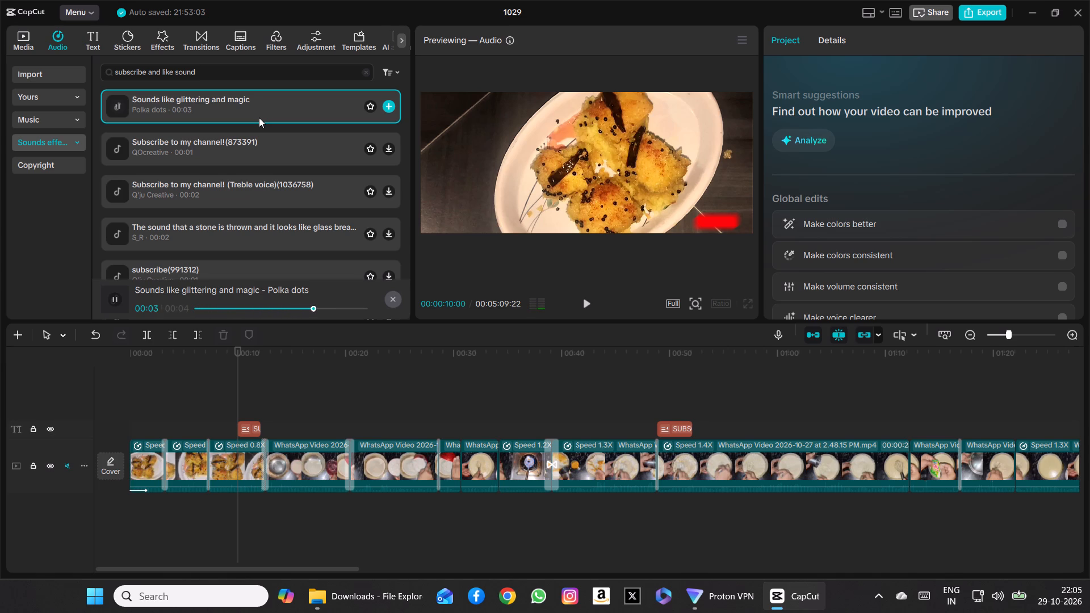
{"action": "left_click", "coordinate": [242, 144]}
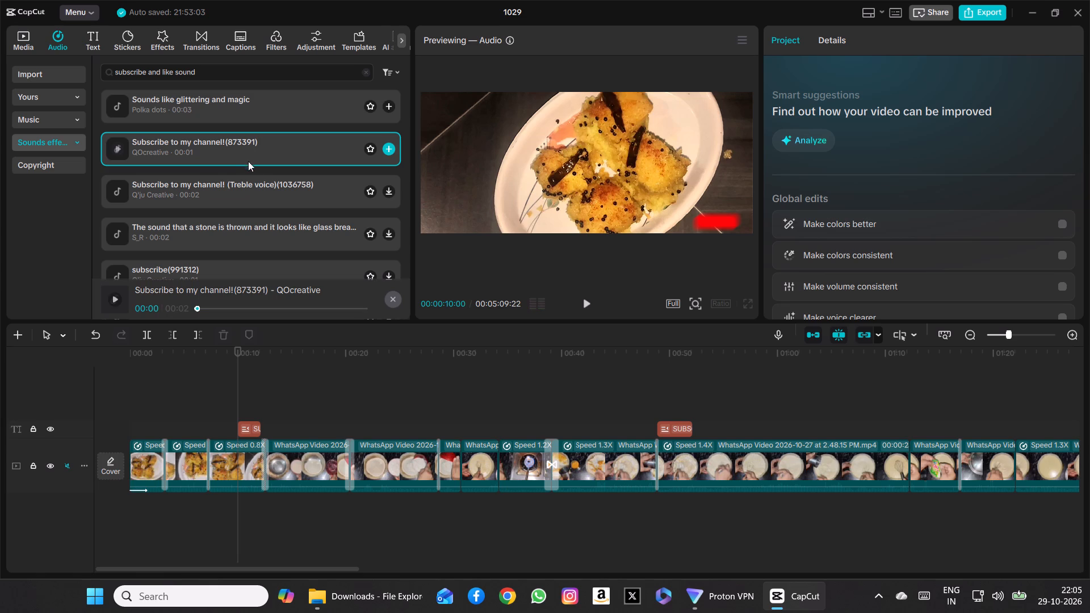
{"action": "left_click", "coordinate": [259, 196]}
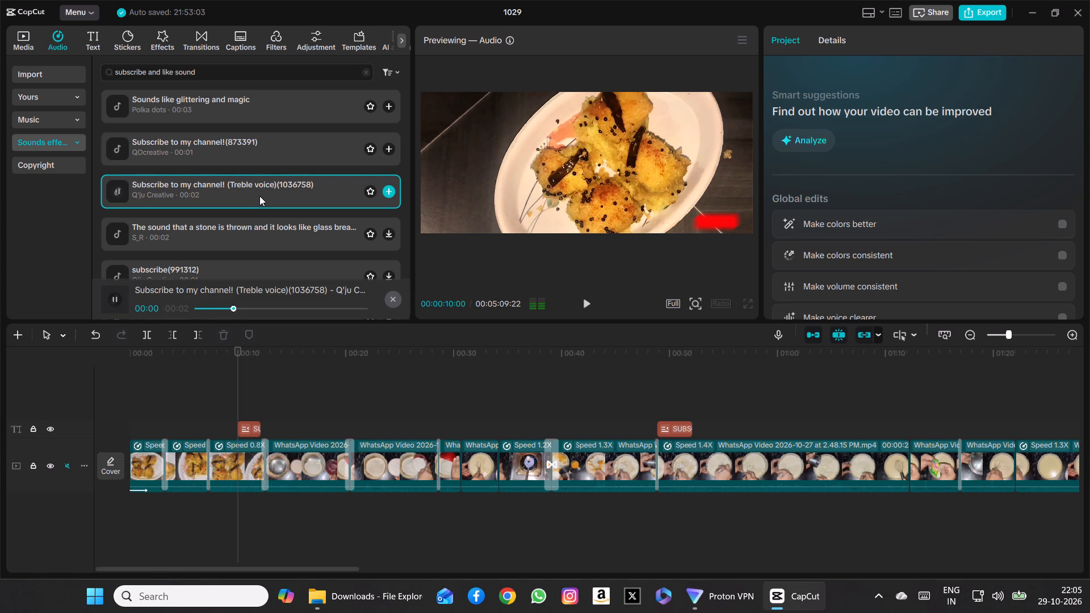
{"action": "scroll", "coordinate": [259, 196], "scroll_direction": "down", "scroll_amount": 1}
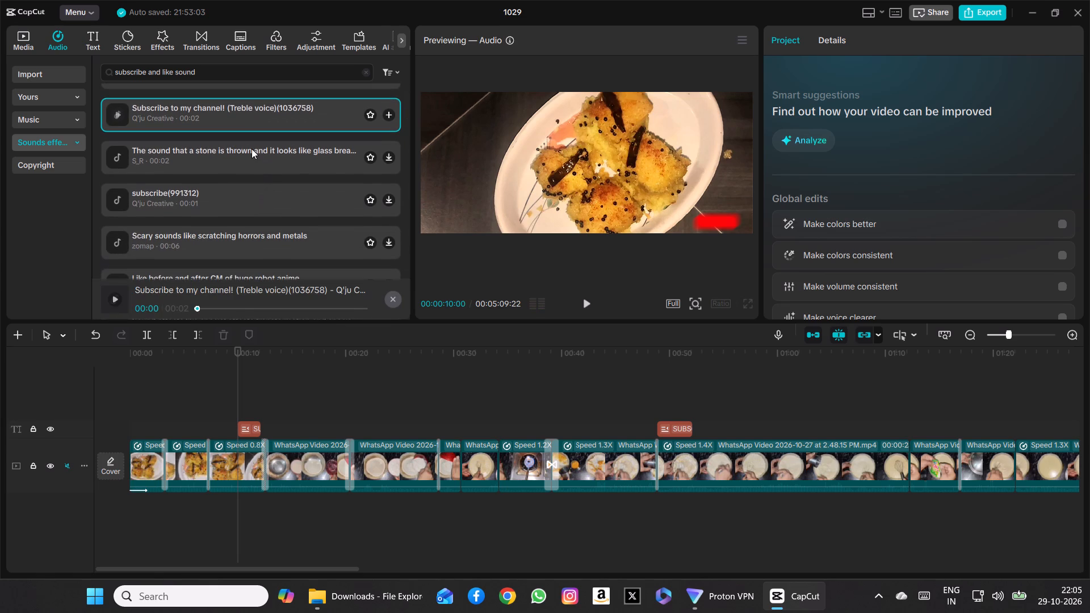
{"action": "left_click", "coordinate": [251, 149]}
{"action": "left_click", "coordinate": [245, 150]}
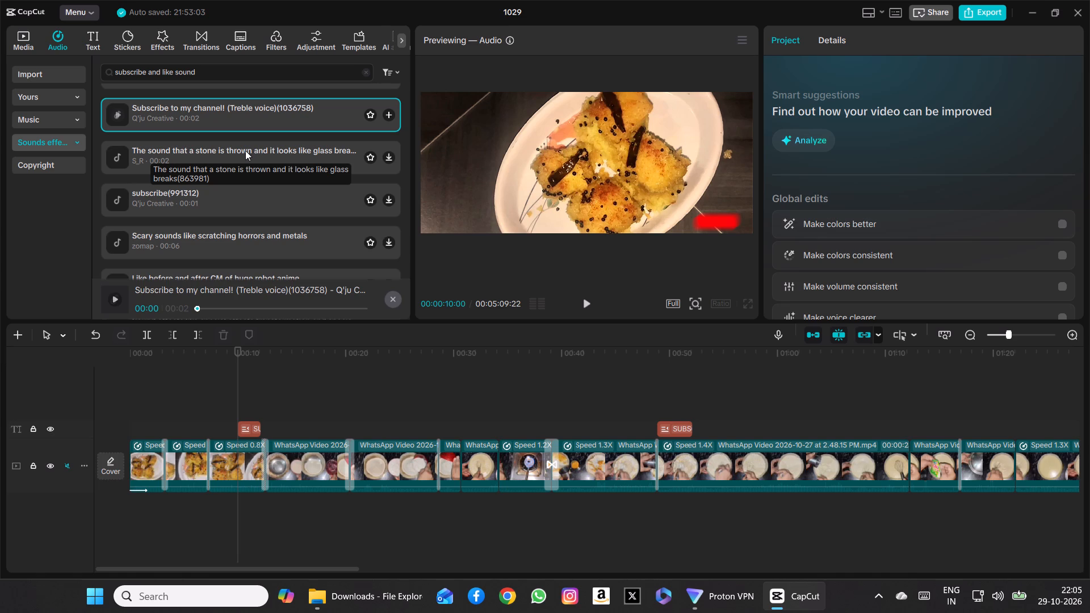
{"action": "left_click", "coordinate": [245, 150]}
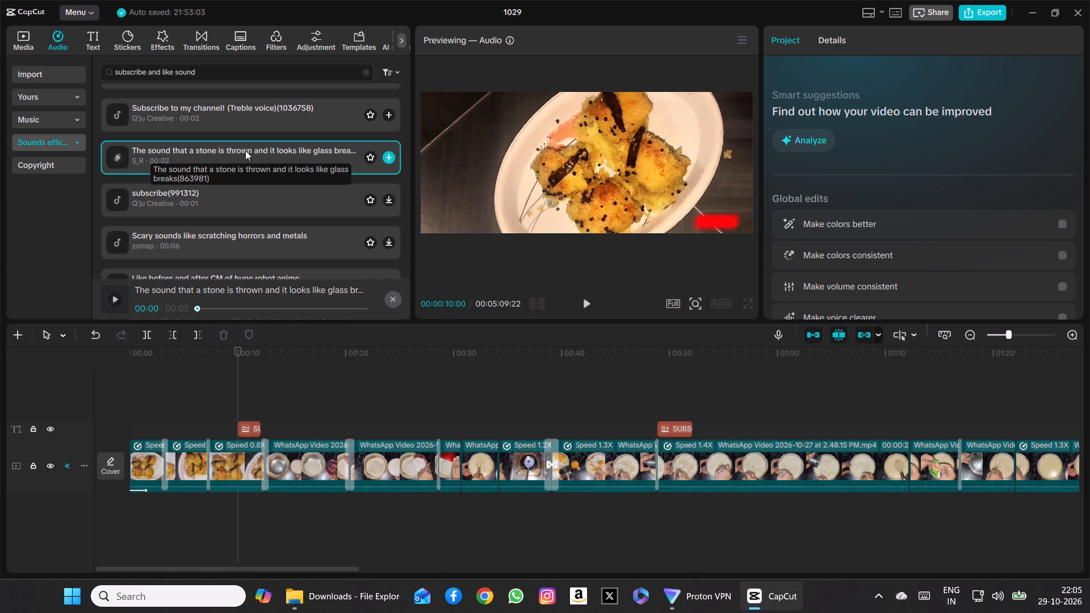
{"action": "left_click", "coordinate": [219, 202]}
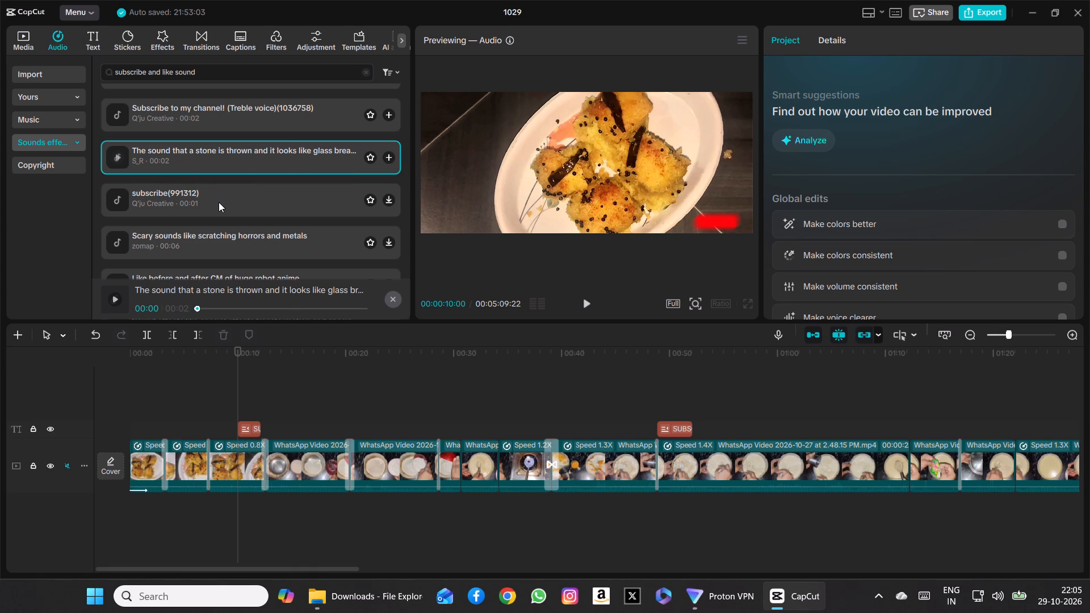
{"action": "left_click", "coordinate": [210, 199]}
{"action": "left_click", "coordinate": [210, 199]}
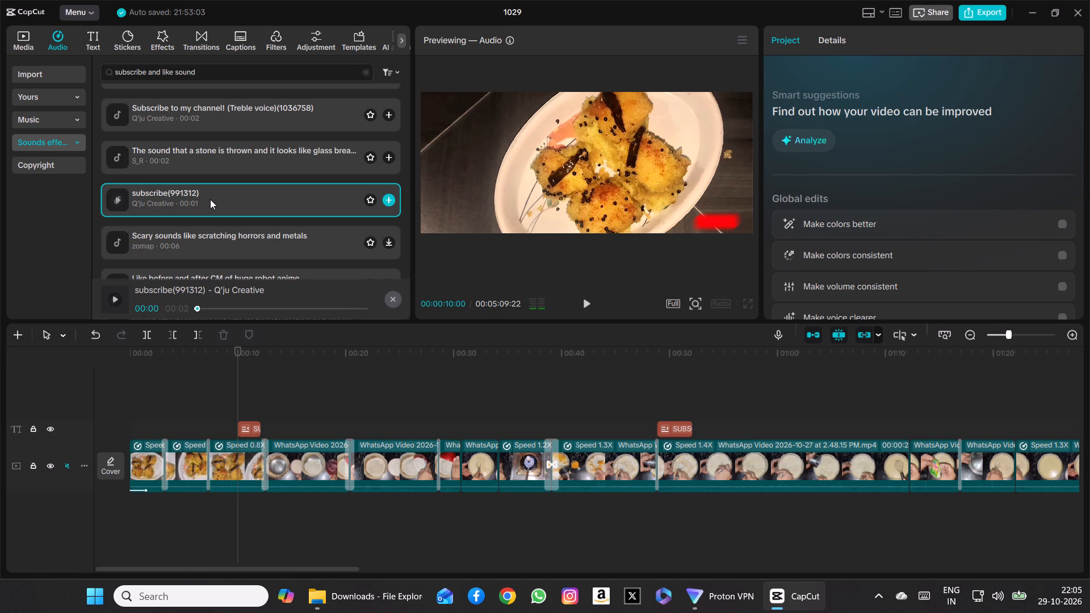
{"action": "scroll", "coordinate": [210, 199], "scroll_direction": "down", "scroll_amount": 1}
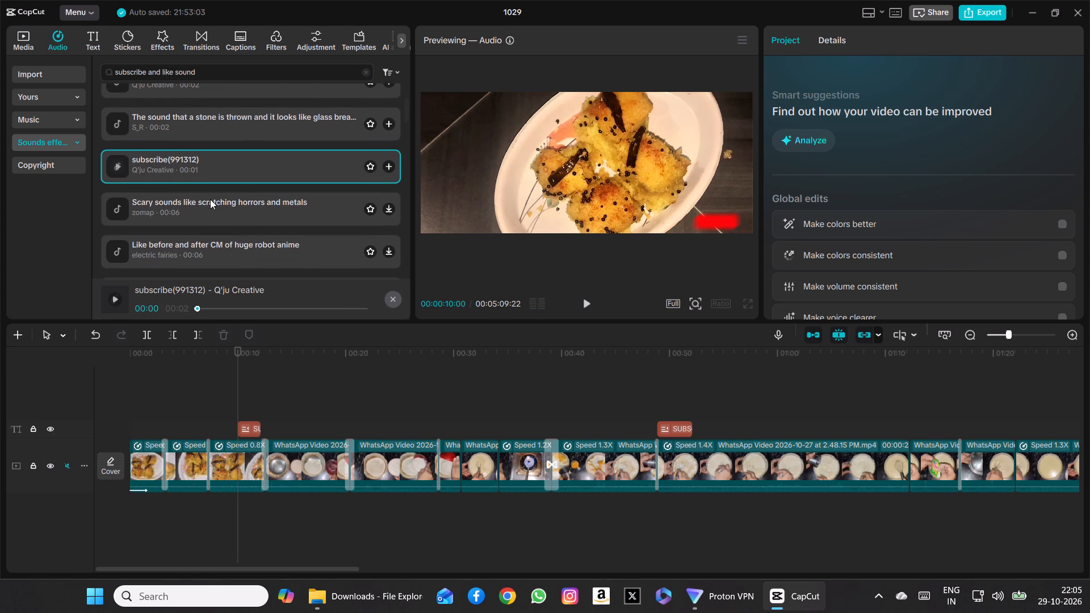
{"action": "scroll", "coordinate": [210, 199], "scroll_direction": "down", "scroll_amount": 1}
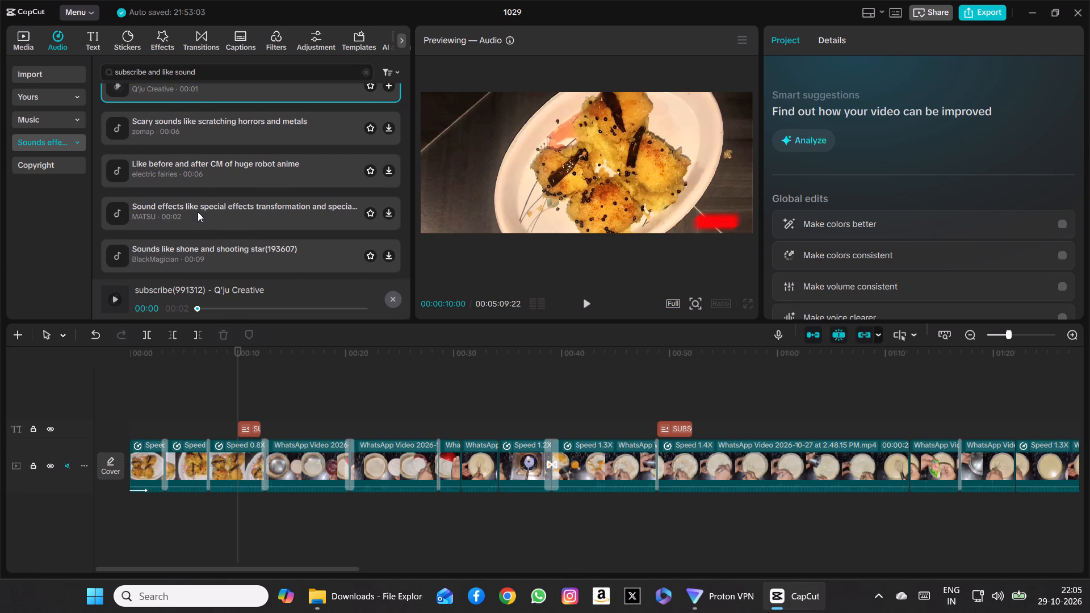
Add the "Sounds like glittering and magic" sound effect at 00:00:10:00 beneath the first SUBSCRIBE template.
{"action": "scroll", "coordinate": [198, 212], "scroll_direction": "up", "scroll_amount": 7}
{"action": "left_click", "coordinate": [216, 107]}
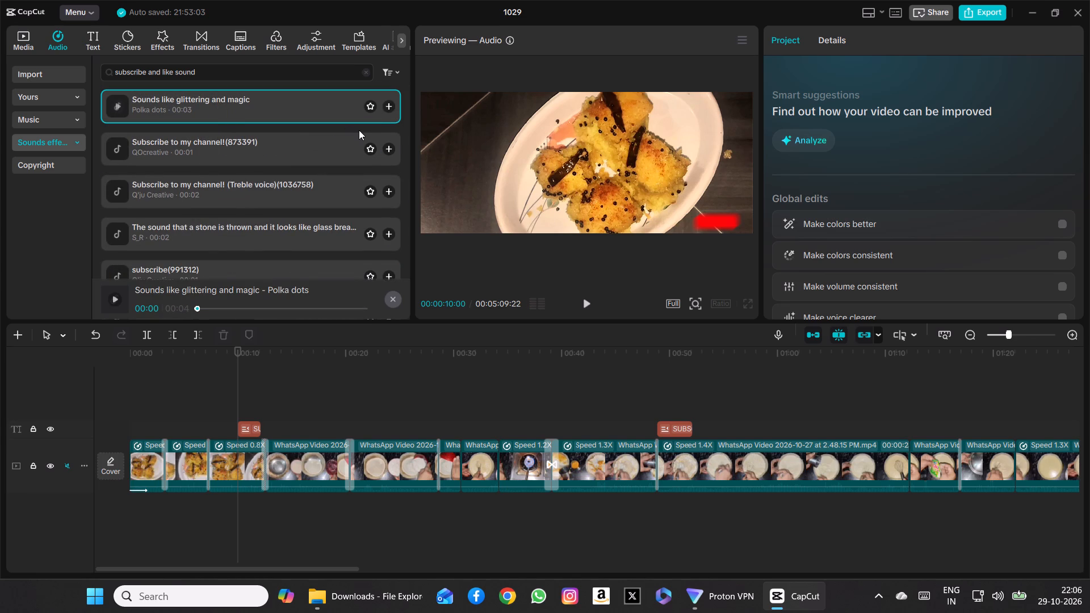
{"action": "left_click", "coordinate": [385, 105]}
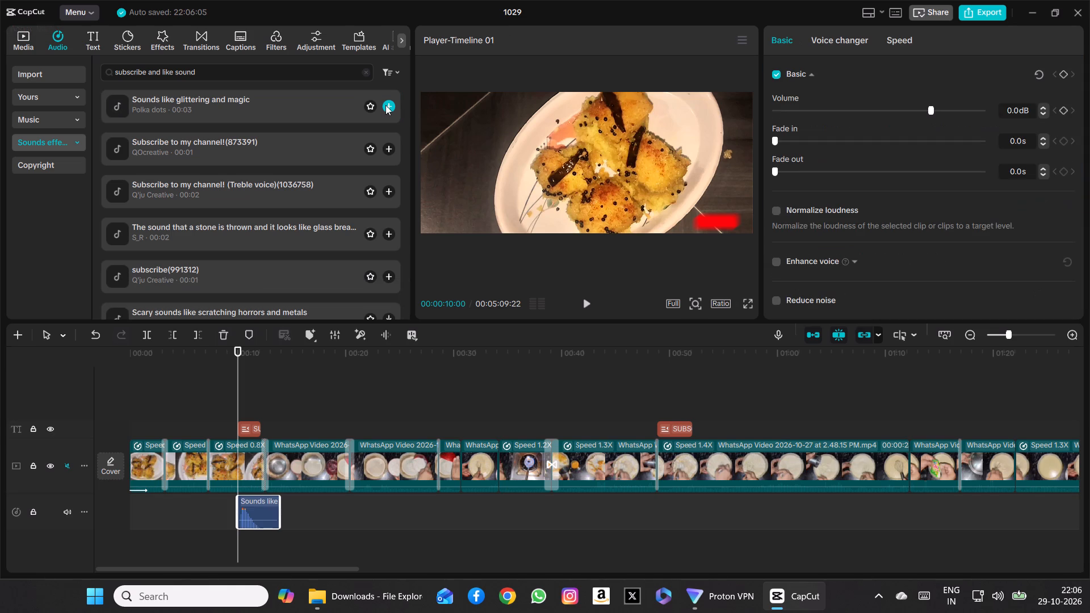
Play the section around the first SUBSCRIBE template to check the added sound effect, pausing at 00:00:10:13.
{"action": "left_click", "coordinate": [588, 299]}
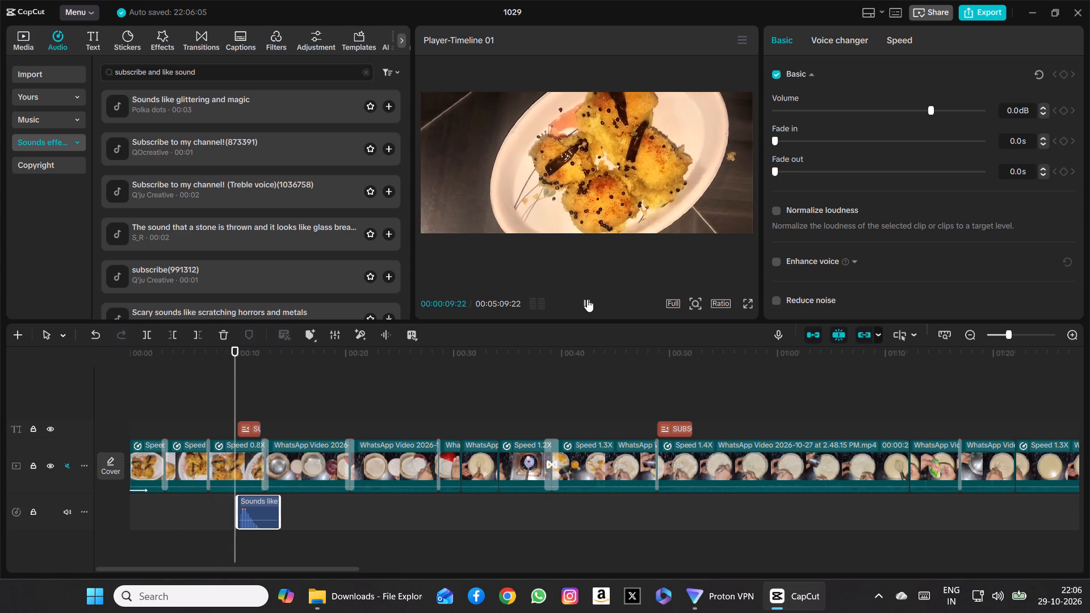
{"action": "left_click", "coordinate": [587, 299]}
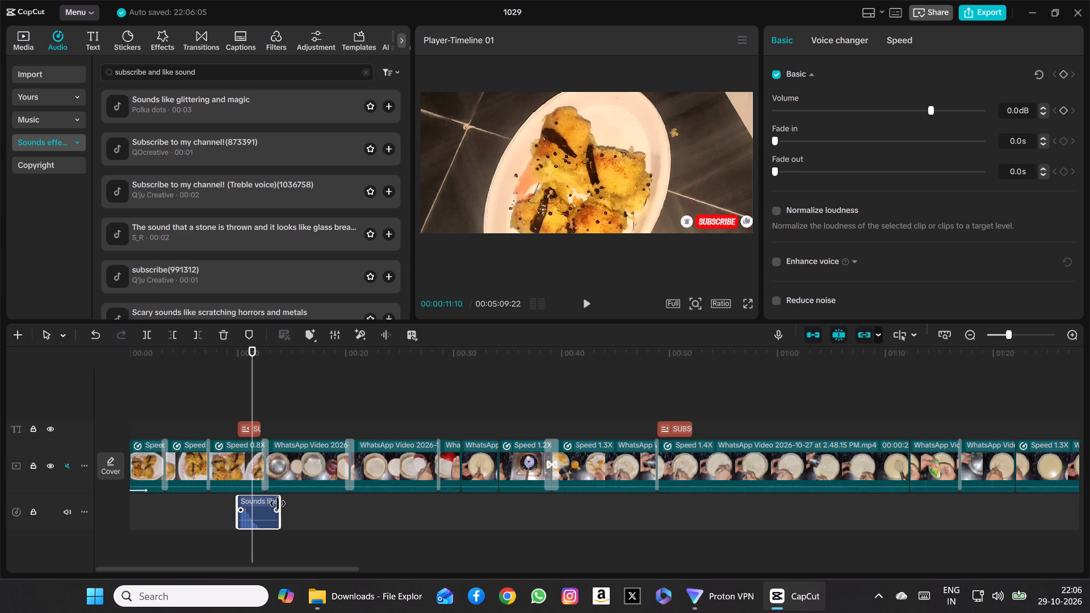
Play the opening through the first SUBSCRIBE template to check its sound effect, check the system volume, and return the playhead to 00:00:10:13.
{"action": "left_click", "coordinate": [586, 304]}
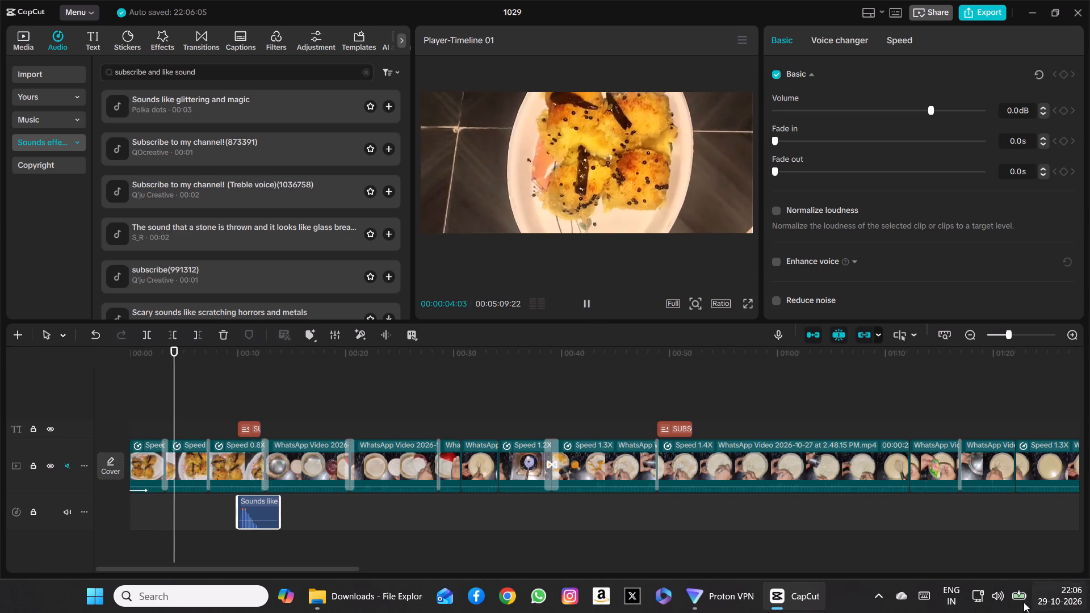
{"action": "left_click", "coordinate": [998, 604]}
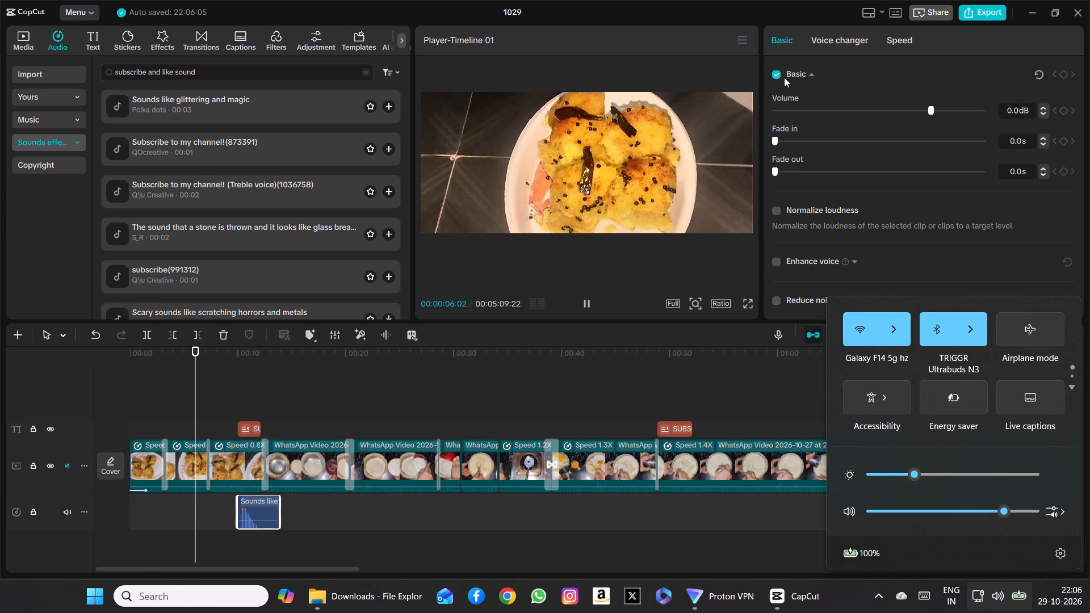
{"action": "left_click", "coordinate": [754, 0]}
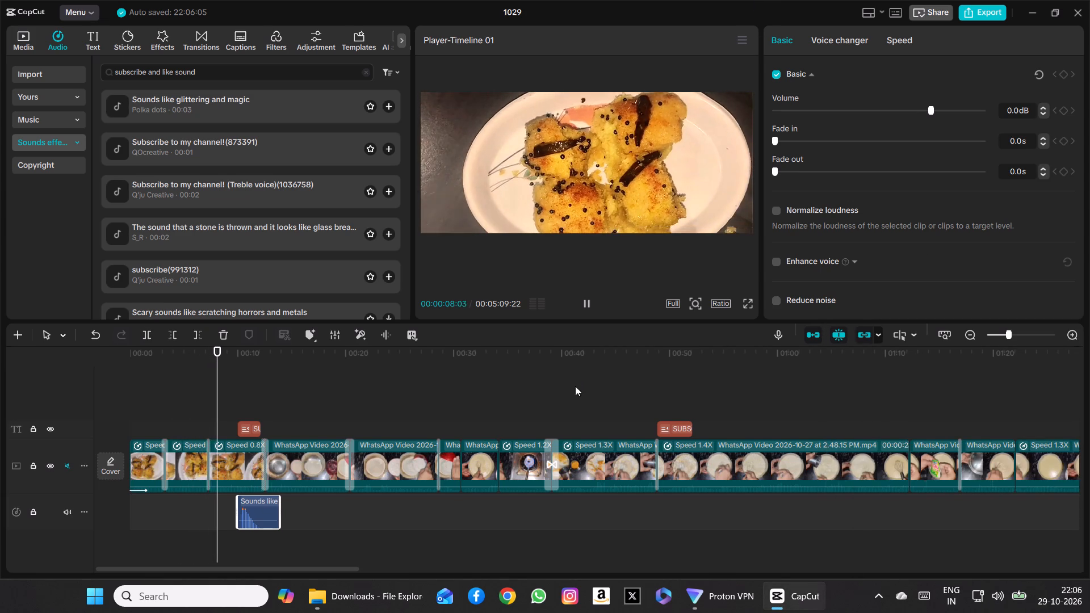
{"action": "left_click", "coordinate": [587, 302]}
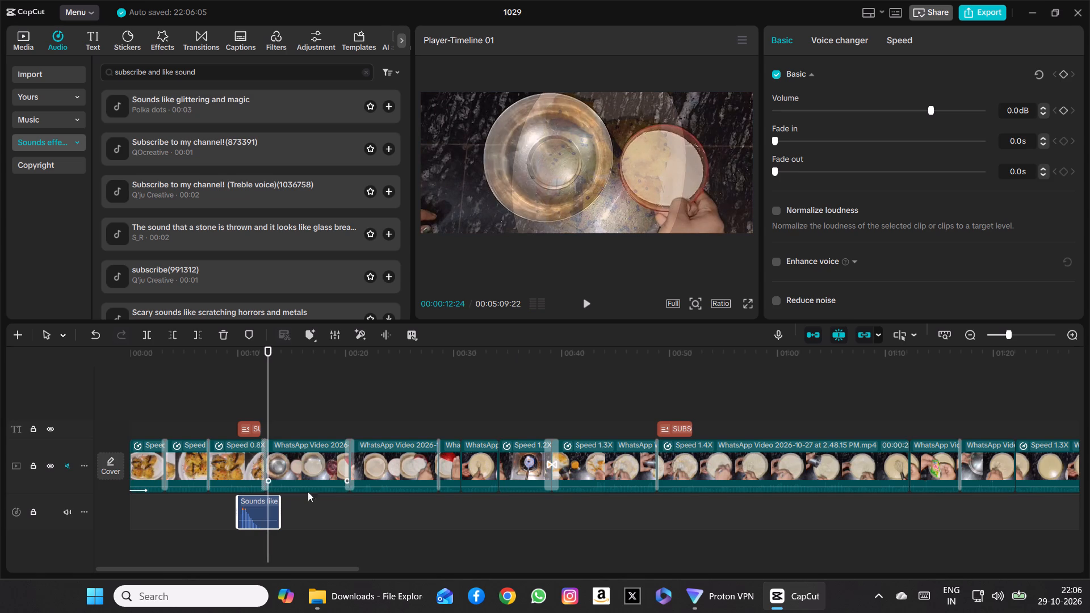
{"action": "left_click_drag", "start_coordinate": [271, 397], "coordinate": [262, 400]}
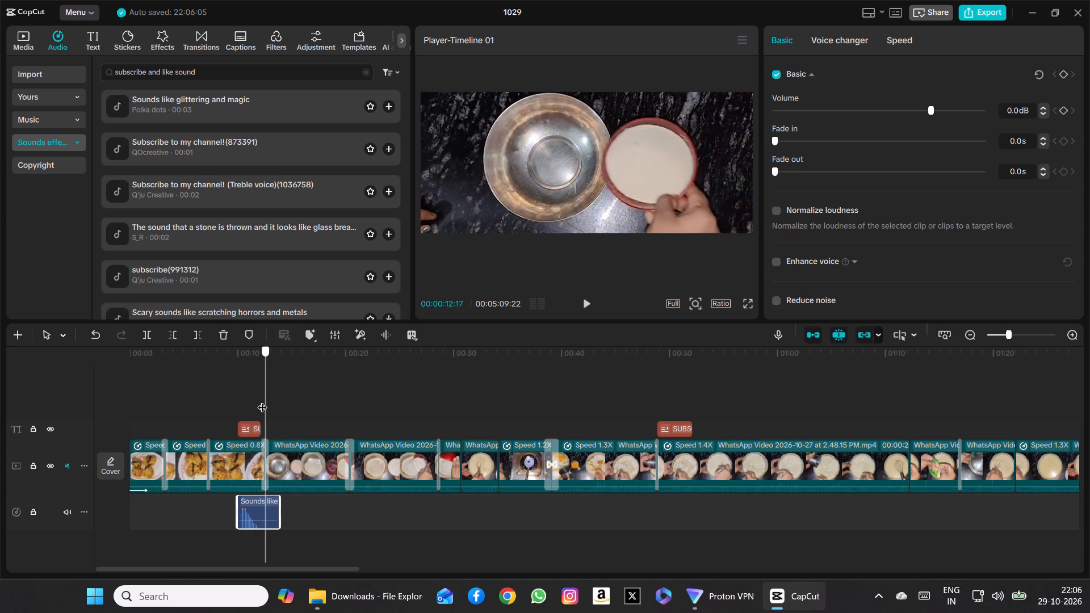
{"action": "left_click_drag", "start_coordinate": [262, 400], "coordinate": [242, 401]}
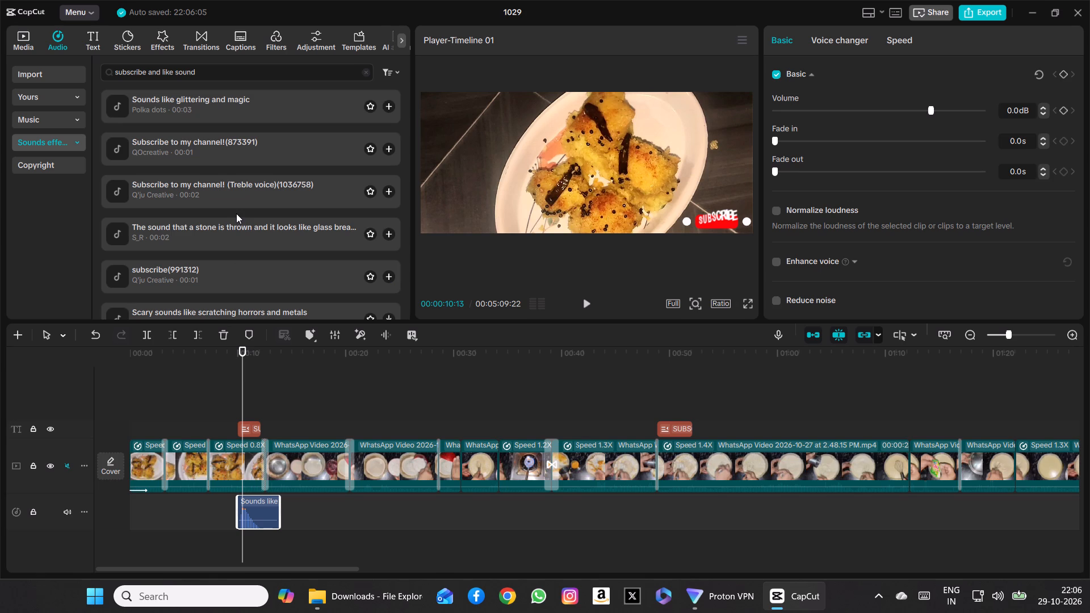
Change the sound effects search text to "subscribe sound".
{"action": "left_click", "coordinate": [174, 74]}
Replace the sound effects search with "subscribe bacground" and run it.
{"action": "key", "text": "BackSpace"}
{"action": "key", "text": "BackSpace"}
{"action": "key", "text": "BackSpace"}
{"action": "key", "text": "BackSpace"}
{"action": "key", "text": "BackSpace"}
{"action": "key", "text": "BackSpace"}
{"action": "key", "text": "BackSpace"}
{"action": "key", "text": "BackSpace"}
{"action": "key", "text": "BackSpace"}
{"action": "key", "text": "BackSpace"}
{"action": "key", "text": "space"}
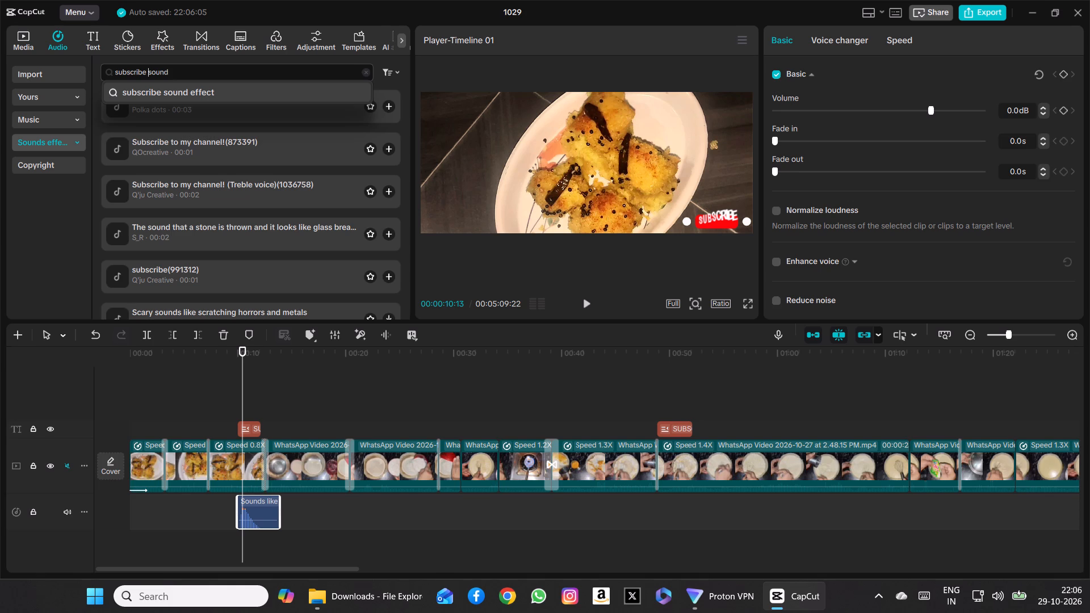
{"action": "left_click", "coordinate": [175, 71]}
{"action": "key", "text": "BackSpace"}
{"action": "key", "text": "BackSpace"}
{"action": "key", "text": "BackSpace"}
{"action": "key", "text": "BackSpace"}
{"action": "key", "text": "BackSpace"}
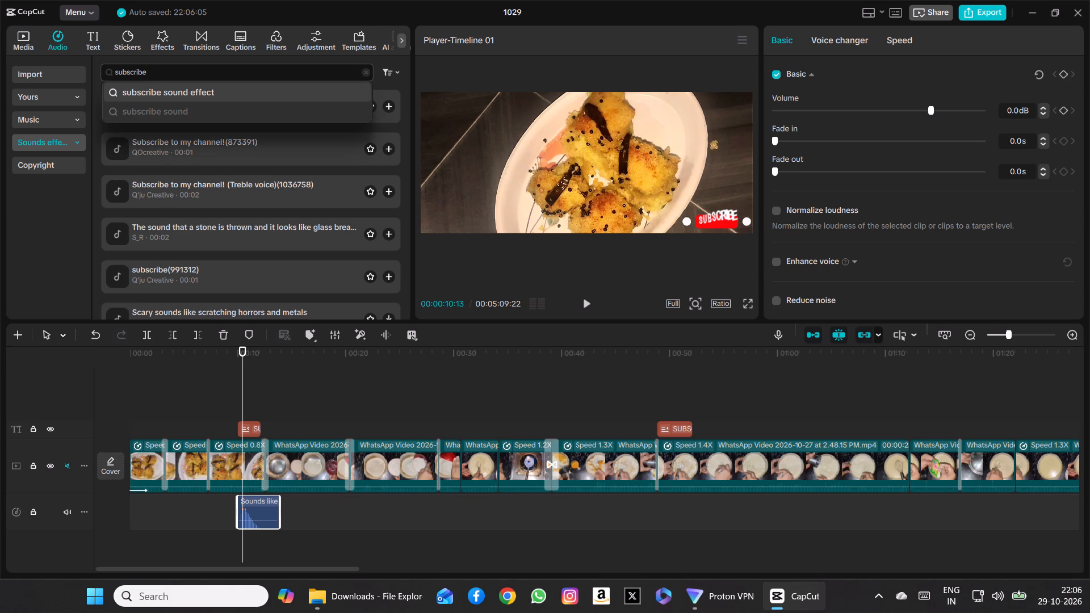
{"action": "type", "text": "bac"}
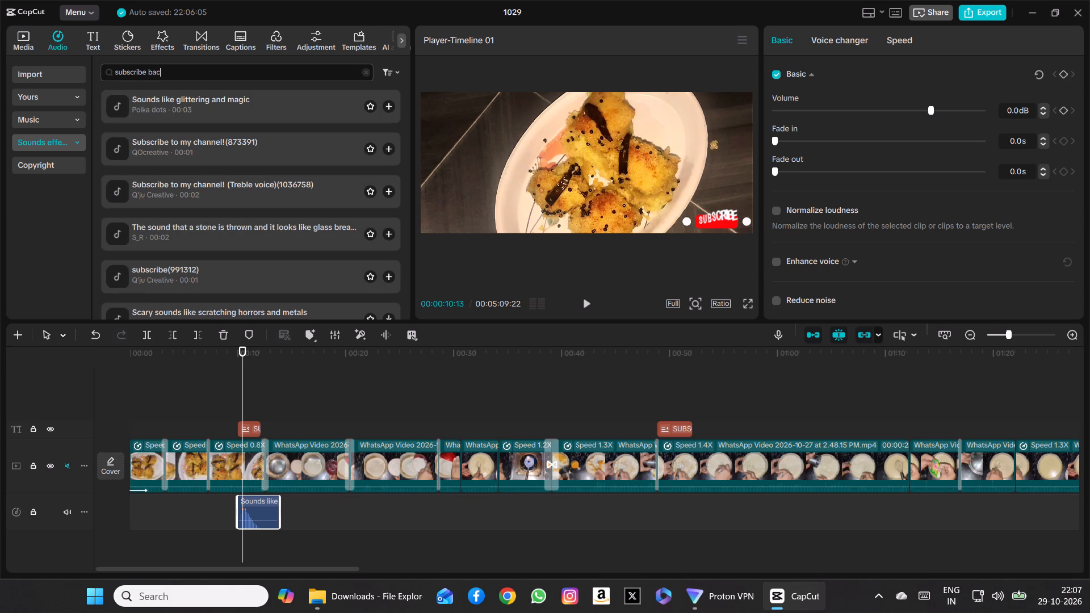
{"action": "type", "text": "ground"}
{"action": "key", "text": "Return"}
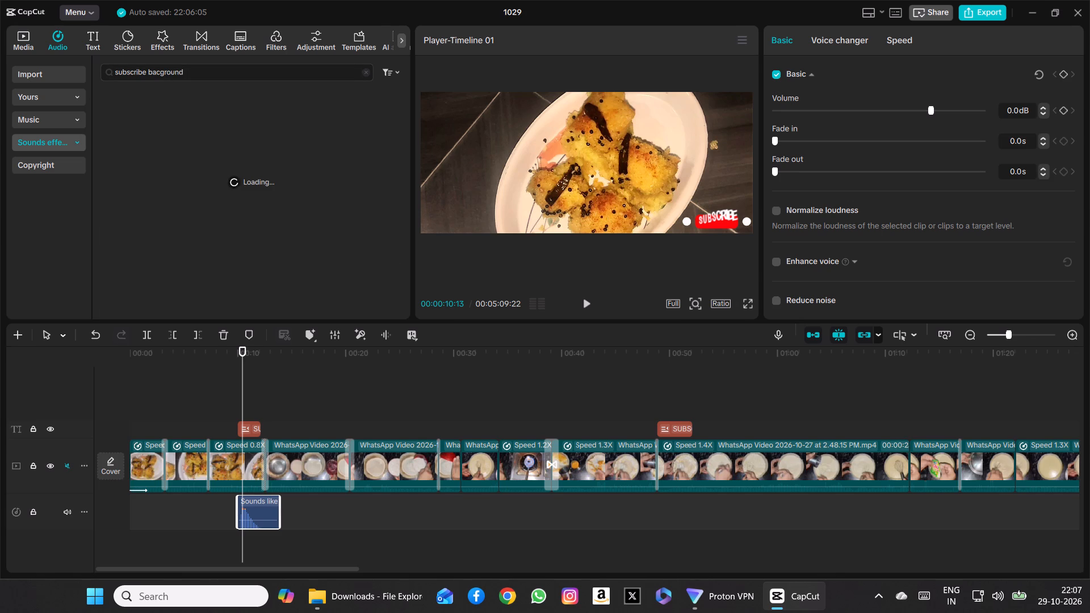
Extend the sound effects search to "subscribe bacground sound" and run it again.
{"action": "left_click", "coordinate": [207, 74]}
{"action": "key", "text": "space"}
{"action": "key", "text": "s"}
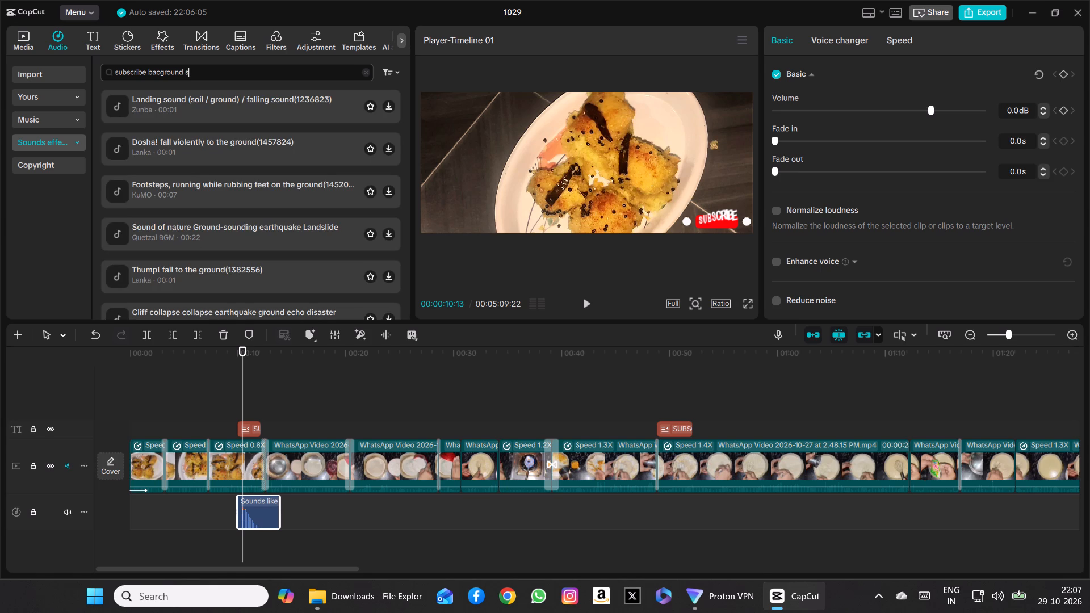
{"action": "type", "text": "oun"}
{"action": "key", "text": "d"}
{"action": "key", "text": "Return"}
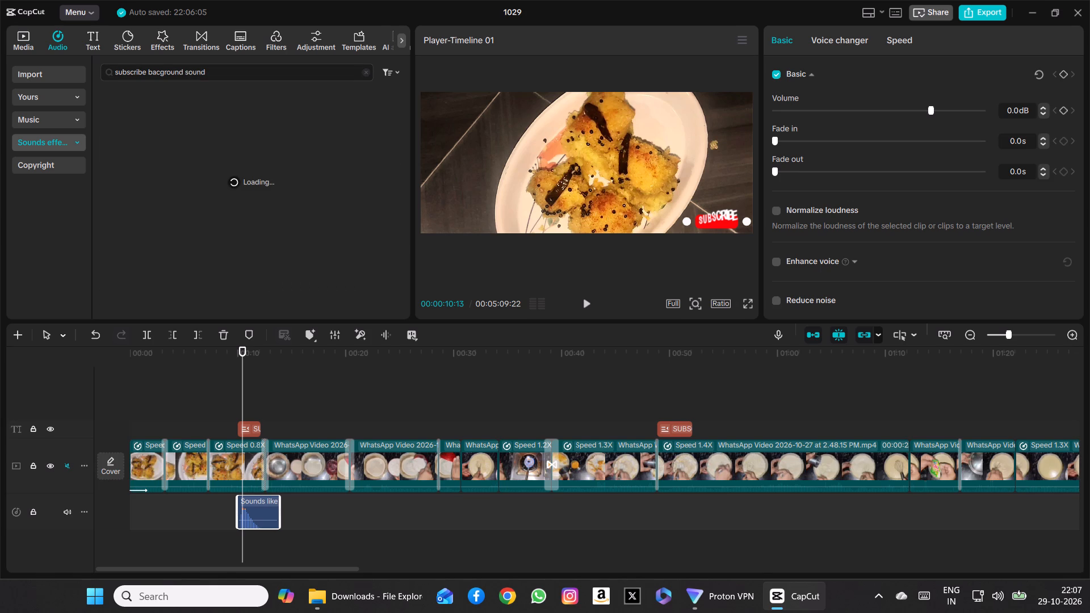